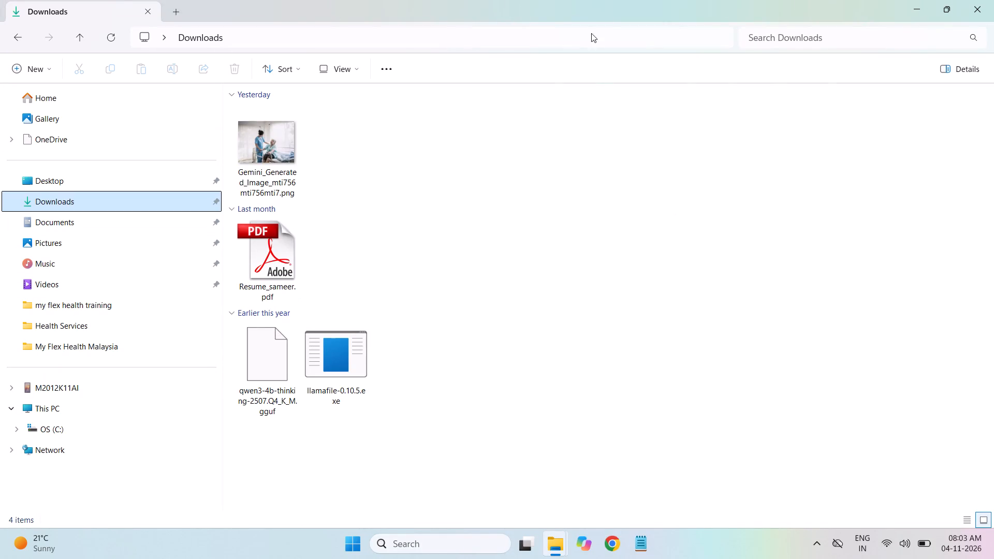
In a new File Explorer tab, open the folder Documents > work > LMC > Health Services > my flex health training.
click(178, 11)
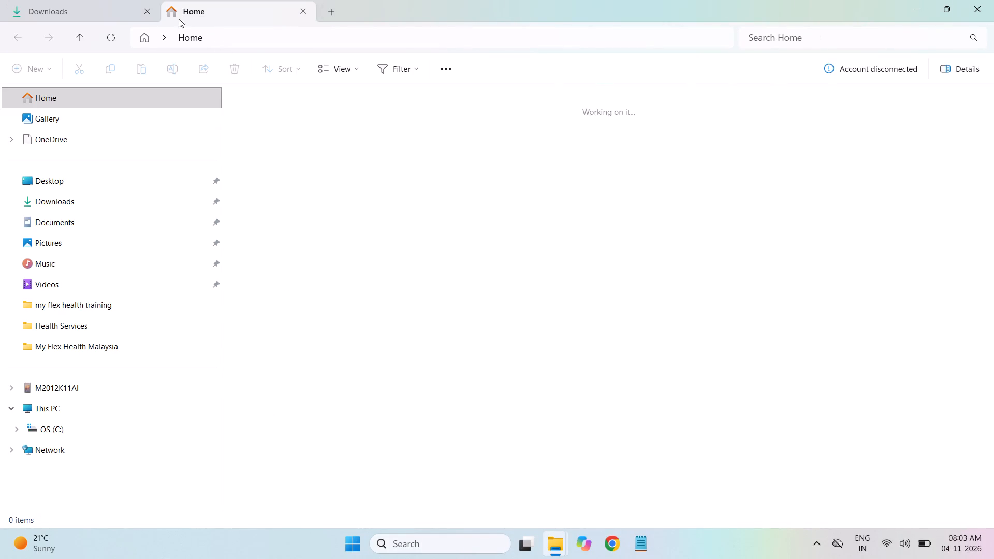
click(58, 224)
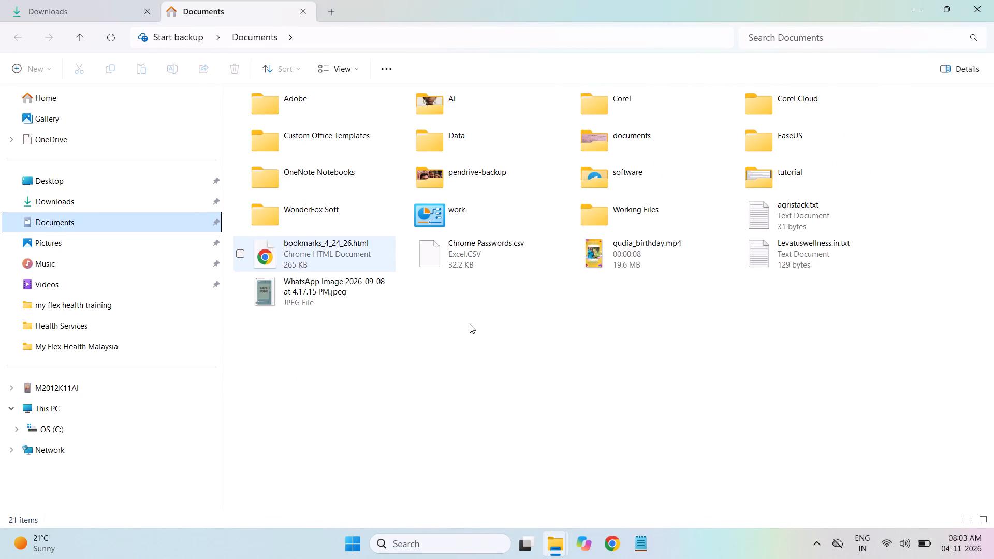
double_click(431, 215)
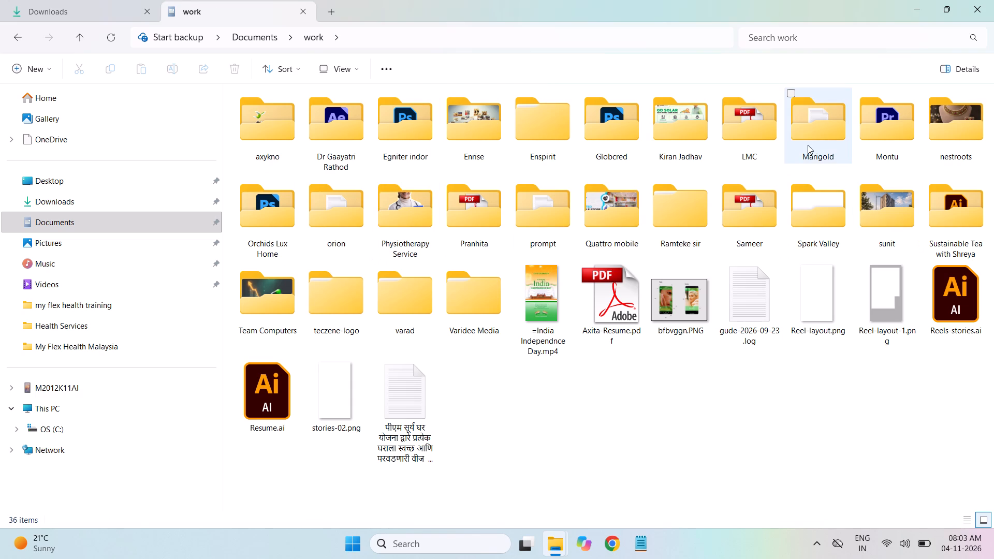
triple_click(755, 140)
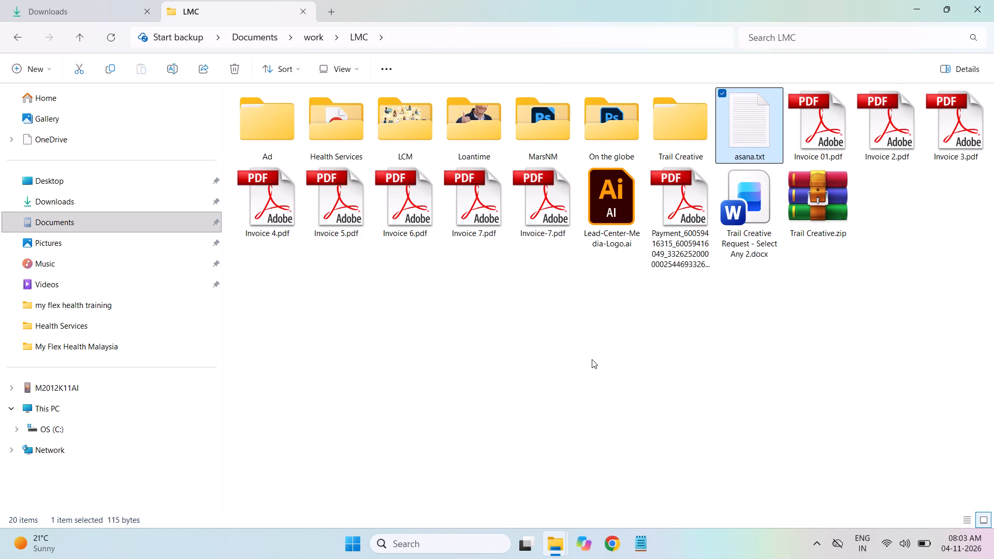
click(597, 362)
double_click(338, 135)
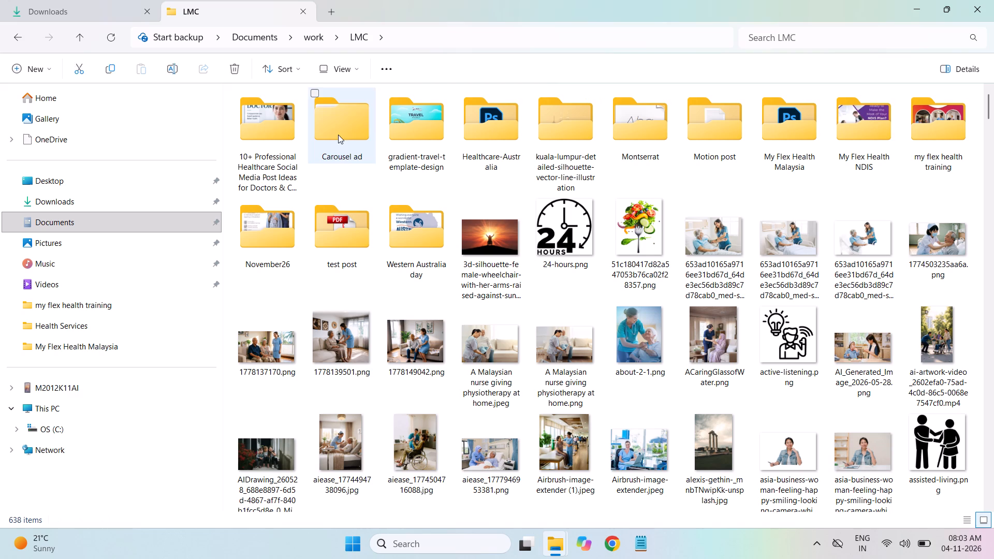
double_click(946, 139)
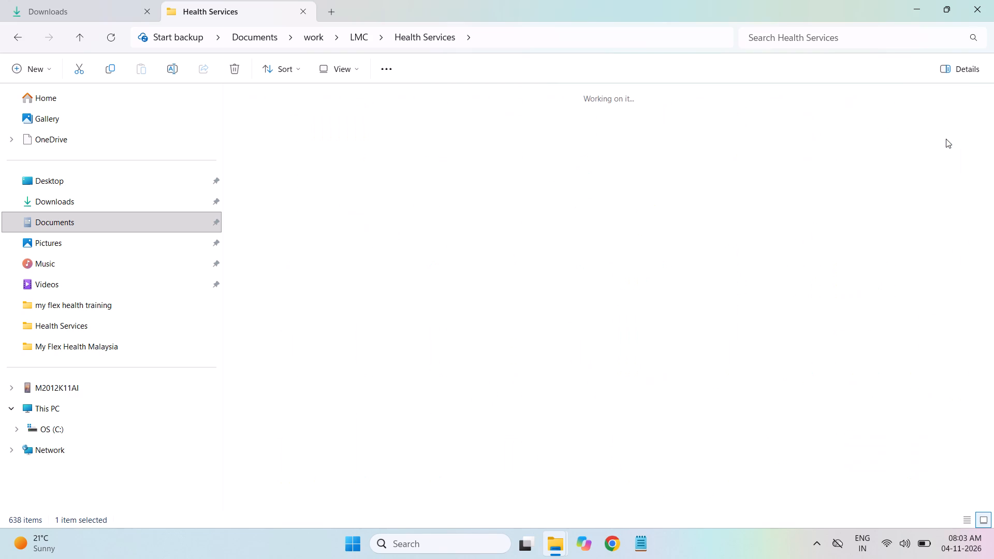
Open the Illustrator file Healthcare-Australia-training-1080x1350-20.ai from the my flex health training folder.
drag(988, 240, 983, 290)
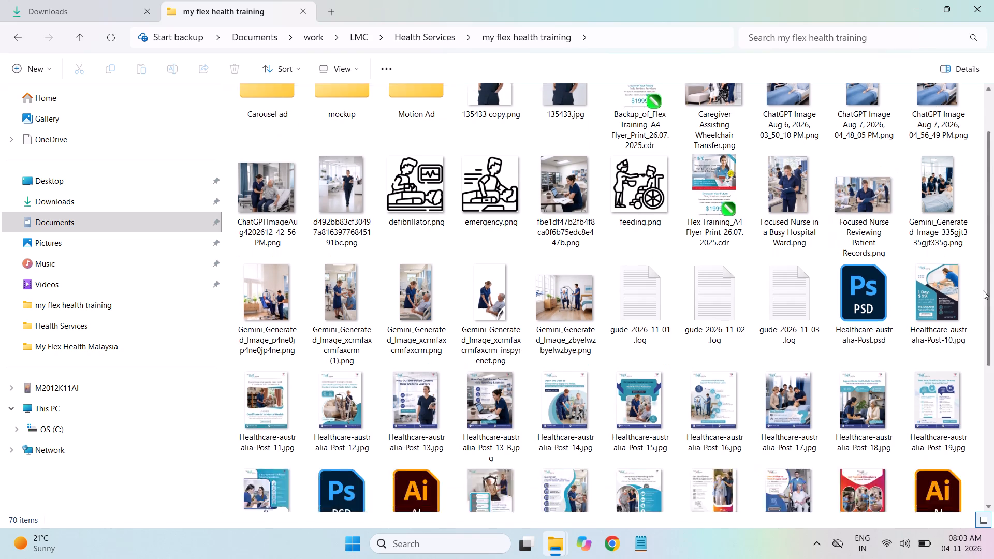
drag(983, 290, 993, 413)
double_click(410, 269)
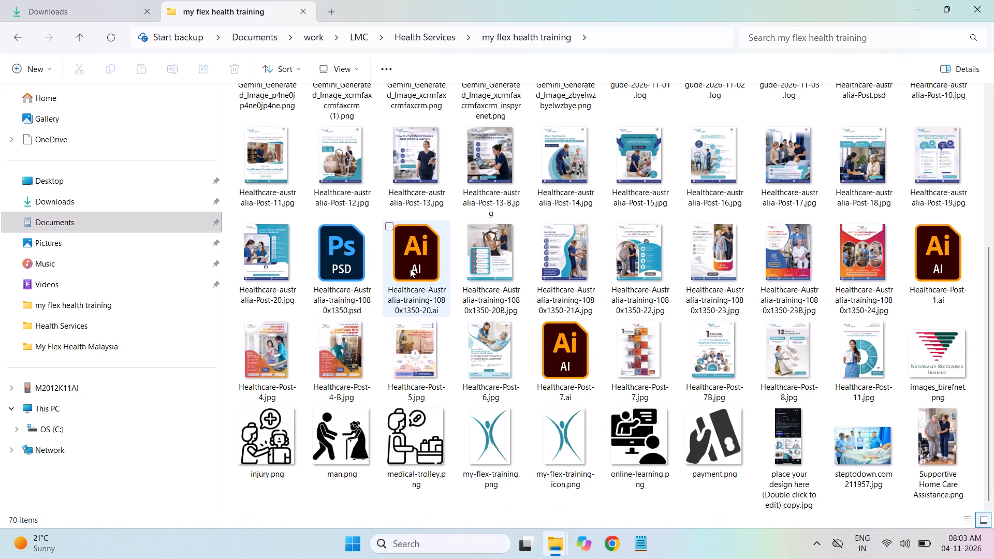
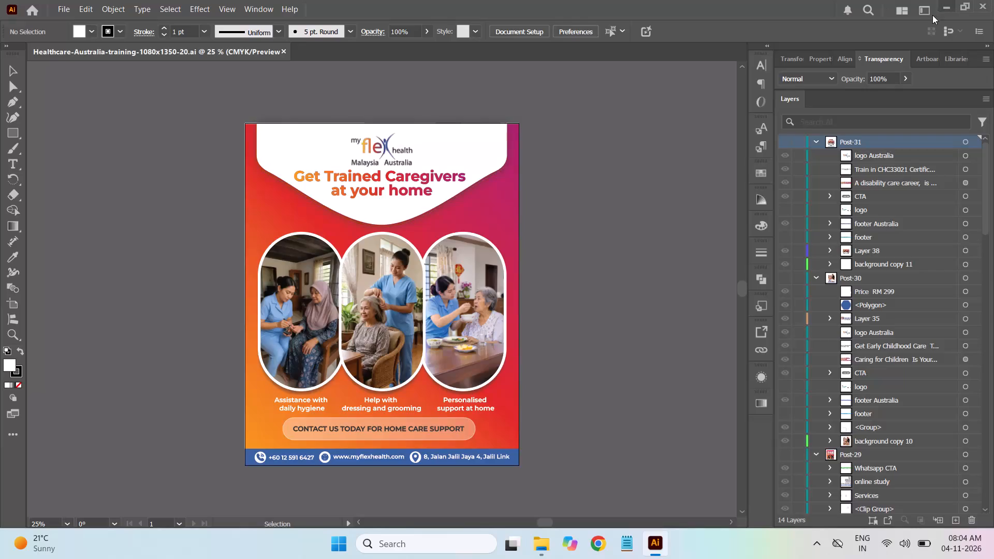
Collapse all the expanded post layers from Post-31 down to post-21A, so only the top-level layers are listed, and save the document.
click(932, 15)
click(816, 140)
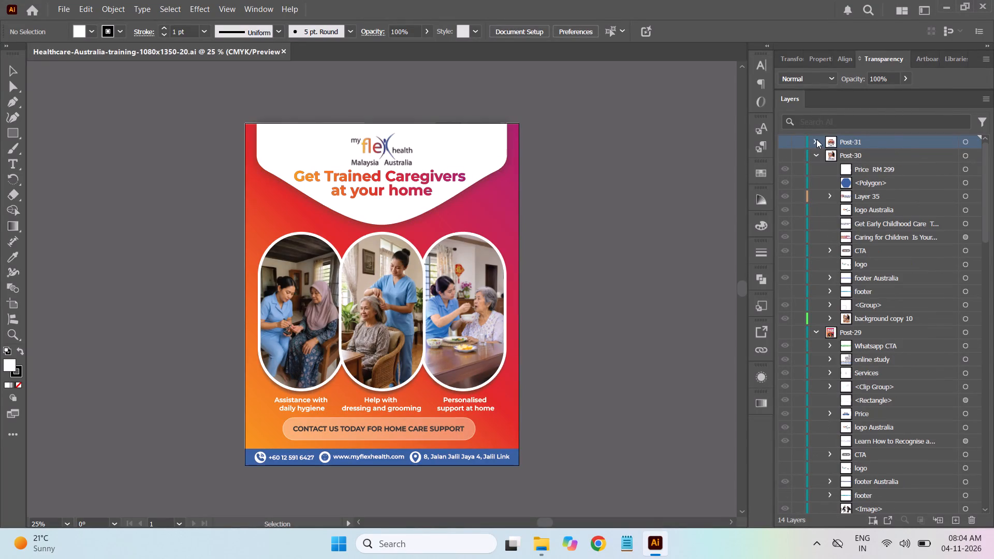
click(817, 154)
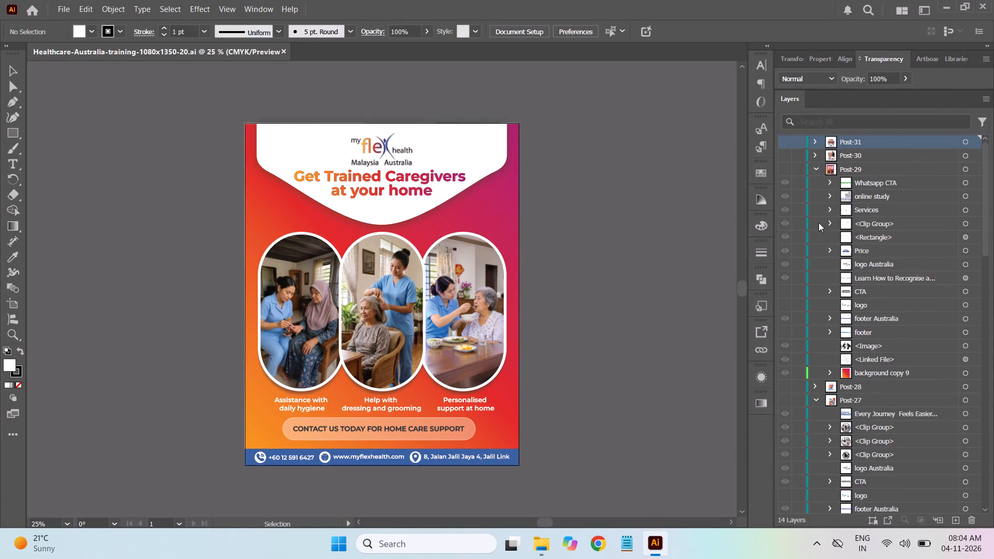
click(814, 170)
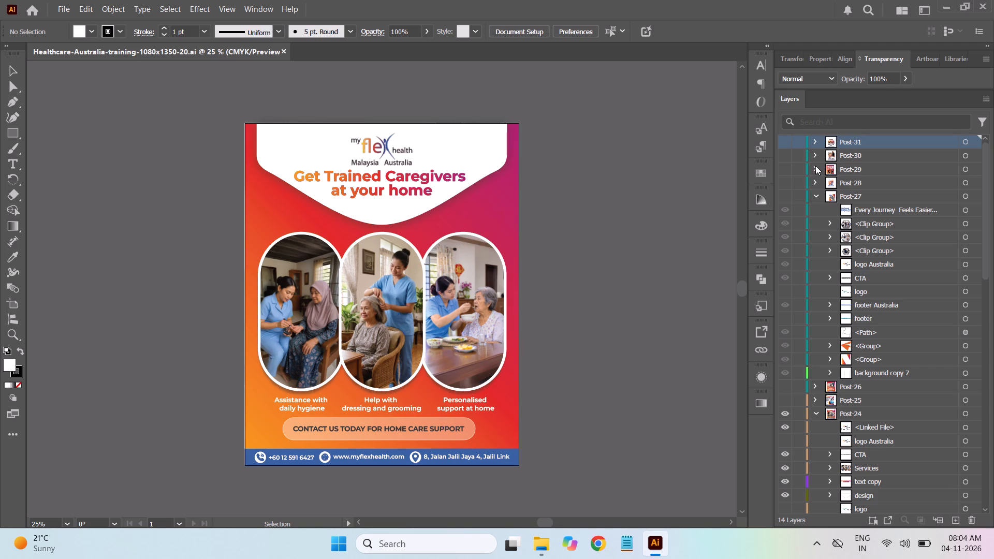
click(815, 197)
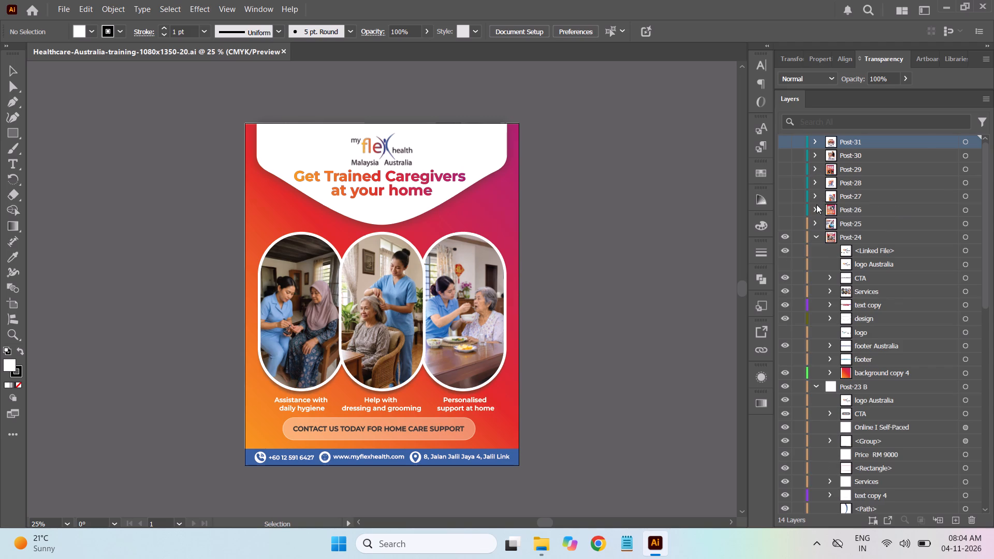
click(815, 237)
click(813, 253)
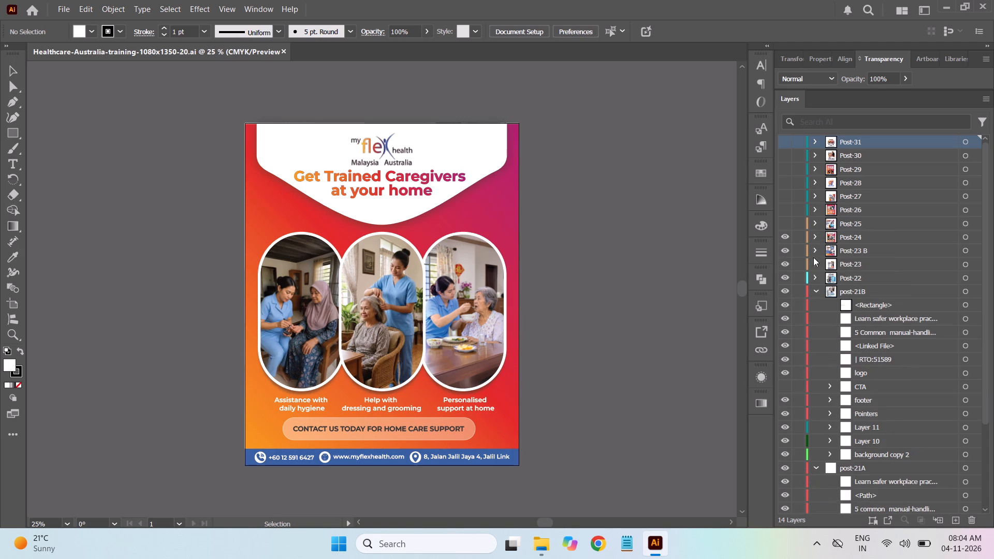
click(813, 291)
click(814, 307)
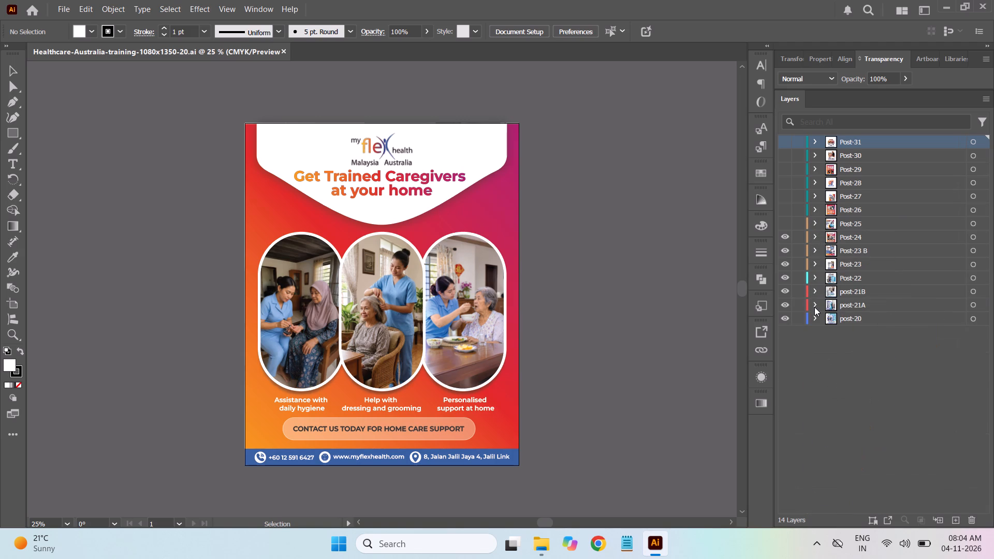
key(ctrl+s)
Show the Post-25 and Post-26 layers in turn to examine their designs, and hide both again.
click(786, 224)
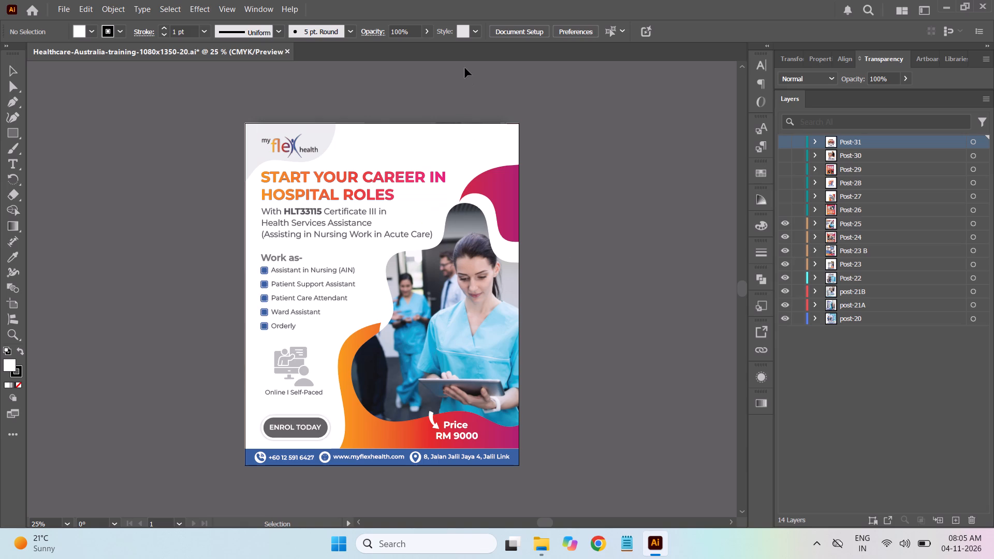
click(783, 209)
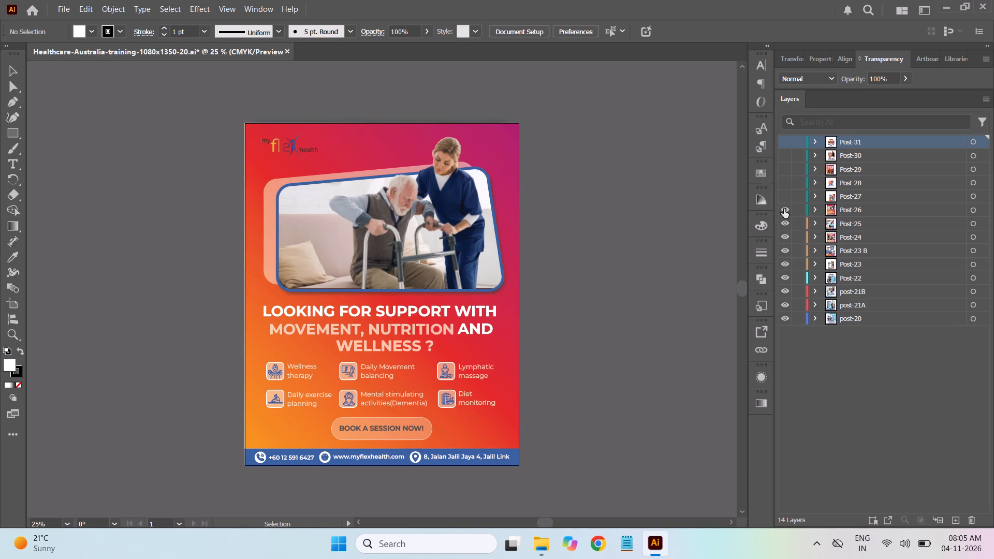
click(787, 210)
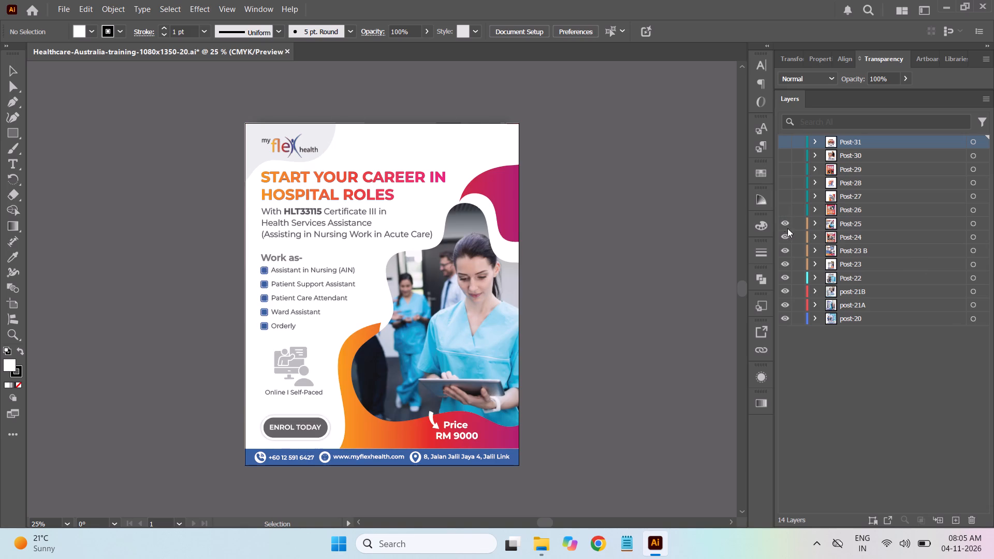
click(785, 225)
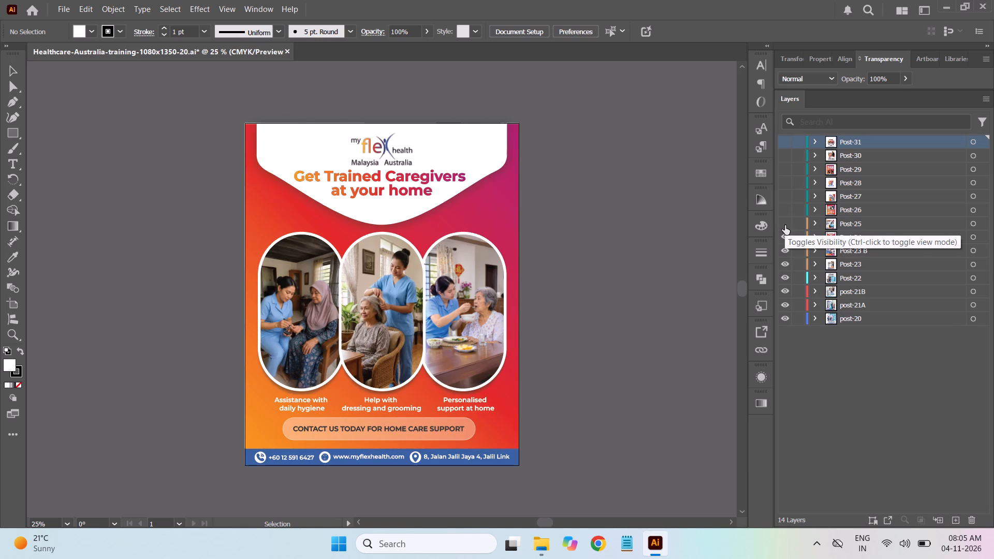
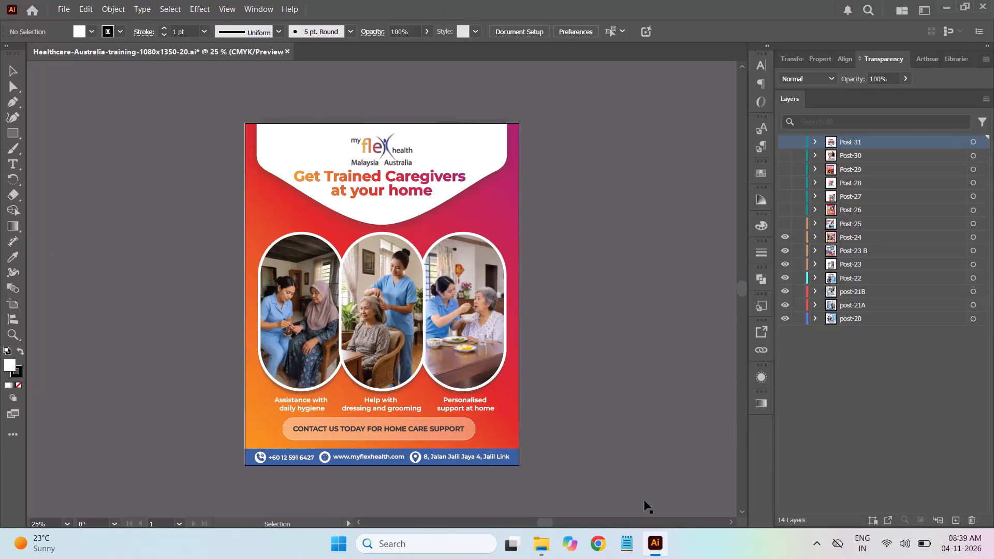
Switch to Google Chrome with a new tab ready for browsing.
click(602, 540)
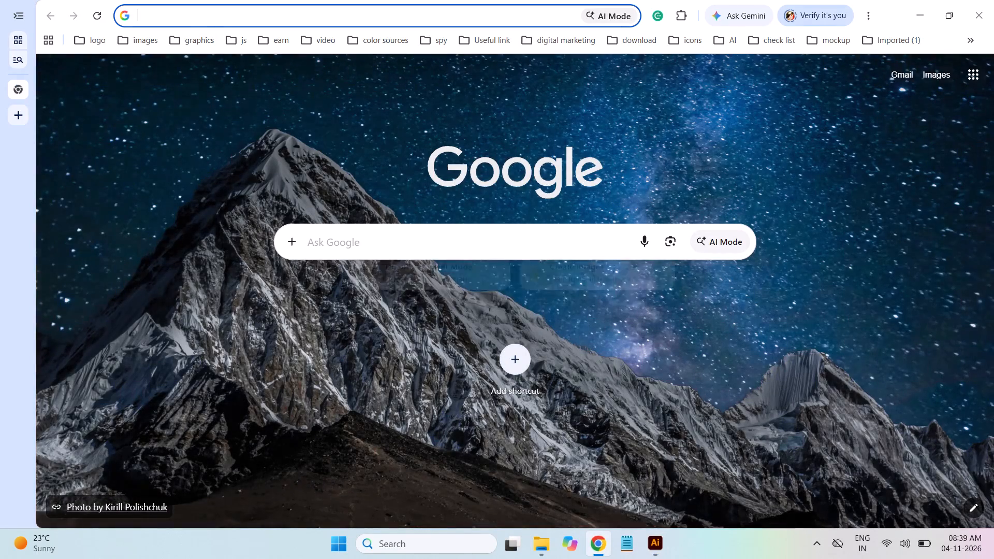
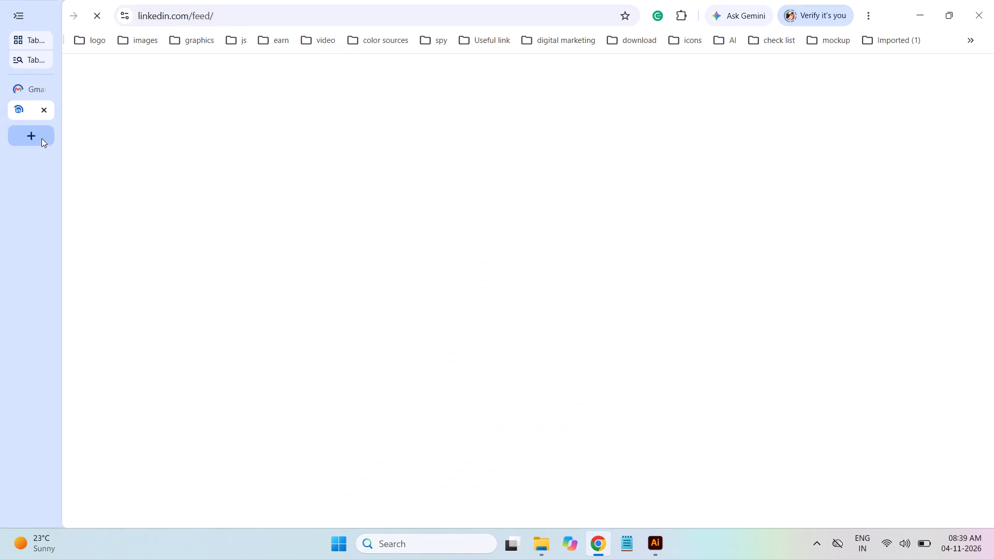
Open the Asana site, app.asana.com, in a new browser tab.
click(40, 138)
click(270, 19)
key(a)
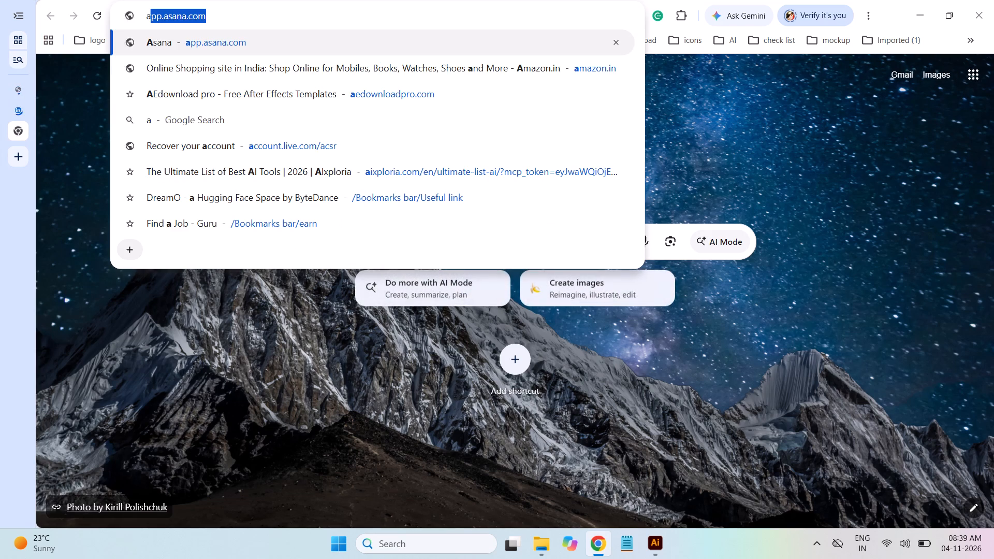
key(Right)
key(Return)
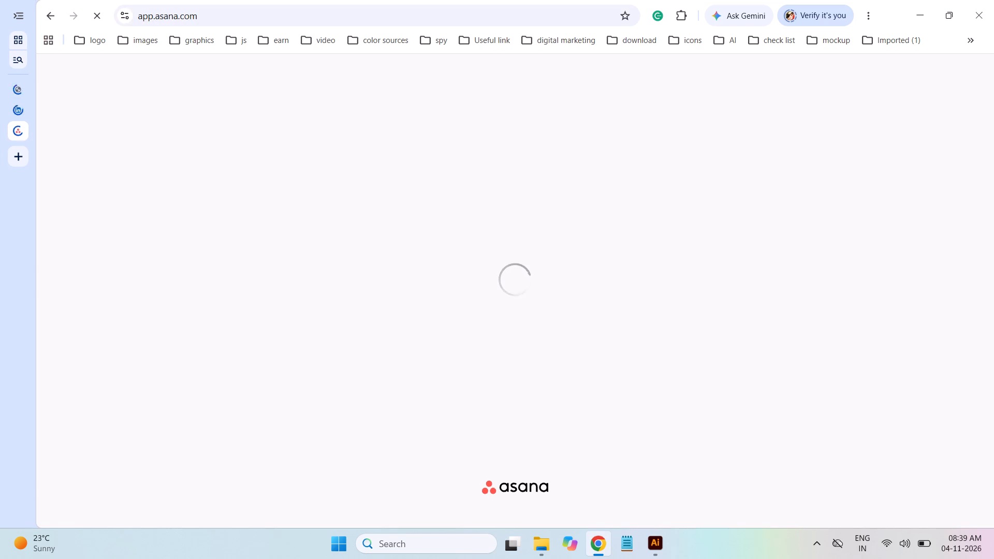
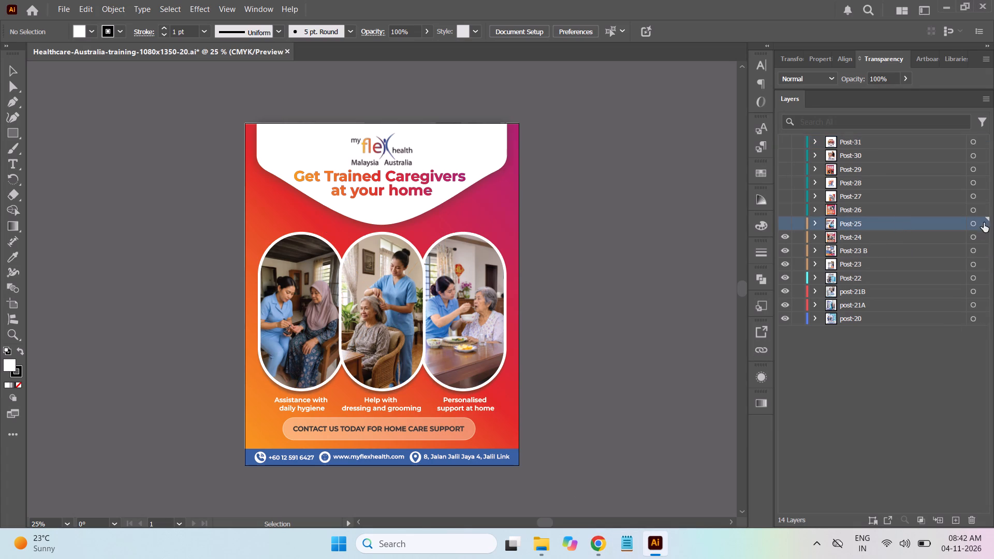
Make the Post-25 layer visible again to view its design.
click(787, 224)
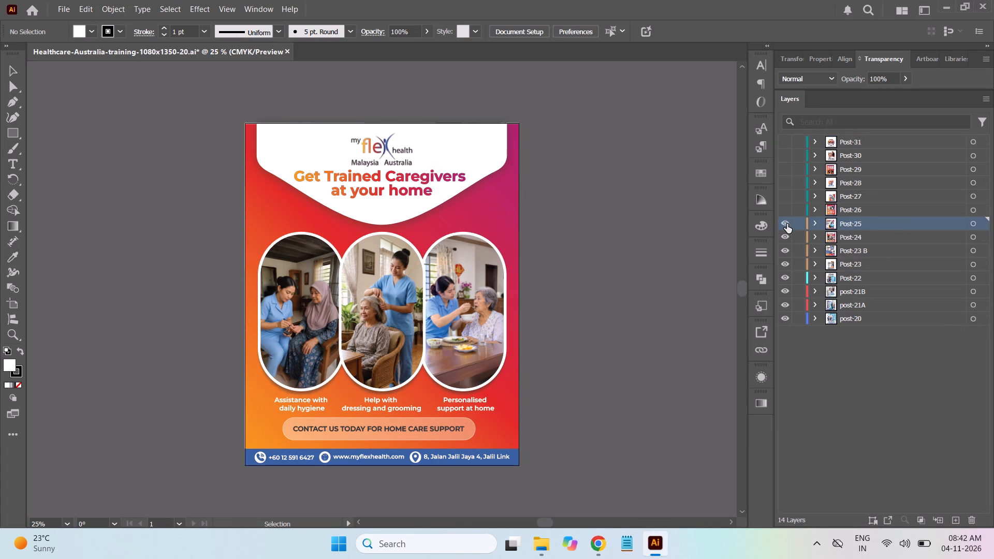
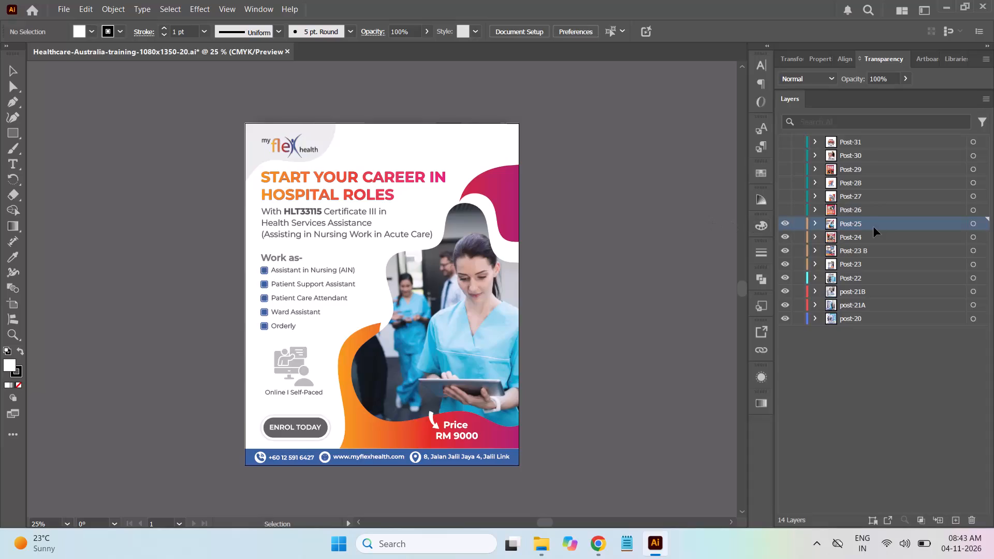
Toggle the Post-26 layer's visibility to compare its design with Post-25, leaving Post-26 shown.
click(785, 212)
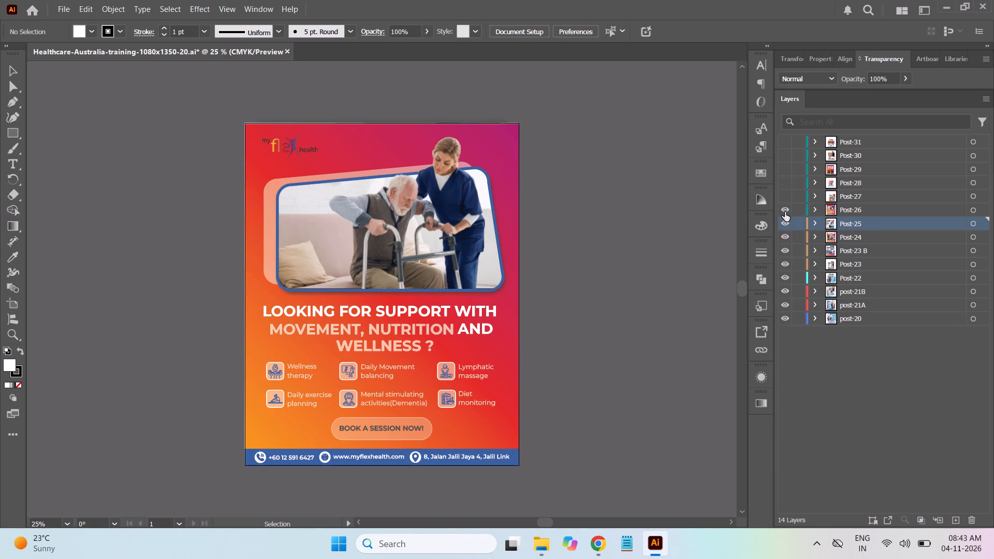
click(785, 213)
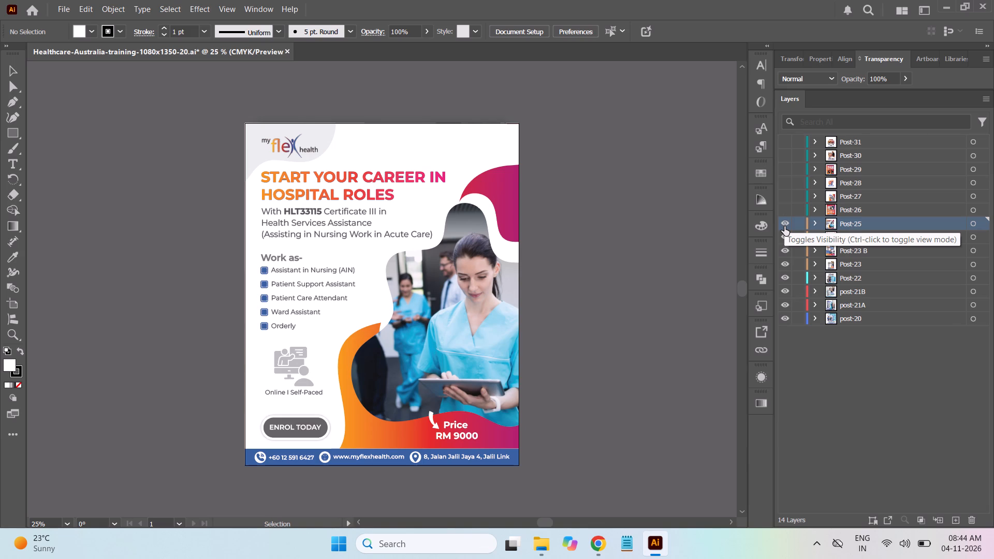
click(784, 211)
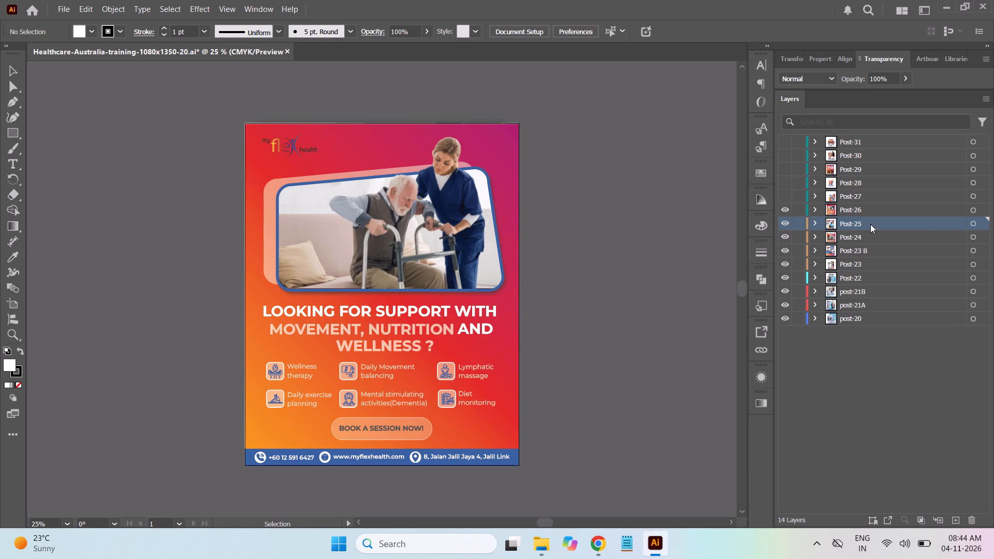
Hide the Post-26 layer to view the Post-25 design beneath it.
click(786, 211)
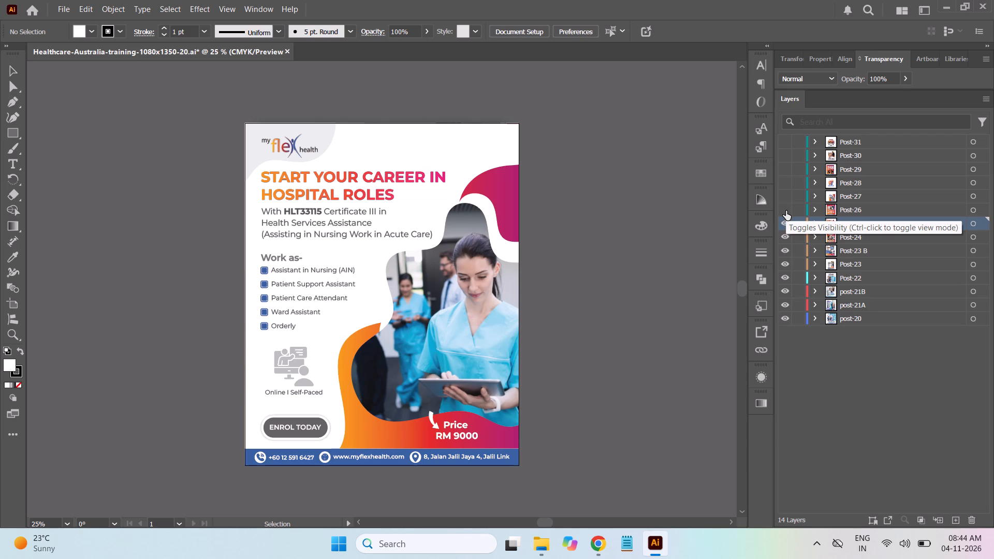
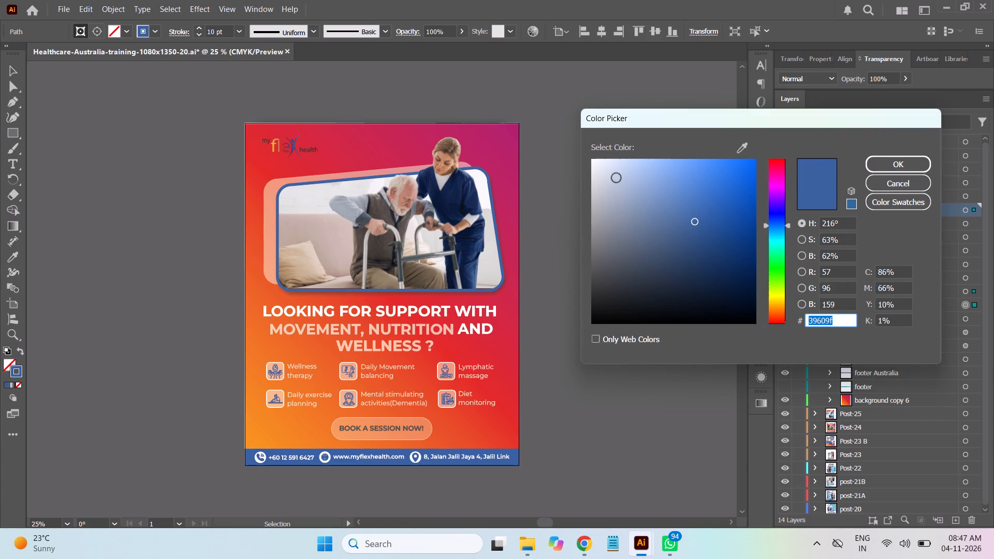
drag(617, 178, 575, 145)
drag(599, 161, 575, 147)
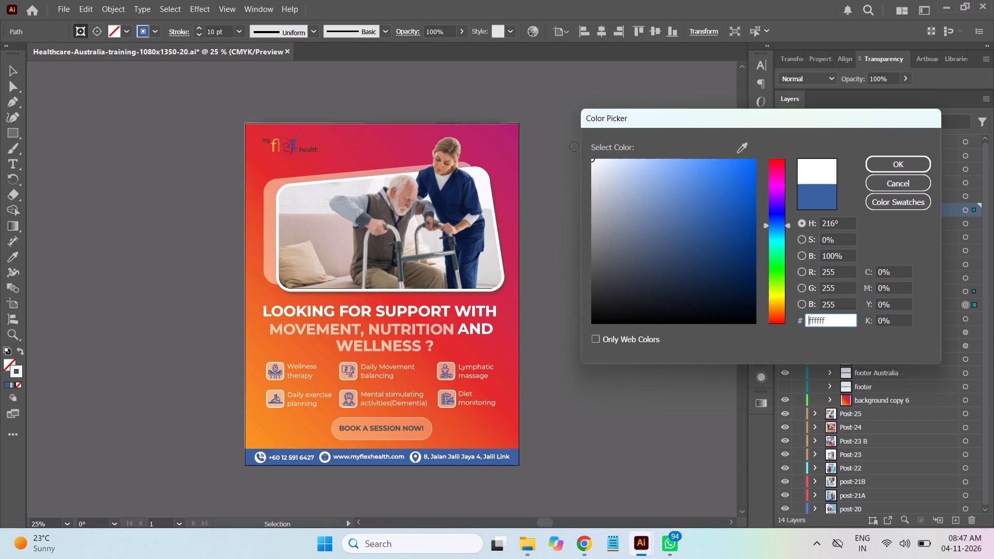
drag(575, 147, 575, 146)
click(907, 164)
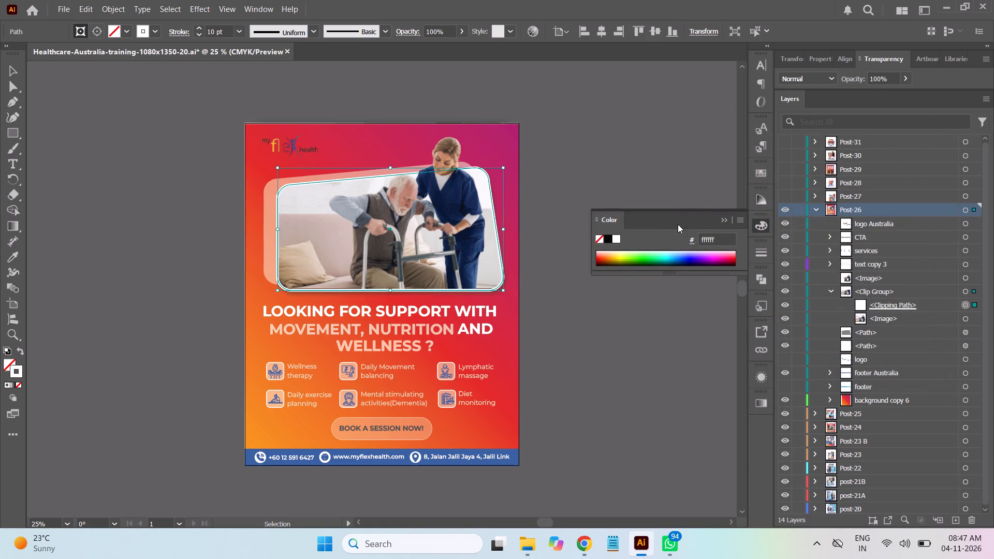
Collapse the floating colour controls and deselect the clipping path around the Post-26 photo using the Selection tool.
click(724, 221)
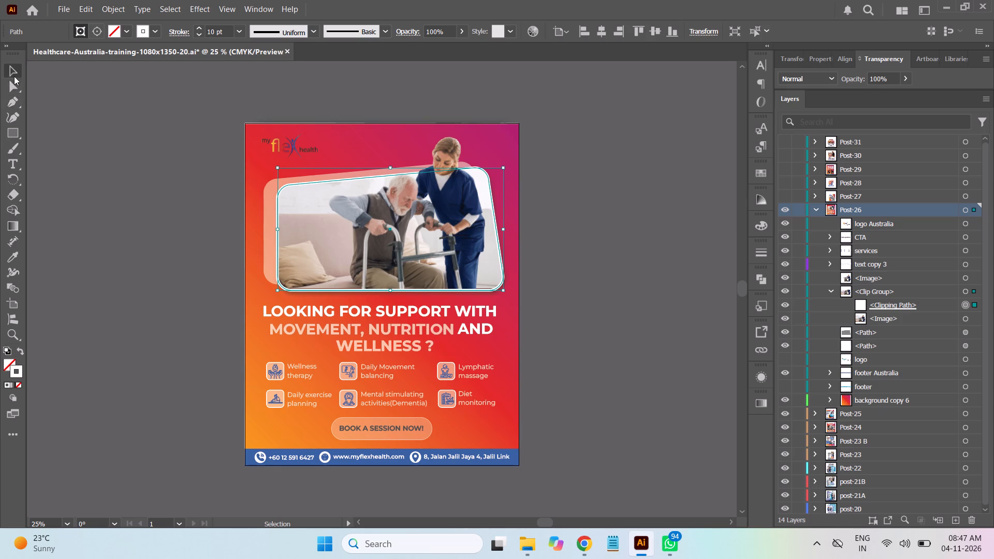
click(11, 71)
click(134, 169)
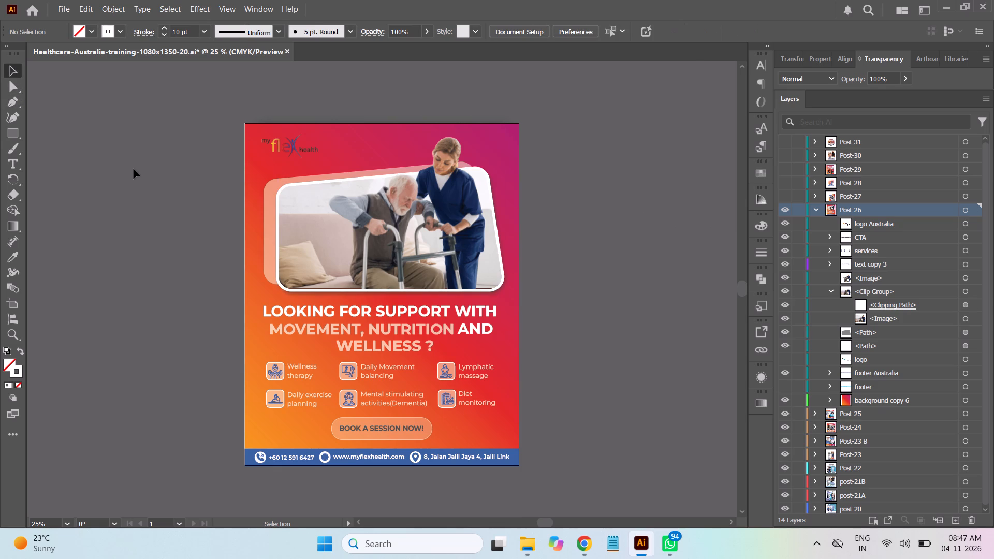
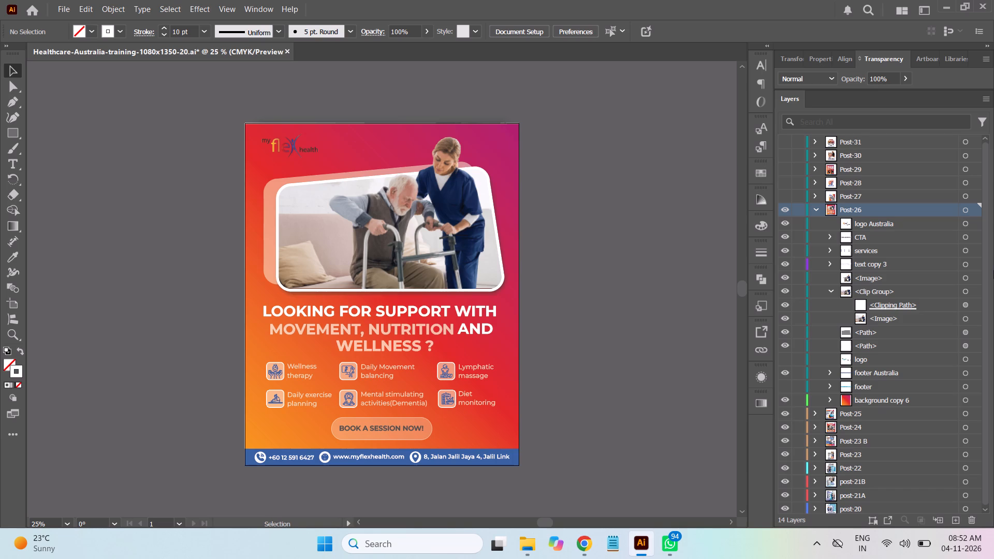
Change the fill of the "Book a session now!" text in Post-26's CTA group to near-white fdfeff.
click(828, 291)
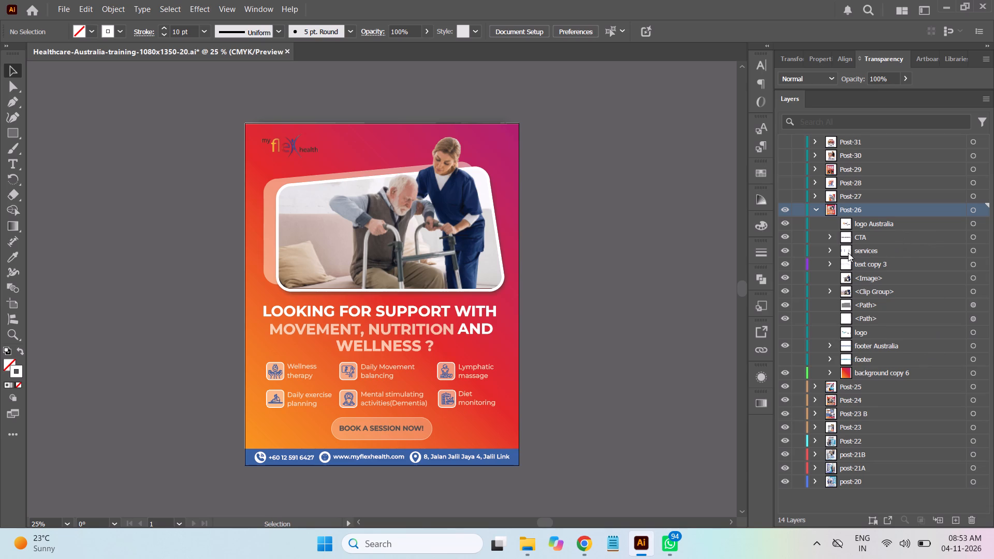
click(830, 236)
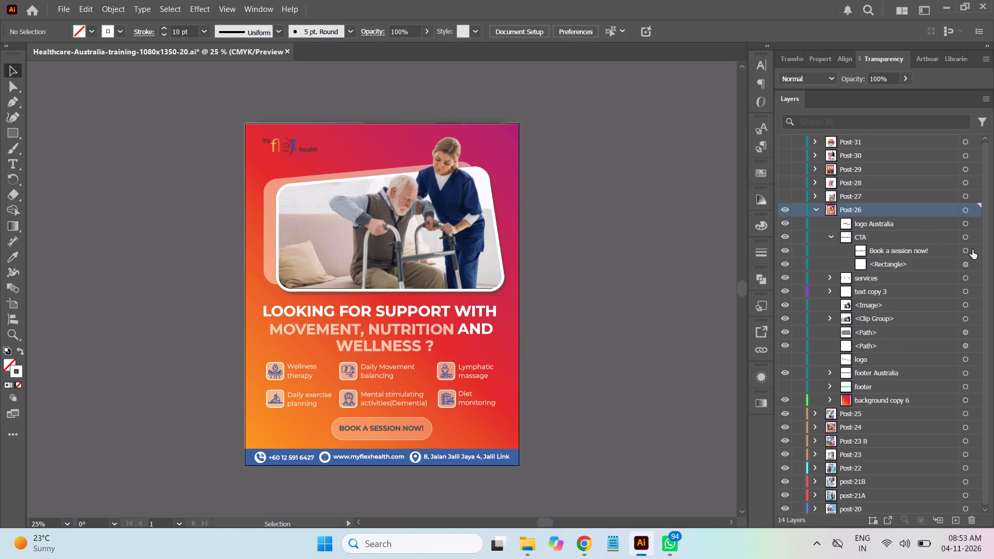
click(963, 250)
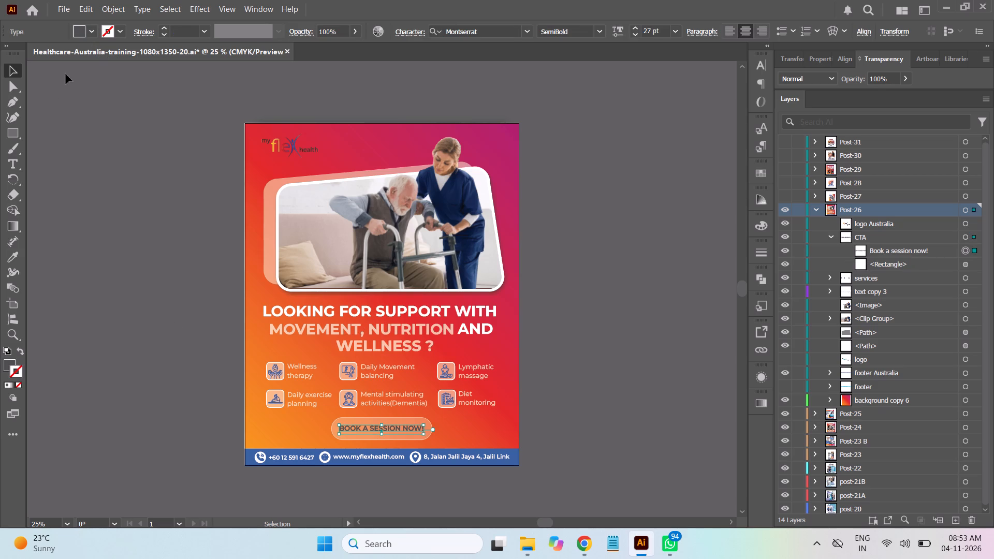
click(8, 360)
double_click(11, 362)
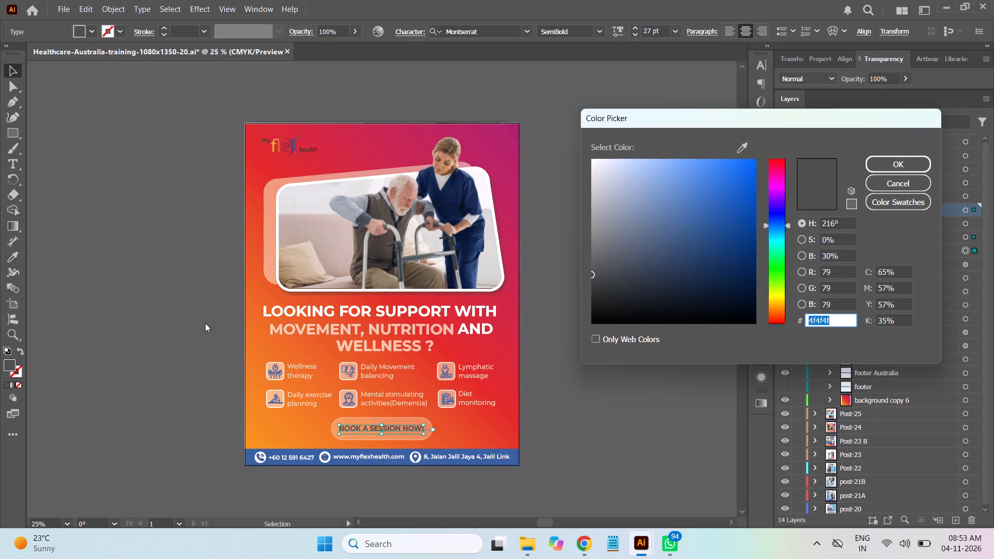
click(594, 159)
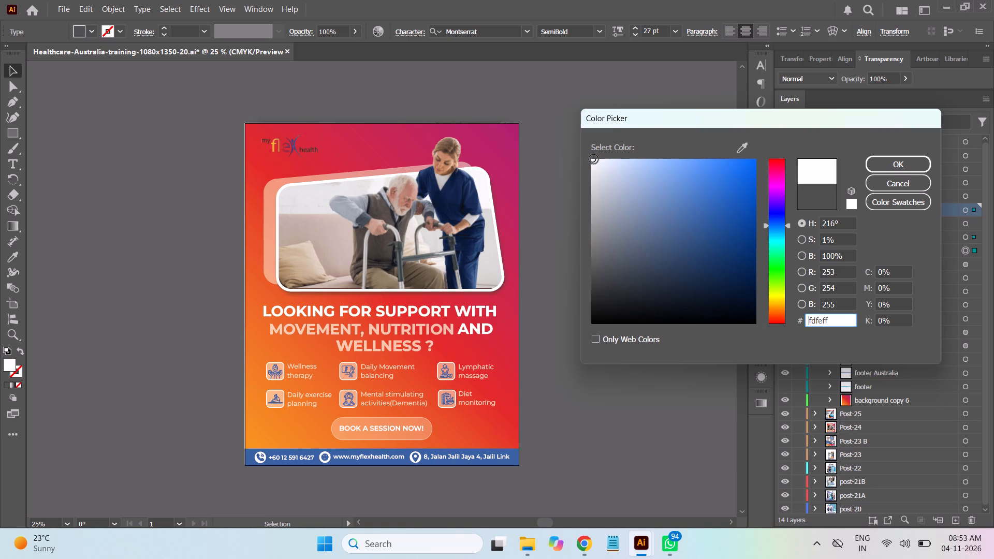
click(906, 164)
click(724, 220)
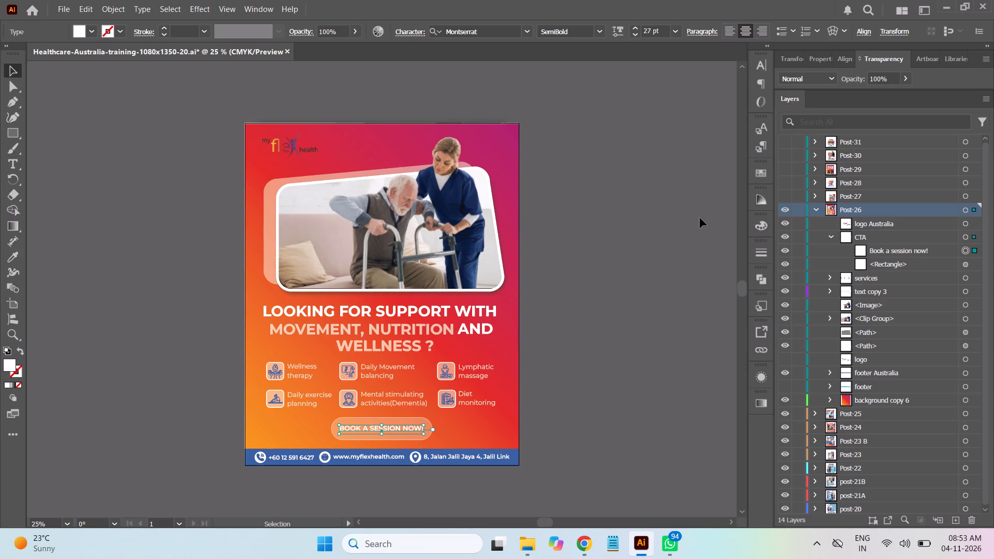
click(635, 220)
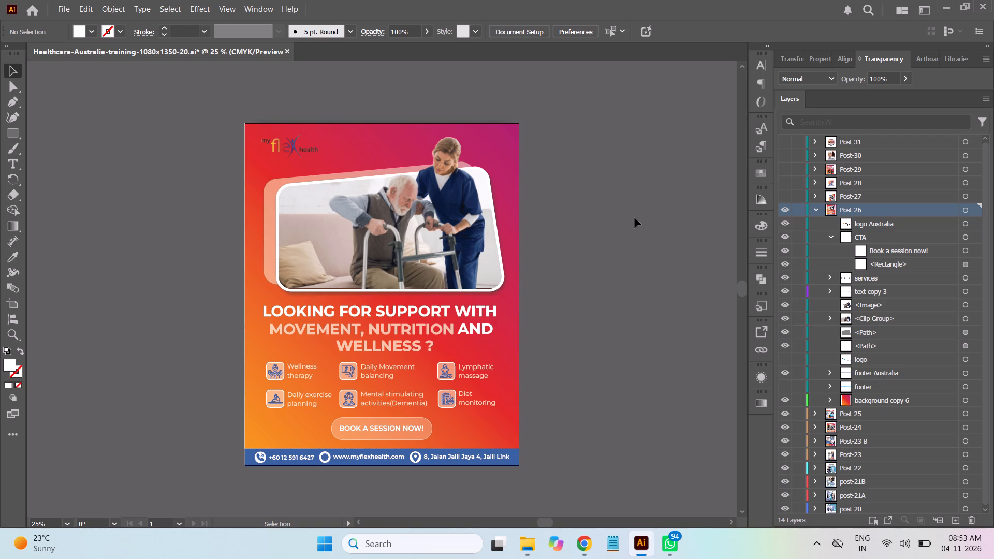
click(829, 236)
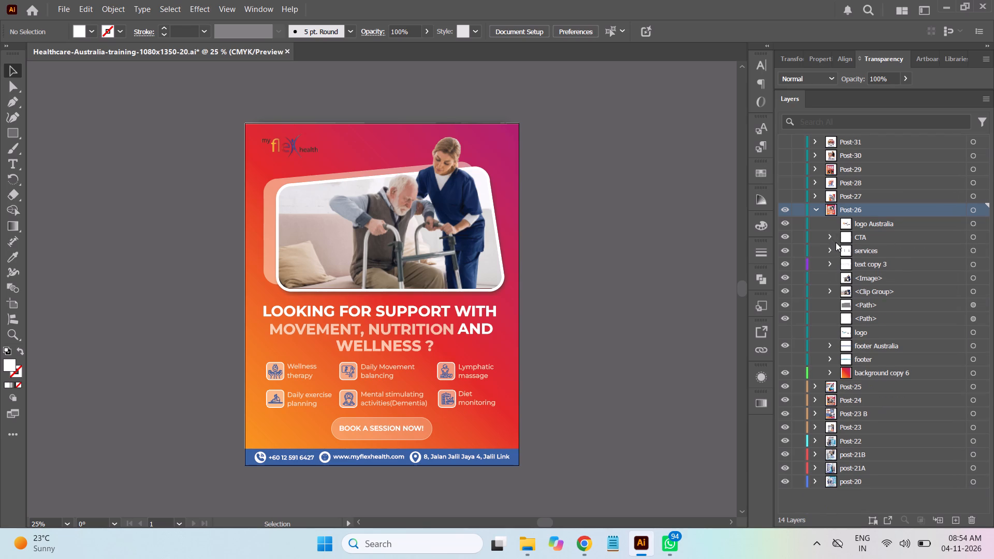
Check the shadow path beneath Post-26's photo clip group and set its fill to black 000000.
click(785, 305)
click(784, 305)
click(973, 304)
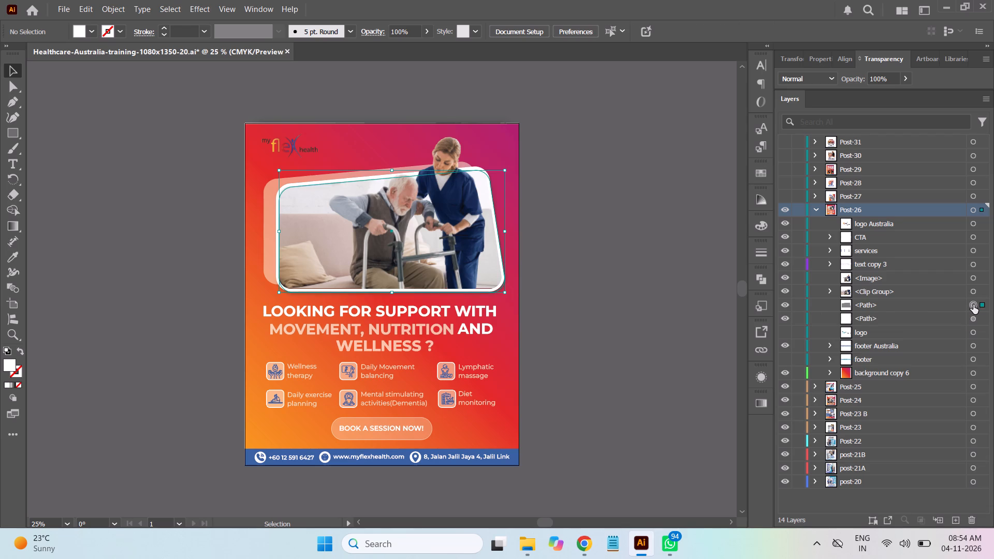
double_click(10, 364)
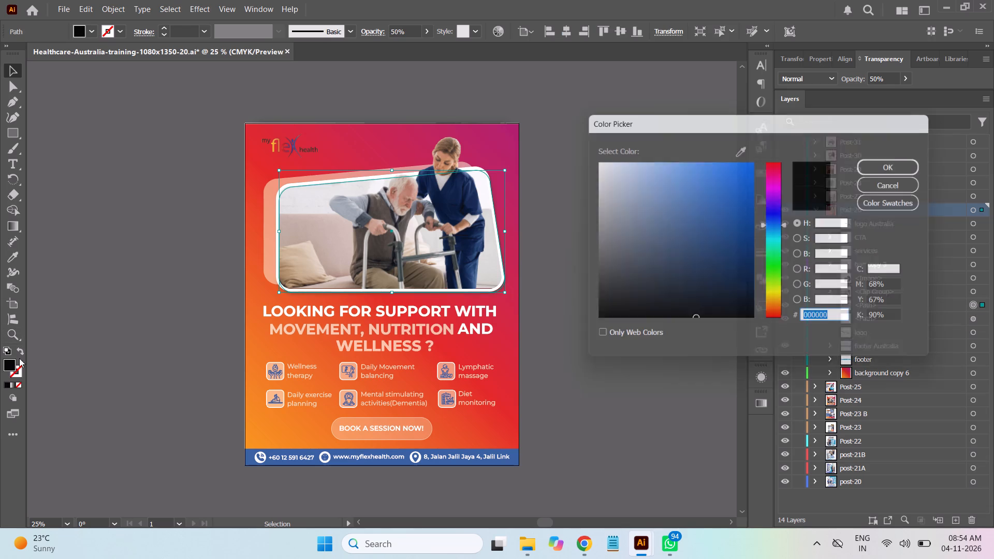
drag(602, 315, 576, 336)
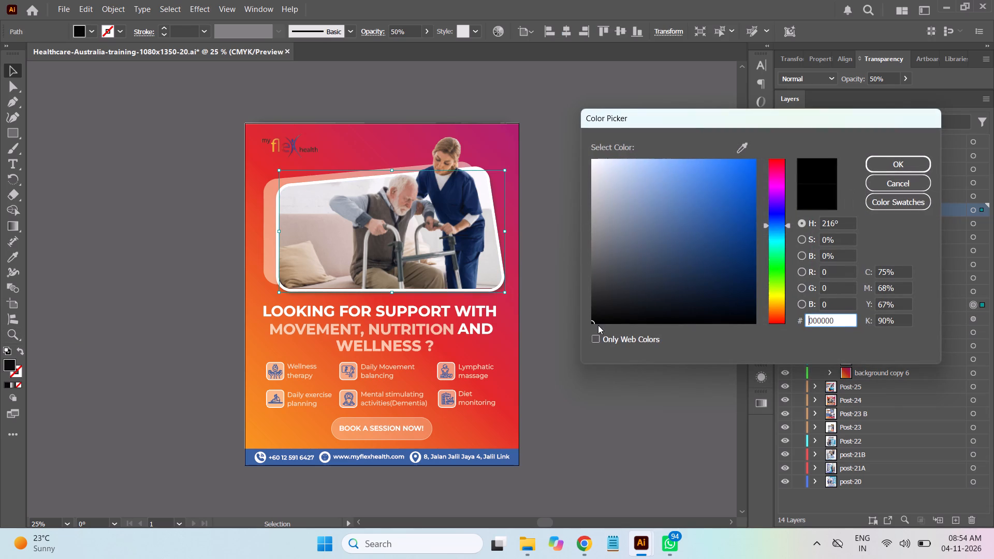
click(897, 166)
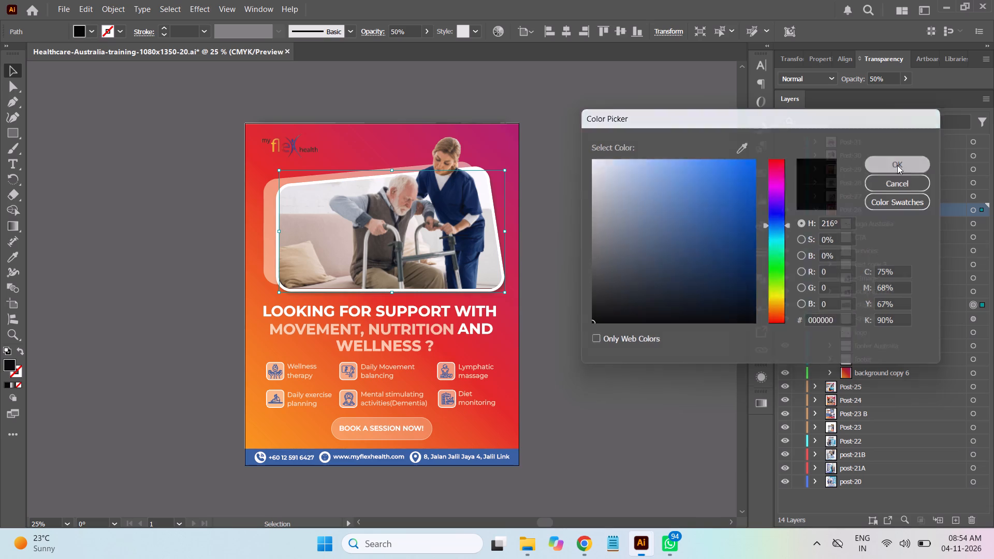
click(639, 251)
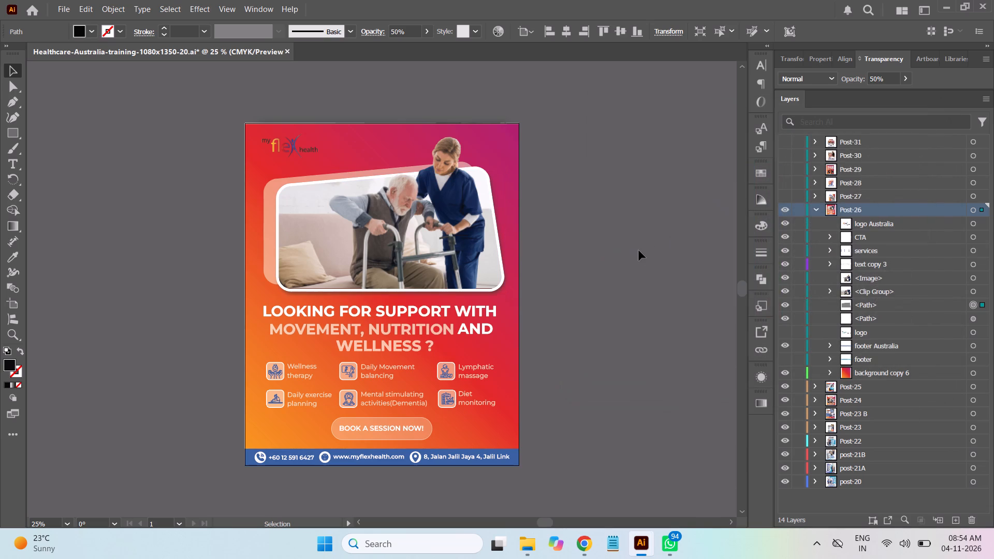
click(639, 251)
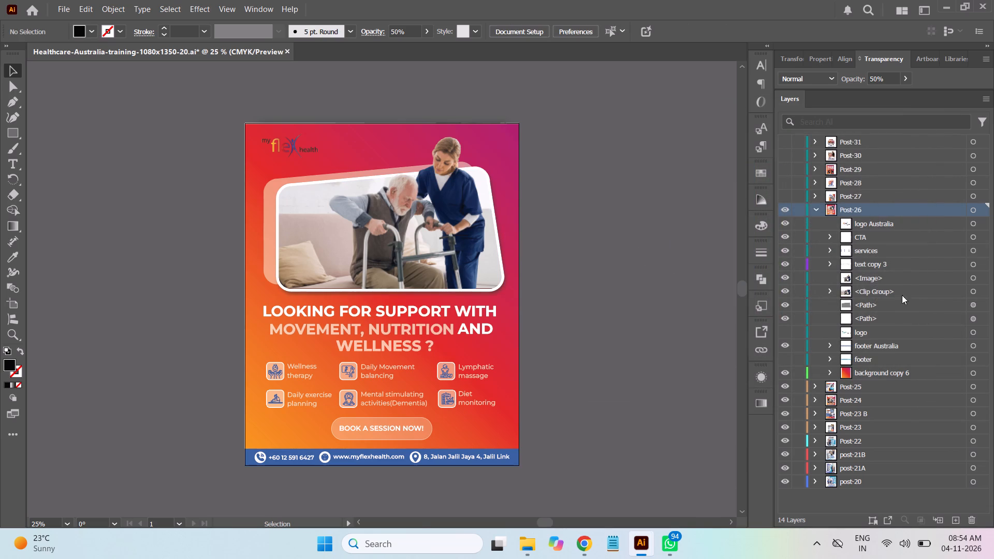
Set the opacity of the black shadow path behind Post-26's photo frame to 70%.
click(972, 304)
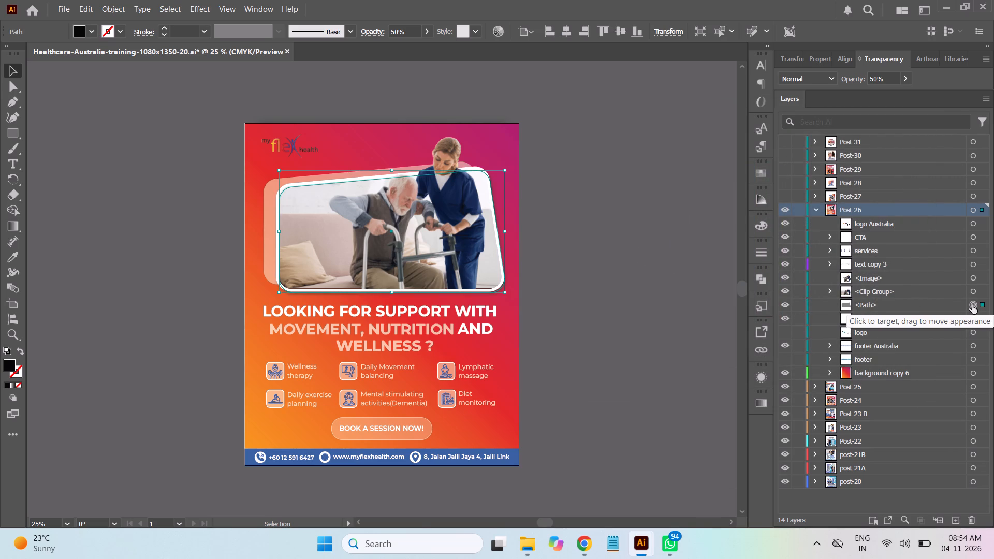
click(932, 309)
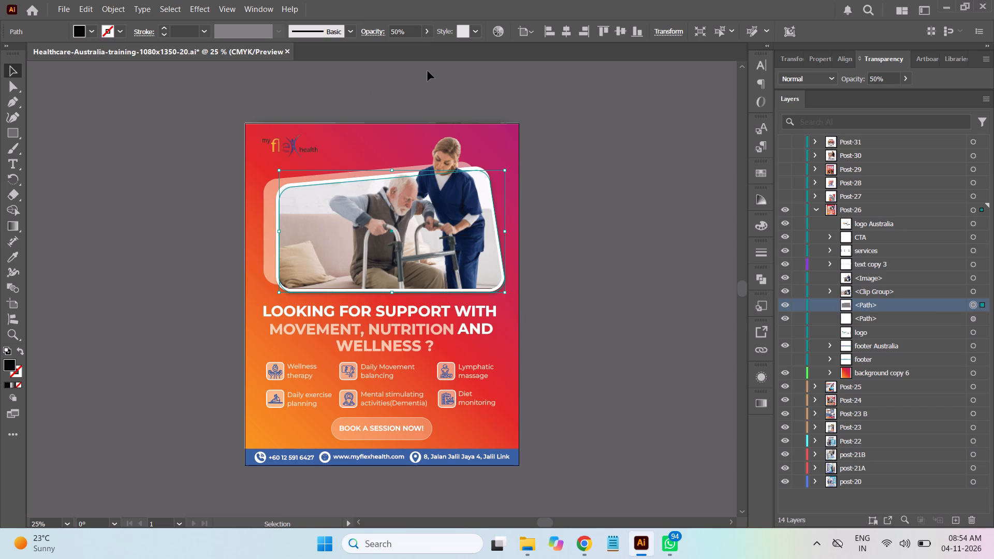
drag(406, 34, 361, 33)
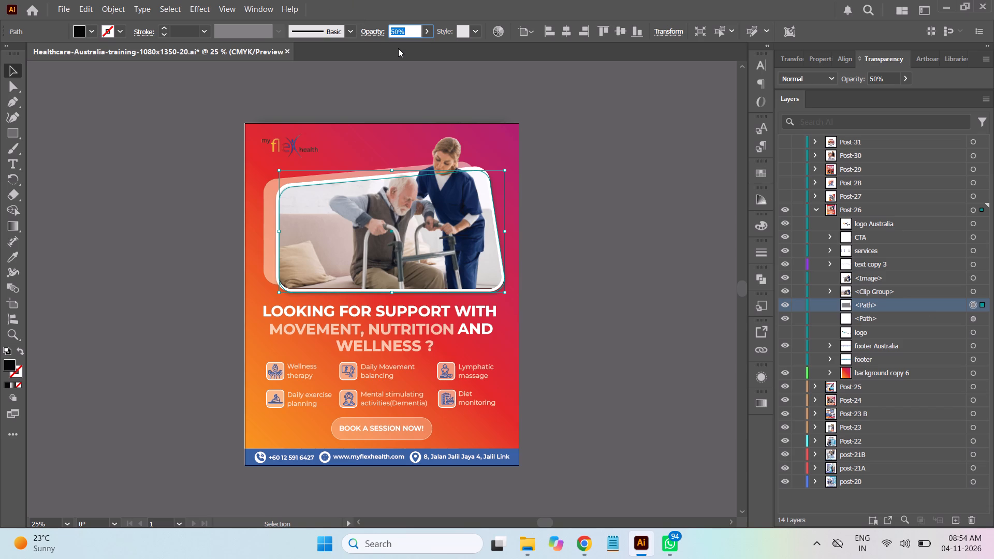
text(70)
key(Return)
click(611, 257)
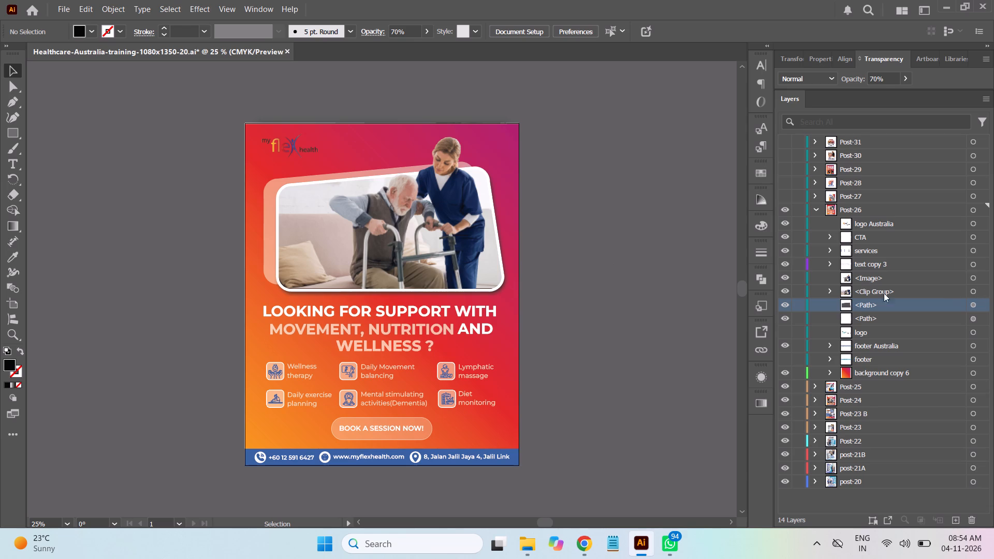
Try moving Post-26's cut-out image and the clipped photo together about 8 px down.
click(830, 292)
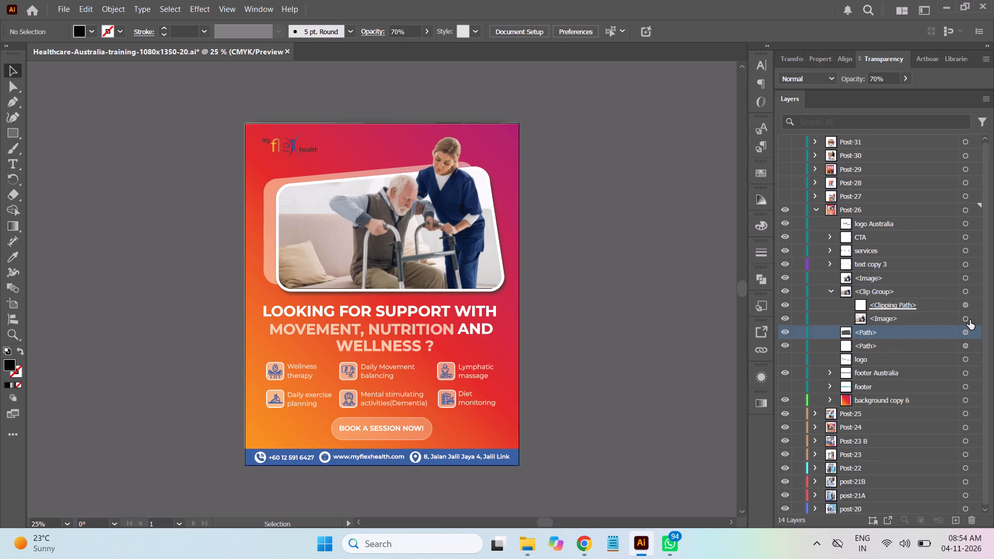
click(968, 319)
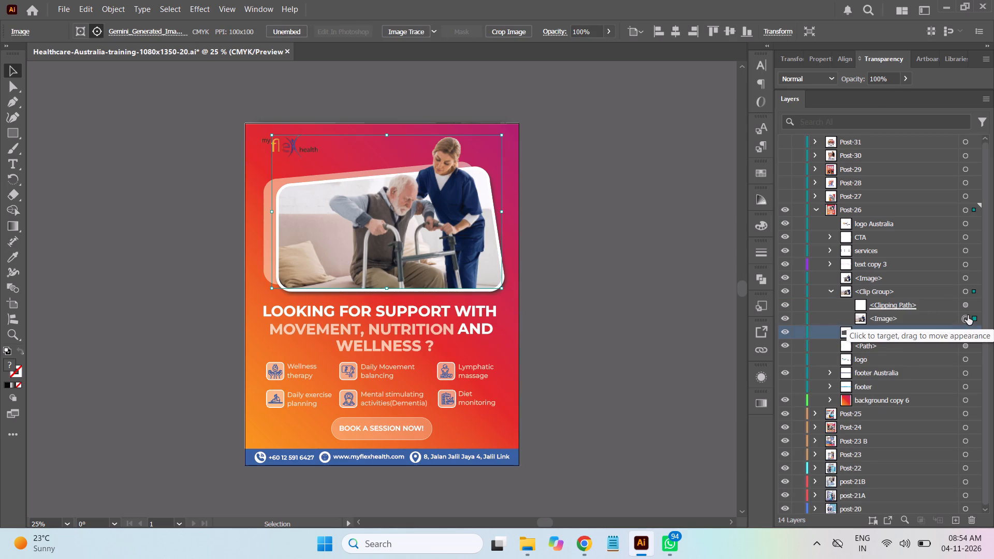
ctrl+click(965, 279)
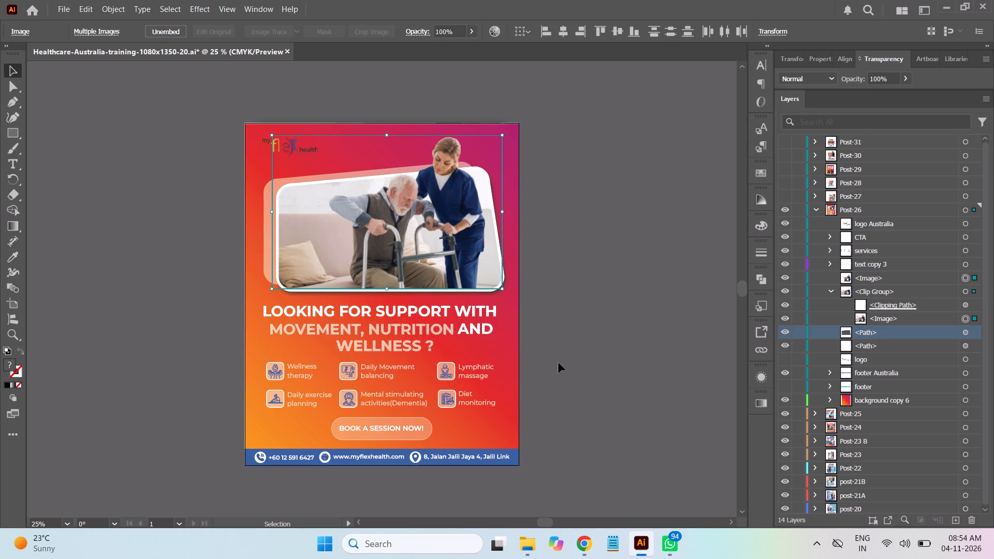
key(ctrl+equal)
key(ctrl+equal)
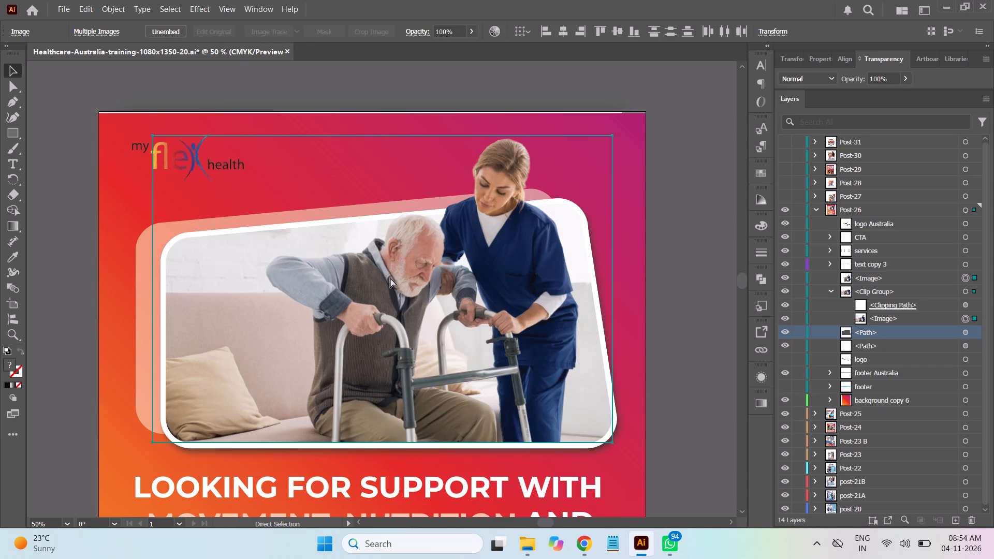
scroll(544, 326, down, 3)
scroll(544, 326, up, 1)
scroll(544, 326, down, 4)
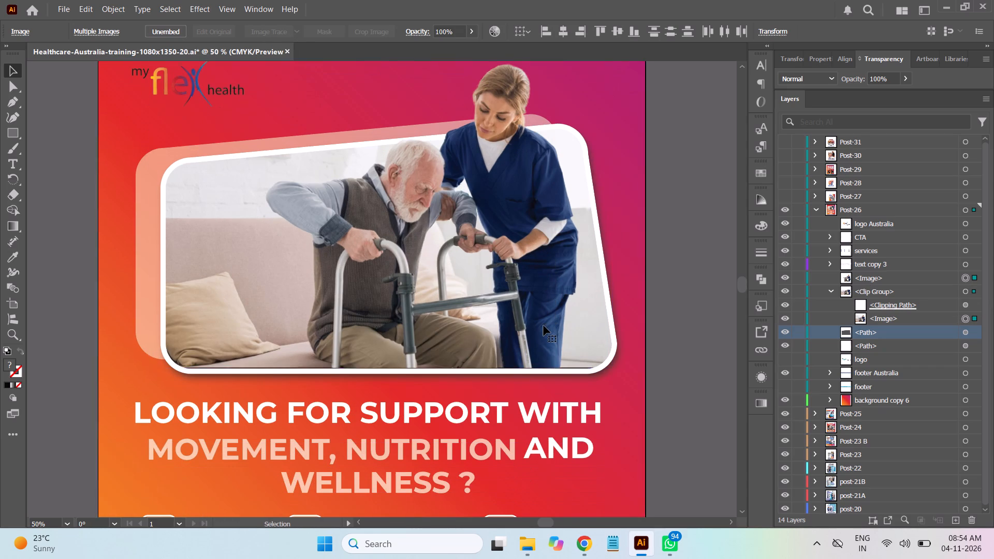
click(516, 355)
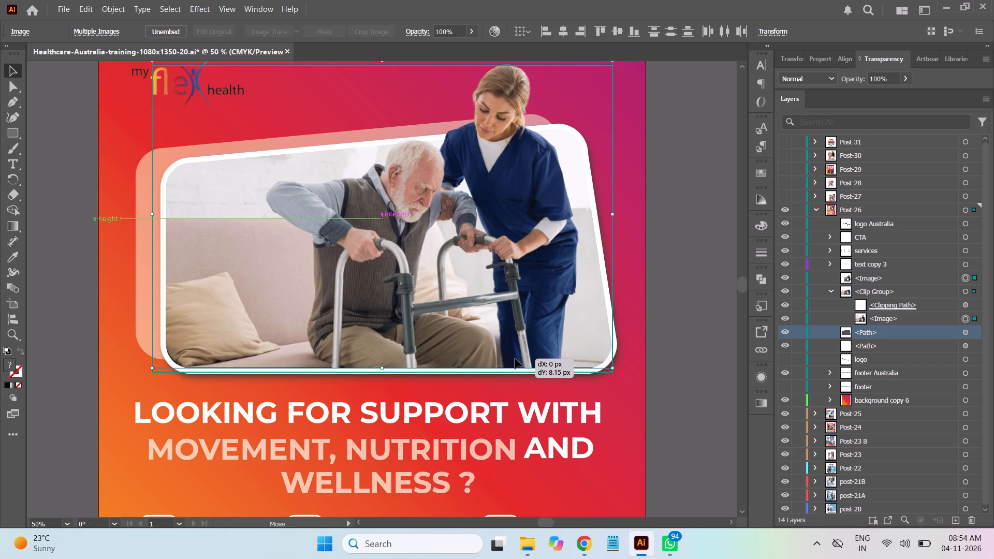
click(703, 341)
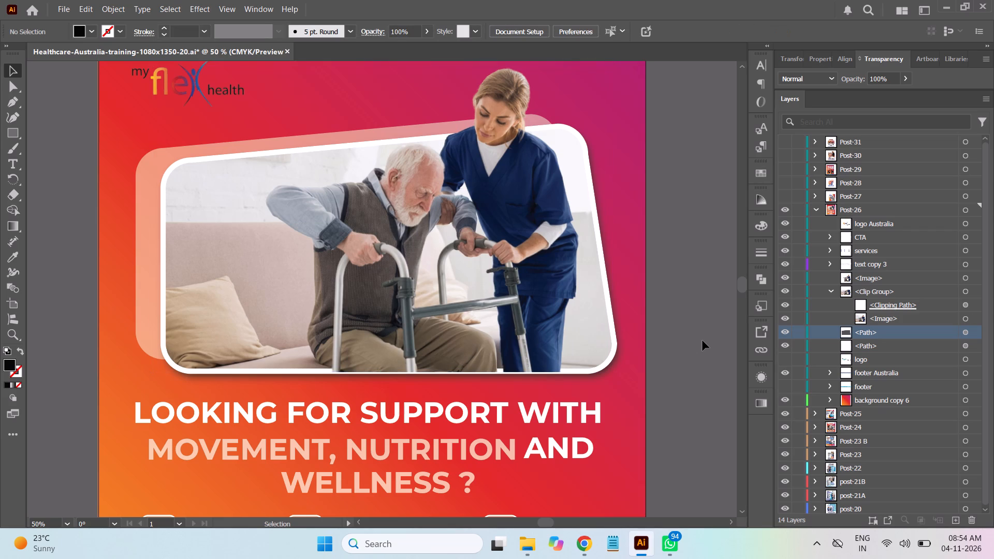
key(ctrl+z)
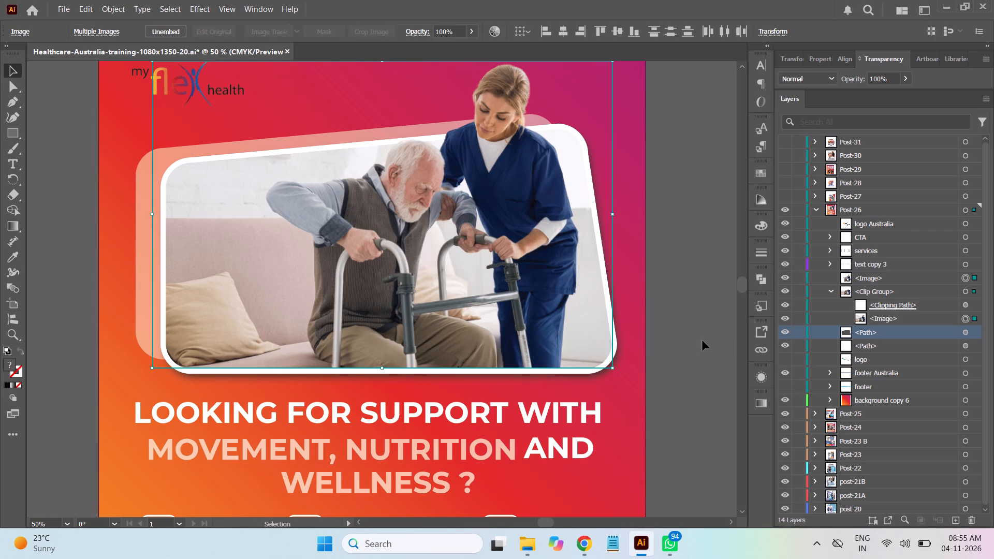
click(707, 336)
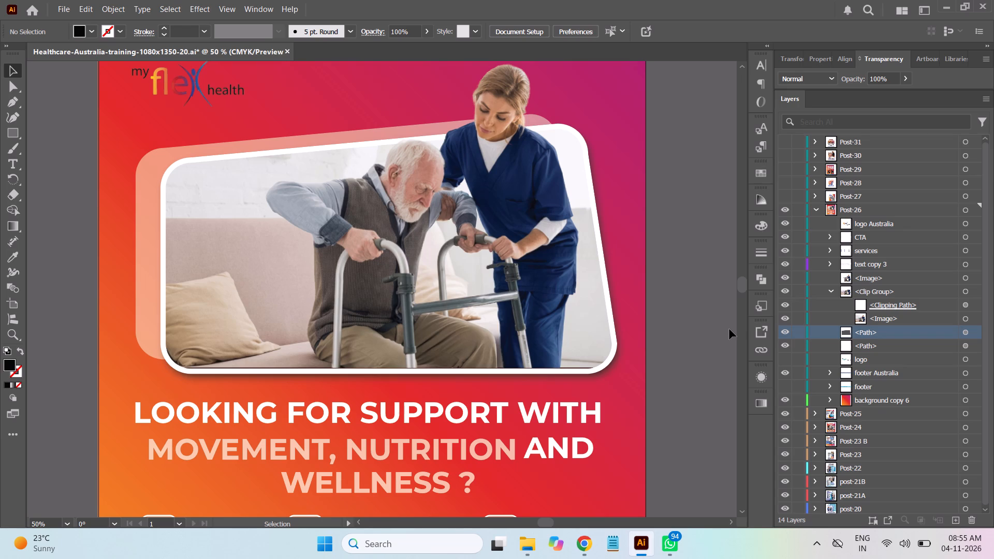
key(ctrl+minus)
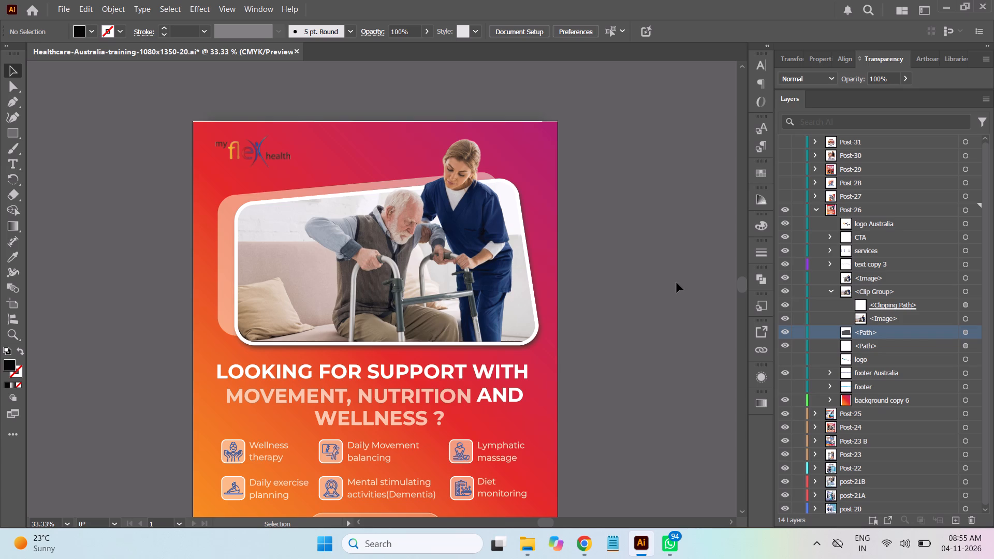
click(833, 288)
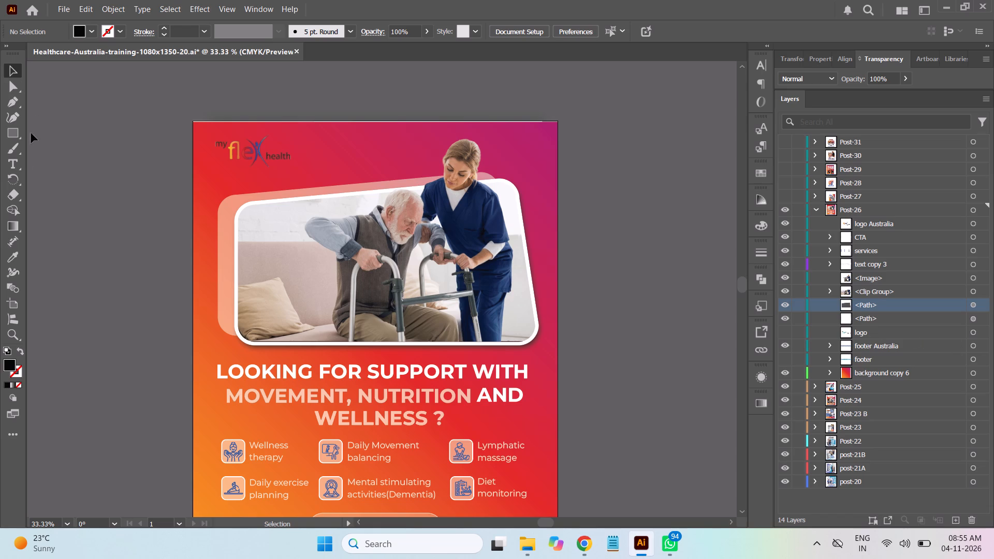
On a new layer above Post-26, draw a closed five-point Pen shape from the photo frame's top-right corner, beyond the artboard's upper-left corner, to the frame's bottom-left corner.
click(12, 102)
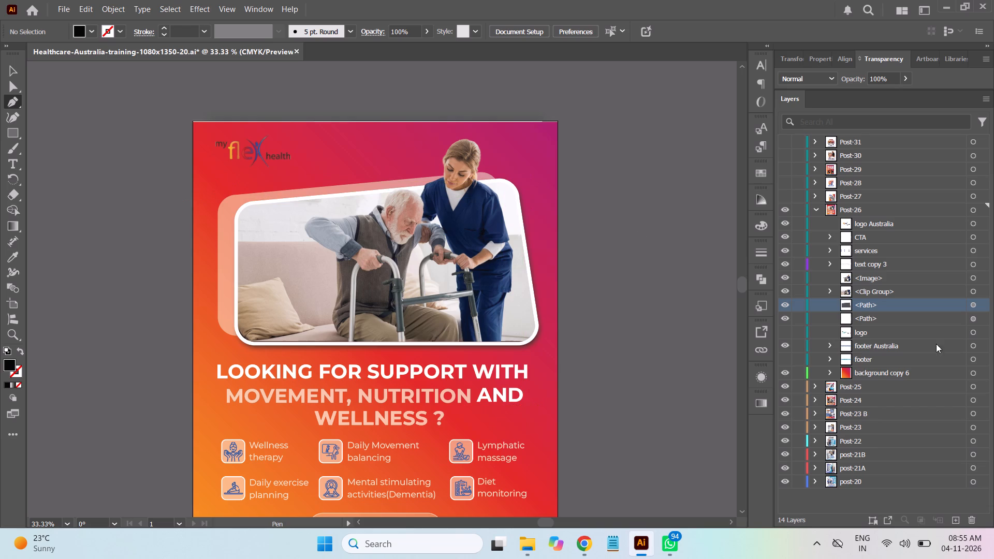
click(957, 518)
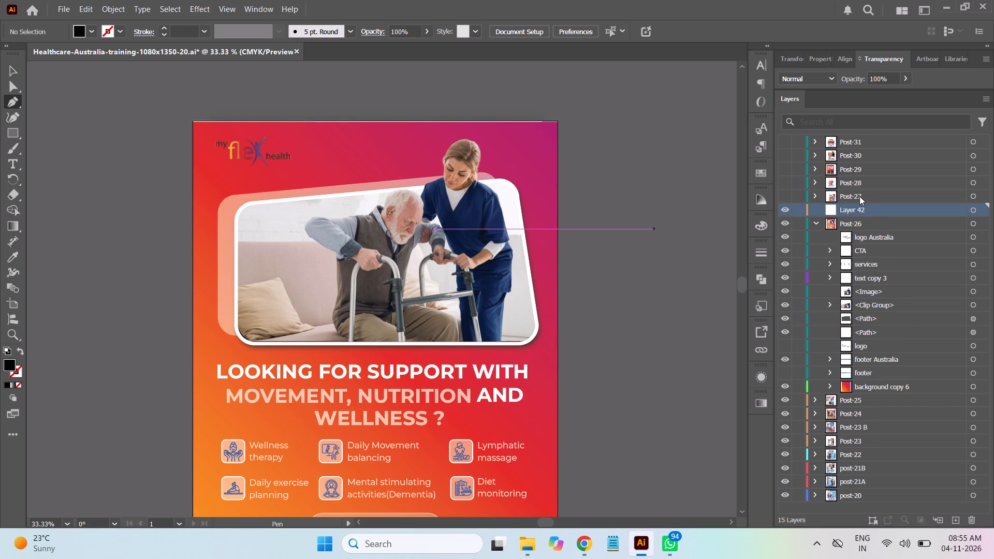
click(502, 180)
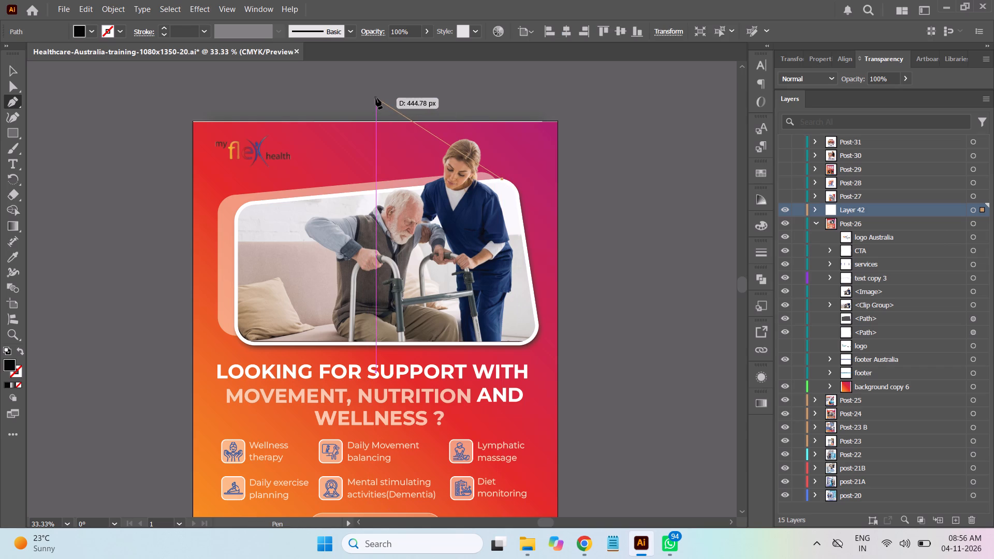
click(376, 98)
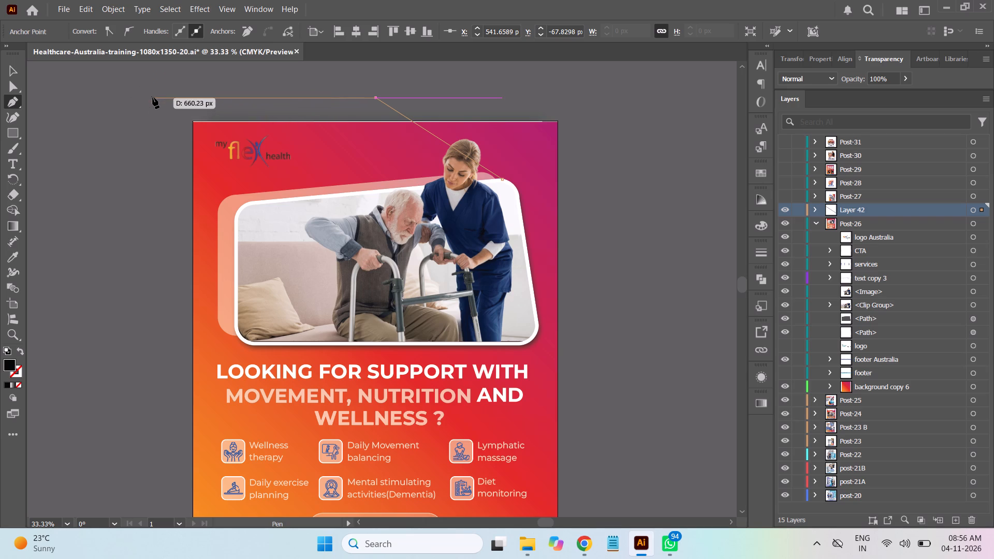
click(153, 97)
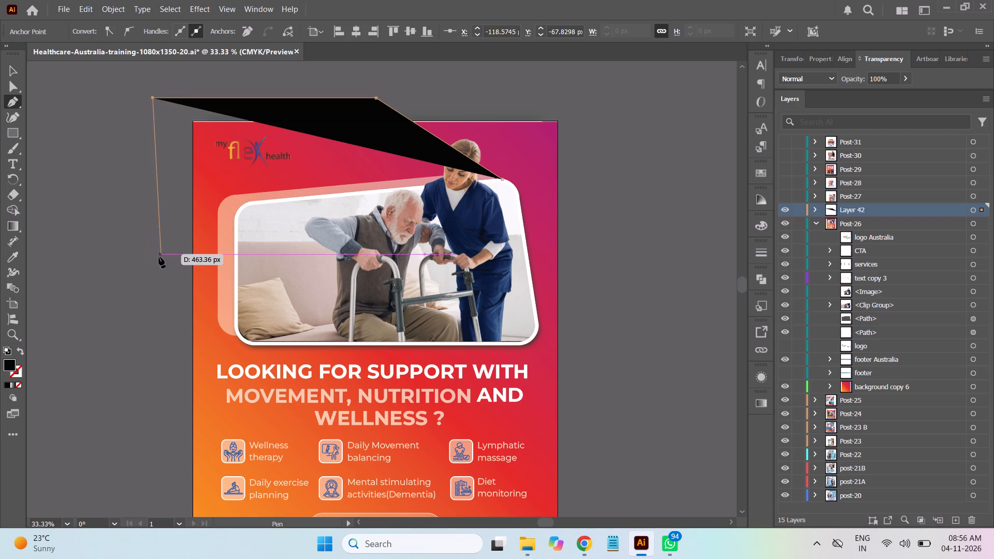
click(152, 294)
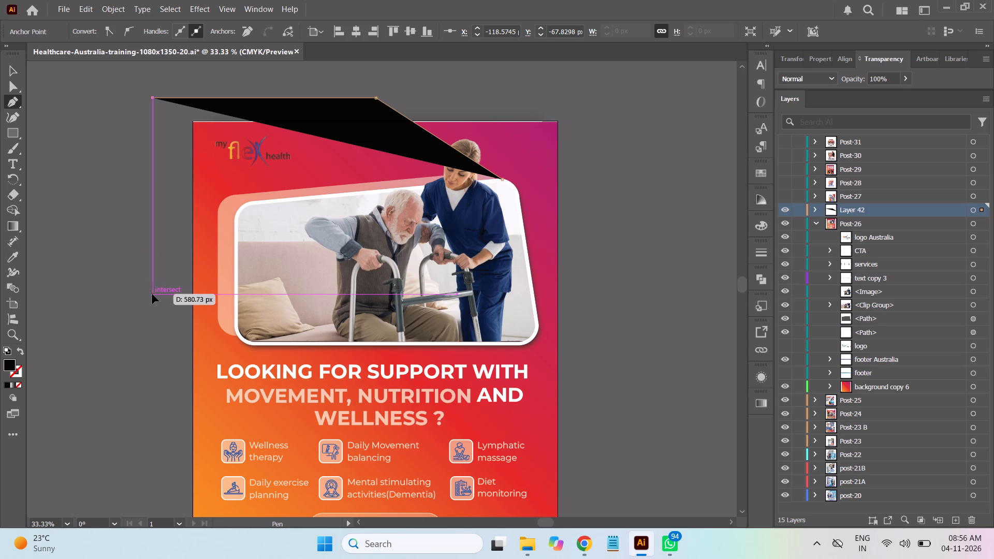
click(240, 339)
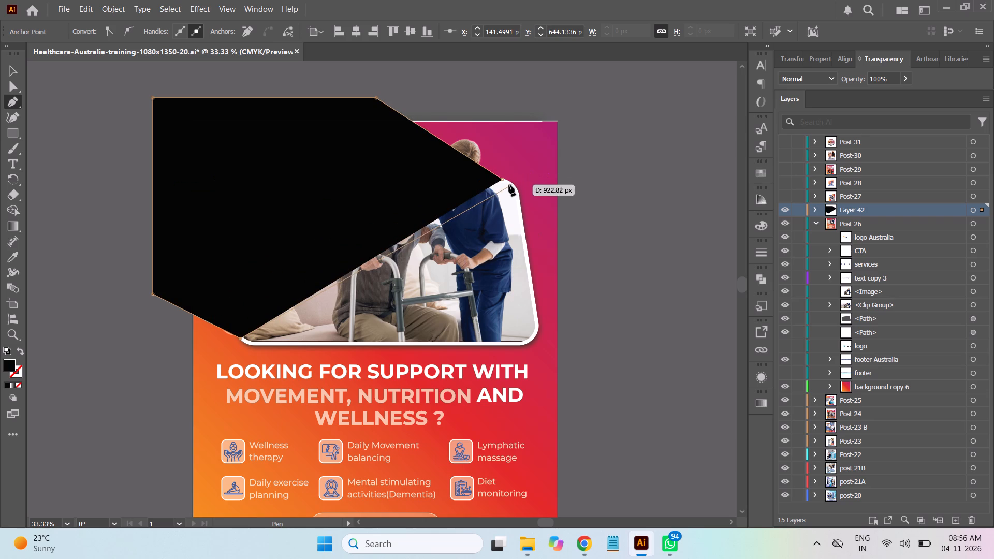
click(502, 180)
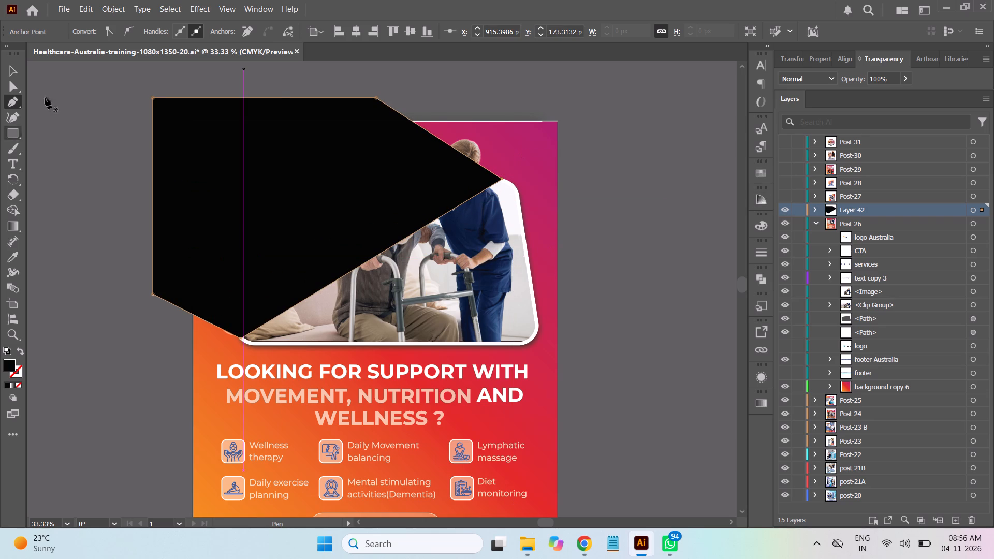
Set the fill of the new five-point shape to white ffffff.
click(12, 71)
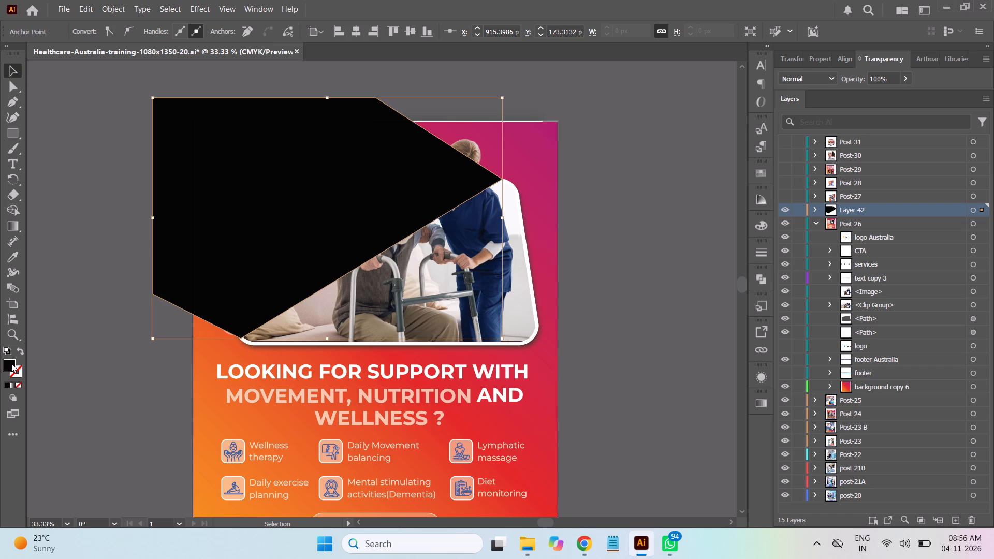
double_click(11, 363)
drag(616, 174, 582, 142)
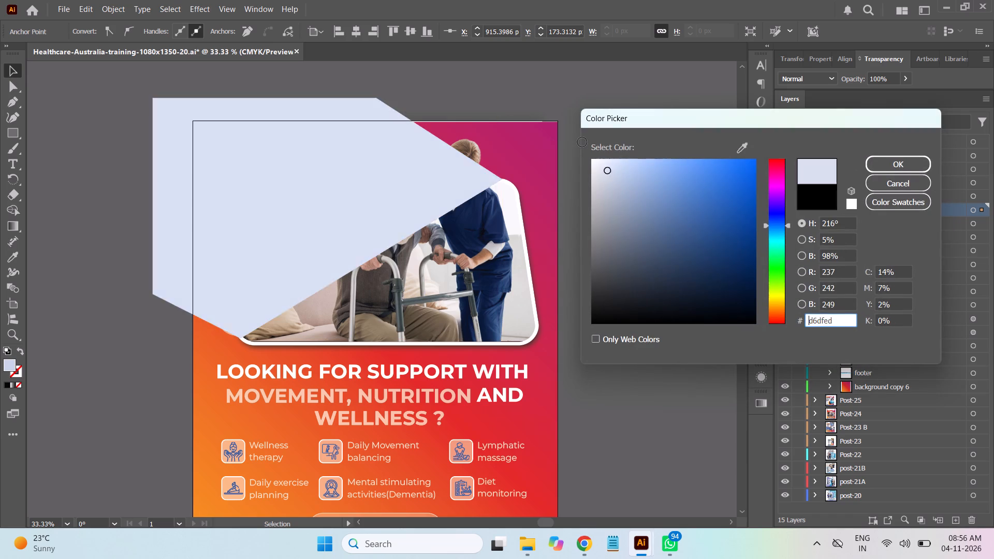
drag(582, 142, 574, 133)
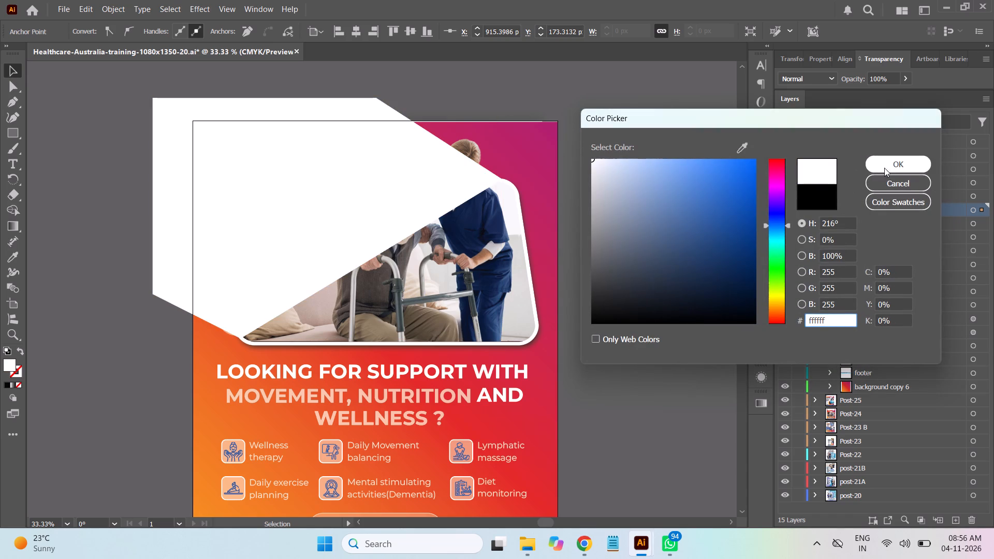
click(889, 165)
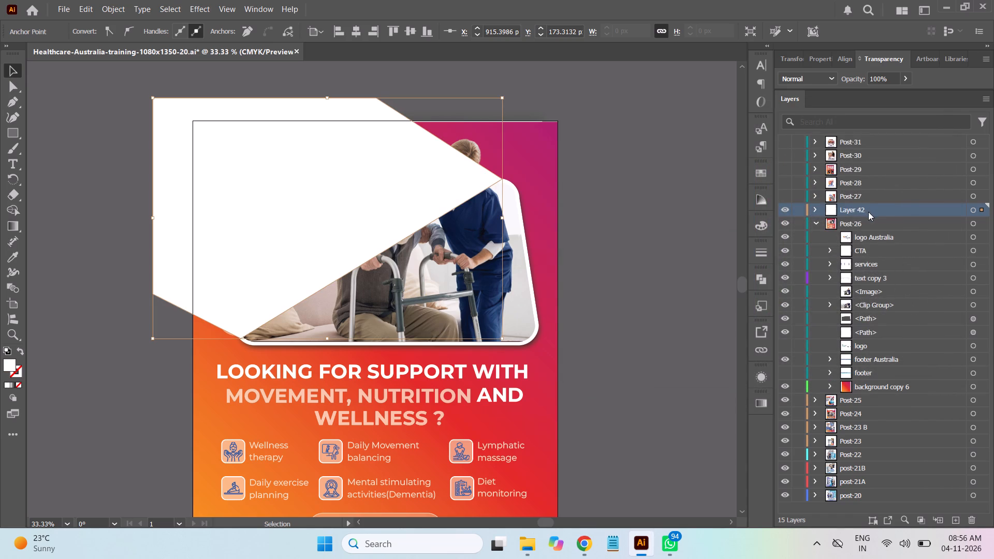
Move the white shape's layer into Post-26, directly below the photo's two paths and above the logo sublayer.
drag(880, 209, 878, 337)
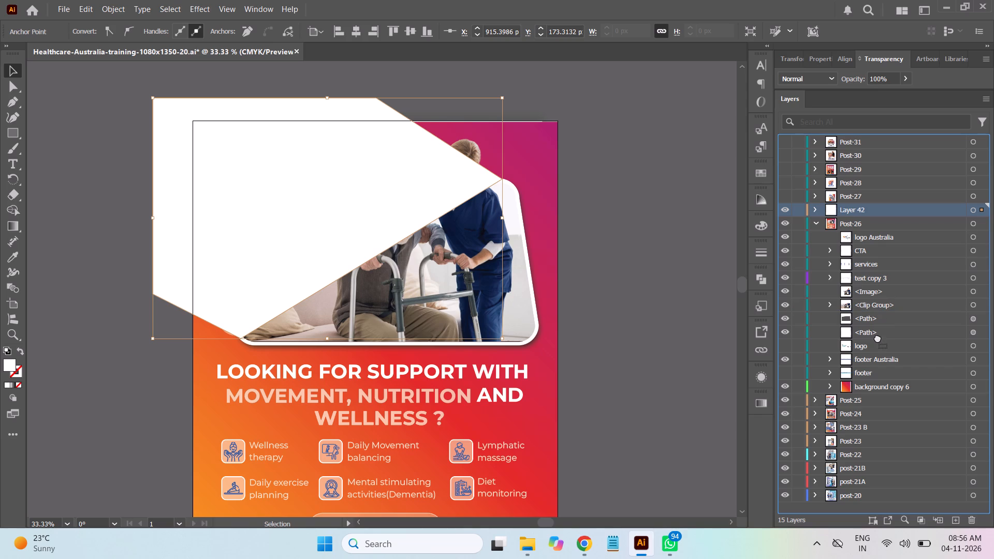
drag(878, 337, 876, 341)
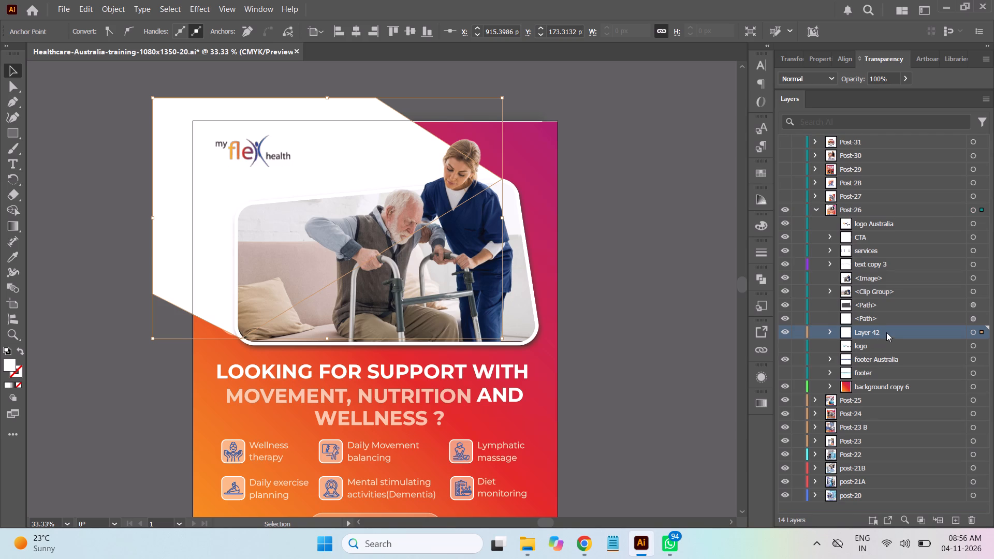
click(659, 249)
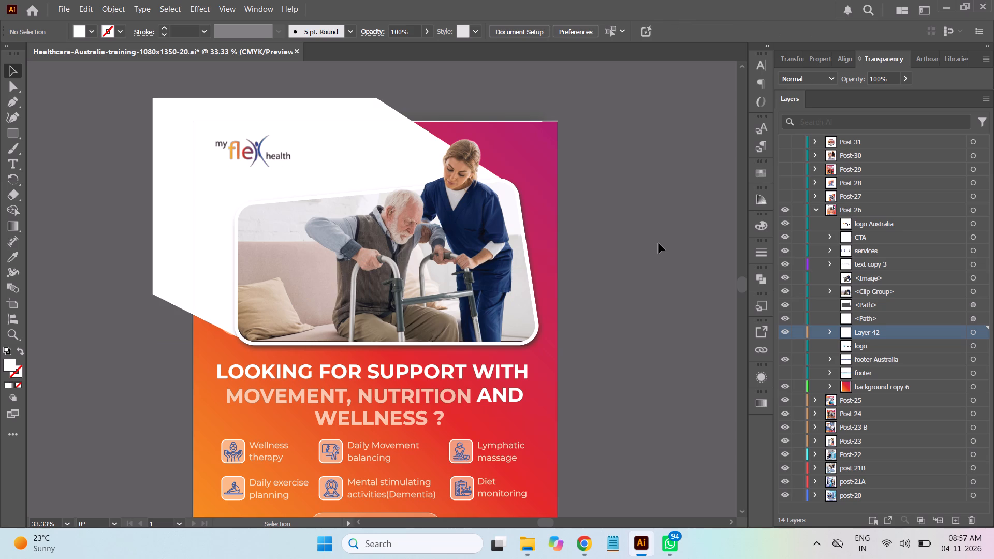
Compare the poster with the white shape hidden and shown, and examine how it sits behind the logo and photo.
click(783, 332)
click(783, 332)
click(974, 334)
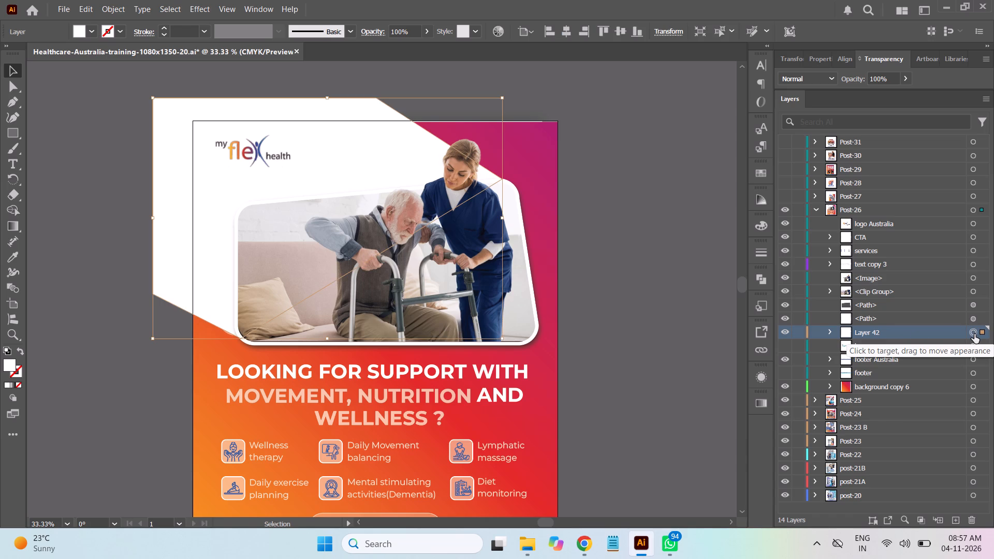
scroll(747, 265, down, 4)
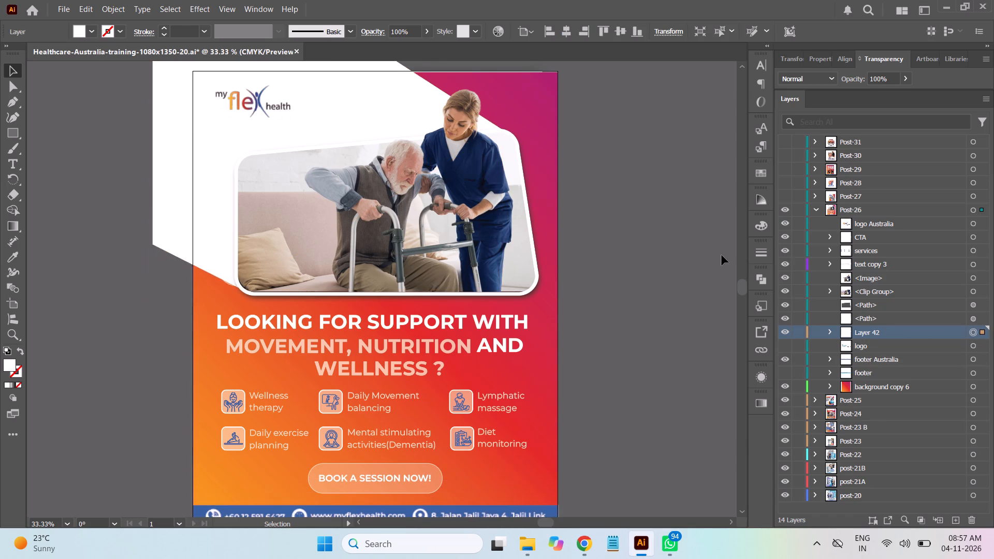
scroll(700, 249, up, 4)
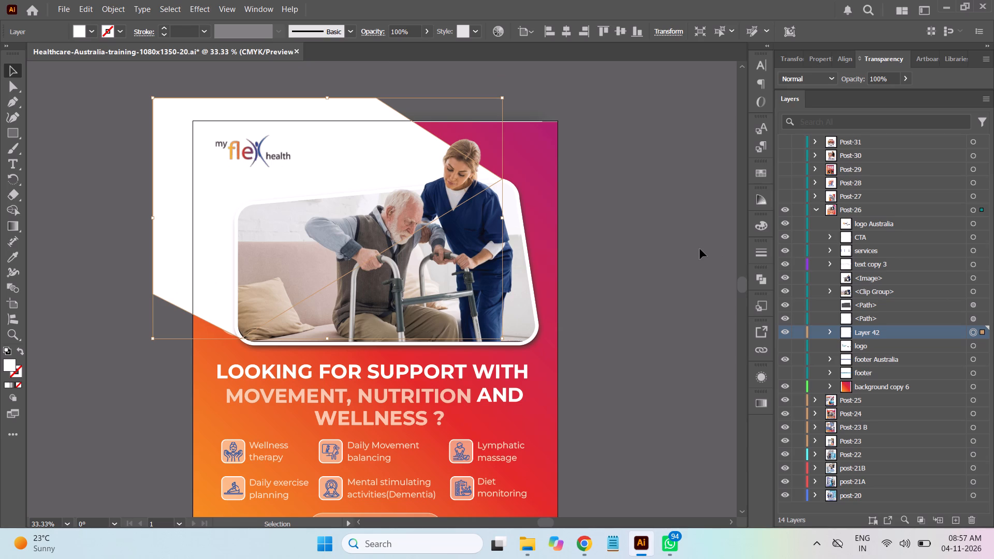
click(645, 211)
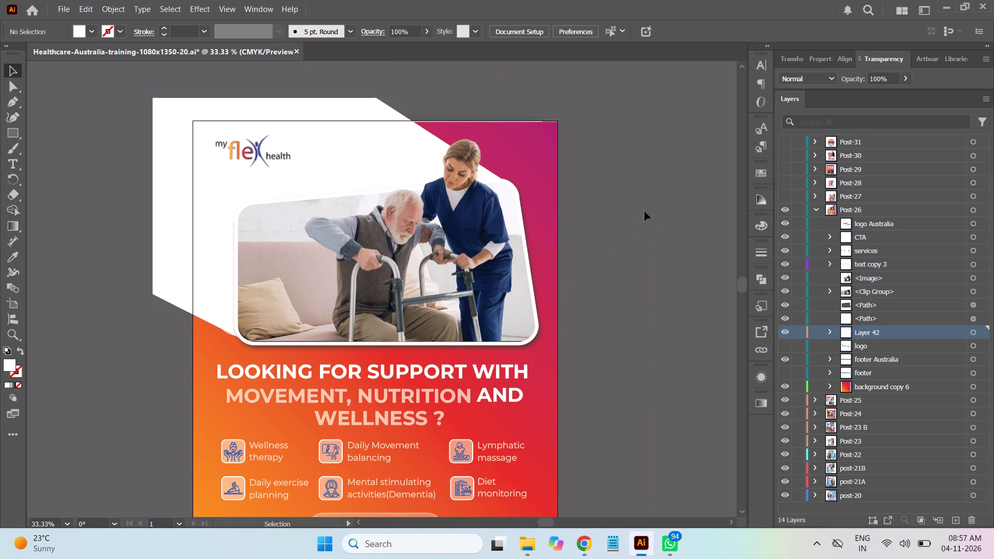
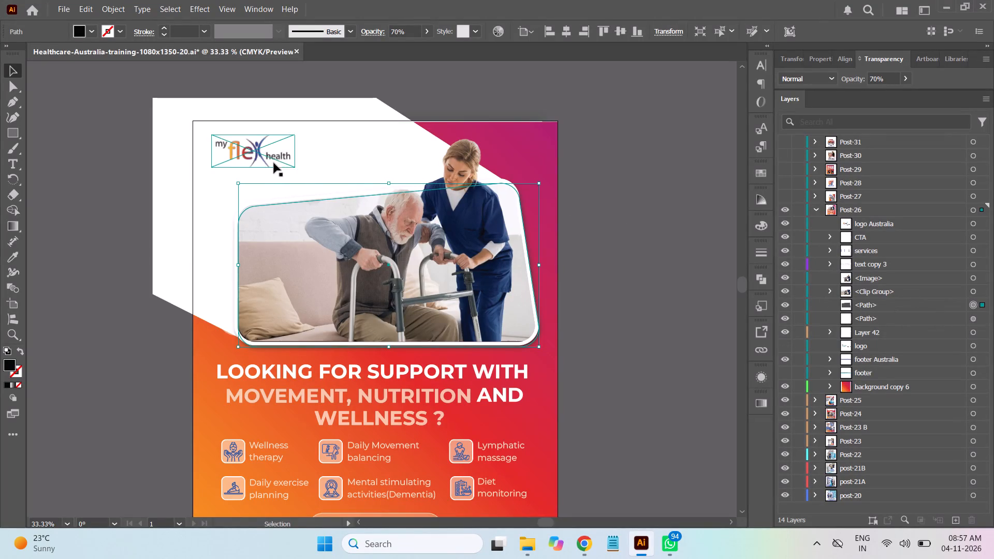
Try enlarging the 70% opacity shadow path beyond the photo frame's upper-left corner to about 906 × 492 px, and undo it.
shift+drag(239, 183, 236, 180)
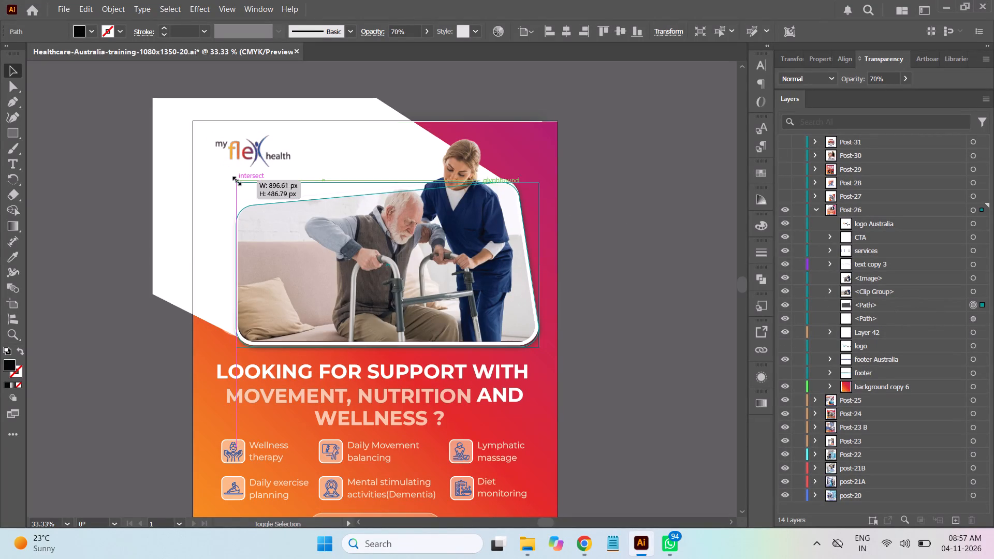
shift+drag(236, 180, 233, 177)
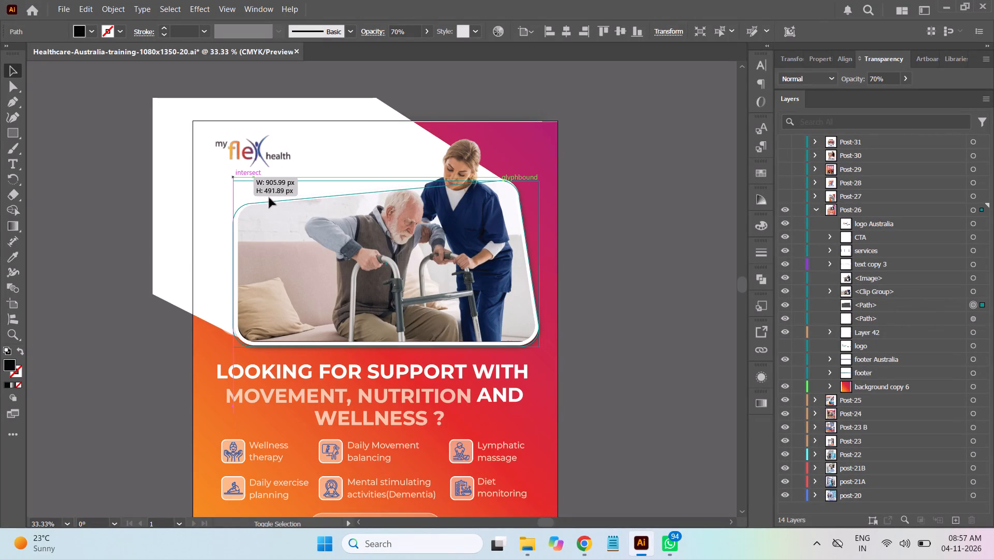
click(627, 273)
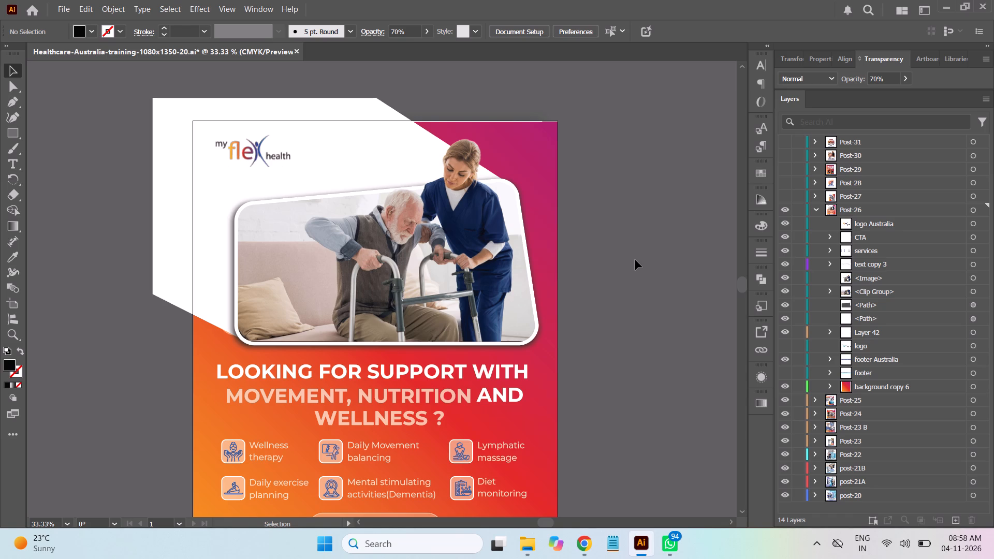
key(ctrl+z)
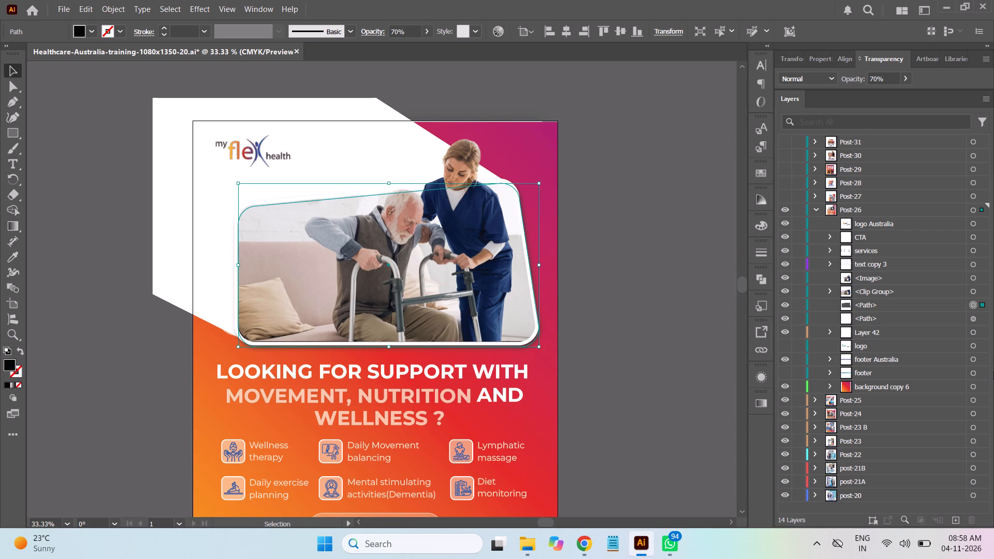
Move the Layer 42 white shape's right anchor along the photo frame's top-right curve to about X 933, Y 178 px.
click(973, 334)
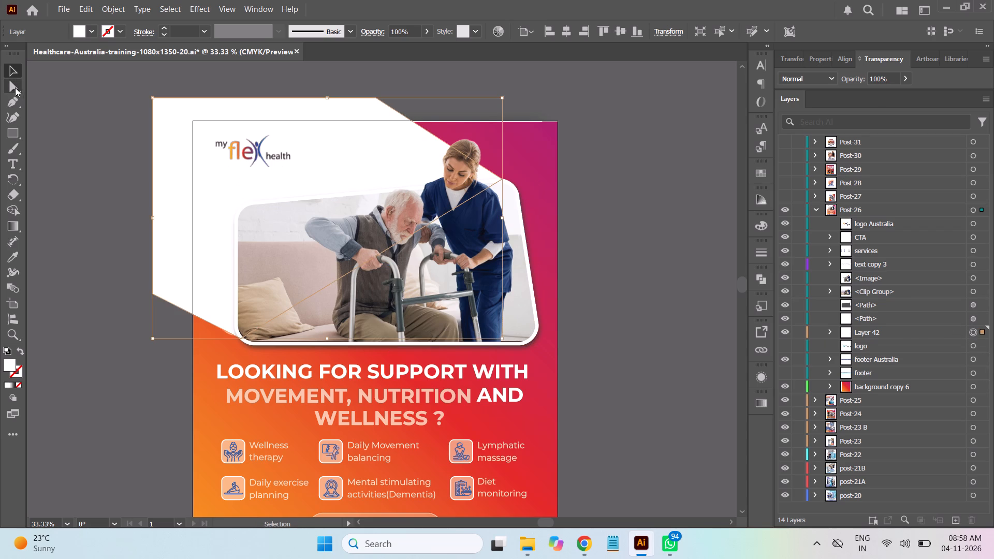
click(13, 87)
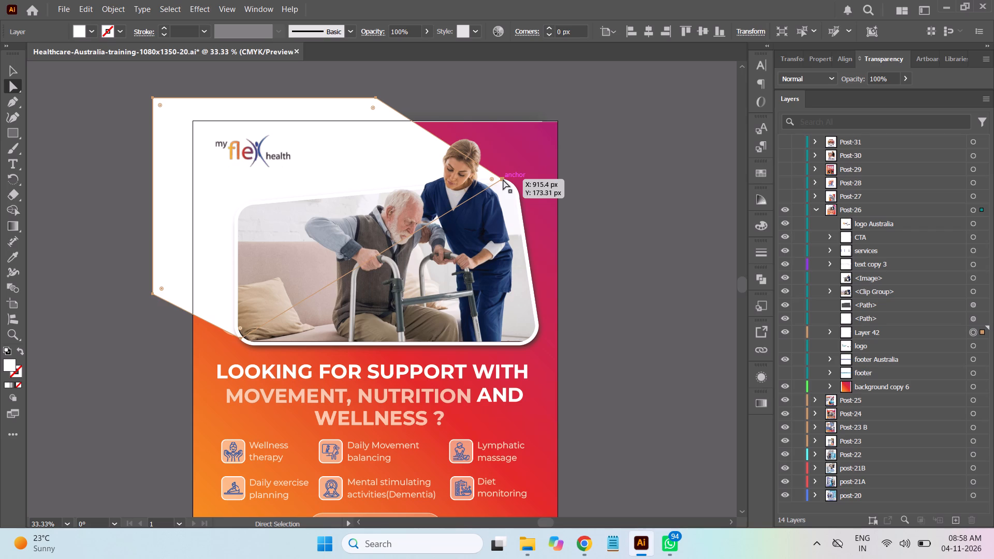
click(503, 180)
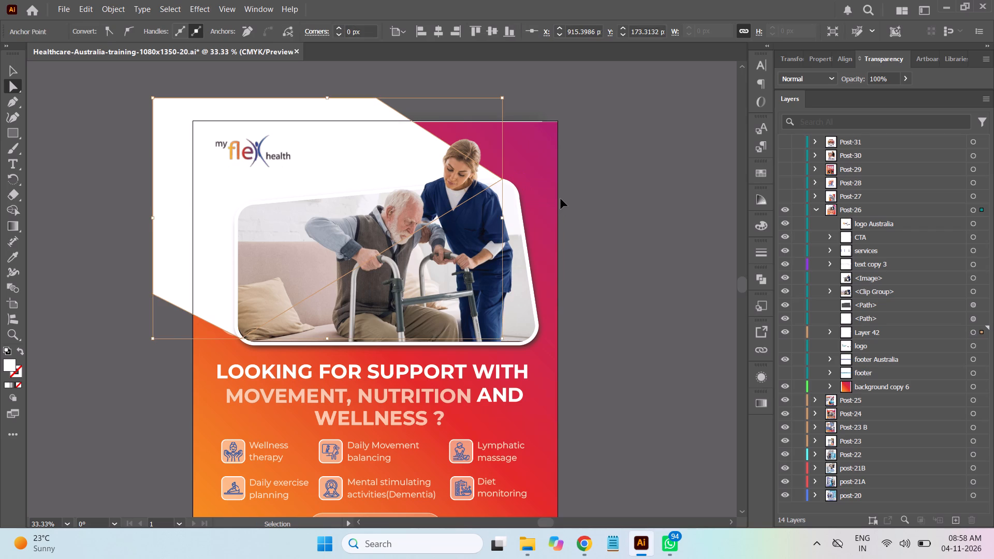
key(ctrl+equal)
key(ctrl+equal)
key(ctrl+equal)
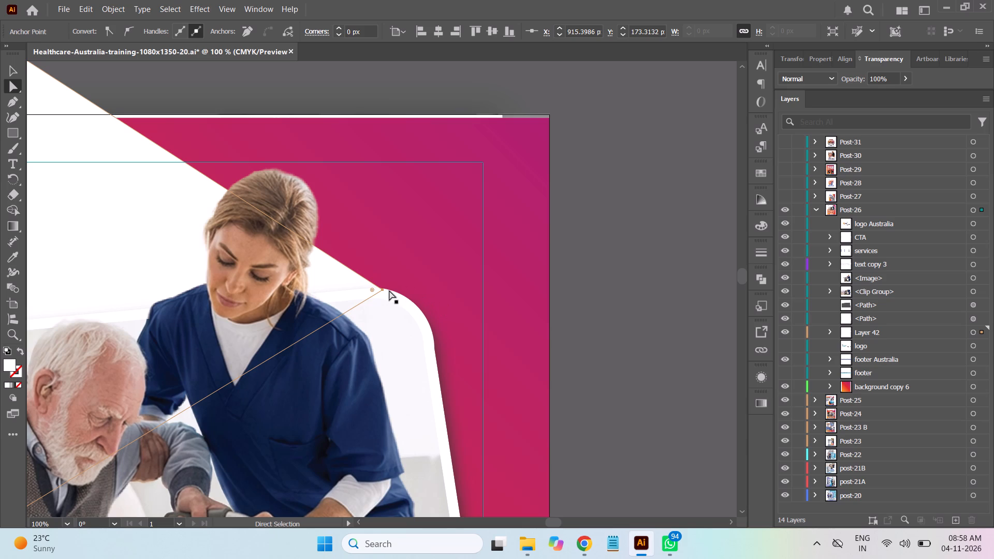
drag(382, 290, 388, 291)
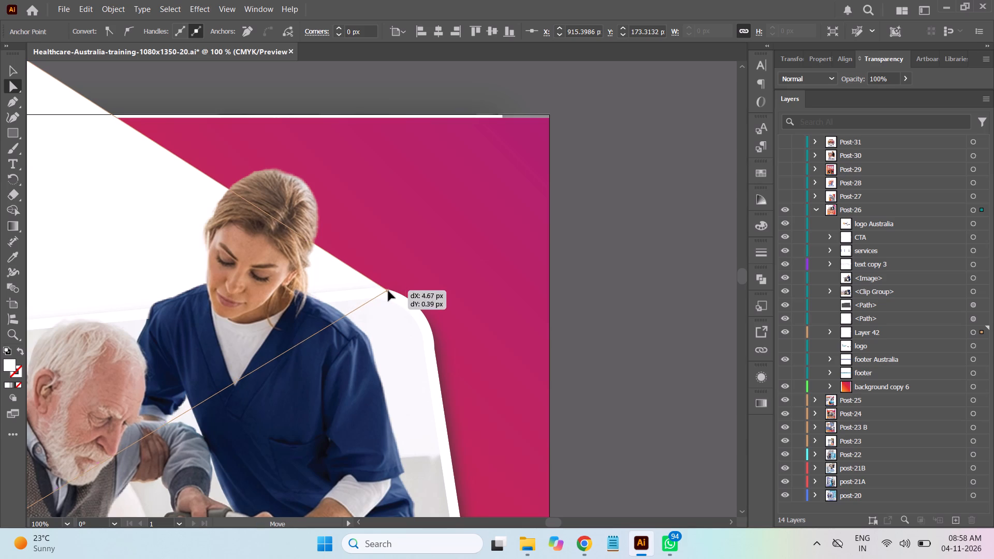
drag(388, 291, 401, 295)
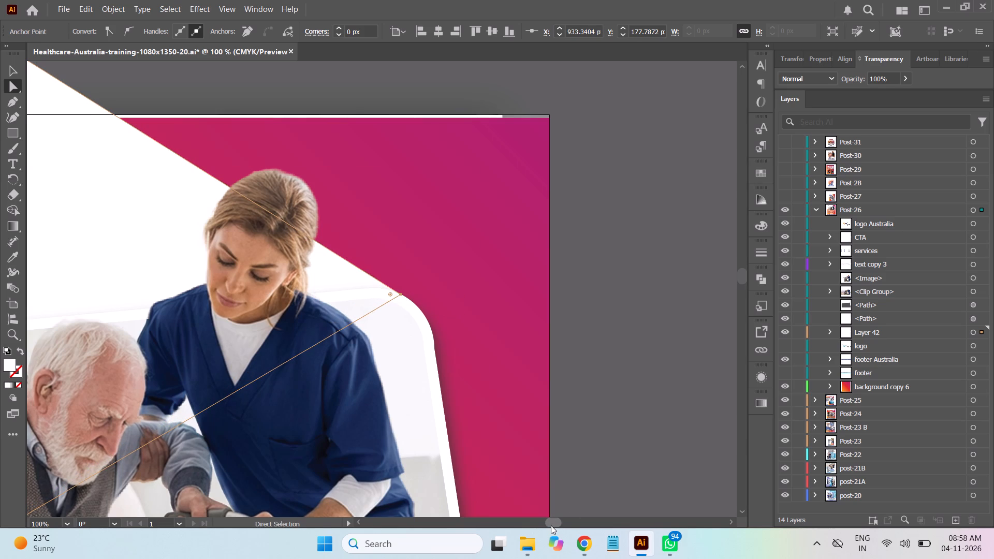
Move the white shape's bottom anchor onto the photo frame's bottom-left curve at about X 147, Y 652 px.
drag(552, 523, 536, 521)
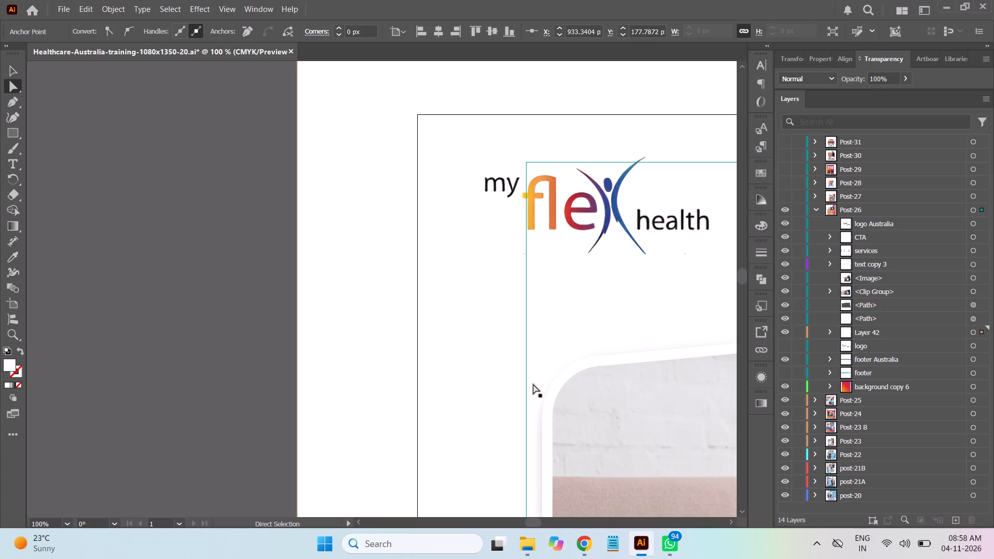
scroll(543, 362, down, 3)
scroll(545, 359, up, 1)
scroll(546, 358, down, 1)
scroll(546, 355, up, 3)
scroll(546, 355, down, 12)
scroll(546, 355, up, 1)
scroll(546, 355, down, 3)
scroll(550, 349, up, 2)
scroll(550, 349, down, 5)
scroll(550, 349, up, 3)
scroll(550, 349, down, 1)
scroll(550, 349, up, 1)
scroll(550, 349, down, 3)
scroll(550, 348, up, 1)
scroll(550, 347, down, 17)
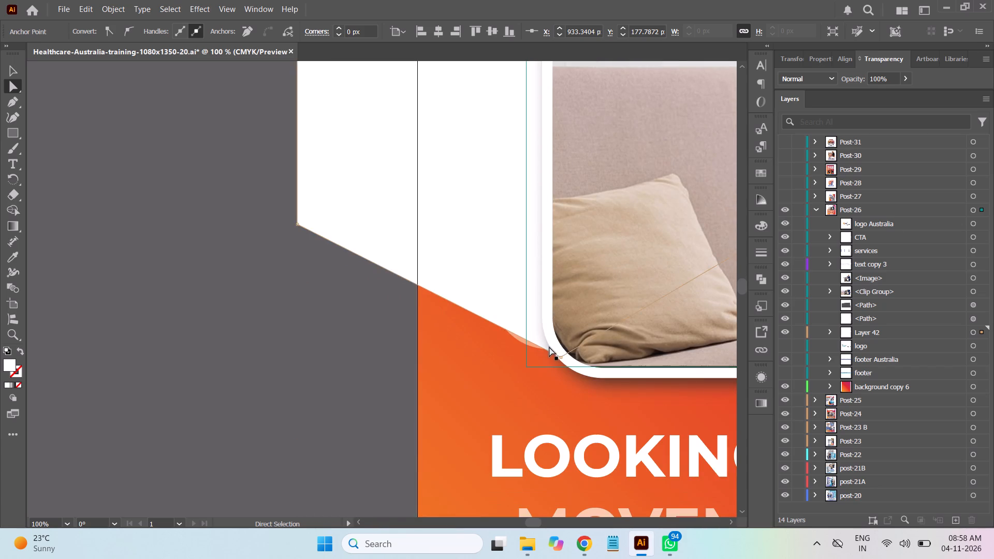
scroll(549, 347, down, 2)
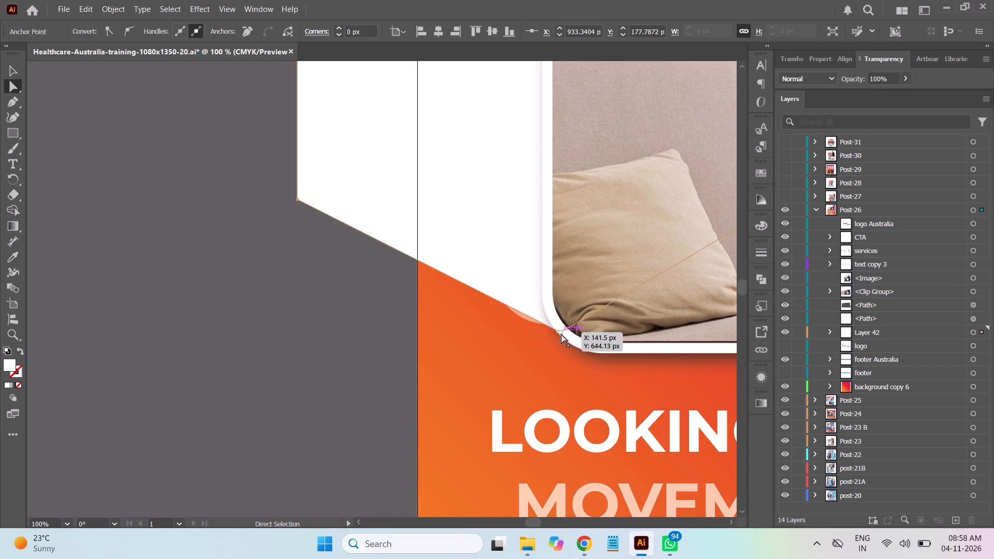
drag(561, 334, 565, 341)
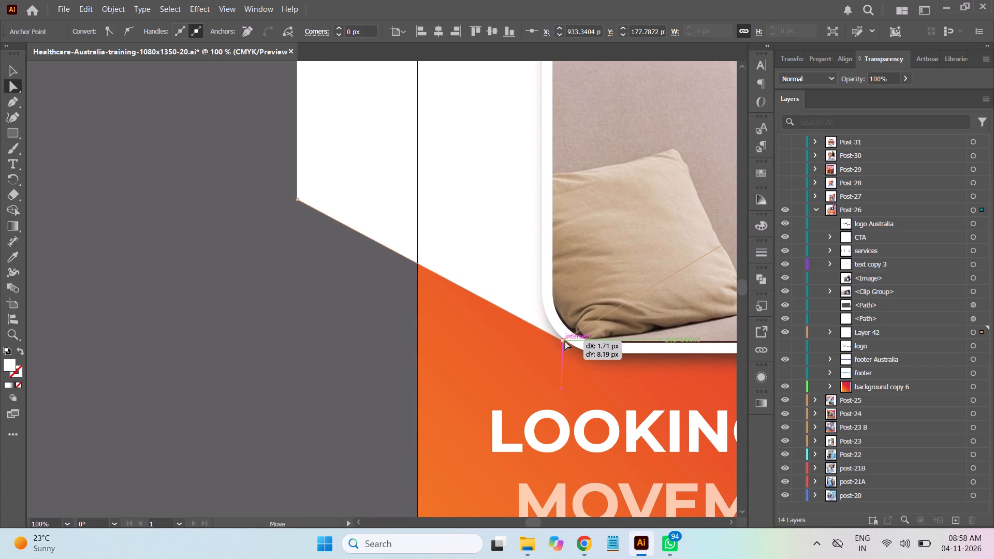
drag(565, 341, 566, 341)
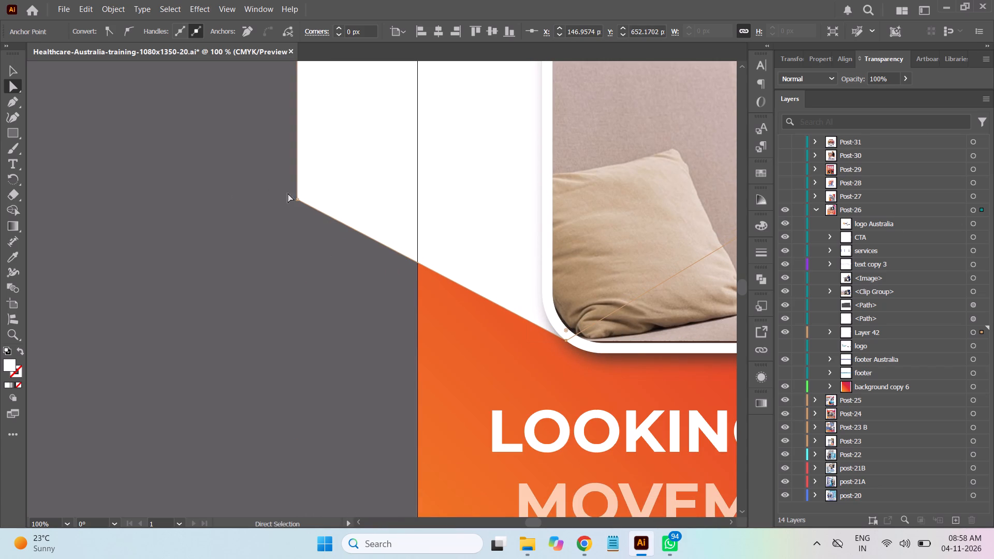
Pull the white shape's two outer left anchors onto the artboard's left edge, at about Y 570 px and the top-left corner.
drag(299, 200, 393, 241)
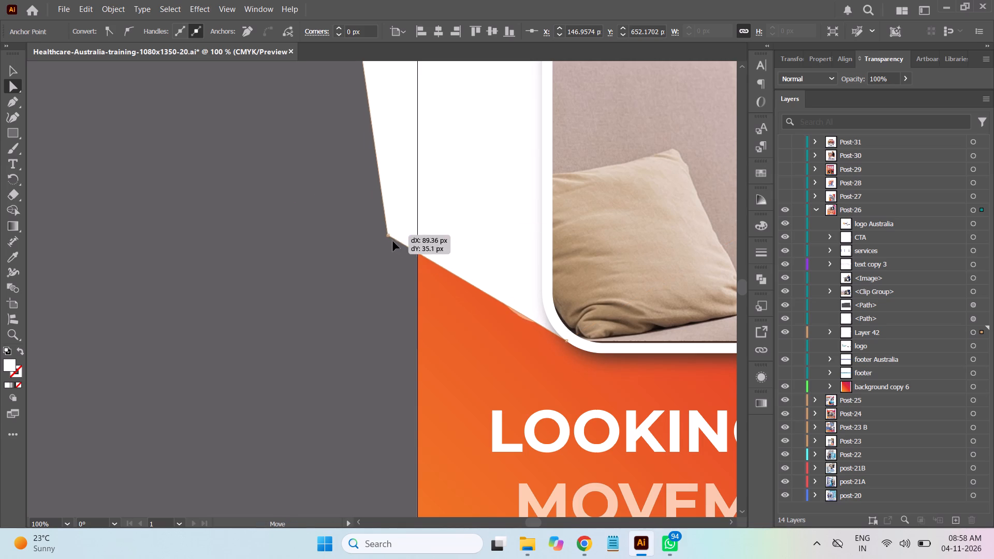
drag(393, 241, 418, 257)
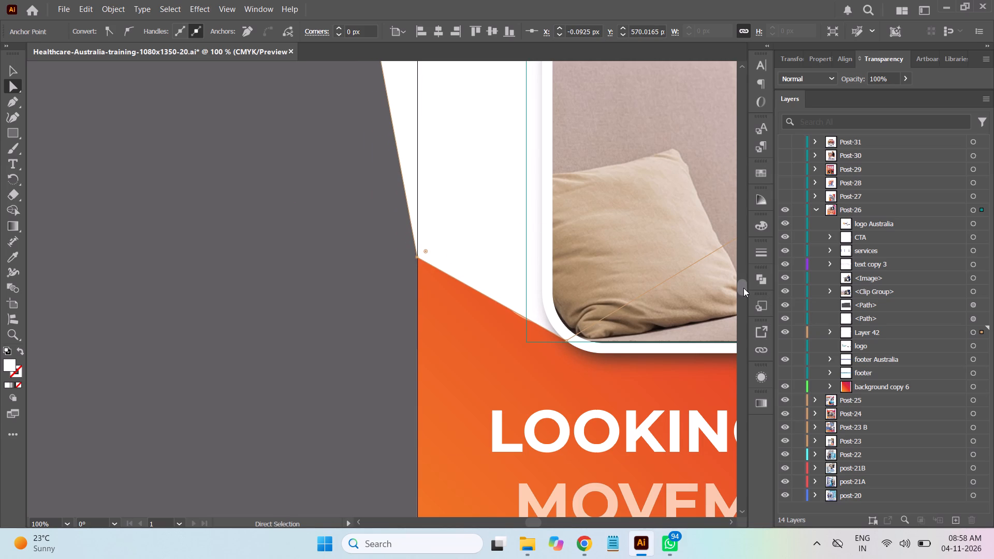
drag(743, 288, 741, 274)
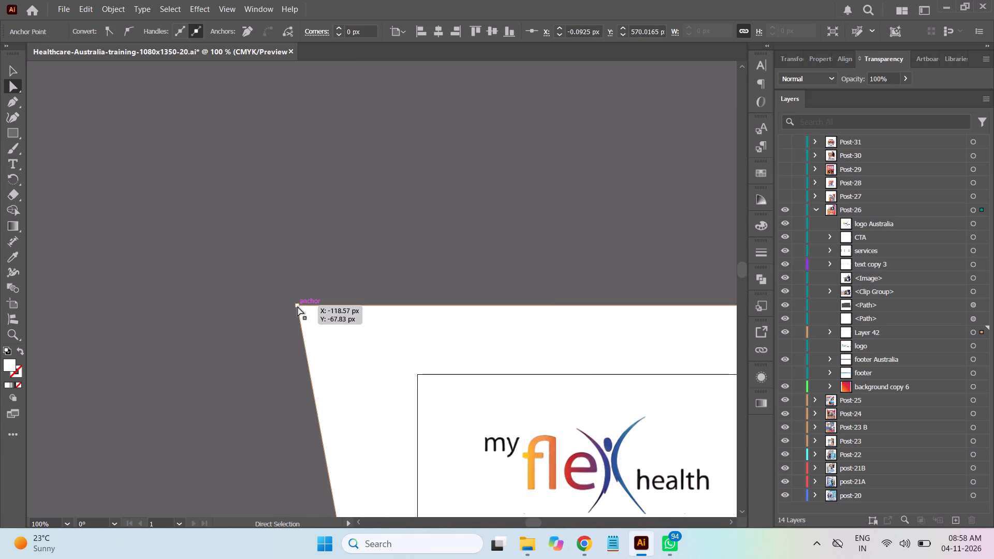
drag(298, 306, 389, 364)
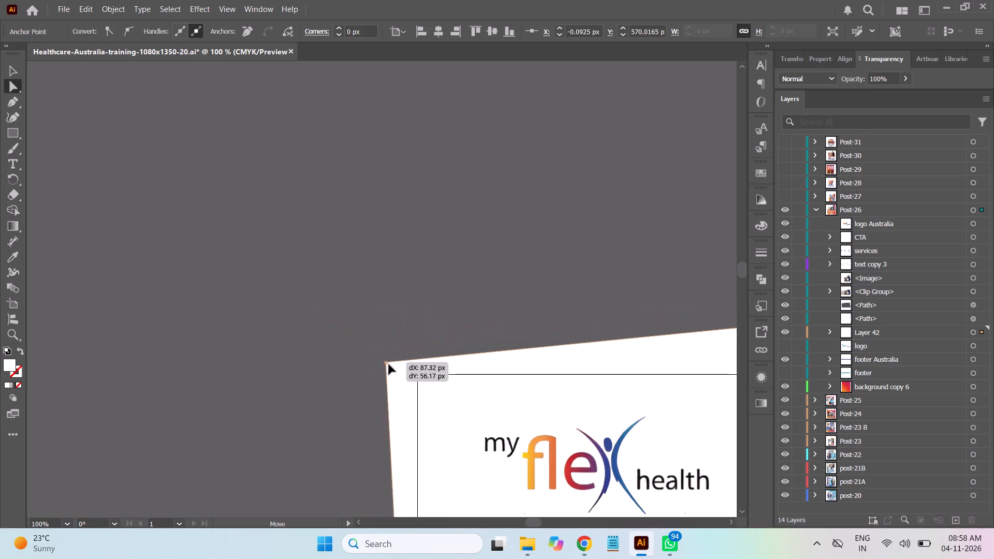
drag(389, 364, 418, 373)
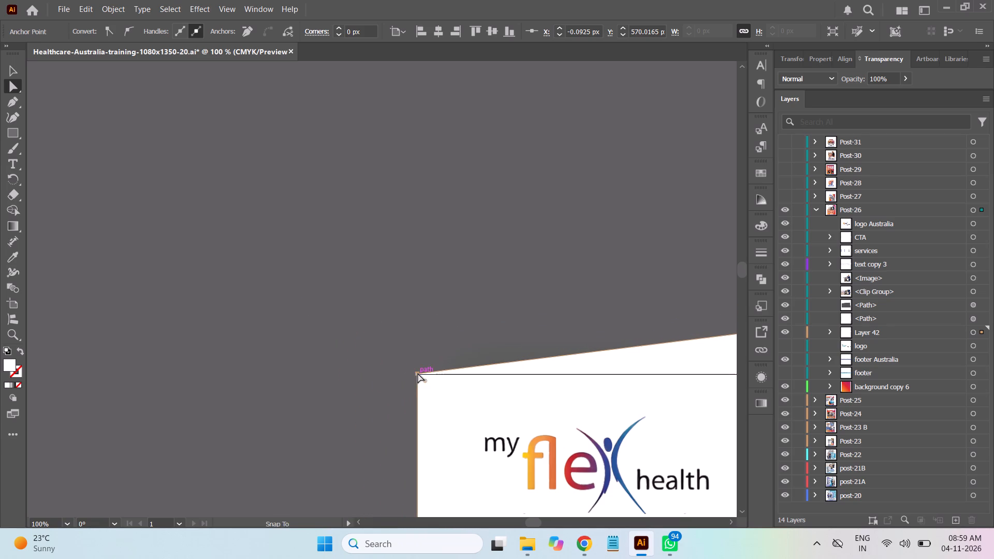
Move the white shape's top anchor down onto the artboard's top edge at about X 659 px.
drag(536, 524, 560, 522)
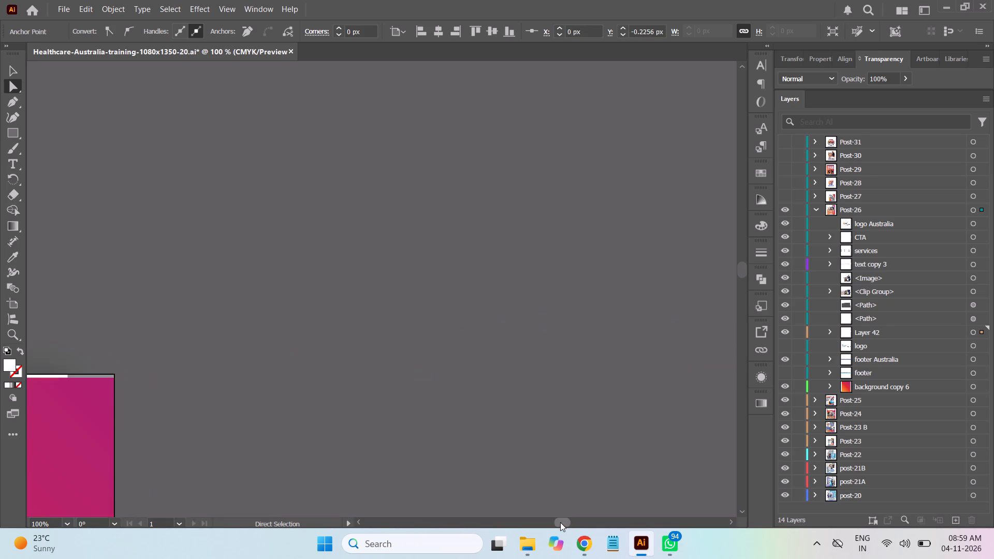
drag(560, 522, 548, 521)
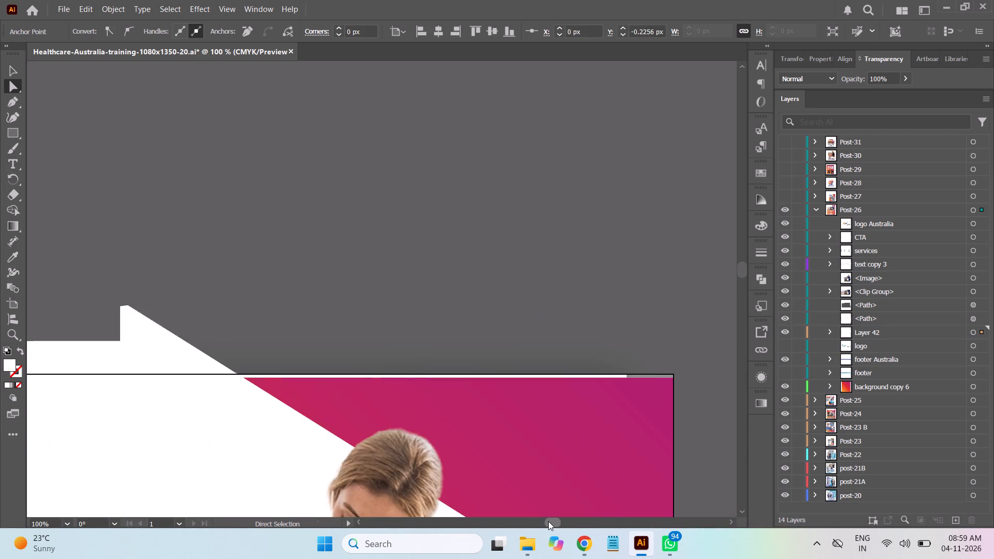
drag(548, 521, 548, 521)
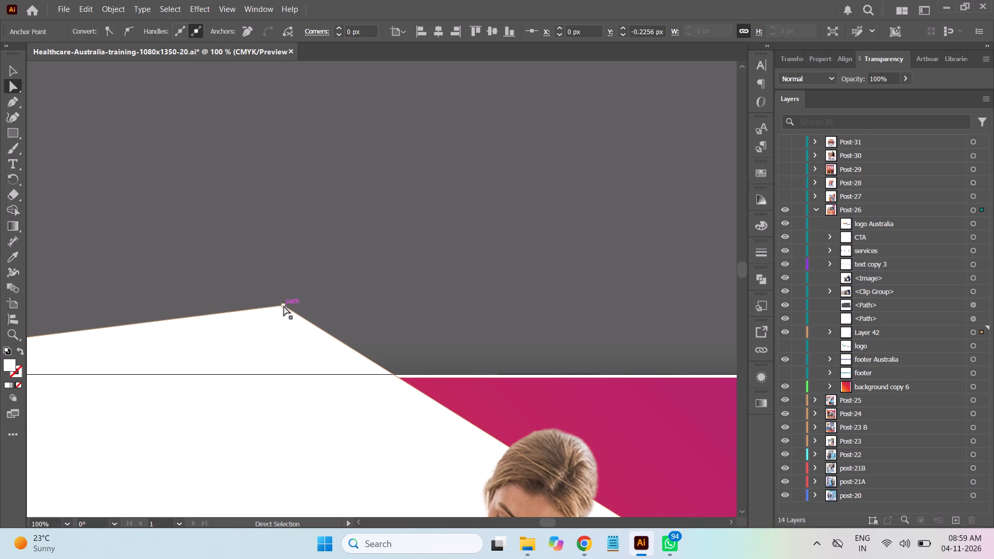
click(283, 305)
drag(283, 305, 373, 362)
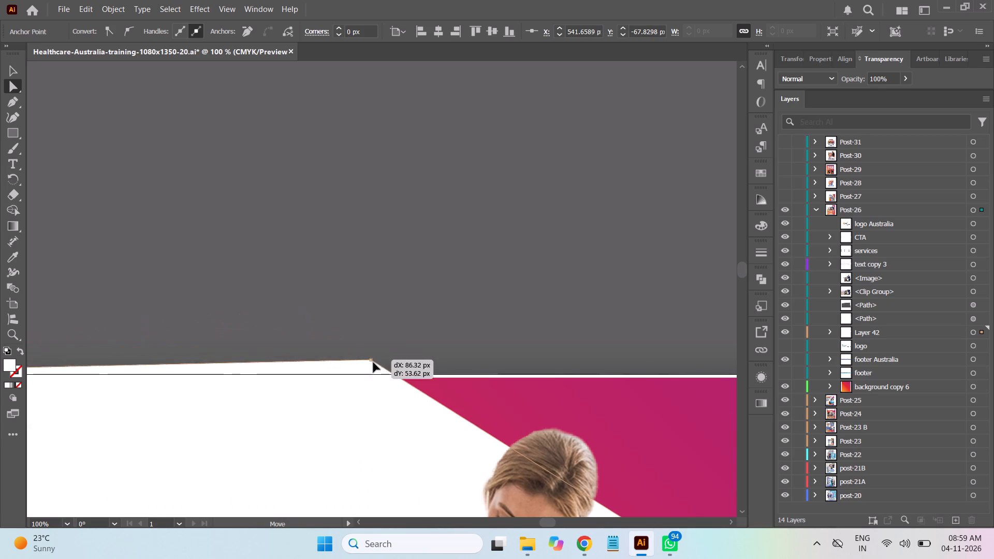
drag(373, 362, 402, 374)
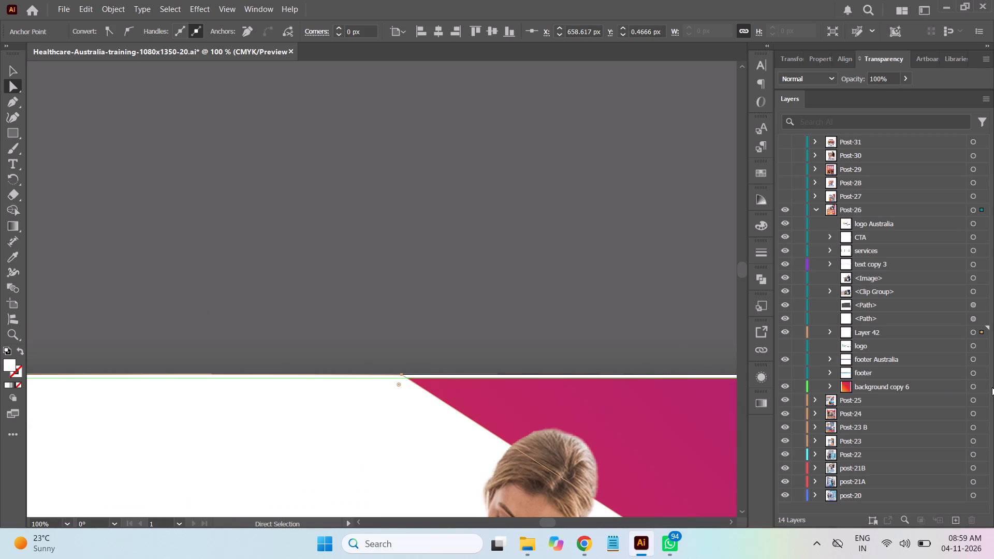
Bring the top edge of the background copy 6 gradient rectangle up to the artboard's top edge.
click(971, 385)
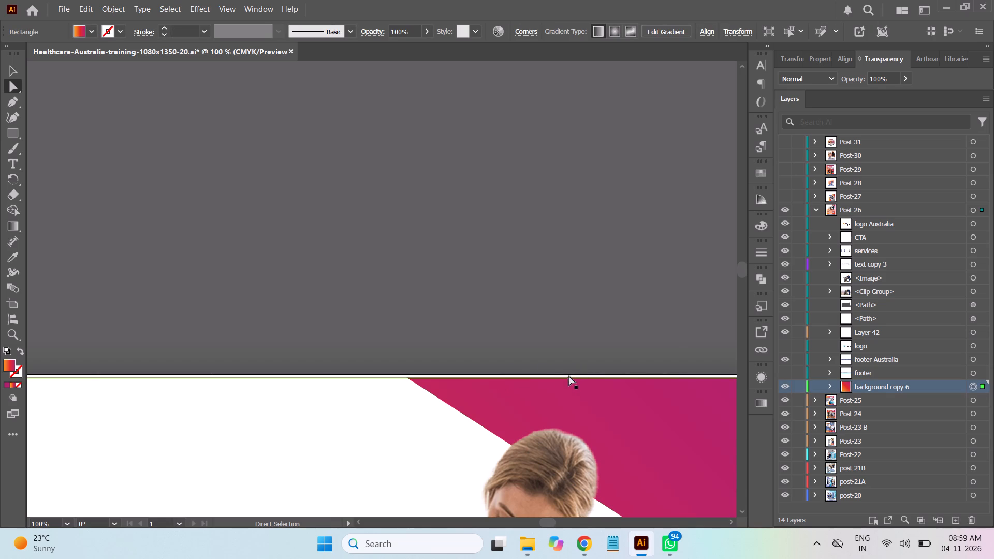
click(12, 72)
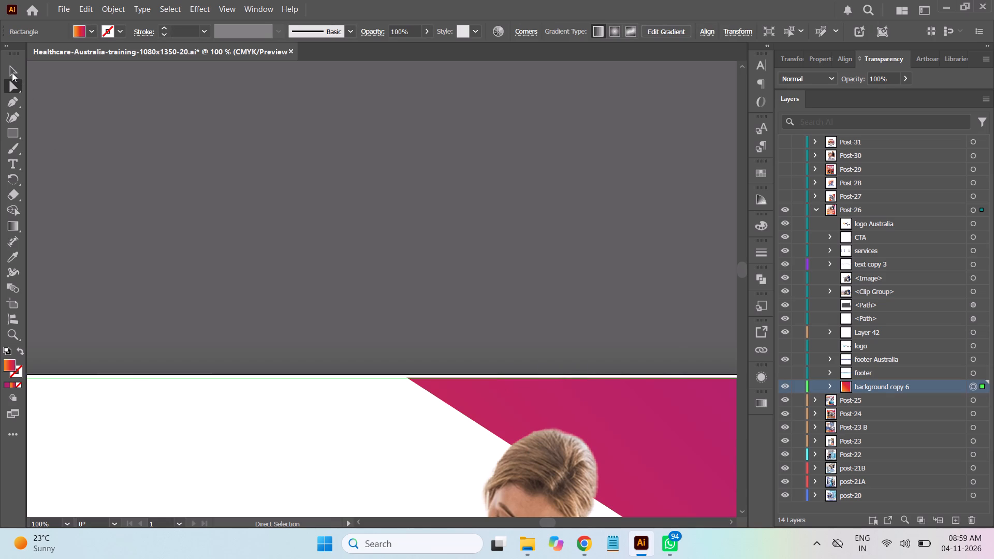
click(539, 387)
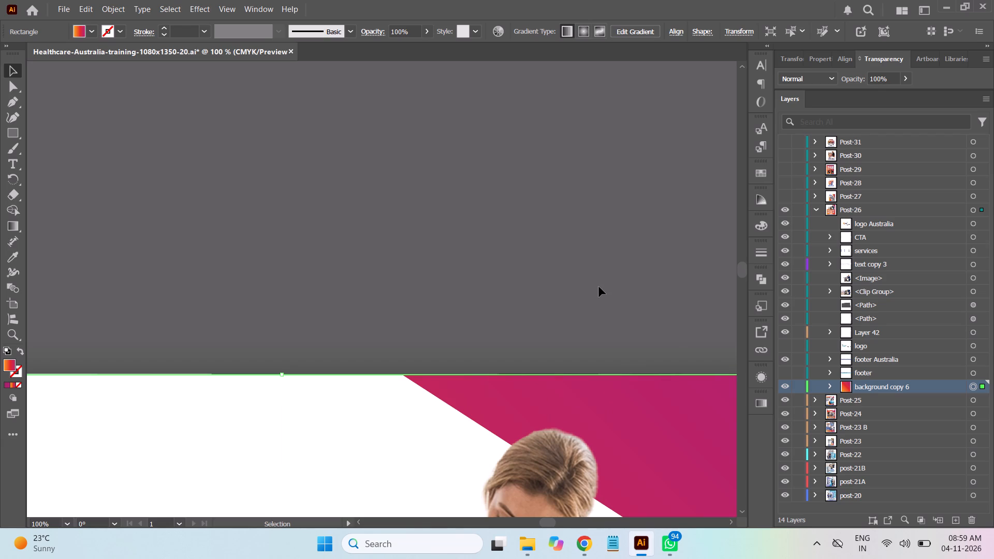
key(ctrl+minus)
key(ctrl+minus)
key(ctrl+minus)
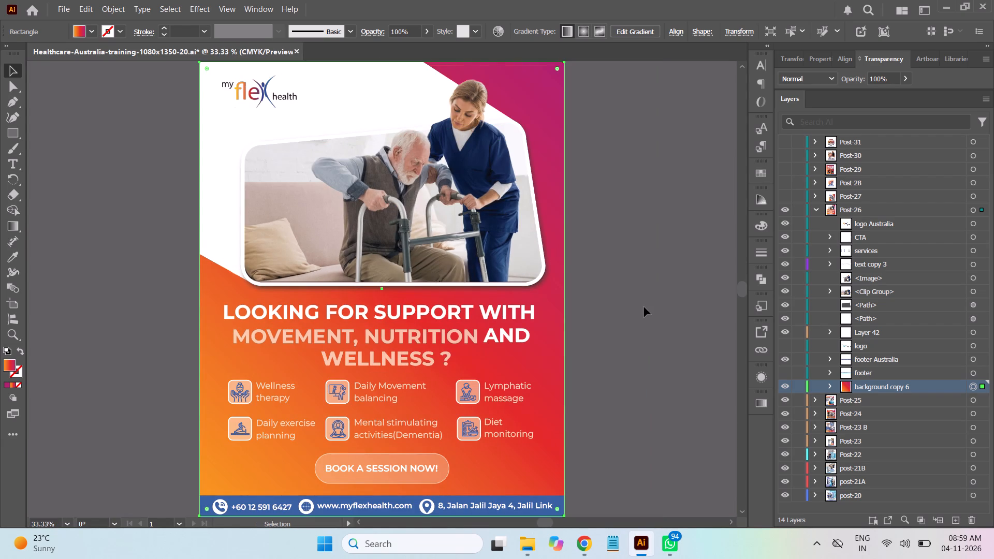
click(644, 307)
scroll(653, 252, up, 5)
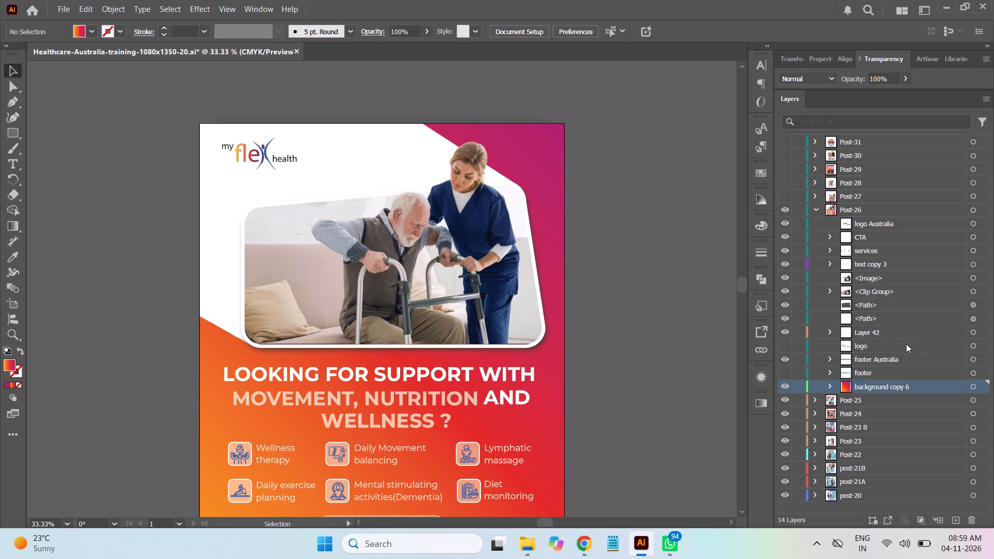
Apply the orange-red-magenta linear gradient to the white shape in Layer 42 and remove its red middle colour stop.
click(973, 333)
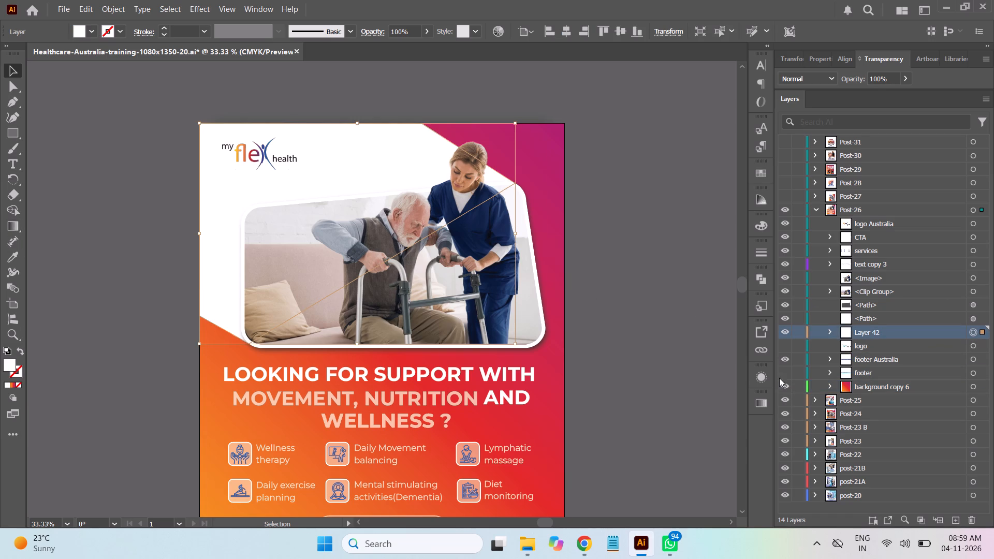
click(761, 404)
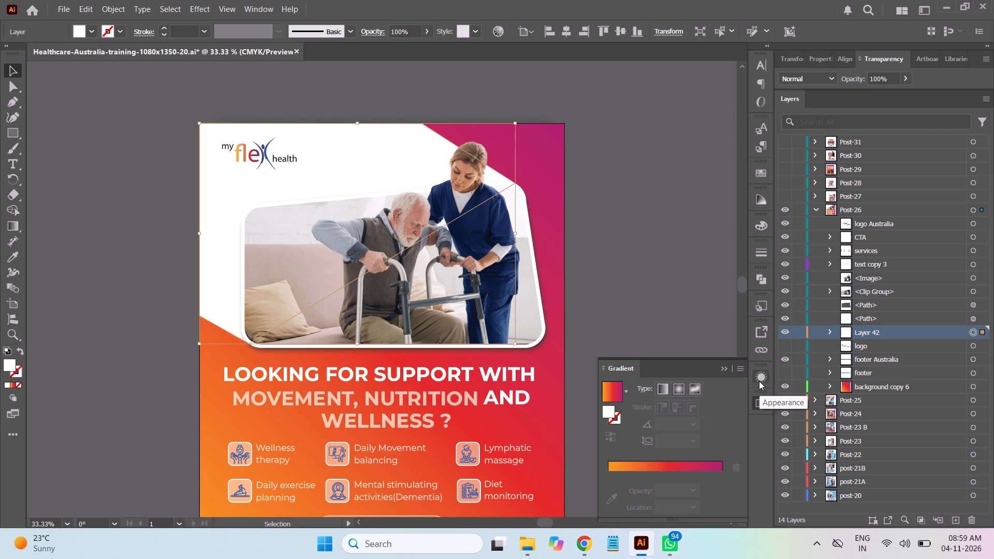
click(725, 371)
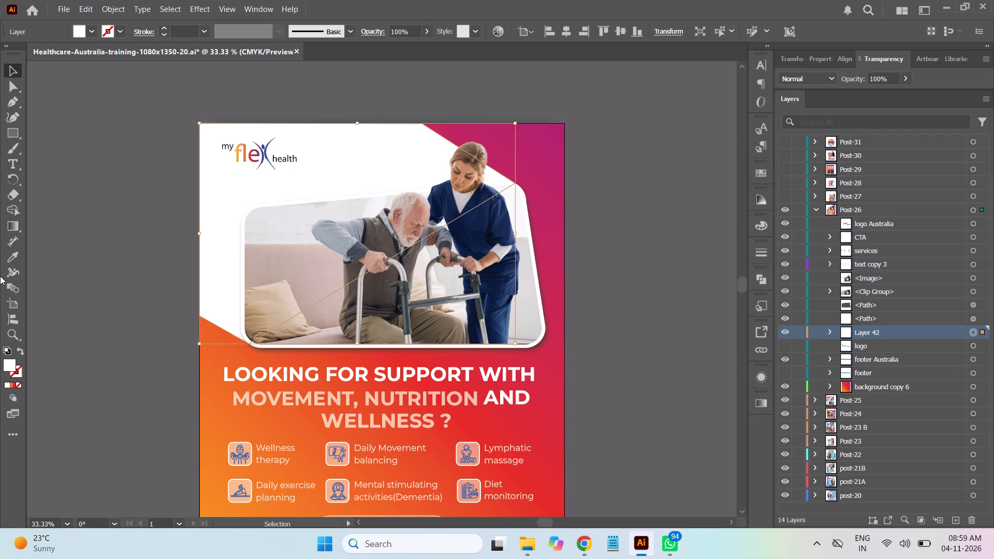
click(10, 225)
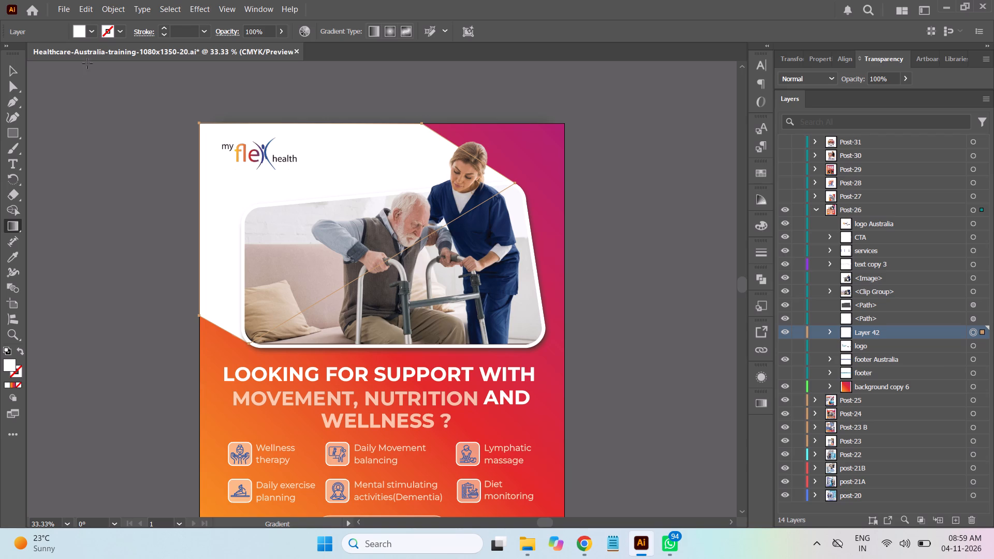
click(91, 34)
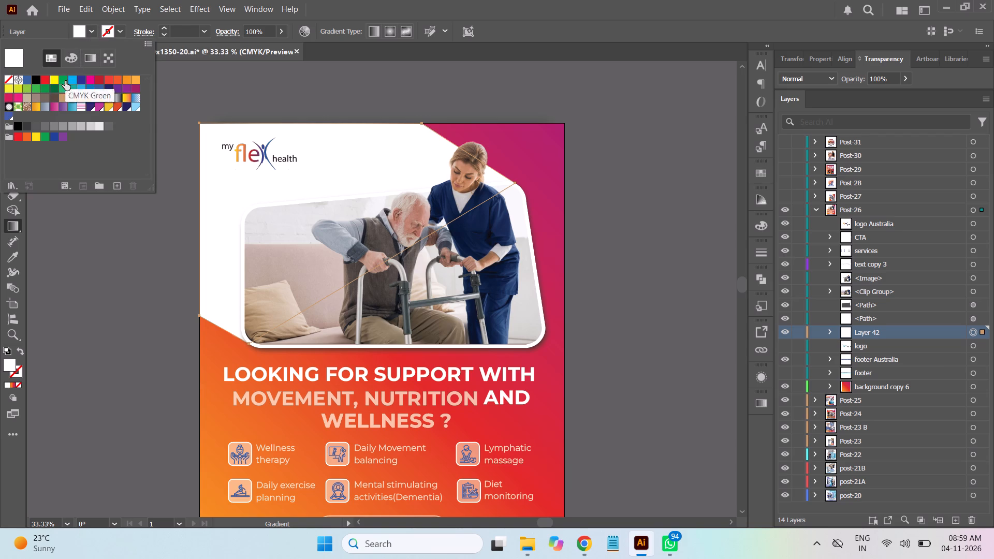
click(88, 60)
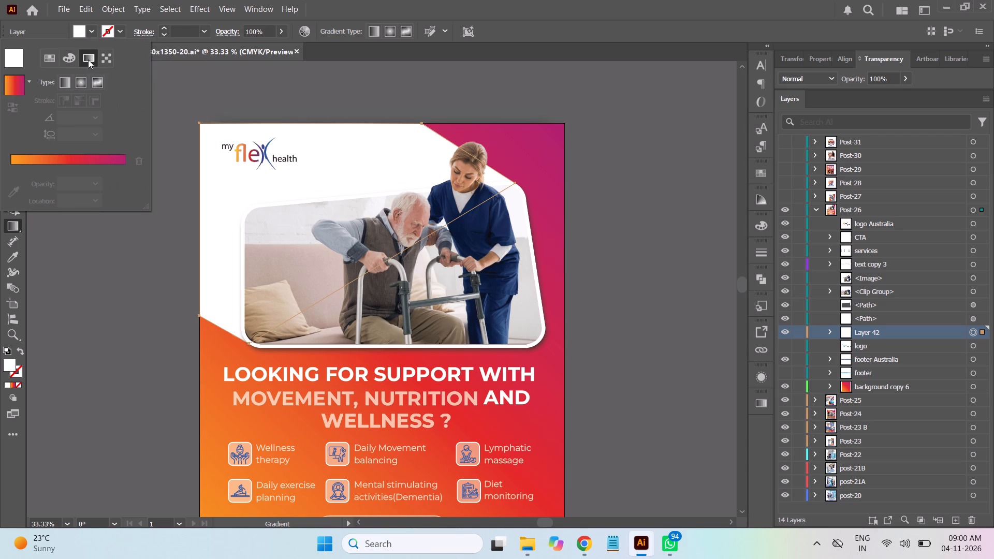
click(72, 160)
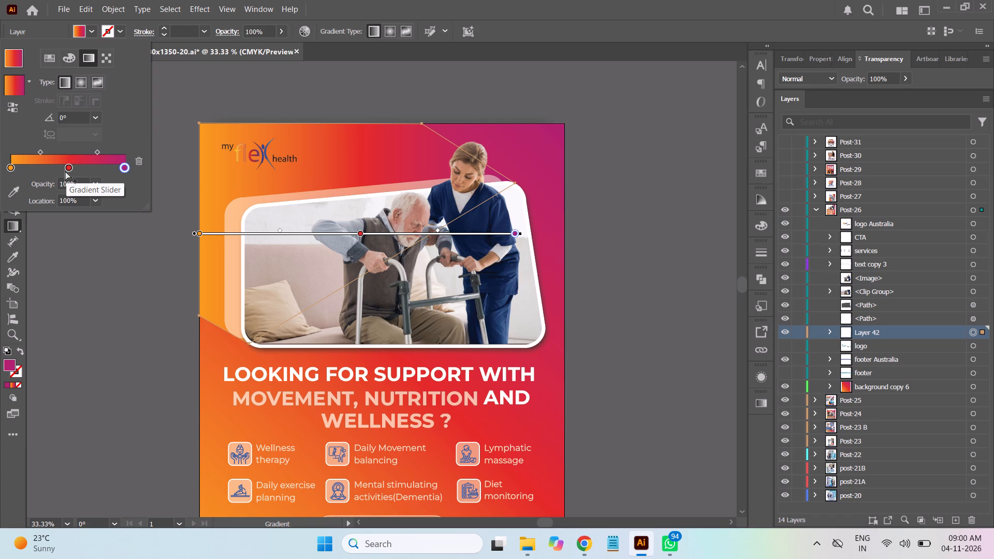
drag(68, 169, 70, 252)
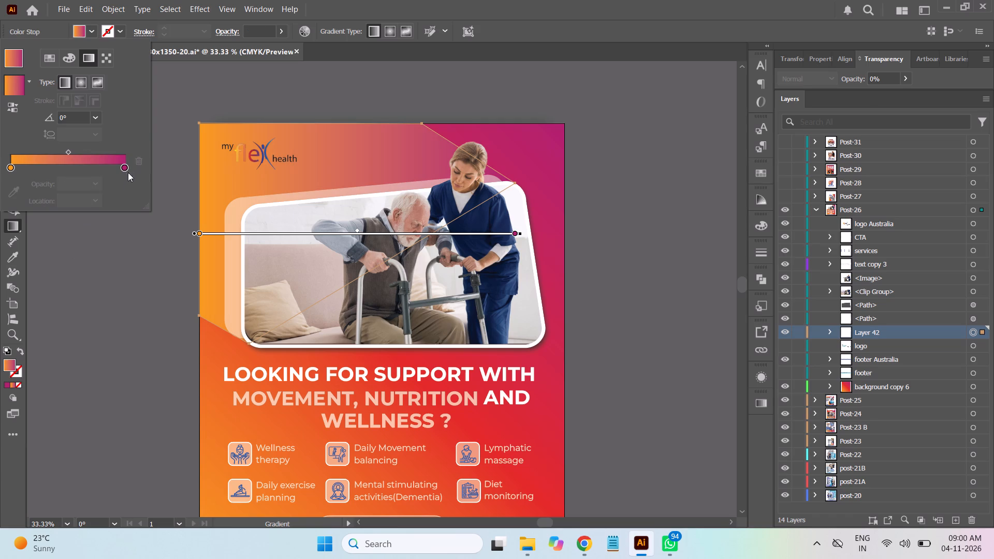
Change both the orange and the magenta end stops of the Layer 42 shape's gradient to white (ffffff).
double_click(10, 168)
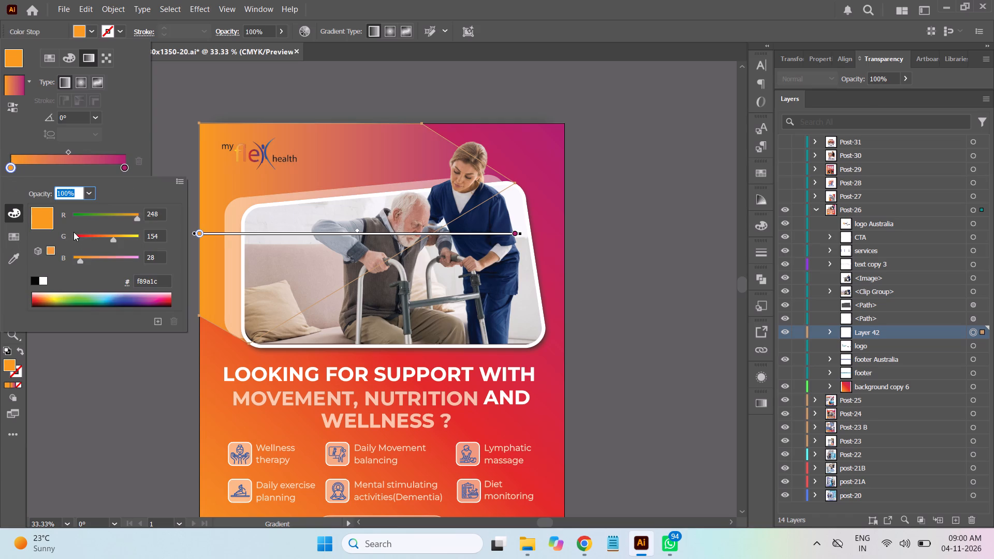
click(45, 281)
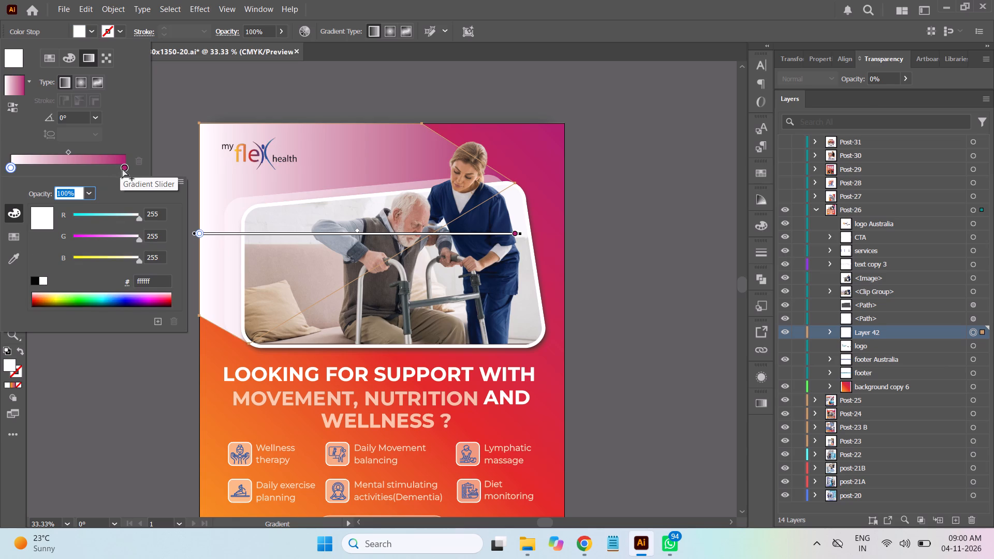
click(123, 168)
double_click(124, 168)
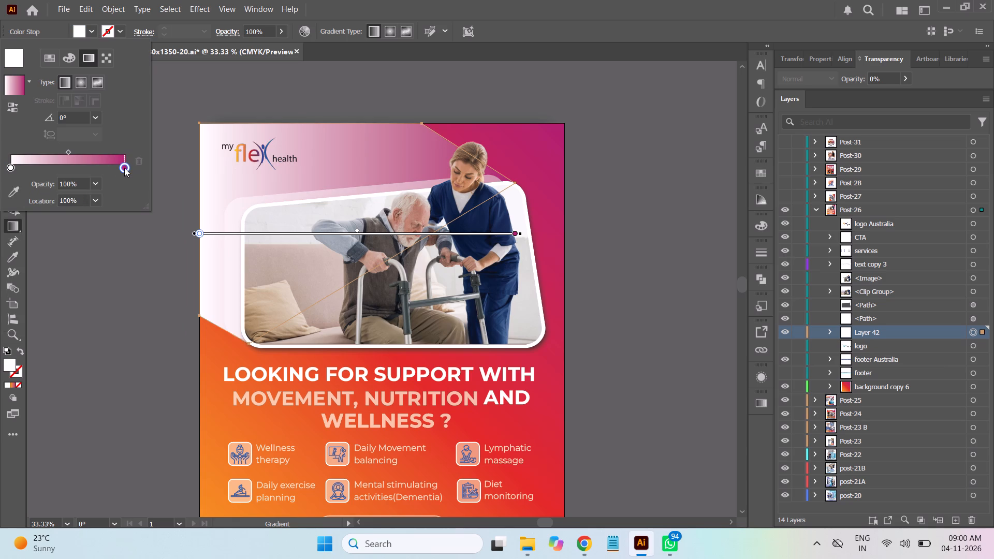
click(44, 281)
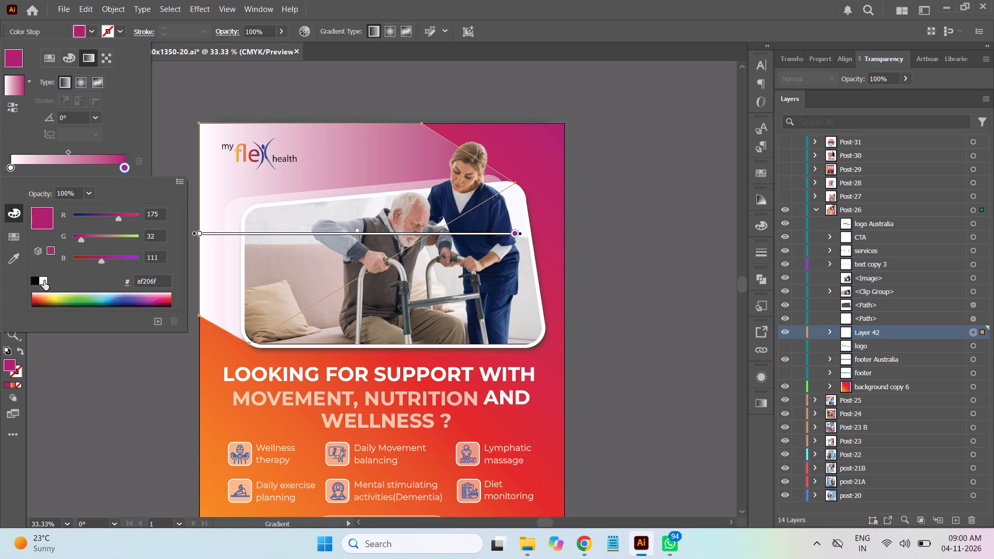
click(130, 130)
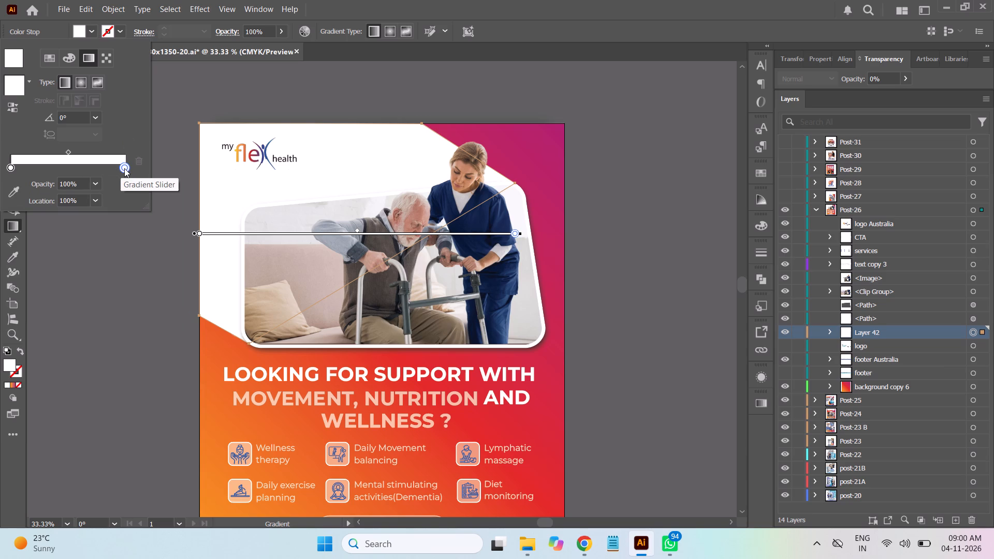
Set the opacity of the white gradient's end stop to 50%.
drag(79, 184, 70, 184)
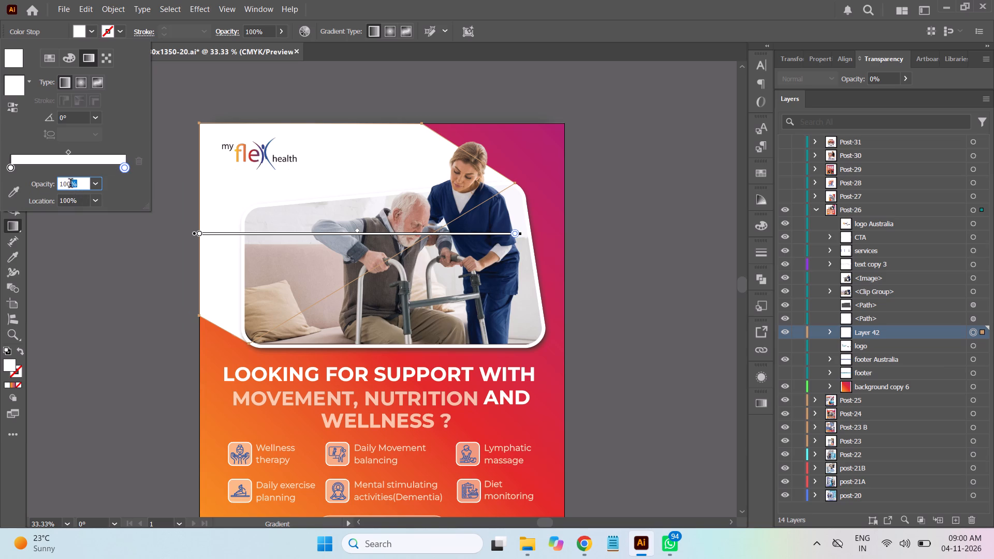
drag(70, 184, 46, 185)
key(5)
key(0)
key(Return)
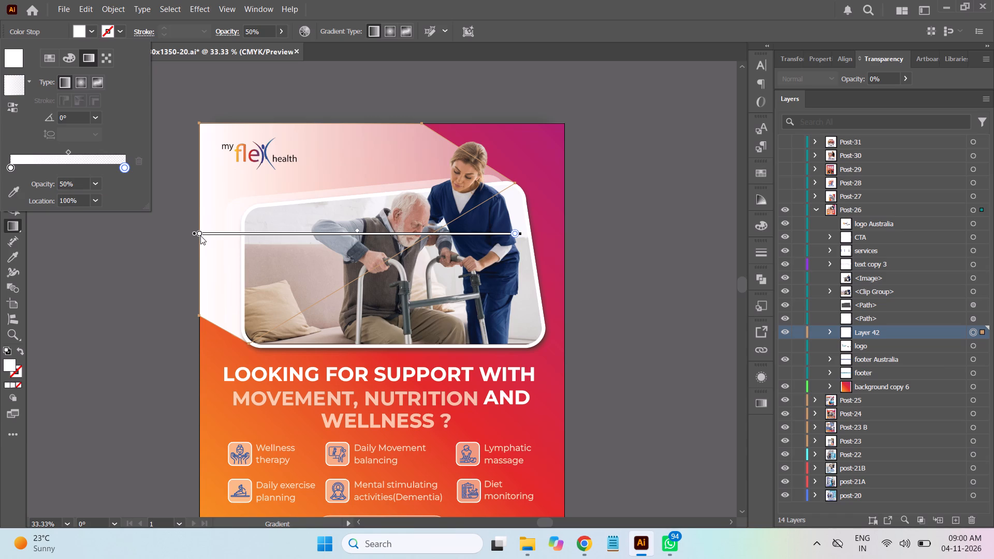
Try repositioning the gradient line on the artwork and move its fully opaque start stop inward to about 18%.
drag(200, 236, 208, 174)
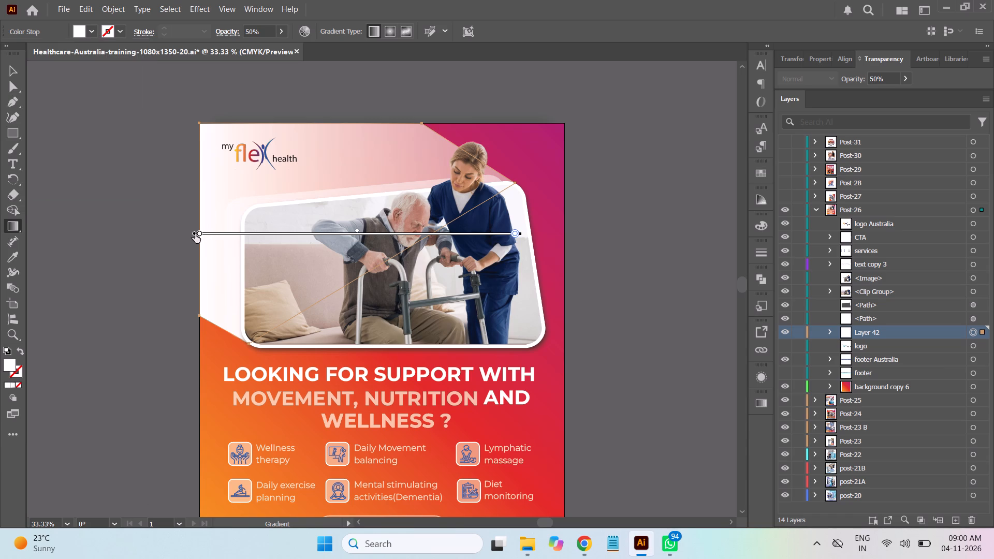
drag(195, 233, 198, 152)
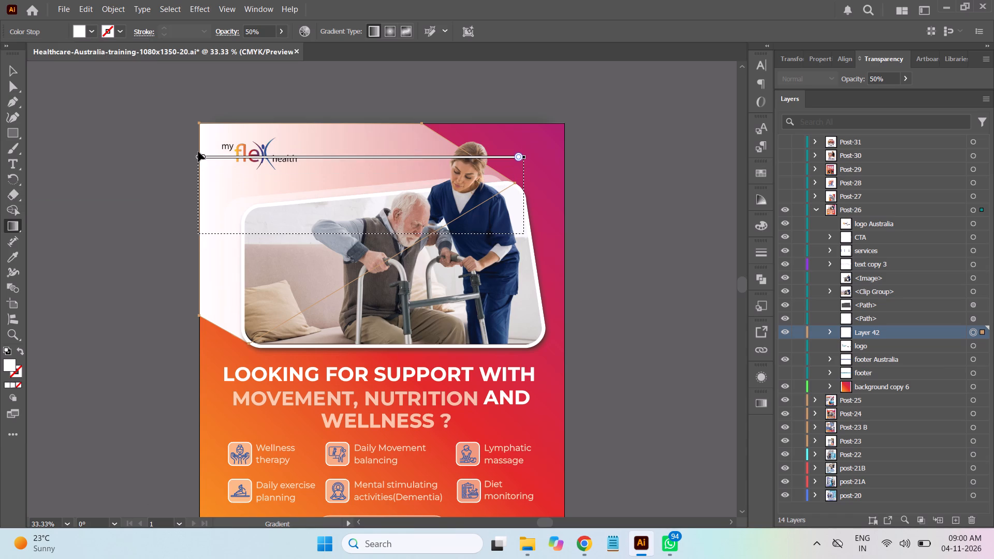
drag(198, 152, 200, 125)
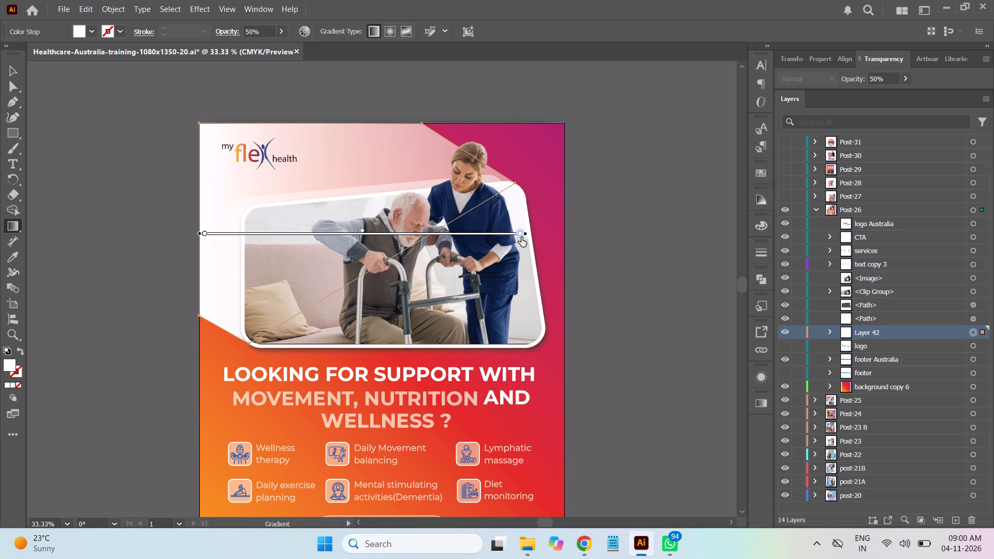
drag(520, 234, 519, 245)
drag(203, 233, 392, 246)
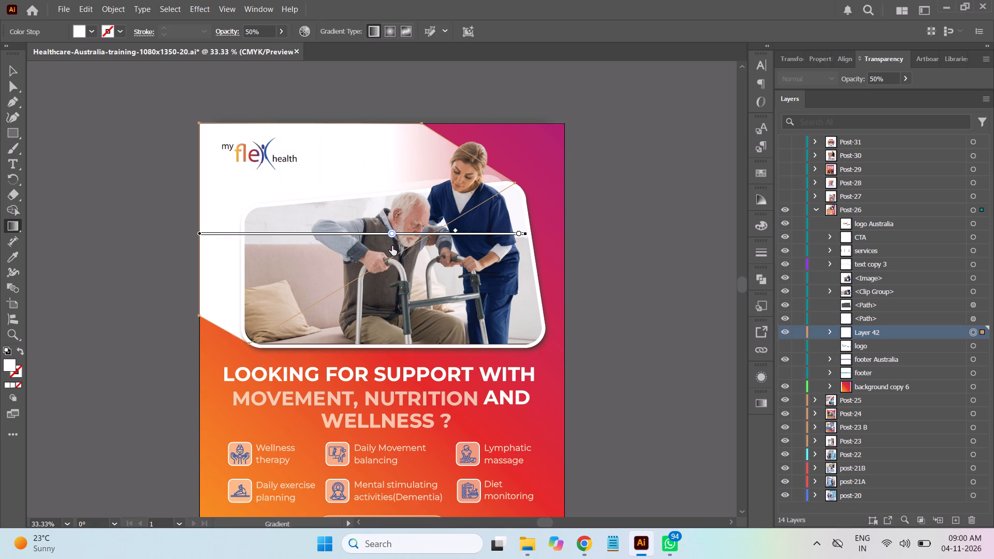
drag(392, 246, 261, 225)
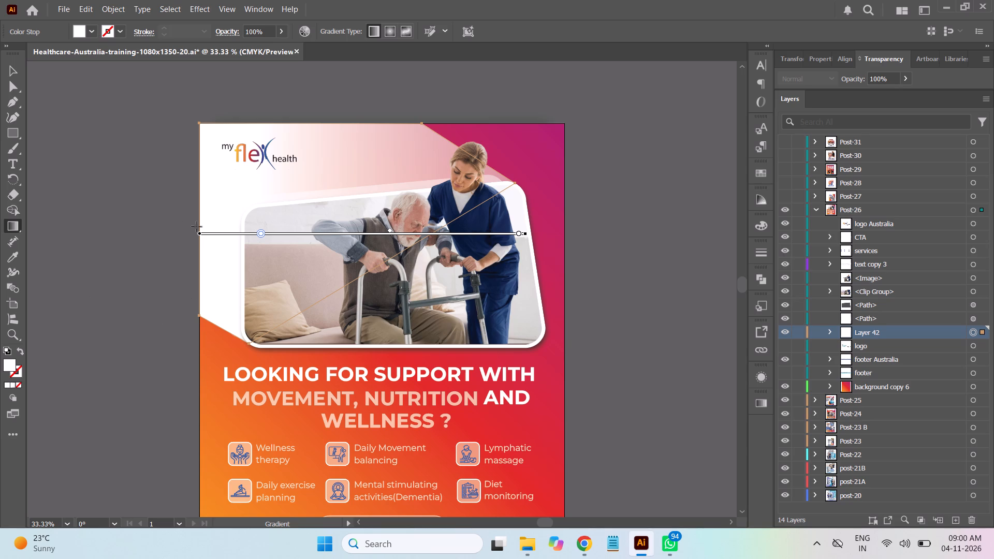
Set the Layer 42 shape's gradient angle first to 45° and finally to -45°.
click(91, 33)
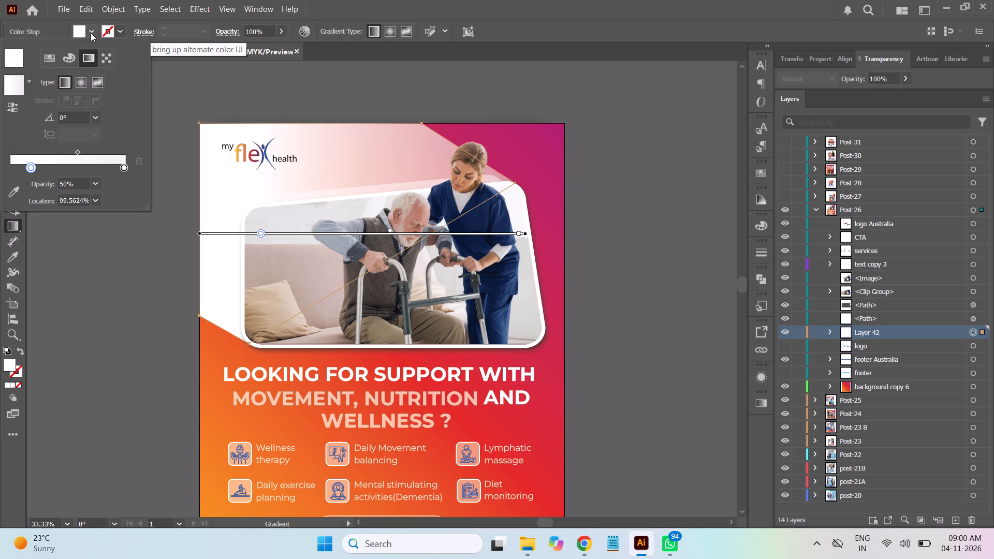
drag(67, 116, 27, 122)
text(45)
key(Return)
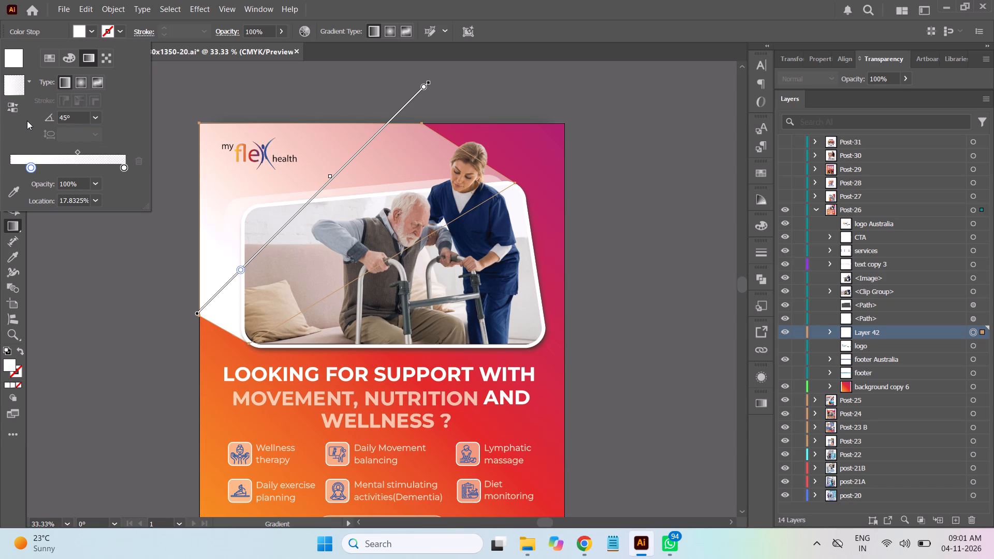
click(61, 116)
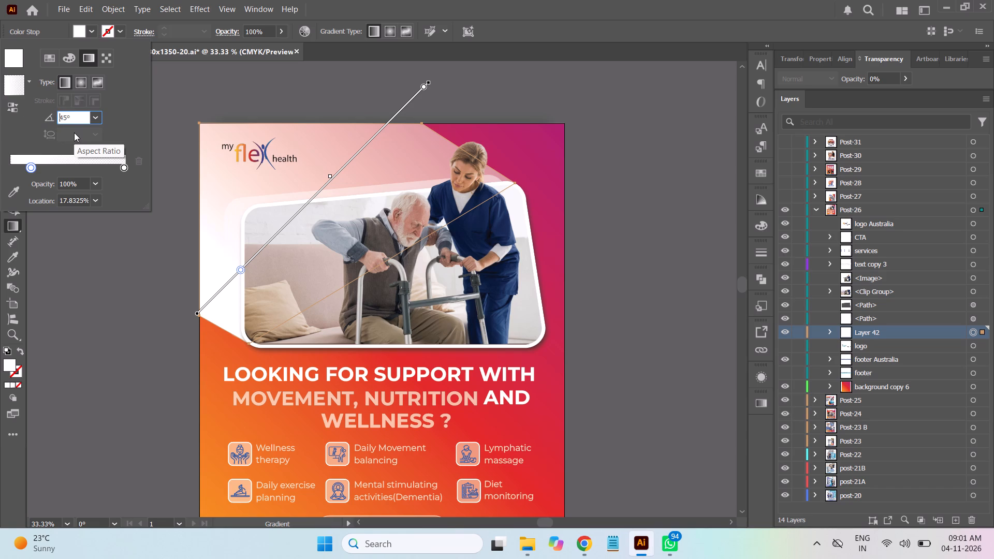
key(minus)
key(Return)
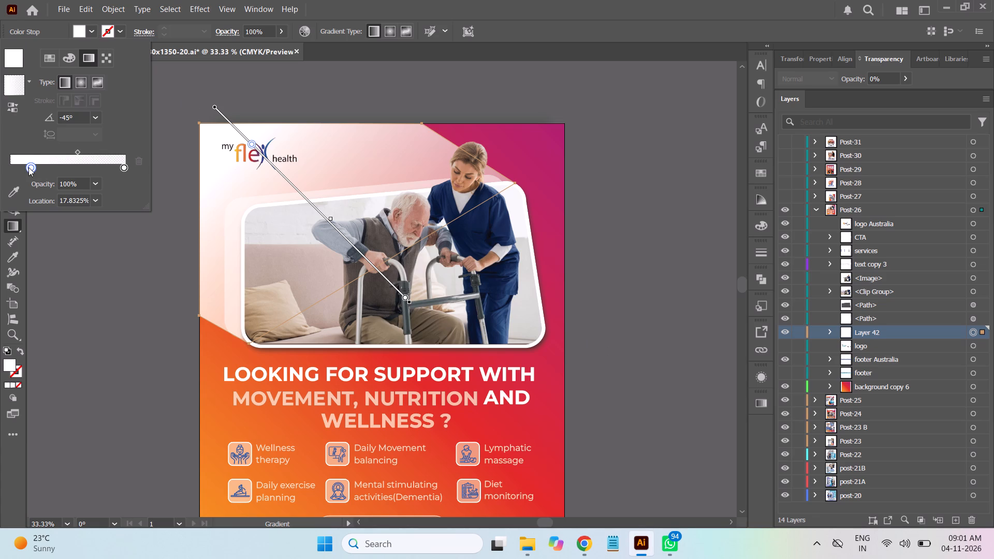
Move the gradient's fully opaque start stop back to location 0%.
drag(28, 167, 0, 164)
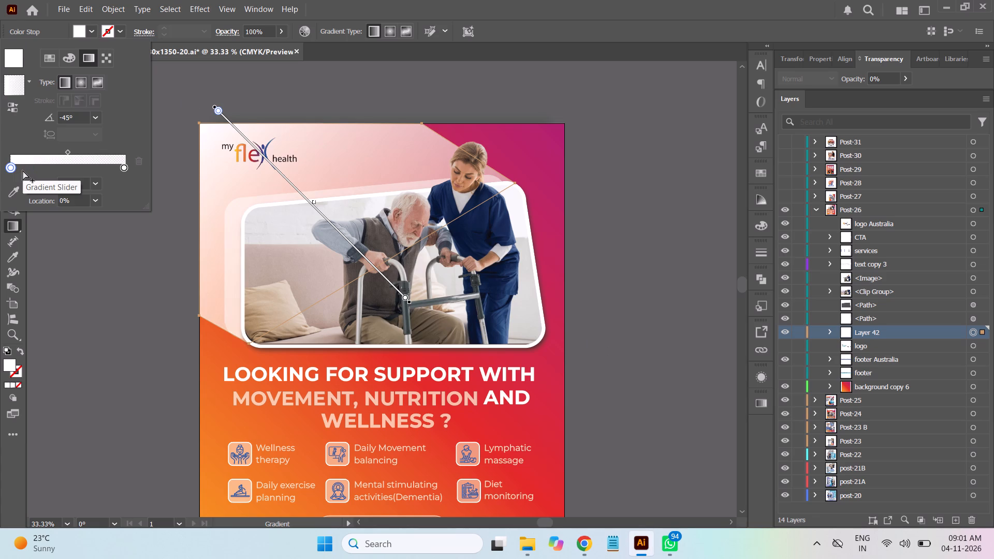
Set the opacity of the gradient's end stop to 30% and deselect the shape.
click(123, 168)
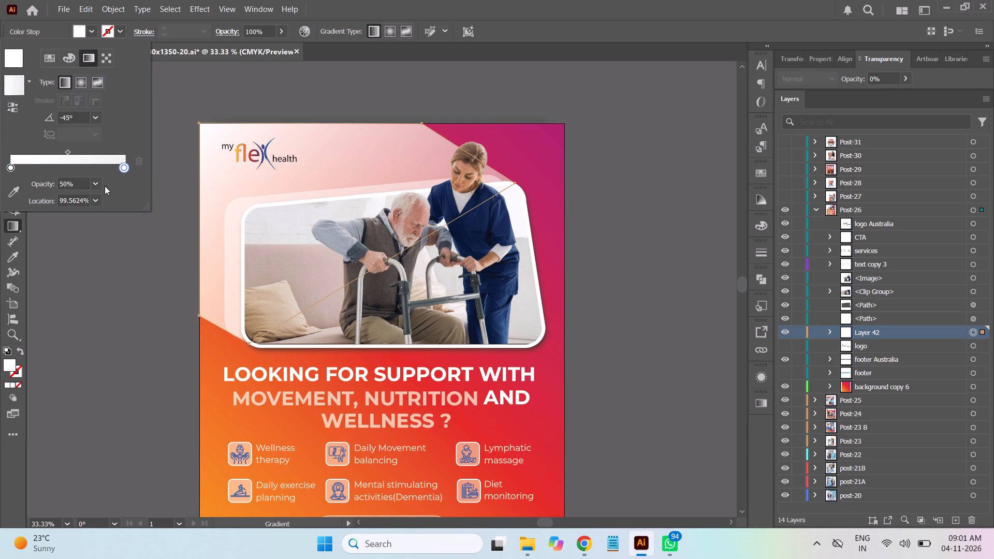
drag(77, 186, 42, 185)
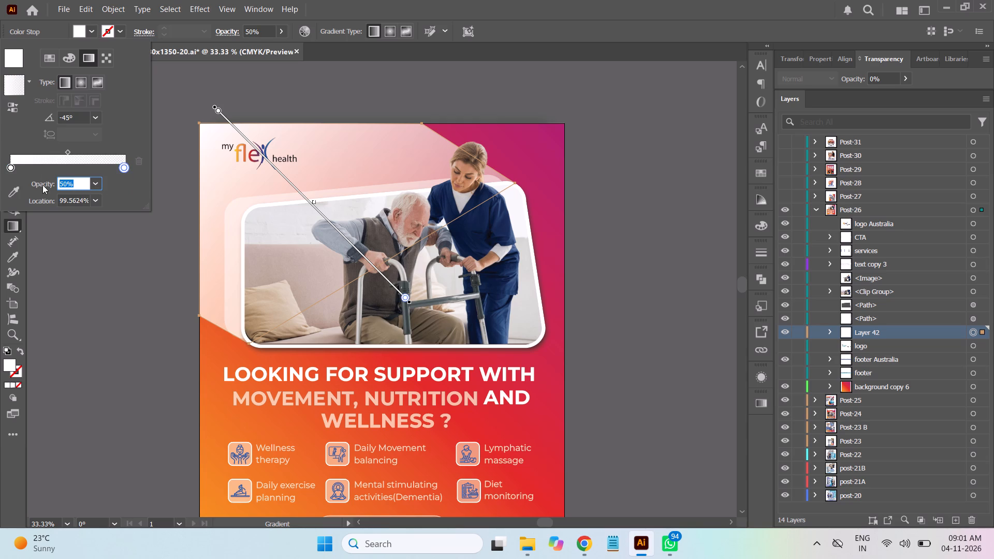
text(30)
key(Return)
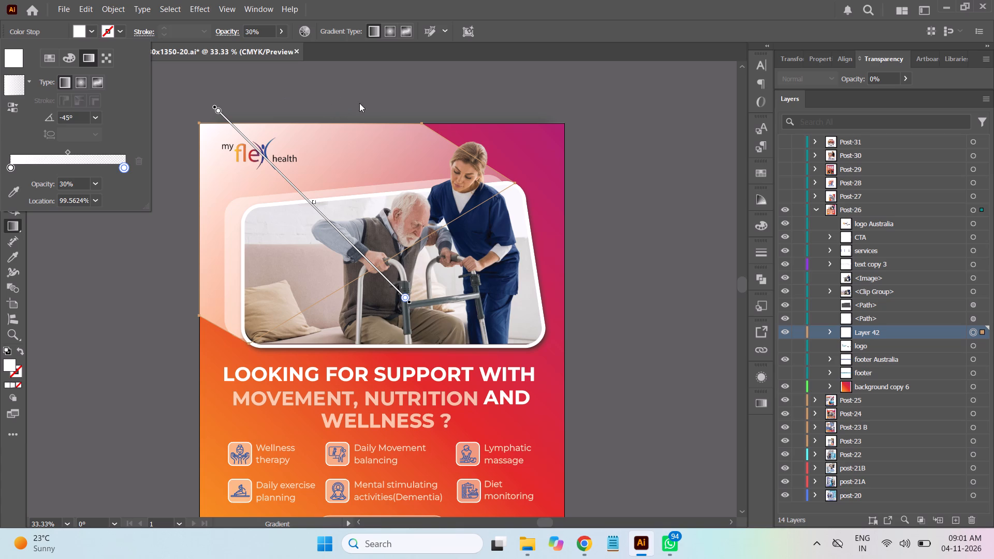
click(325, 85)
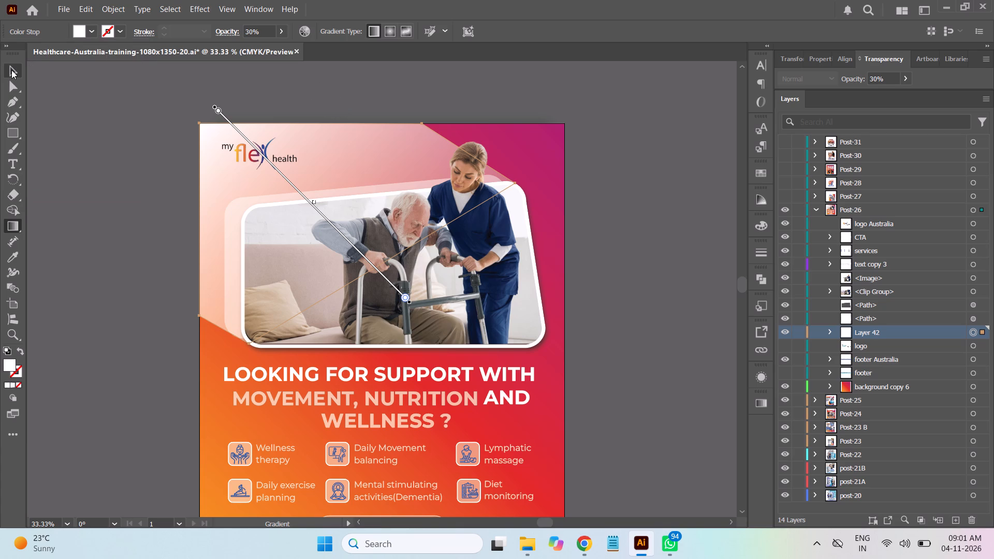
click(11, 70)
click(100, 130)
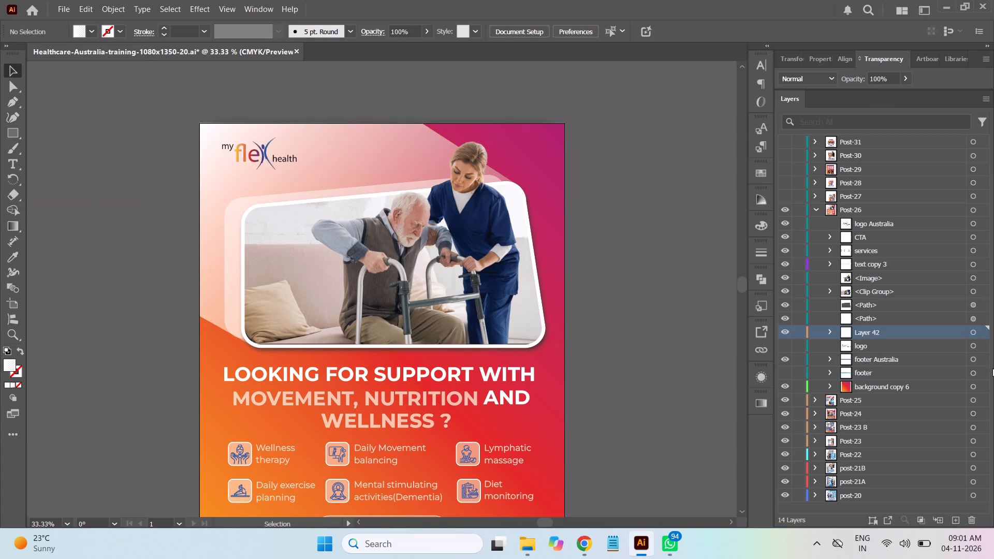
Delete the translucent white path offset behind the photo frame, the <Path> directly above Layer 42.
click(782, 318)
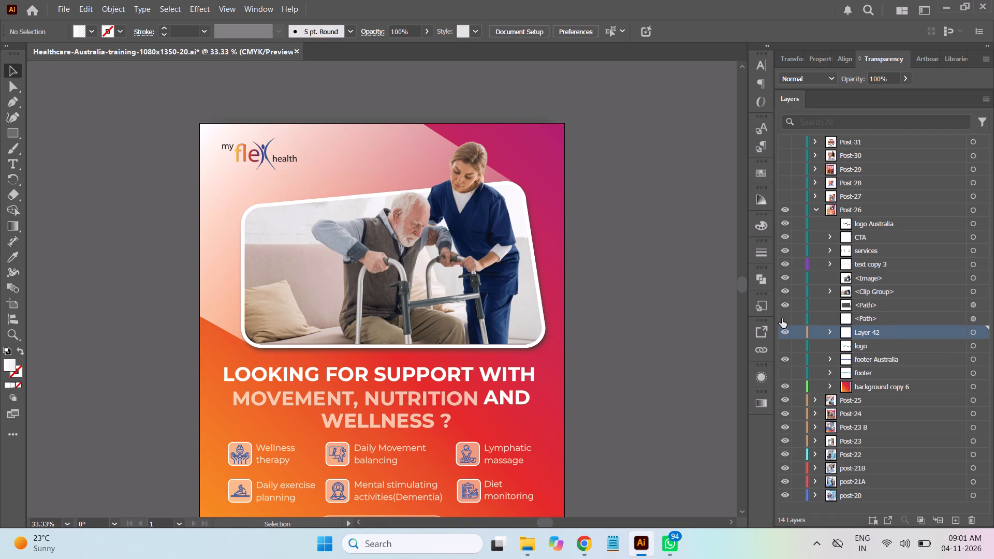
click(908, 318)
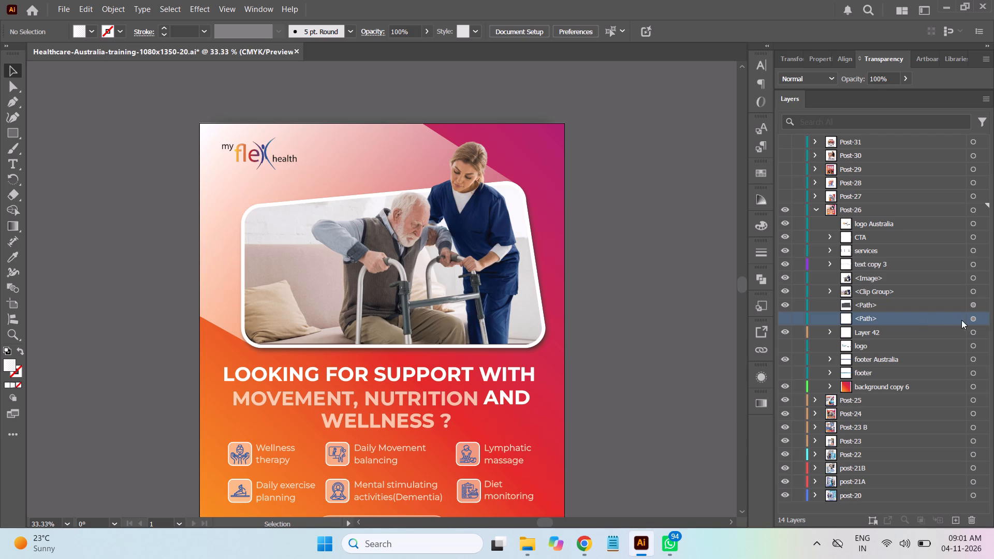
click(973, 517)
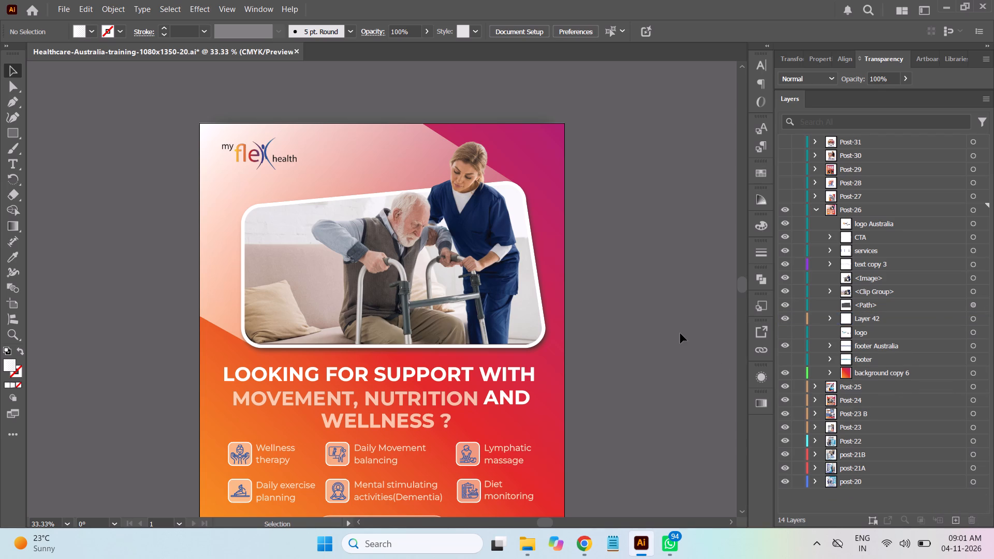
click(680, 333)
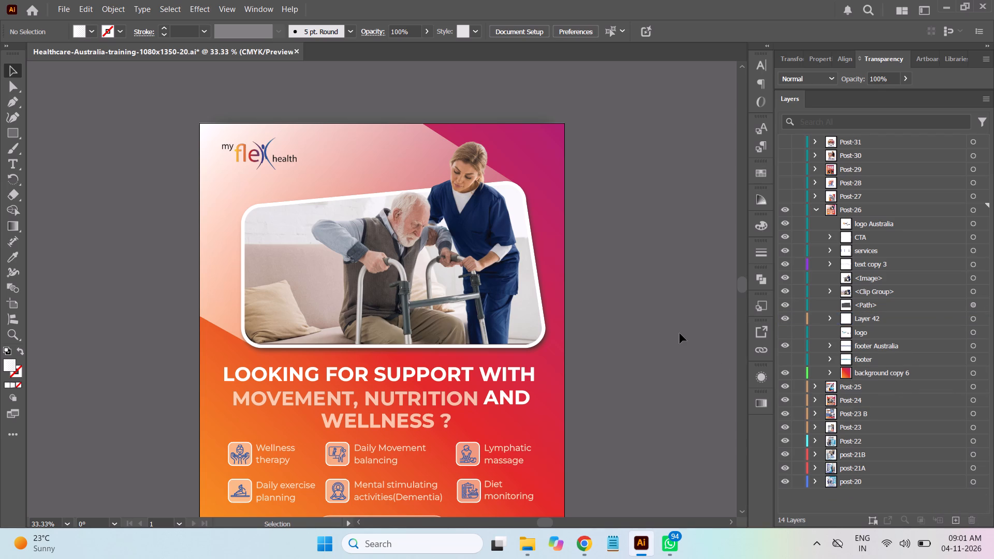
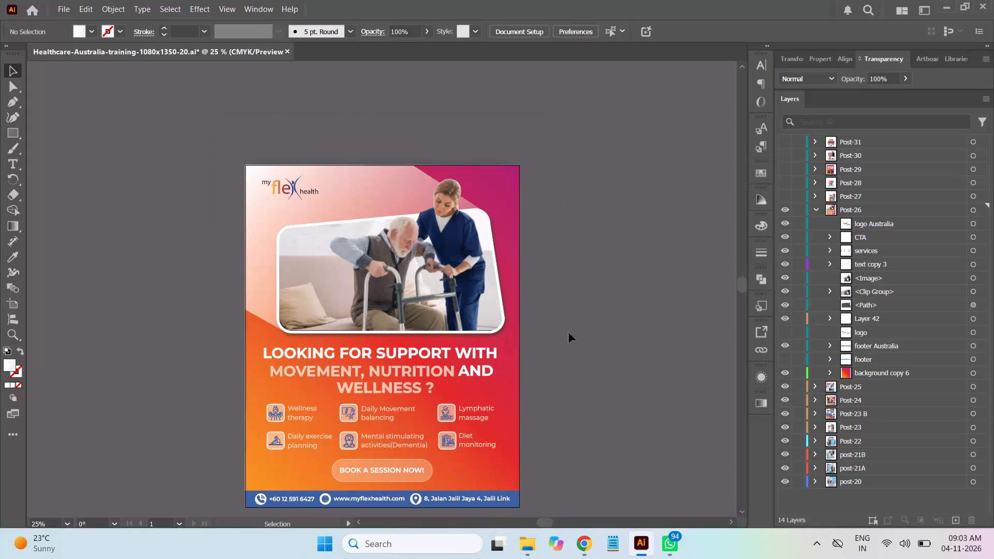
Change the fill of the diet monitoring icon's inner <Group> in services to dark grey #3f3f3f, copying the hex code, and deselect it.
scroll(629, 288, down, 2)
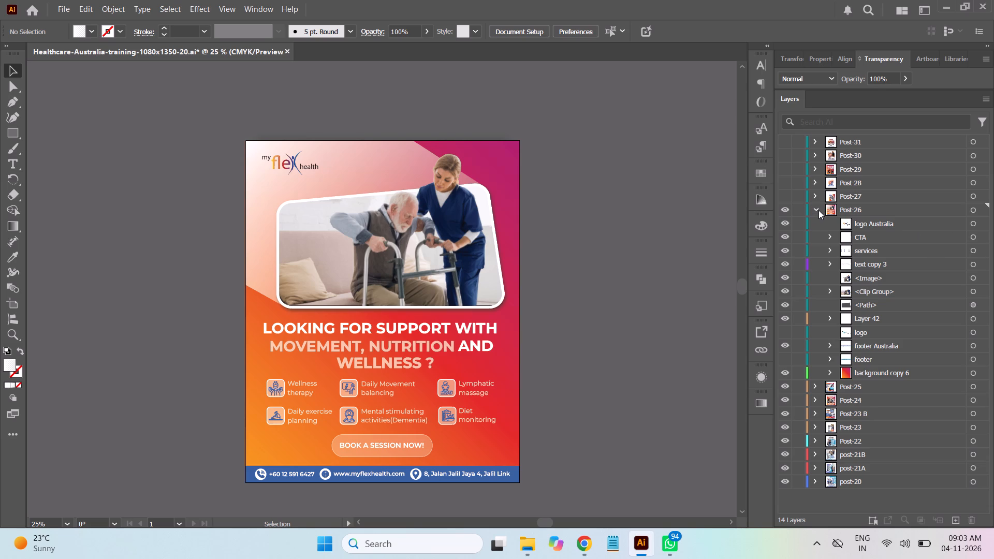
click(829, 252)
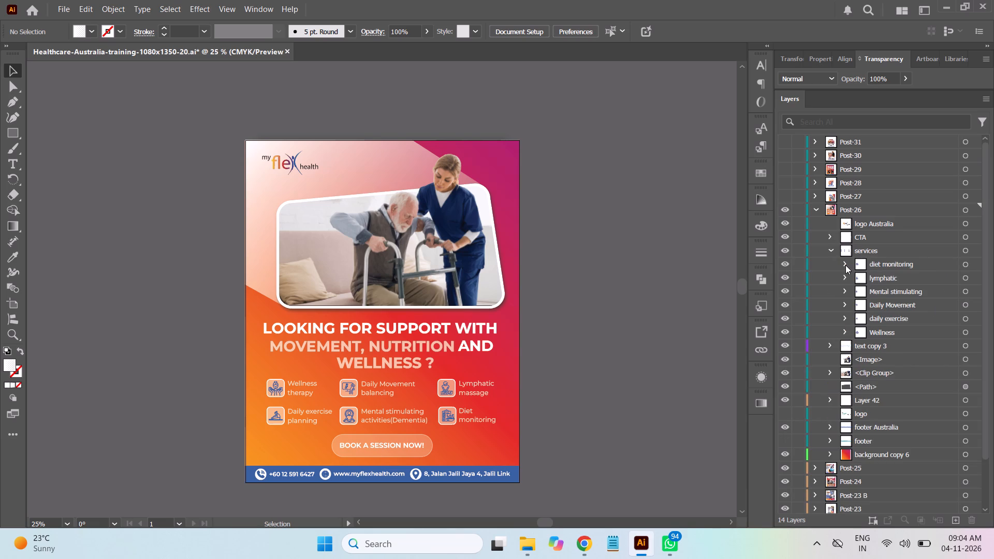
click(845, 265)
click(966, 279)
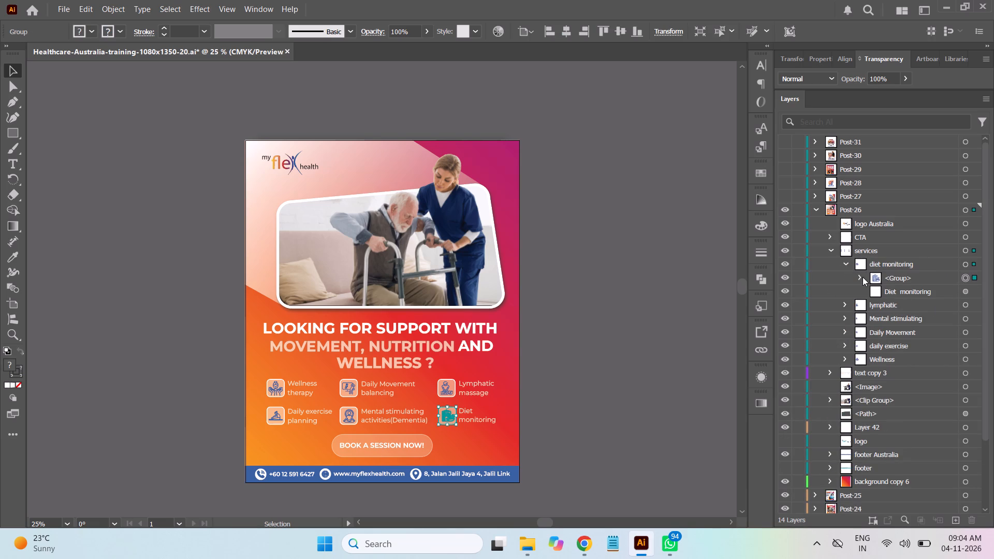
click(863, 277)
click(966, 293)
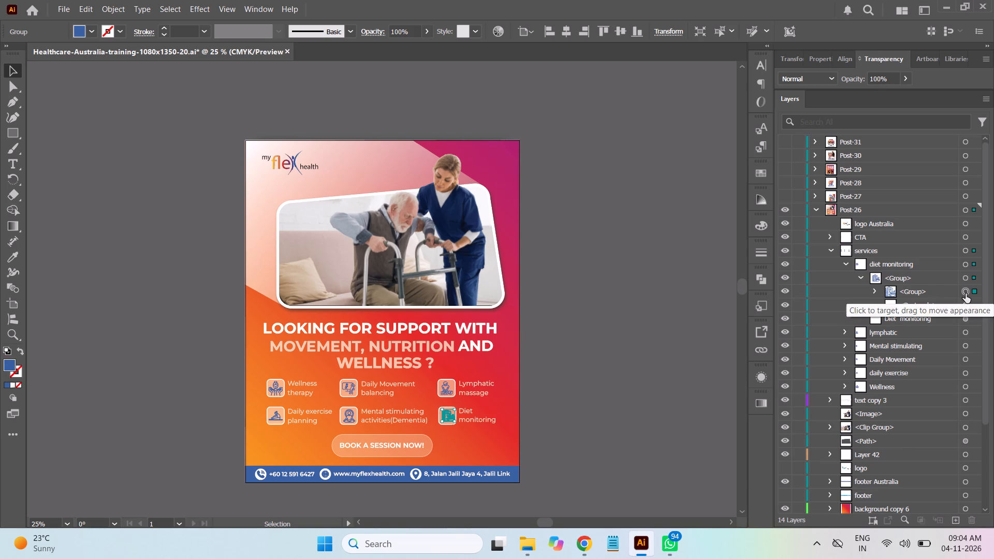
double_click(8, 364)
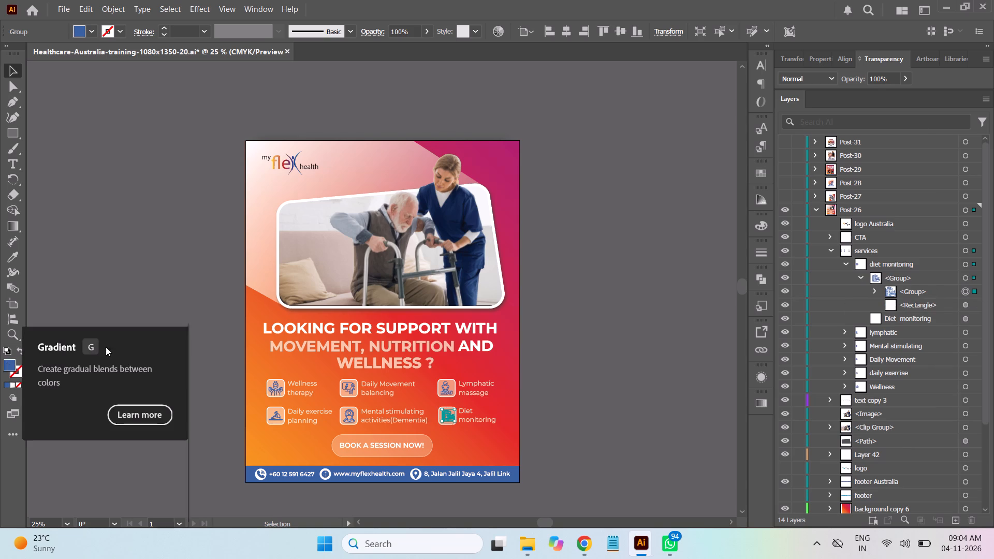
drag(602, 308, 581, 334)
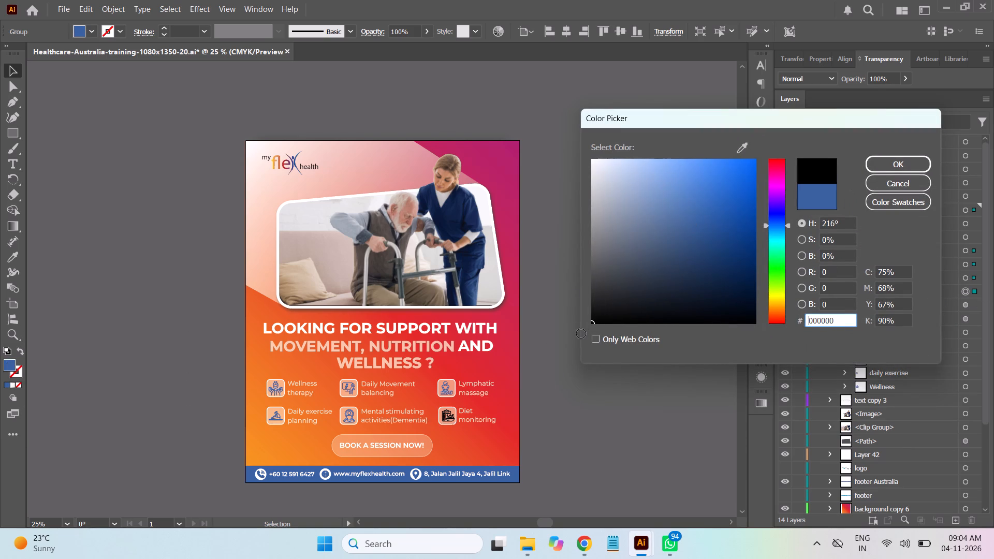
drag(581, 334, 593, 282)
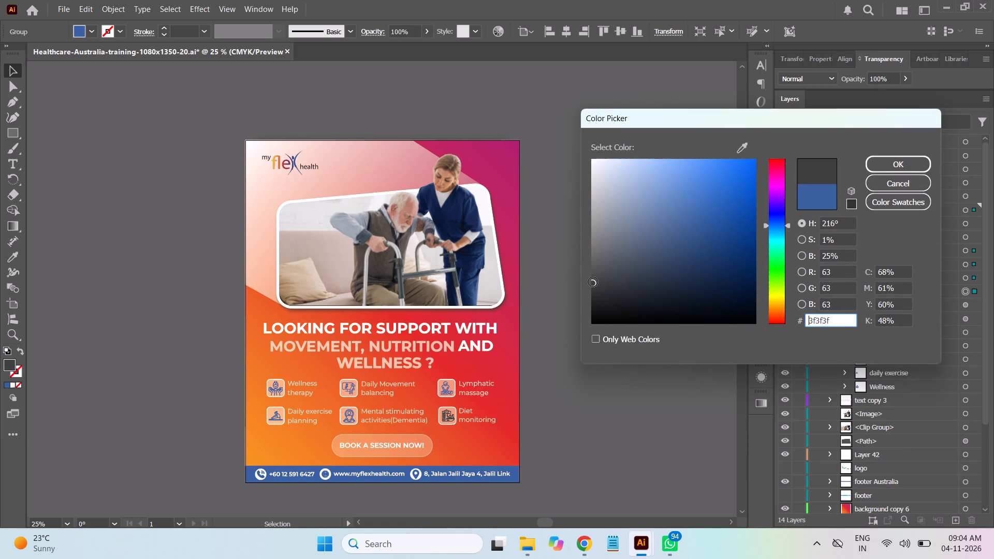
drag(593, 282, 593, 282)
double_click(821, 320)
key(ctrl+c)
click(899, 167)
click(584, 350)
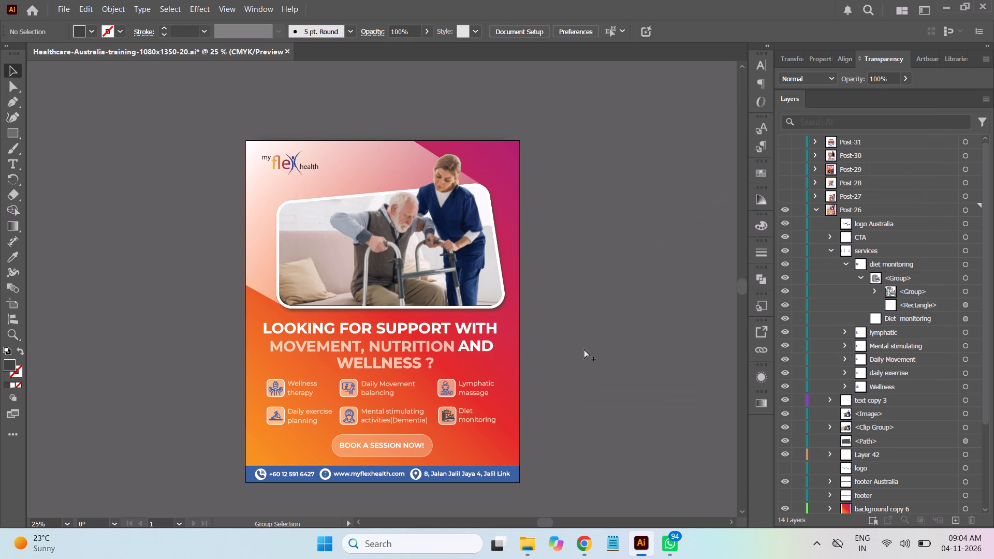
key(ctrl+alt+0)
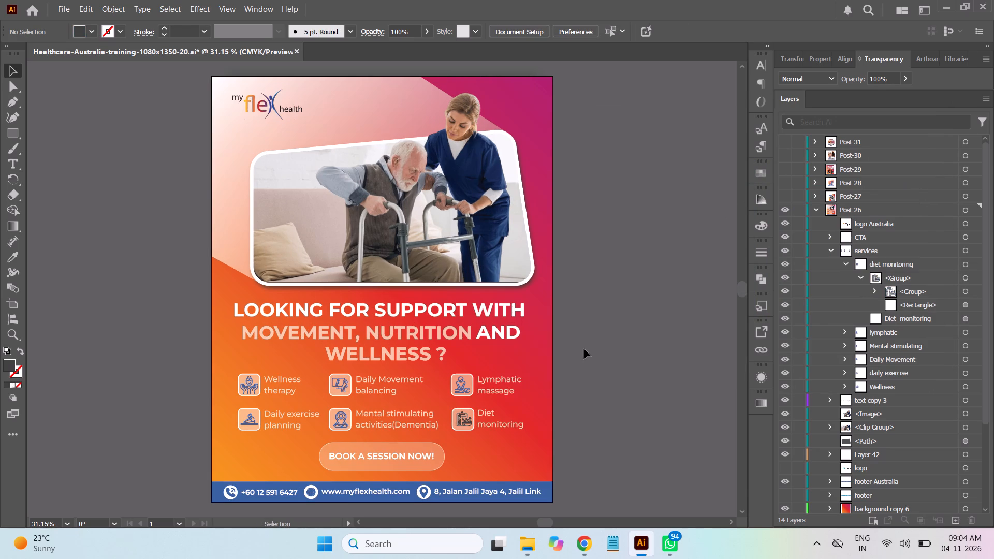
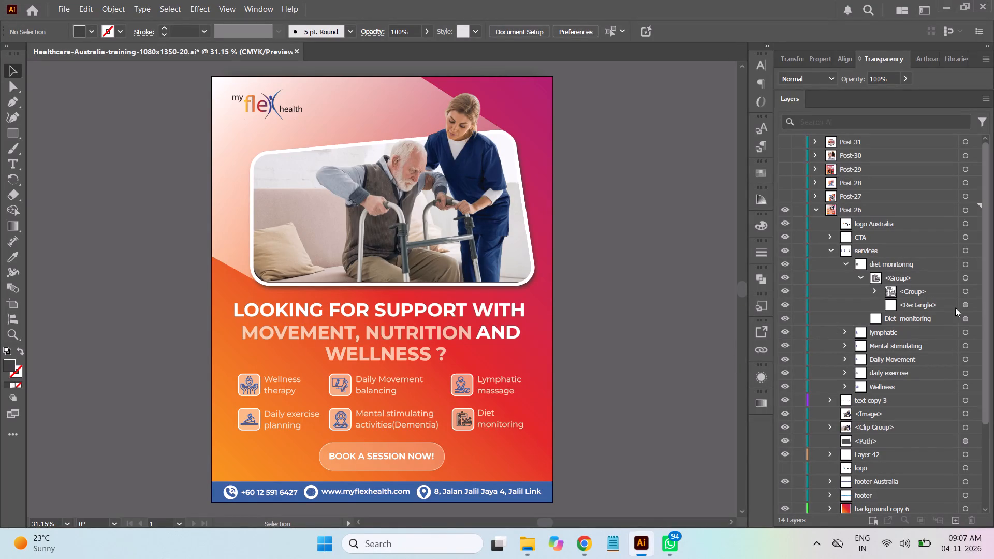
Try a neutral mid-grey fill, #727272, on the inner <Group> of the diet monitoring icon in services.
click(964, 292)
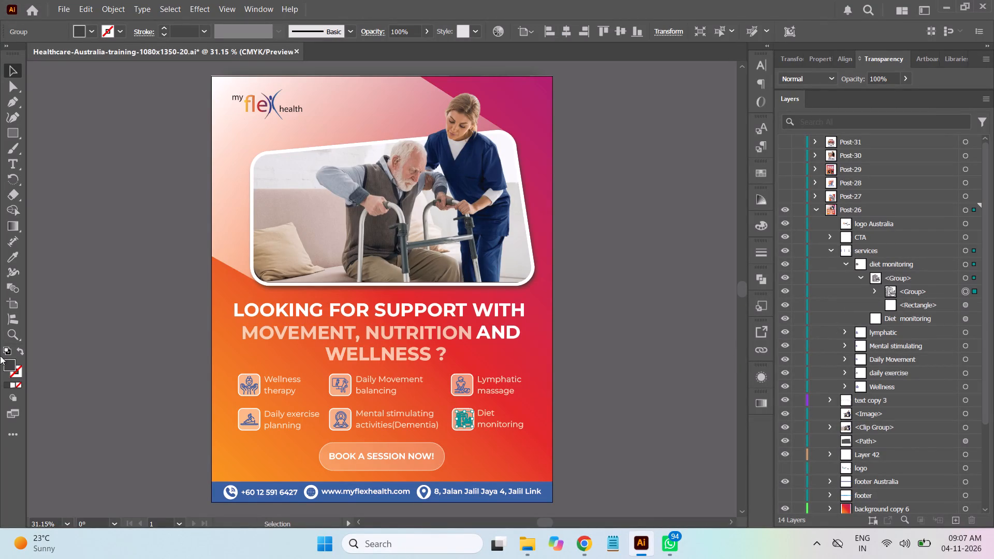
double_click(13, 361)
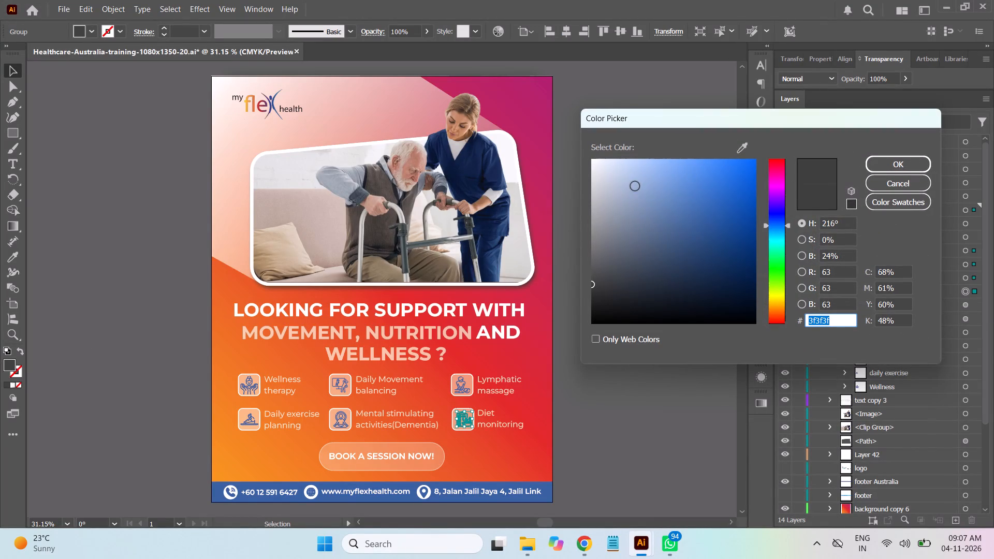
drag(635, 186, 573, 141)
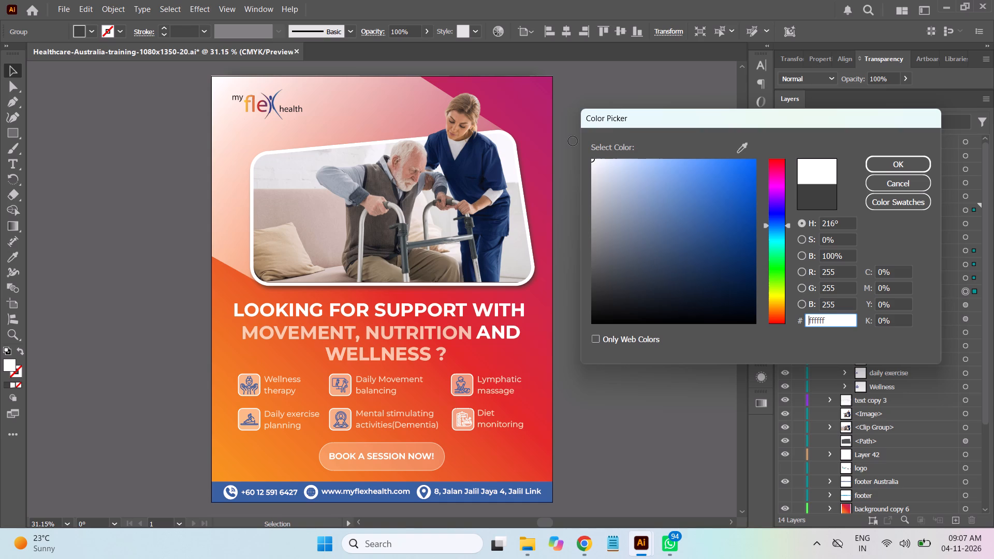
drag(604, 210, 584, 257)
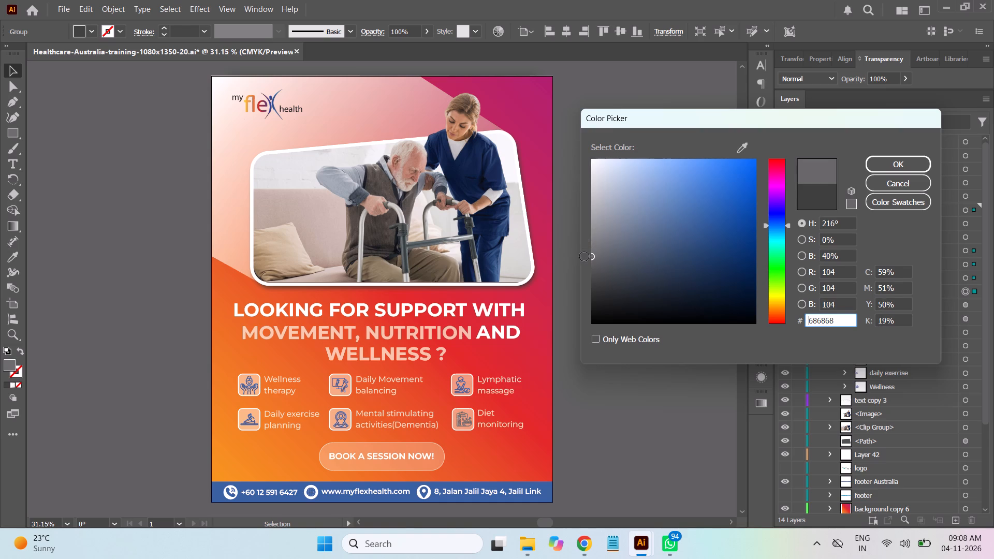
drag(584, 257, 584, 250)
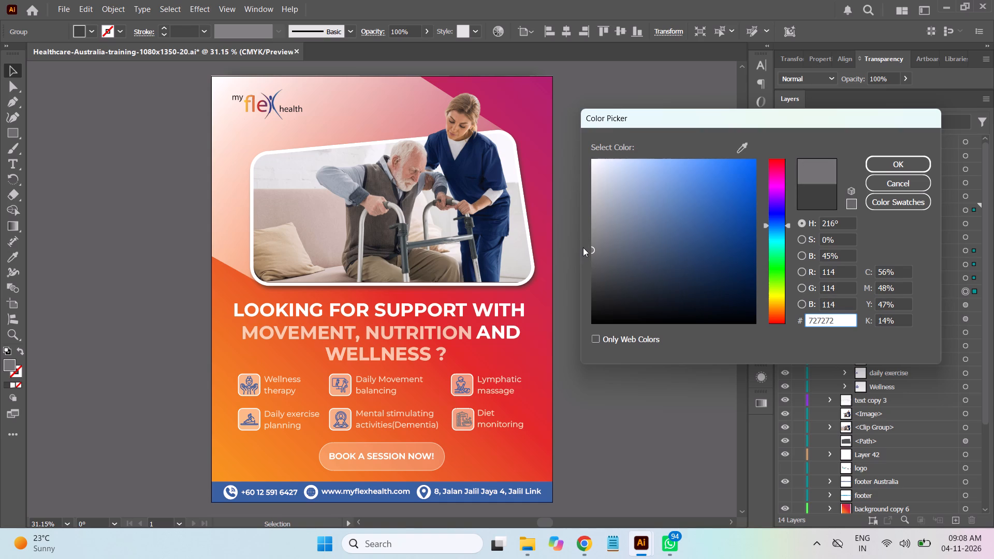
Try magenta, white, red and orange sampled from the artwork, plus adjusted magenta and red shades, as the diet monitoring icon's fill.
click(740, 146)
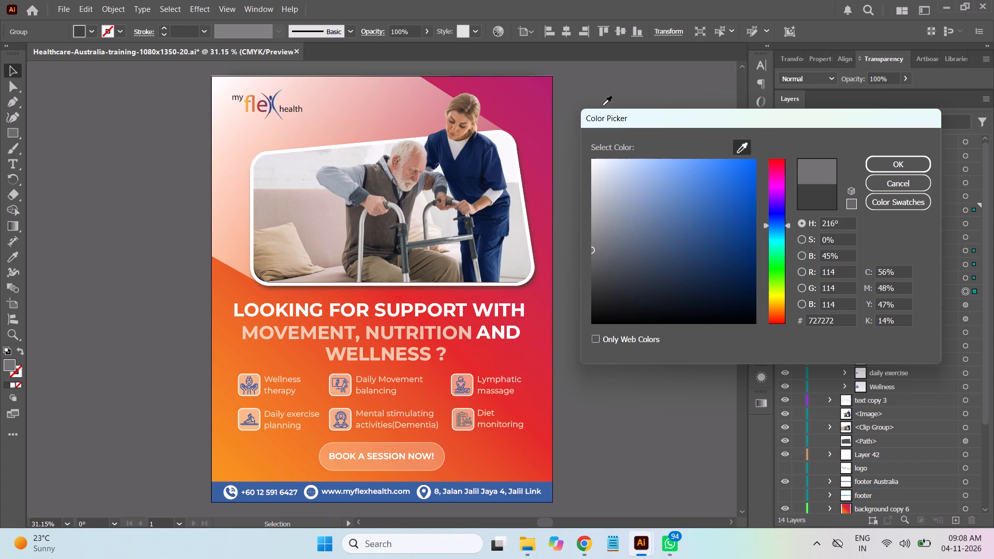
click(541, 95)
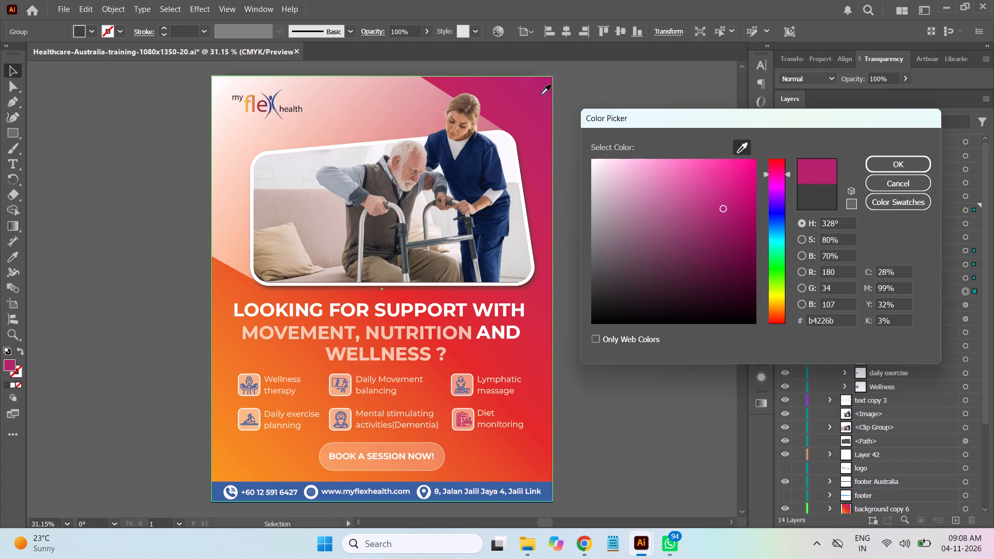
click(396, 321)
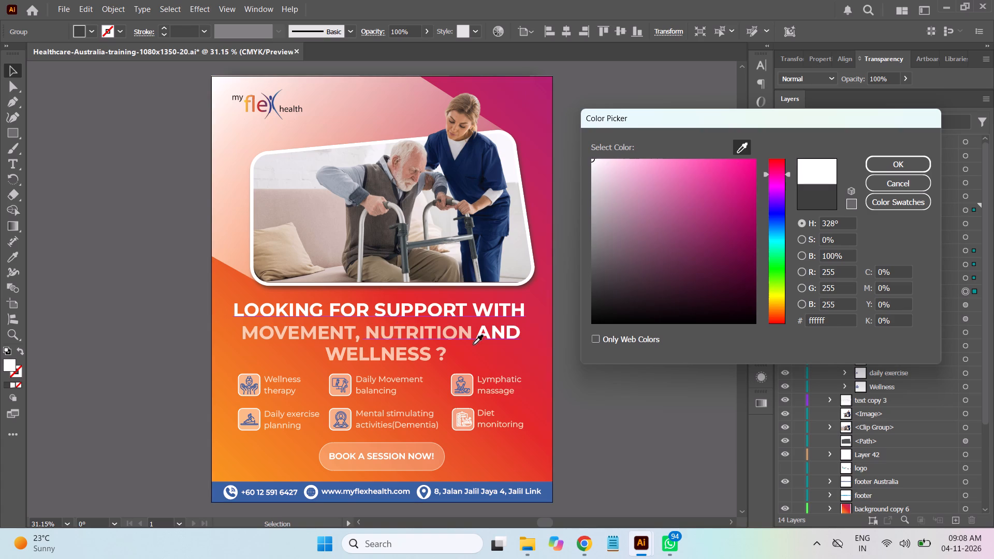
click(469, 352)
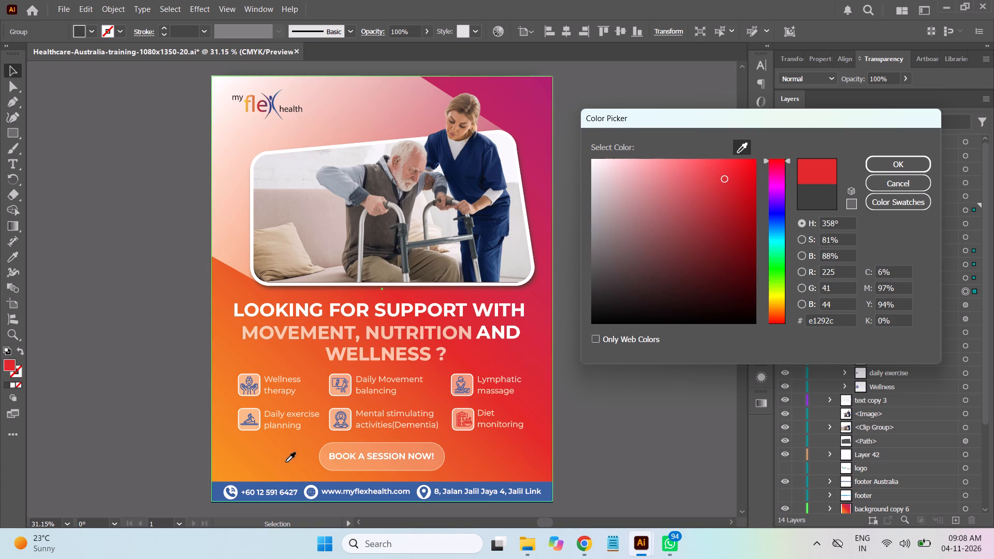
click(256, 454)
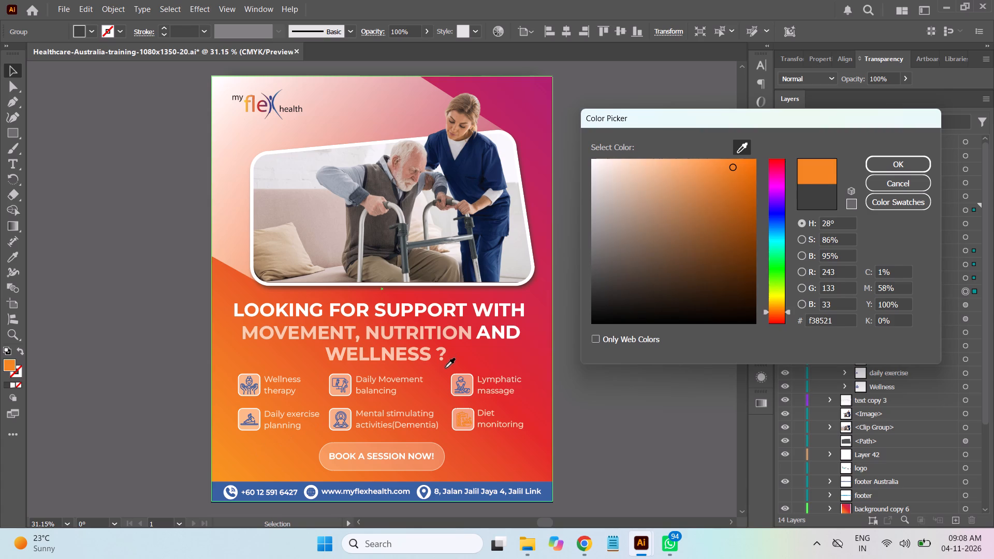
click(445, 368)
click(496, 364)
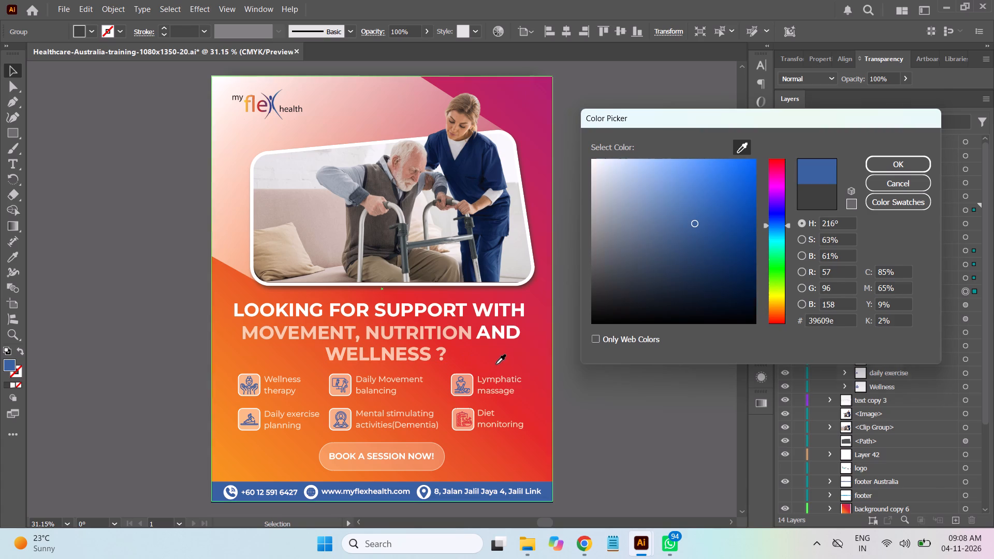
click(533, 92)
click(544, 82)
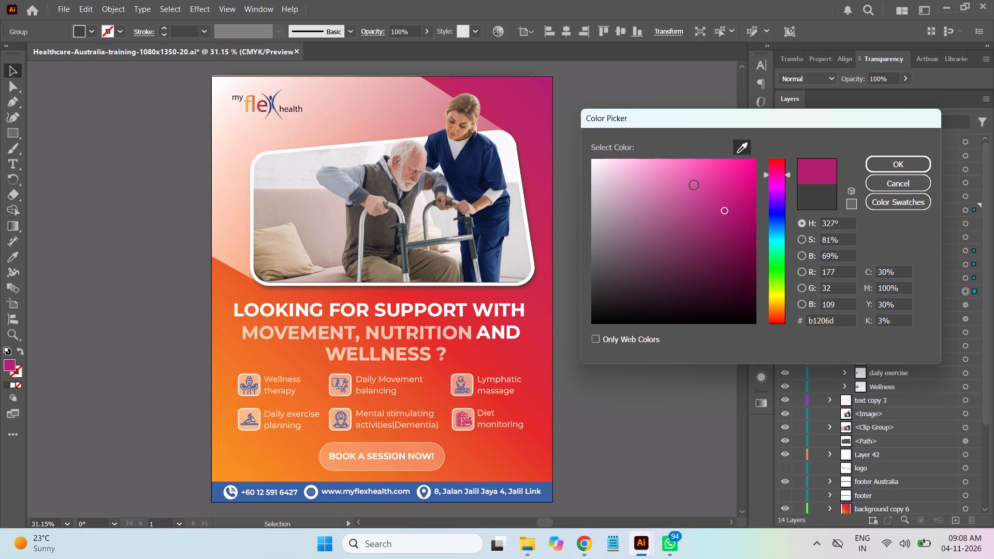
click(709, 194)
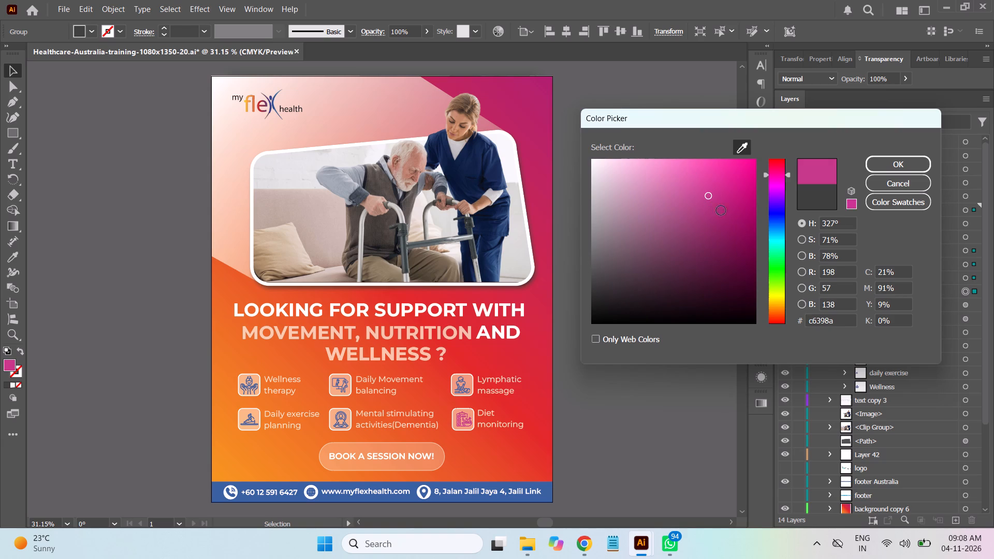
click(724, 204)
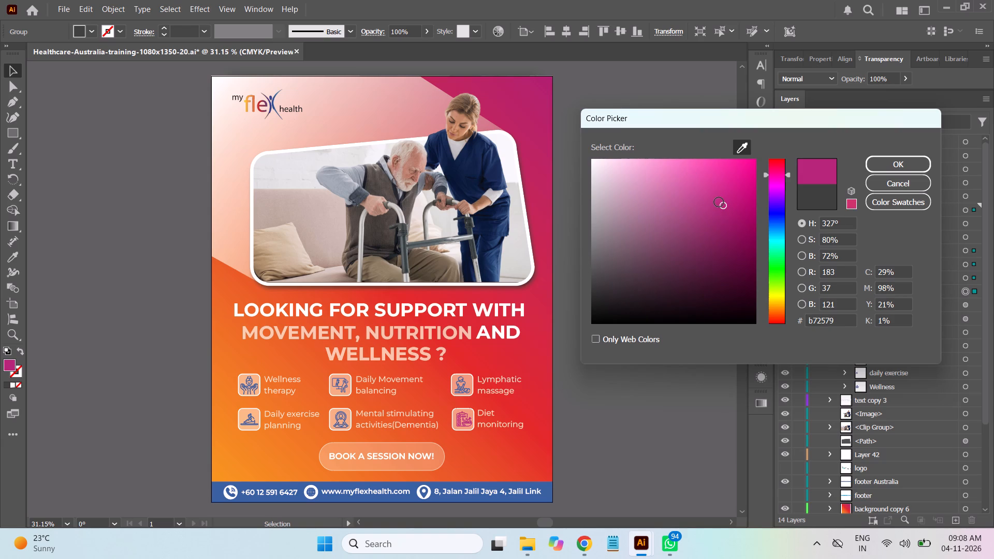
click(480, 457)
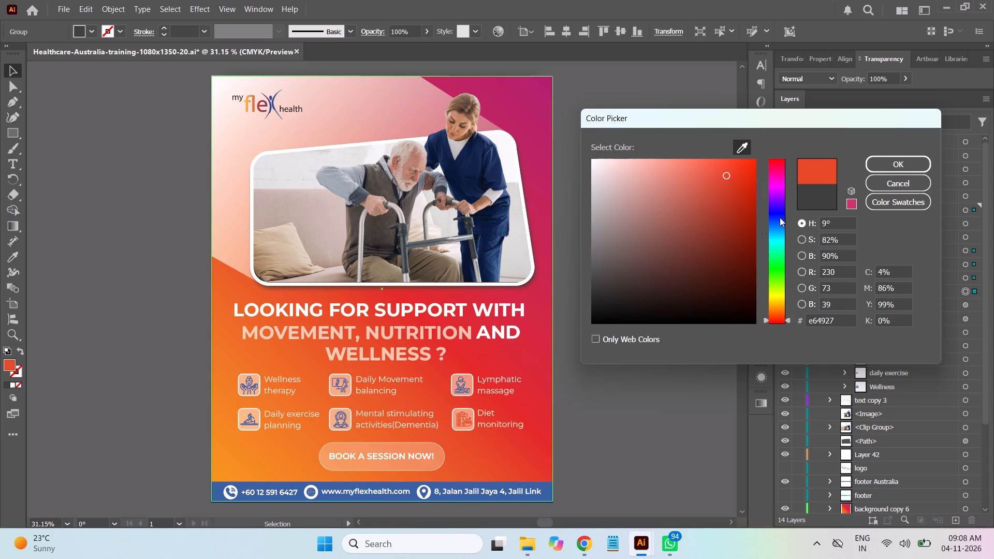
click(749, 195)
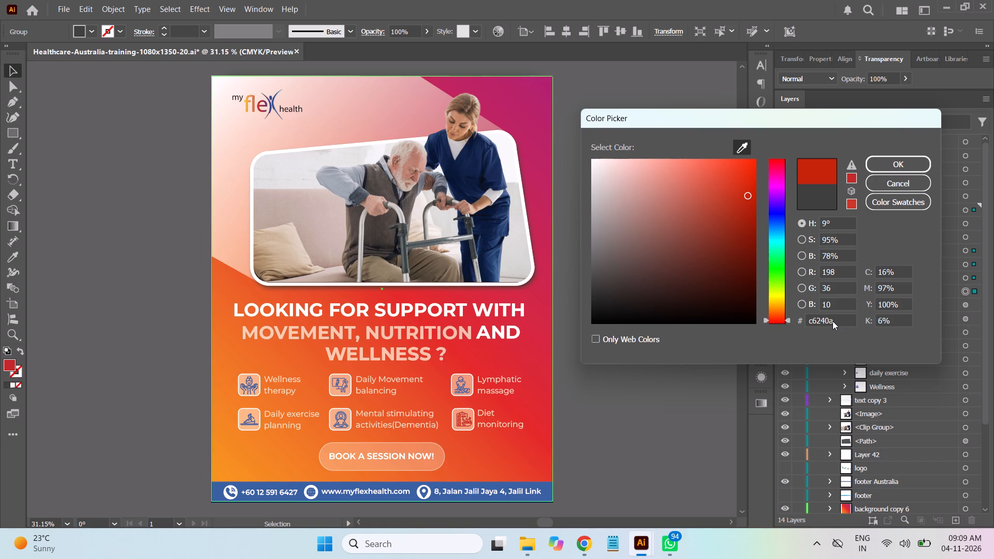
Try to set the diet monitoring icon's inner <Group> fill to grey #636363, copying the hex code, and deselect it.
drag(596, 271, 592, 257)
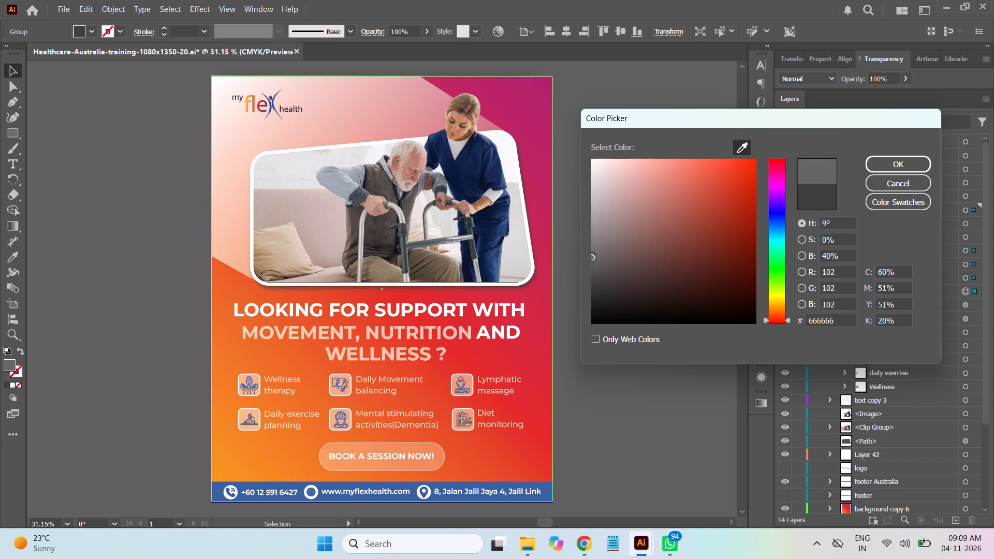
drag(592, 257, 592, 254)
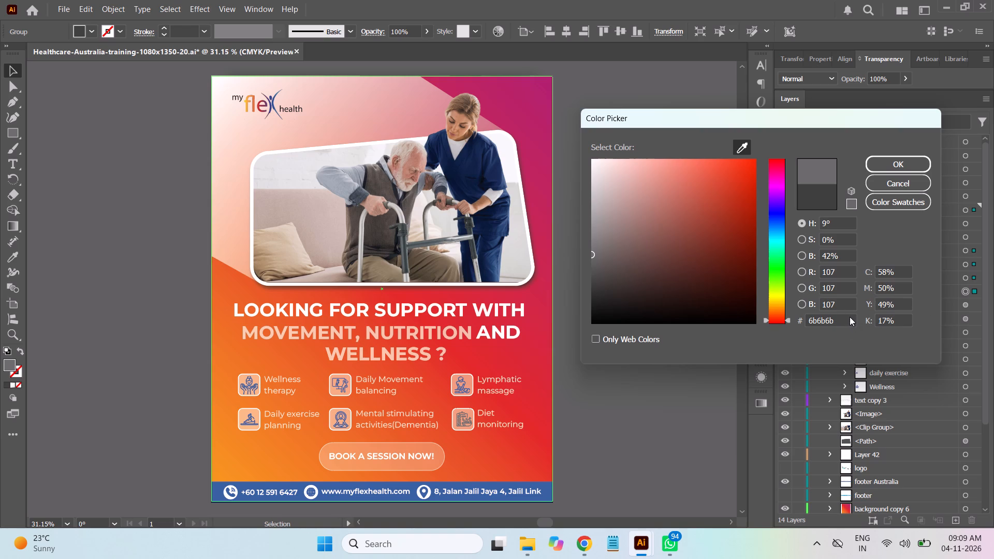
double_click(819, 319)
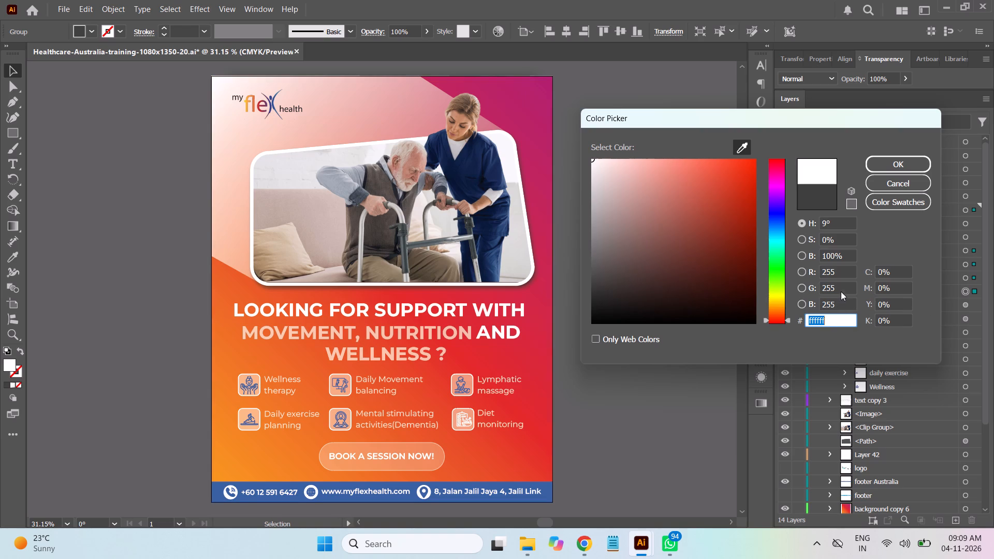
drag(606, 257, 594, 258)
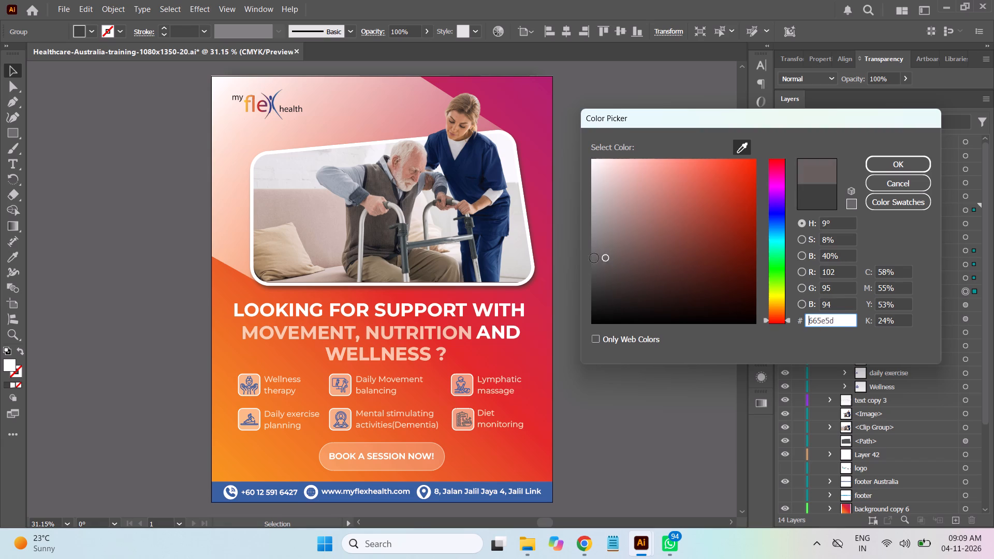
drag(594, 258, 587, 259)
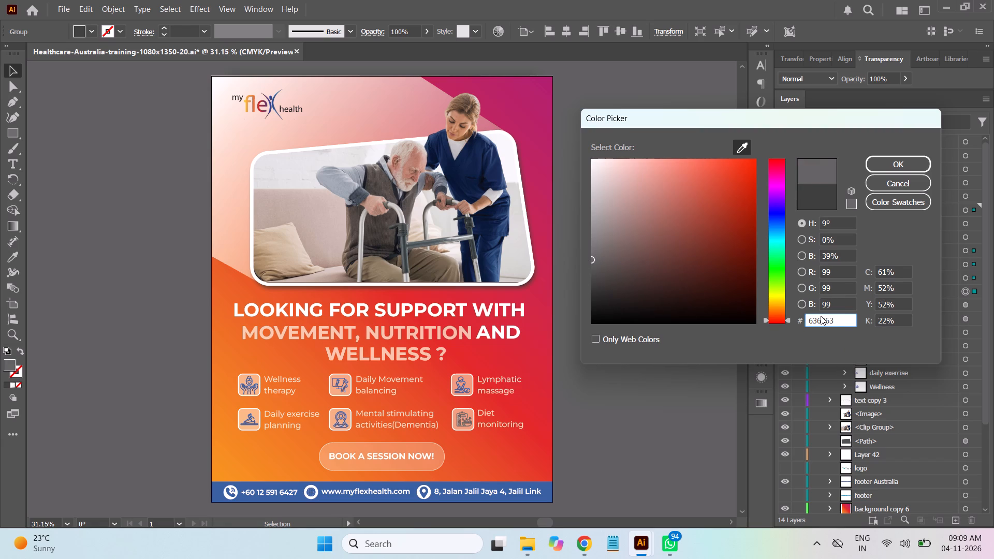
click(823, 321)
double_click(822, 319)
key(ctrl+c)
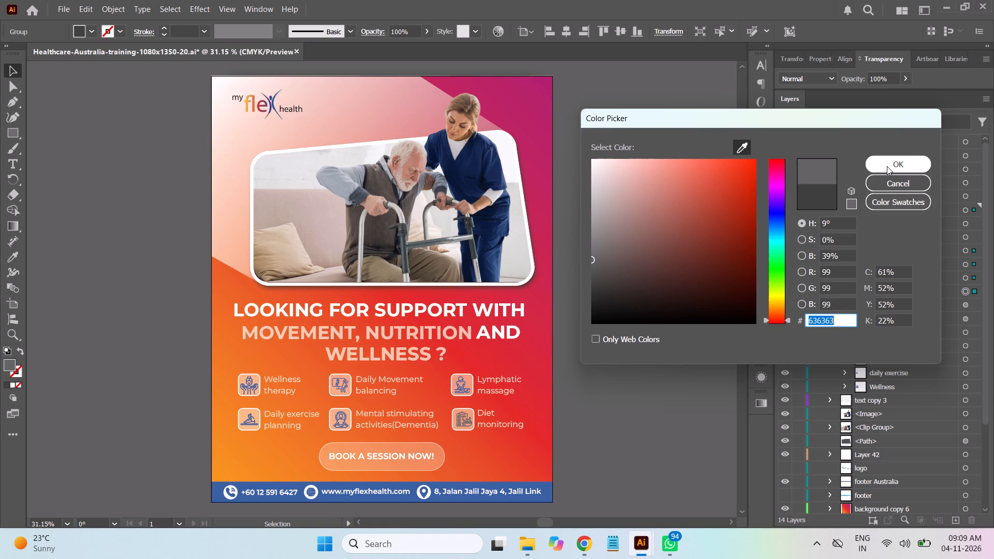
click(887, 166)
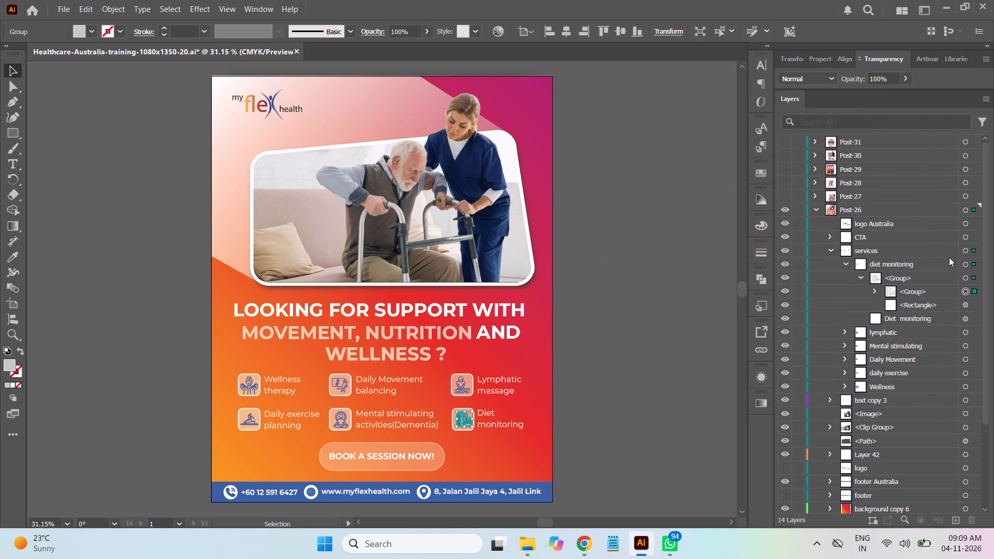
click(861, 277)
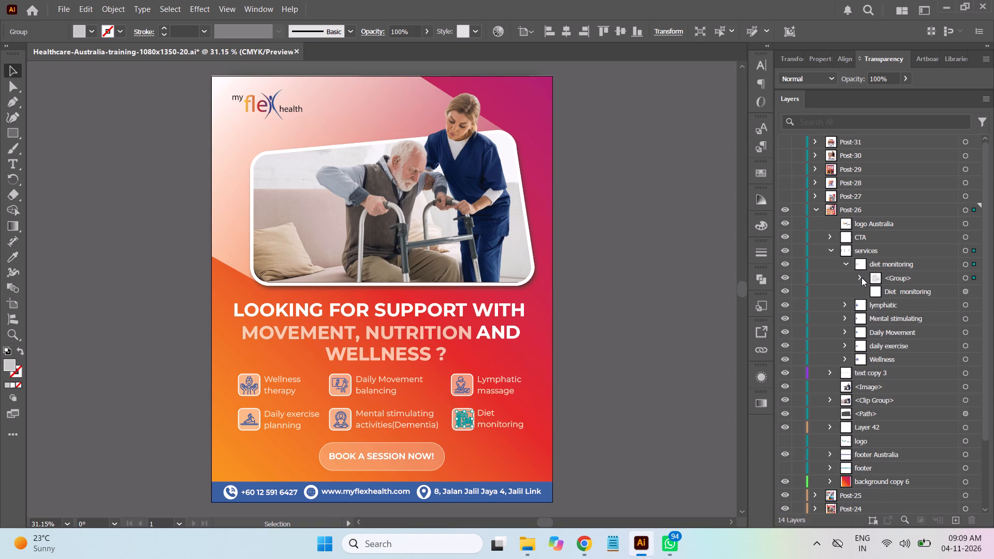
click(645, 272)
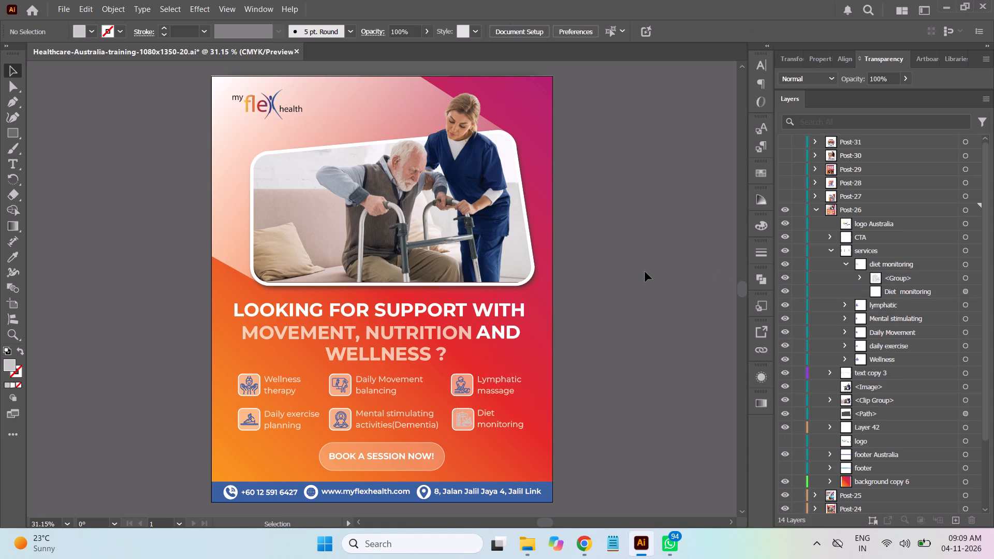
Set the fill of the diet monitoring icon's inner <Group> to mid grey #6d6d6d, deselect it and collapse the icon's outer <Group>.
click(966, 277)
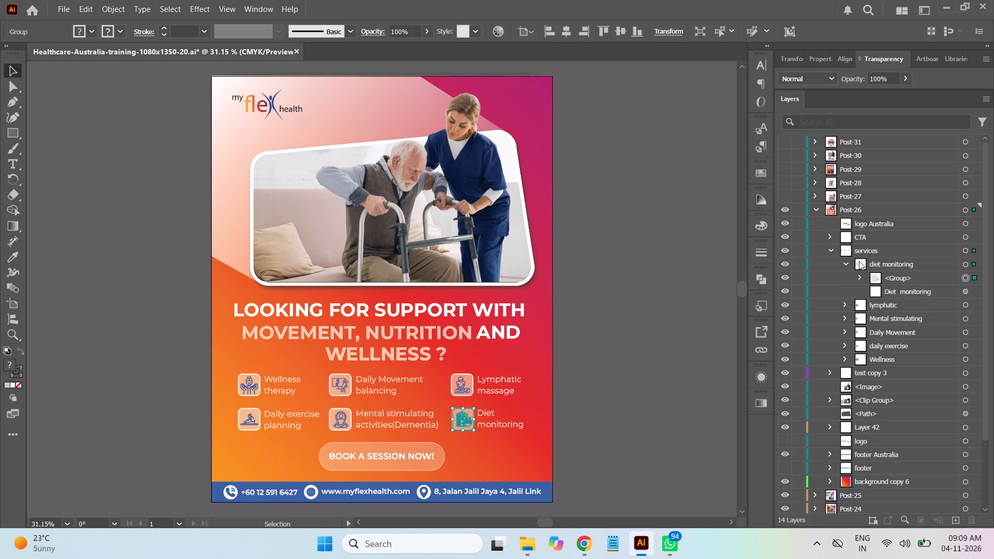
click(861, 276)
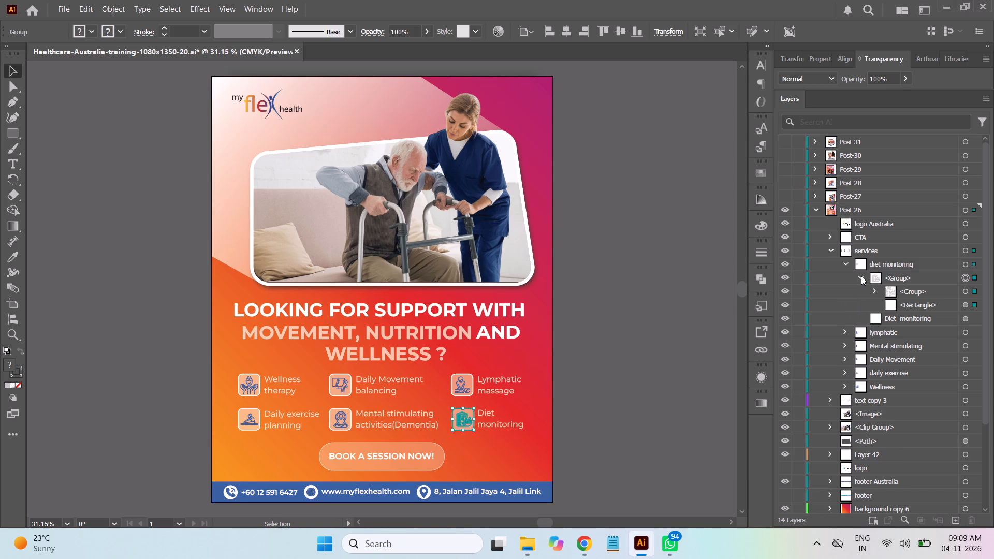
click(965, 293)
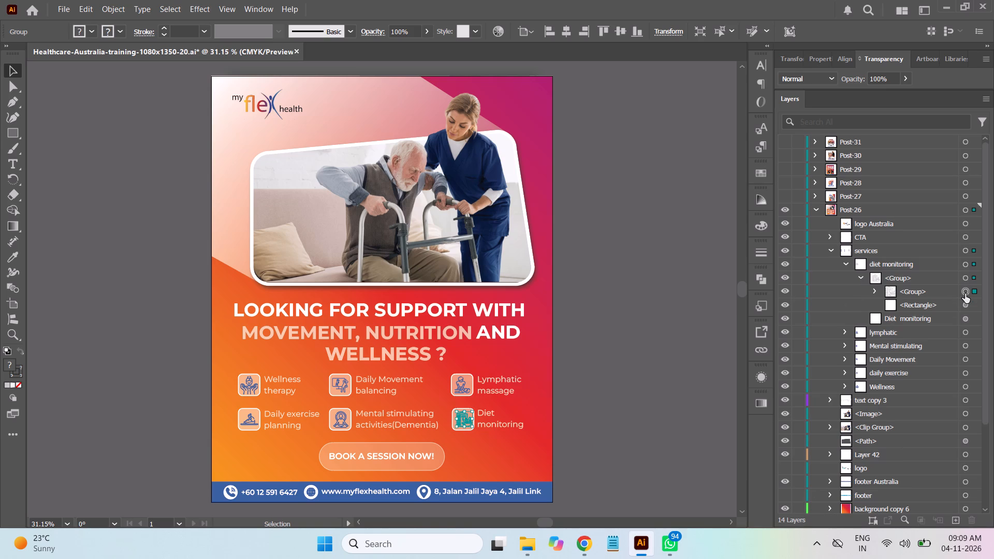
double_click(6, 364)
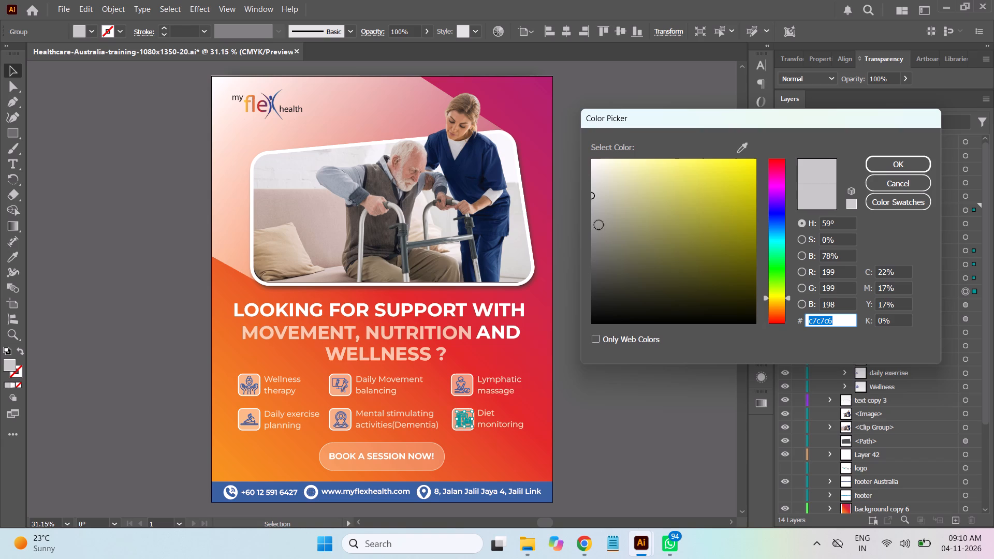
drag(598, 237, 593, 260)
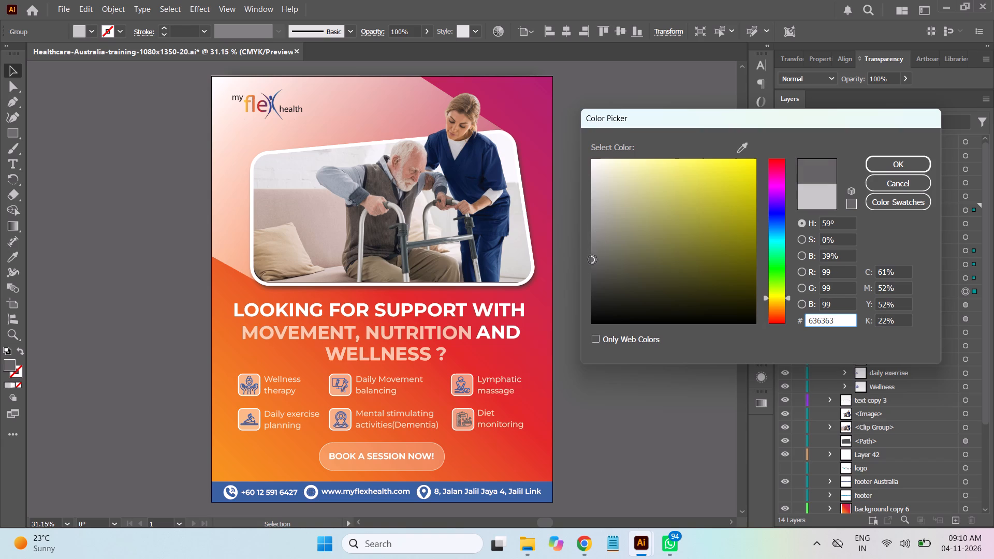
drag(593, 260, 589, 252)
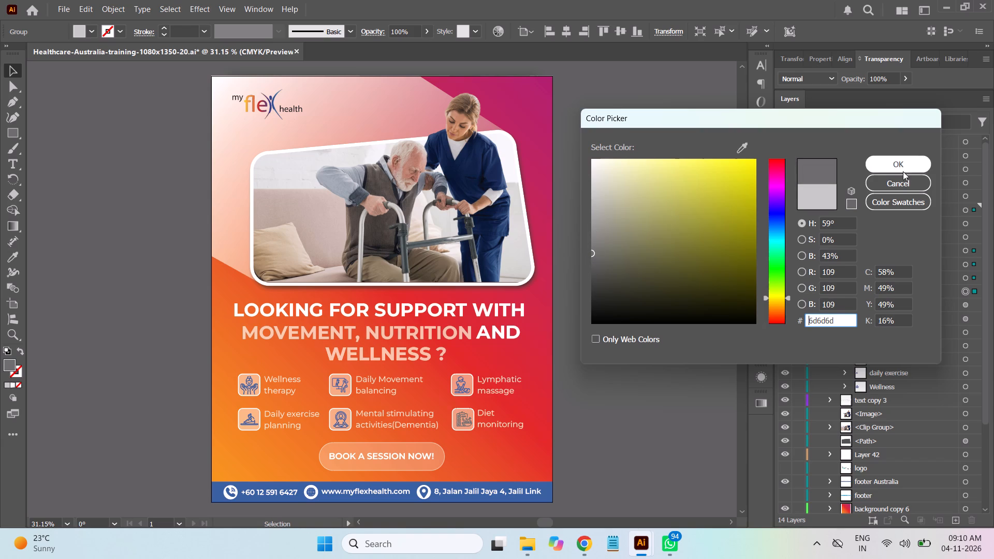
click(901, 163)
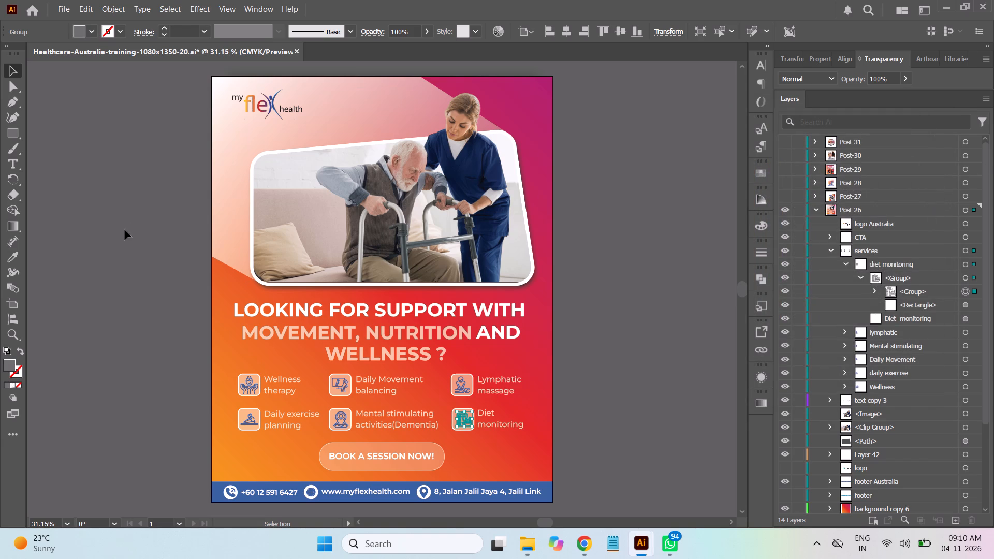
click(9, 69)
click(85, 103)
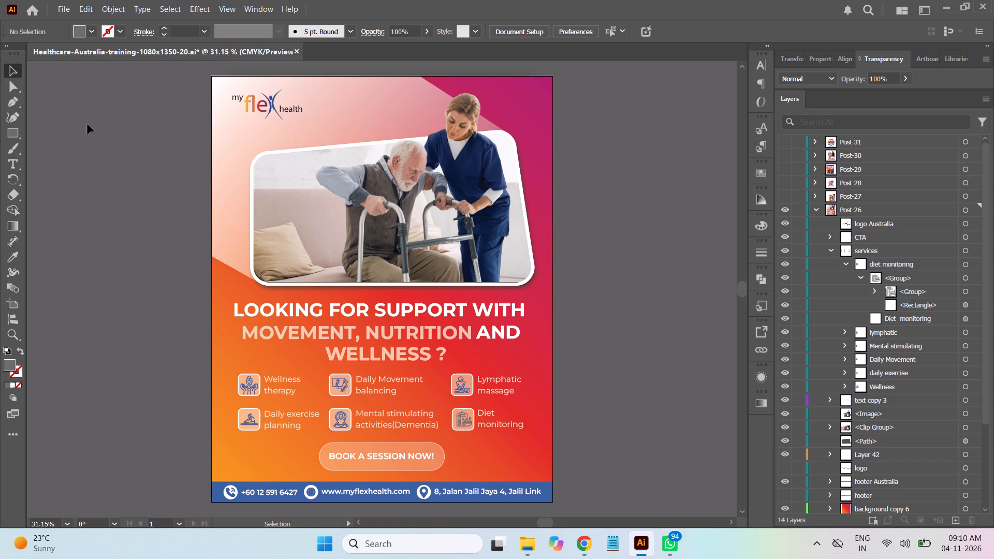
click(861, 277)
Recolour the inner <Group> of the lymphatic icon in services with the copied grey #636363, and collapse the lymphatic group.
click(847, 260)
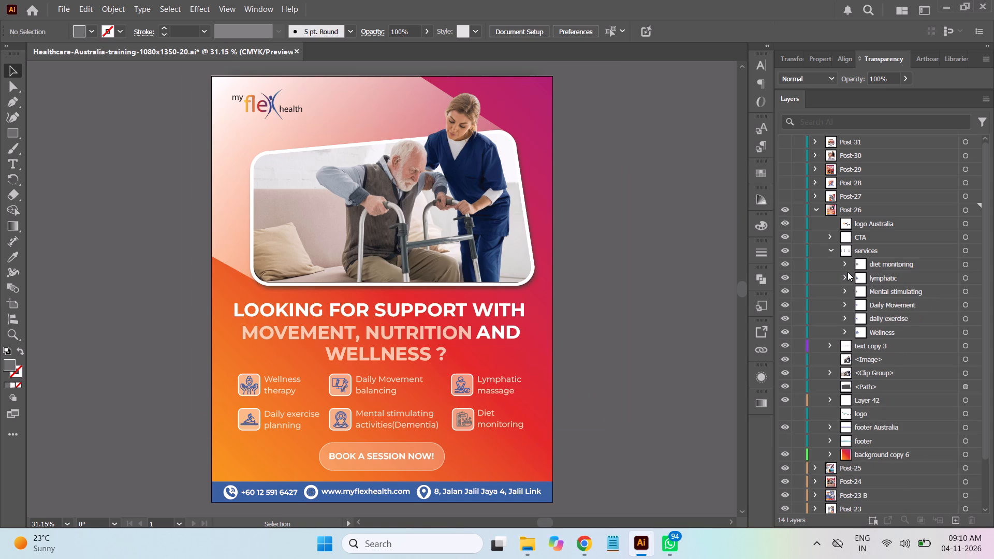
click(845, 275)
click(858, 290)
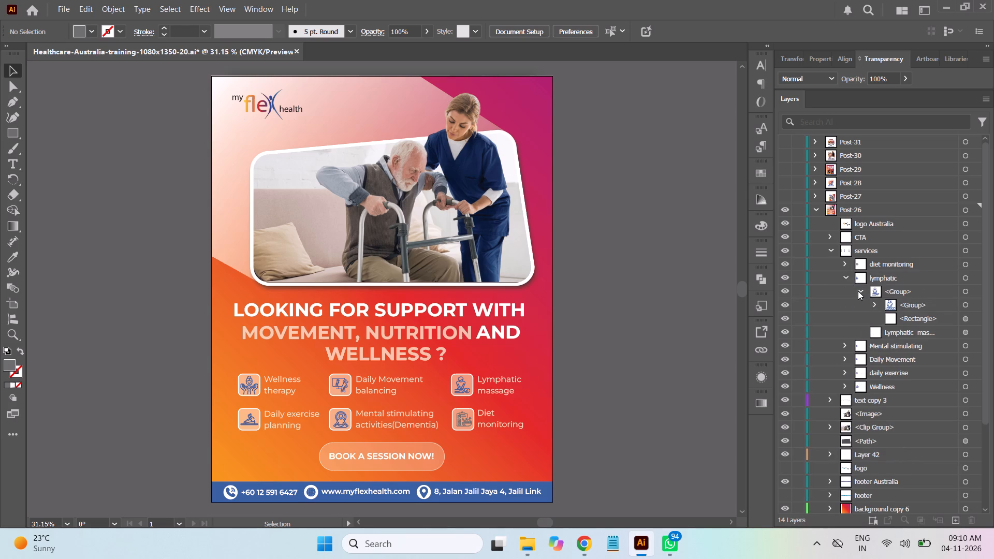
click(963, 306)
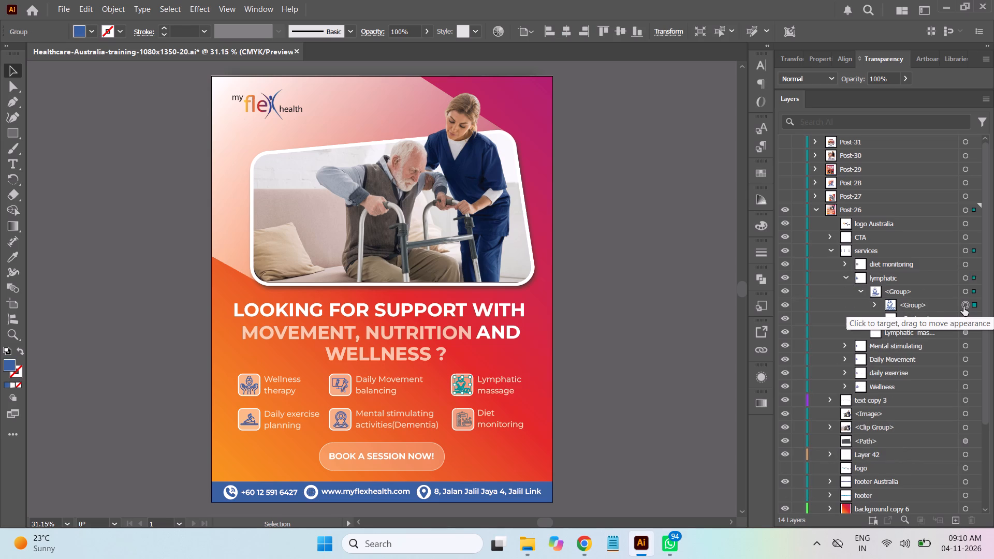
double_click(8, 367)
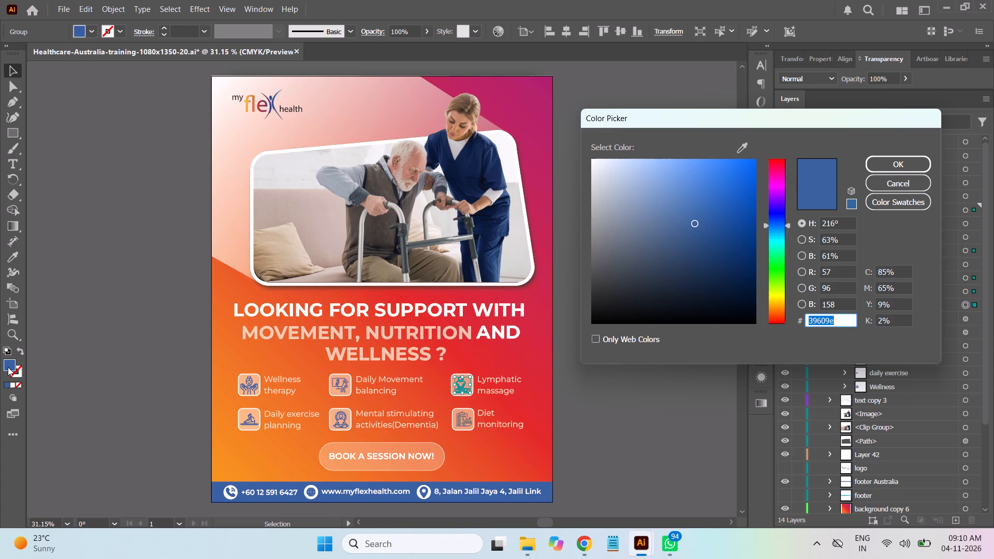
key(ctrl+v)
click(888, 166)
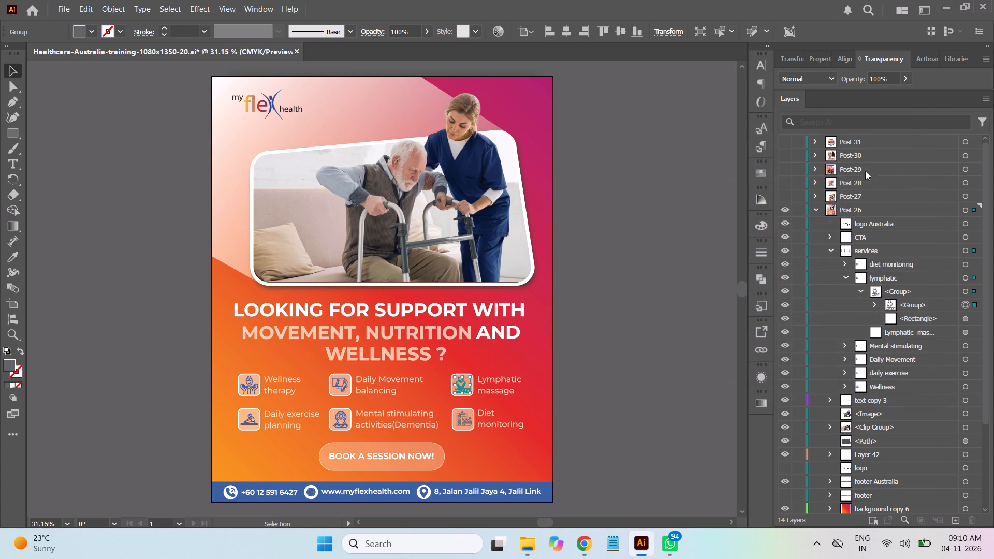
click(860, 290)
click(843, 276)
Set the fill of the Mental stimulating icon's inner <Group> to grey #636363, deselect it and collapse the Mental stimulating group.
click(842, 290)
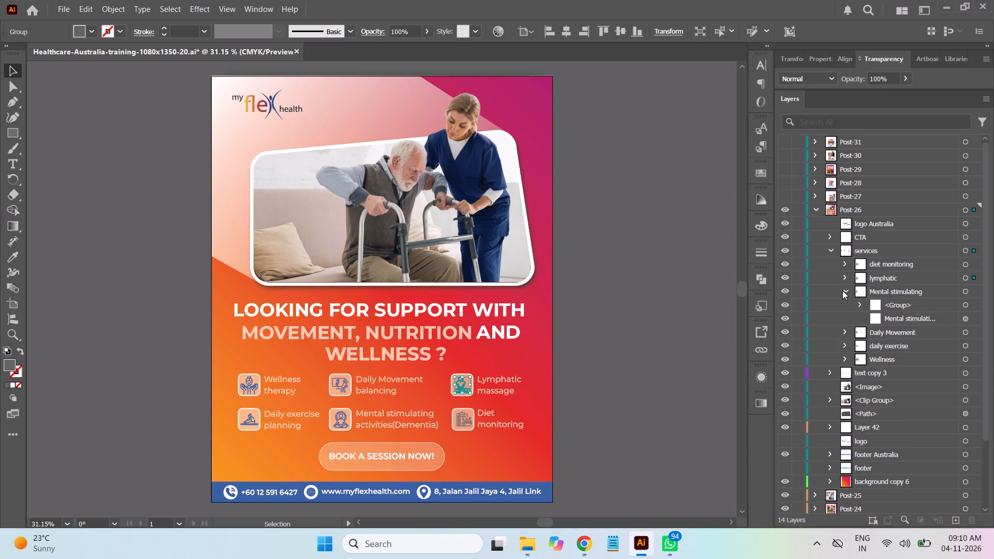
click(857, 305)
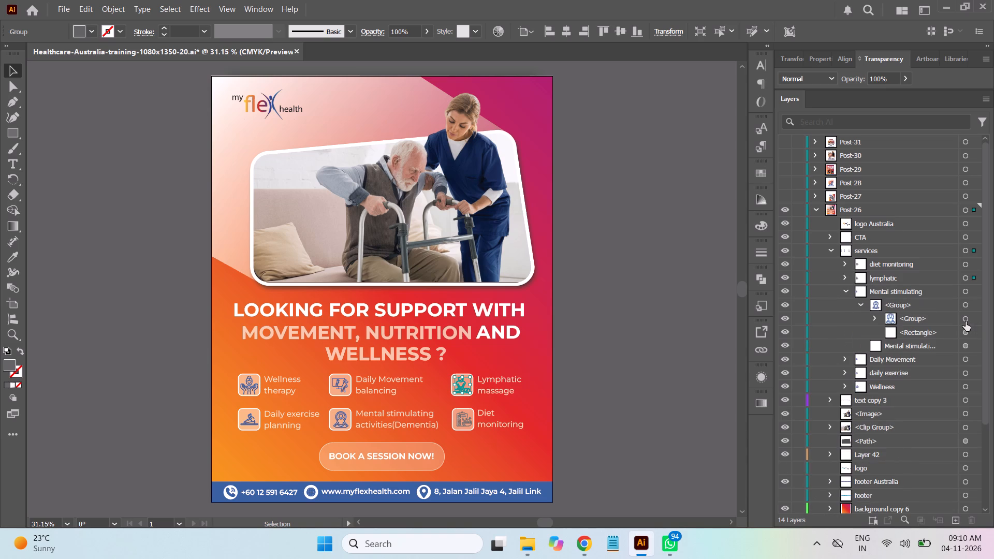
click(962, 319)
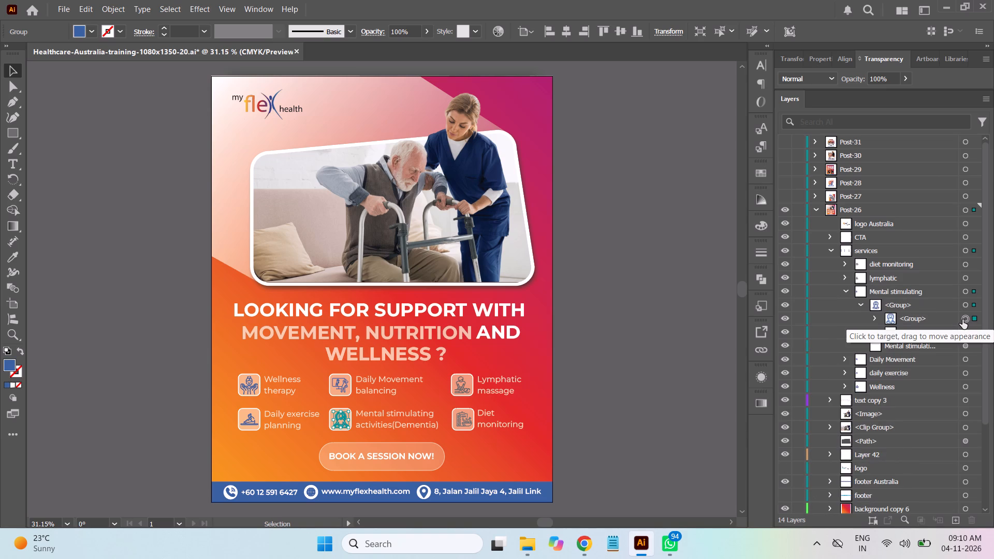
double_click(10, 363)
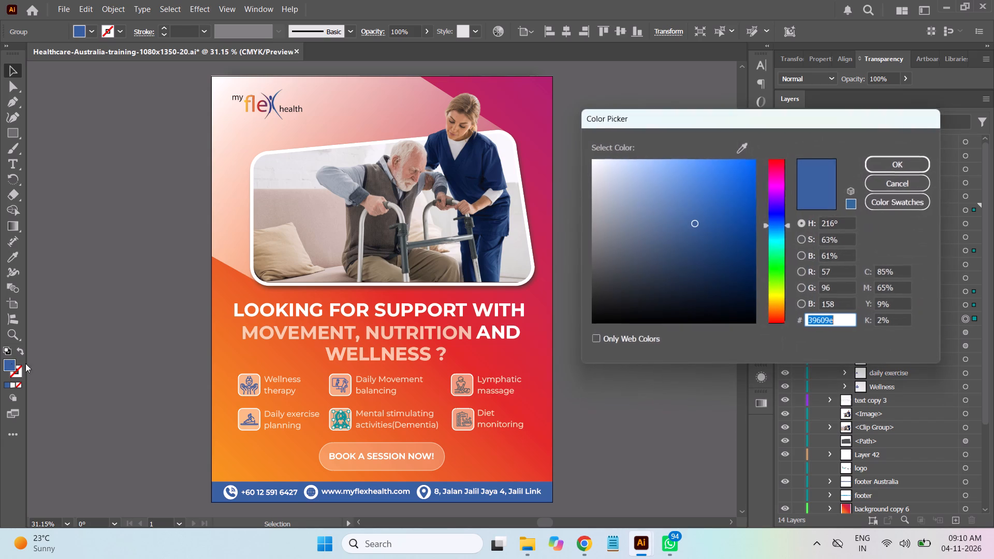
key(ctrl+v)
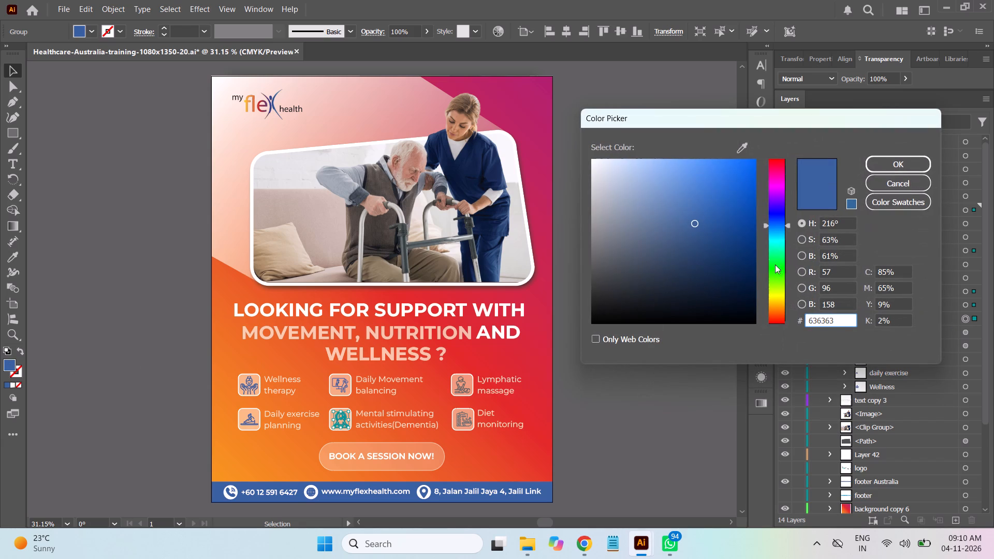
click(915, 169)
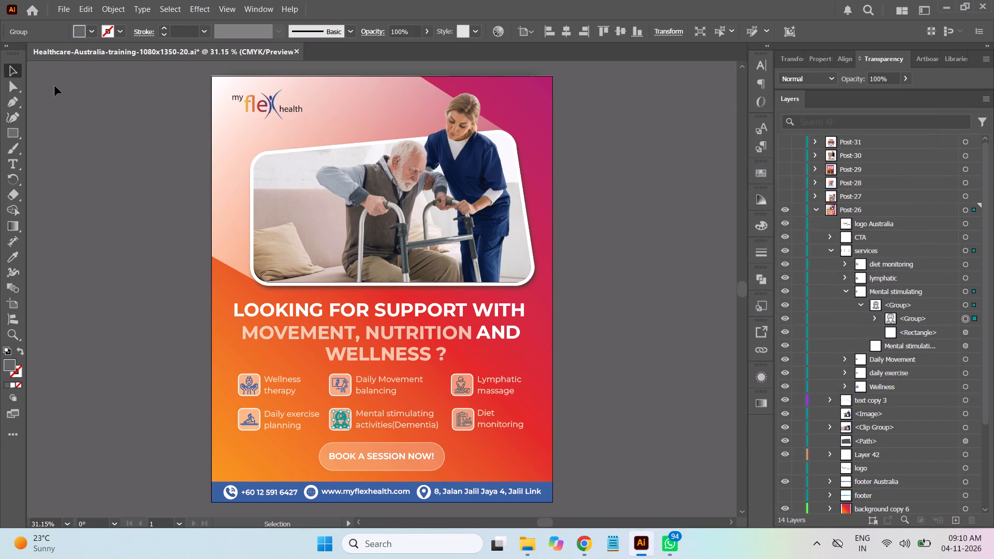
click(10, 70)
click(85, 130)
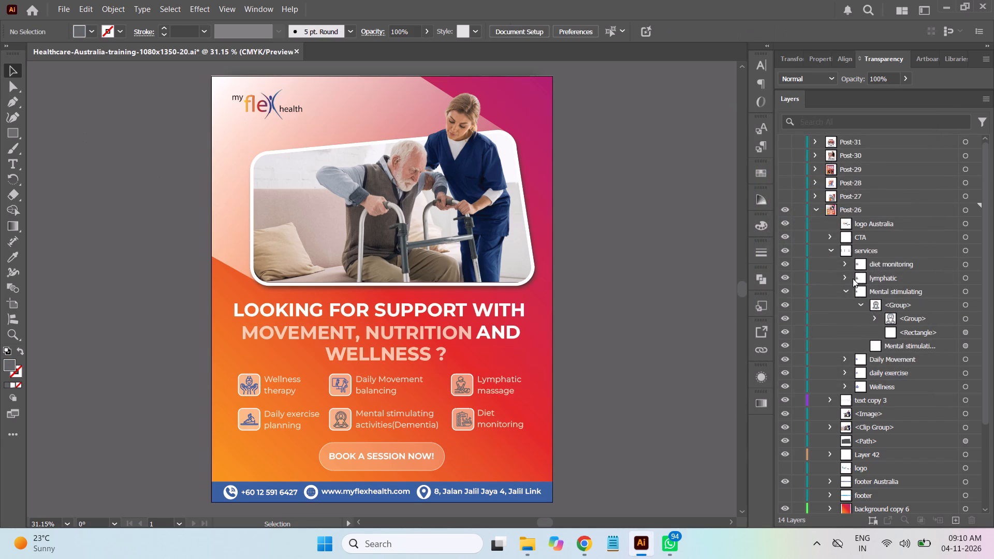
click(861, 305)
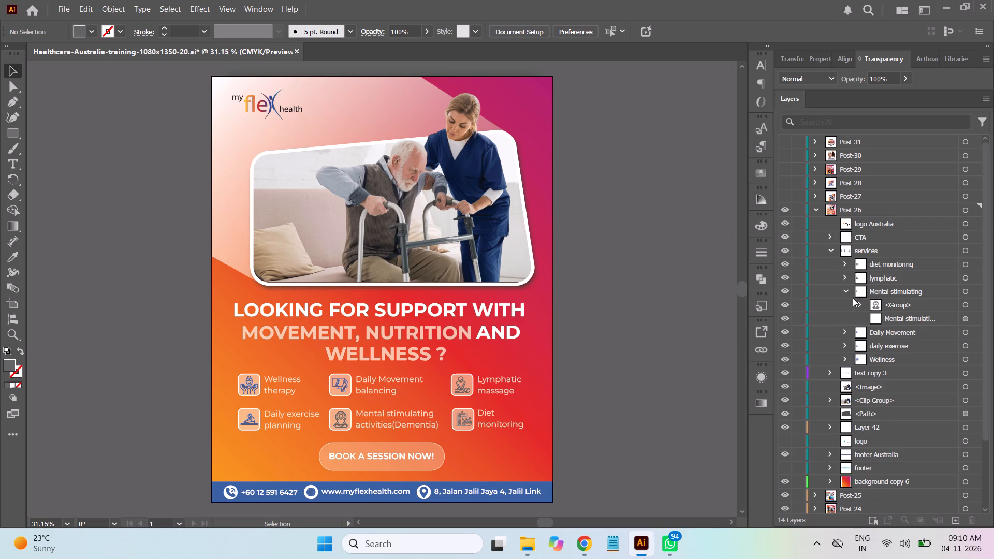
click(843, 289)
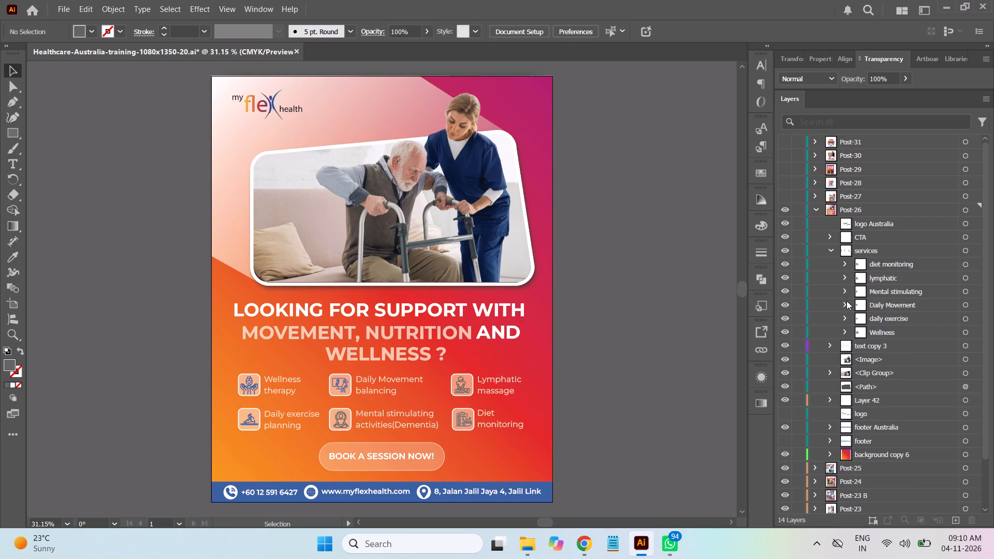
Set the fill of the Daily Movement icon's inner <Group> to grey #636363, deselect it and collapse the Daily Movement group.
click(845, 305)
click(859, 319)
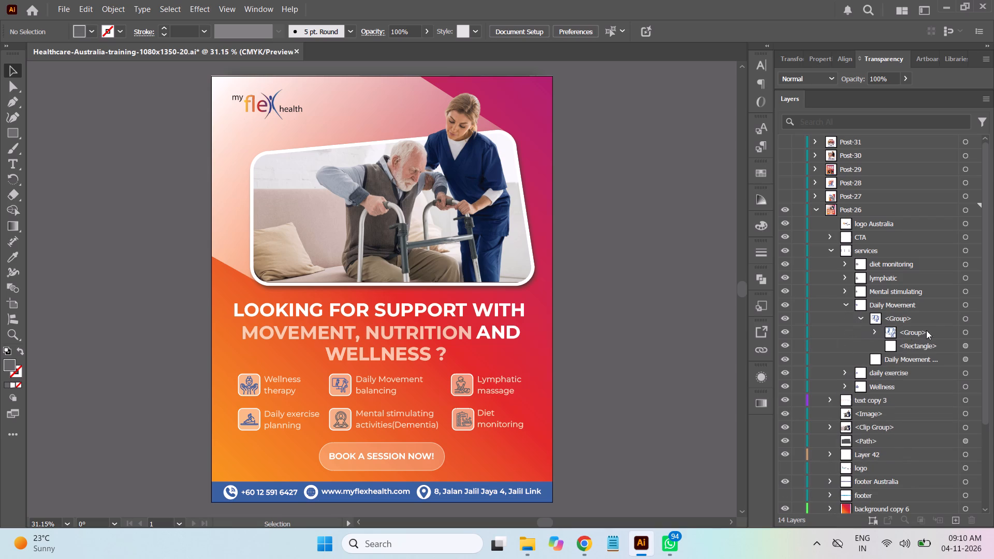
click(964, 333)
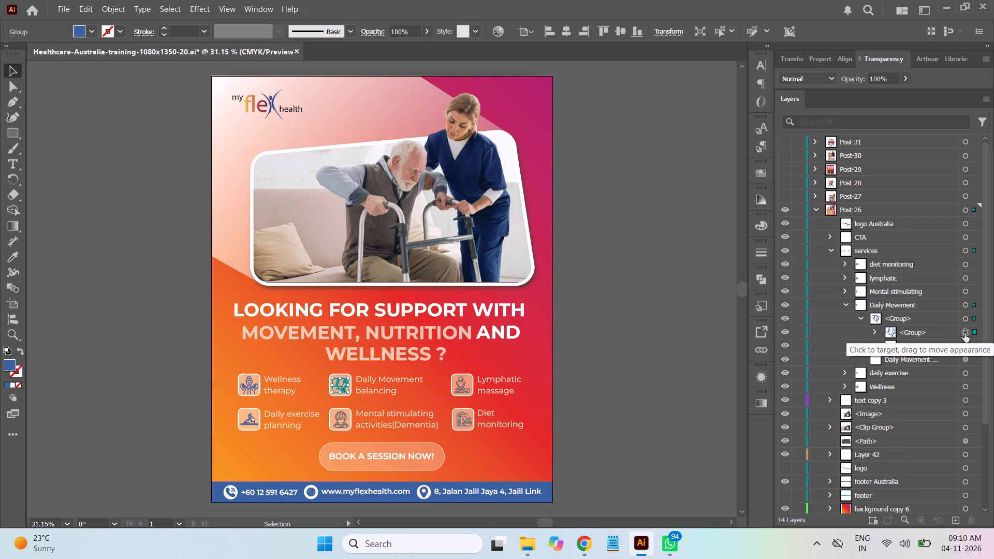
double_click(8, 365)
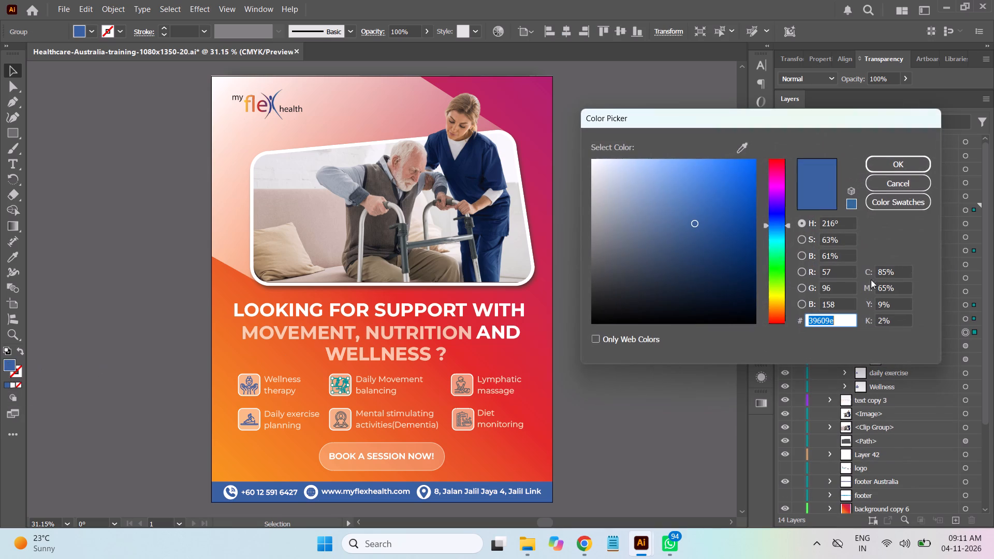
key(ctrl+v)
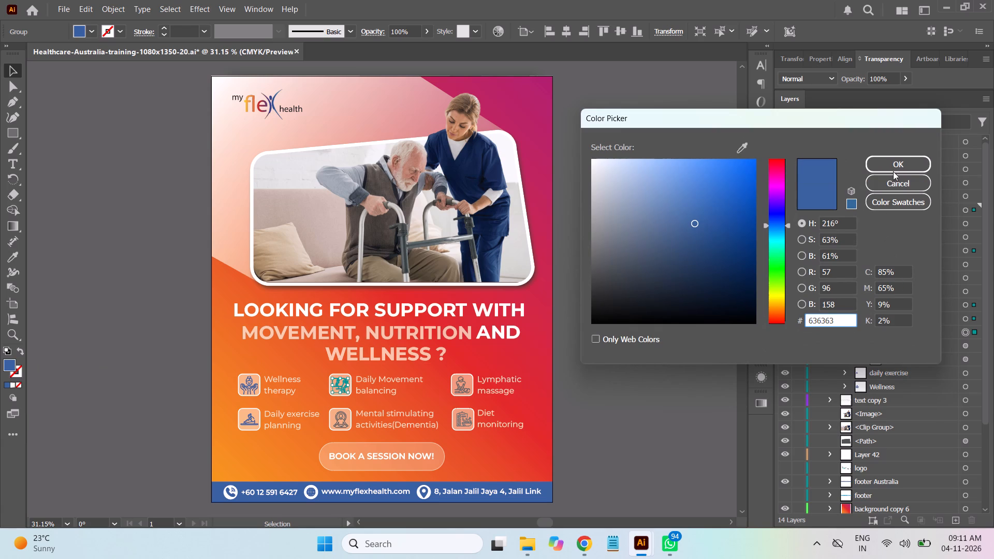
click(897, 168)
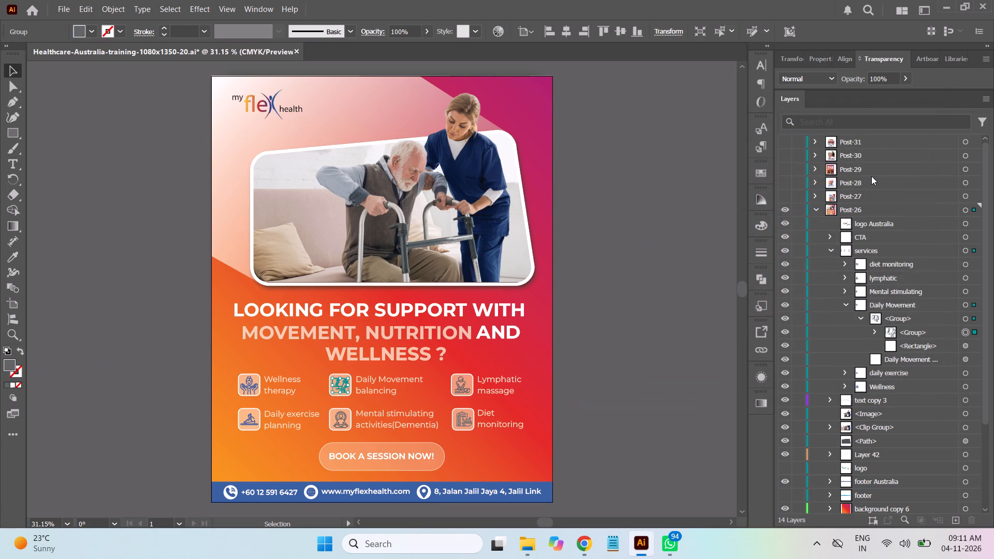
click(12, 70)
click(96, 155)
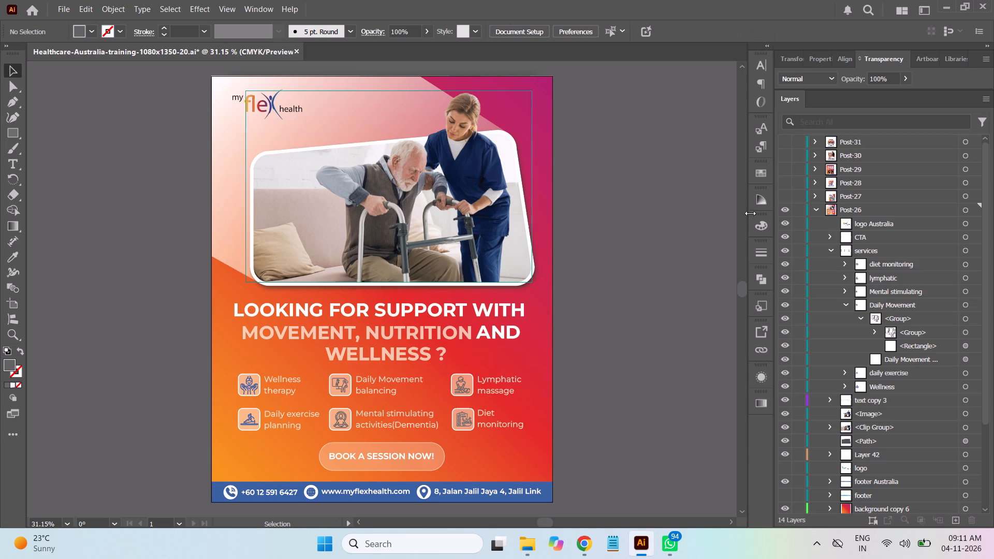
click(859, 316)
click(845, 305)
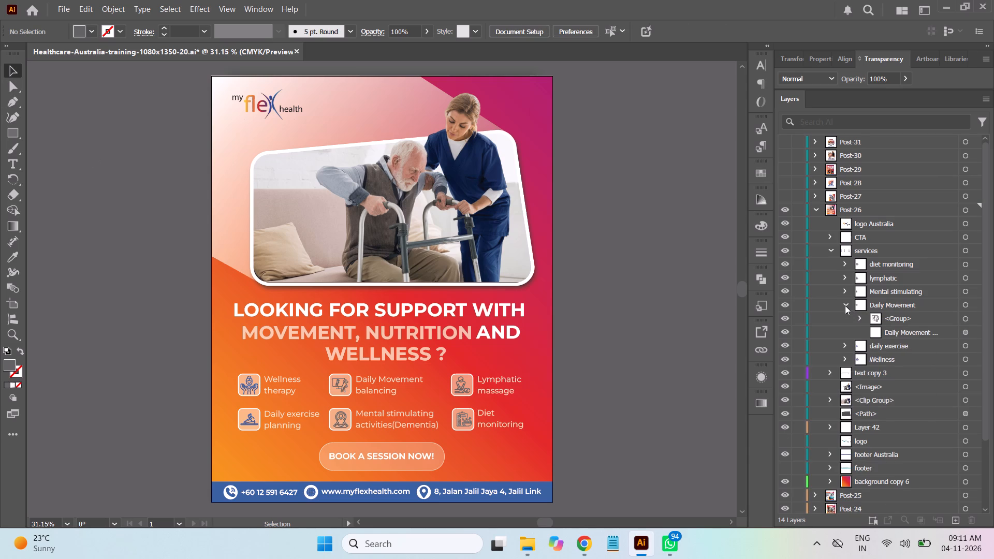
Set the fill of the daily exercise icon's inner <Group> to grey #636363 and collapse the daily exercise group.
click(846, 317)
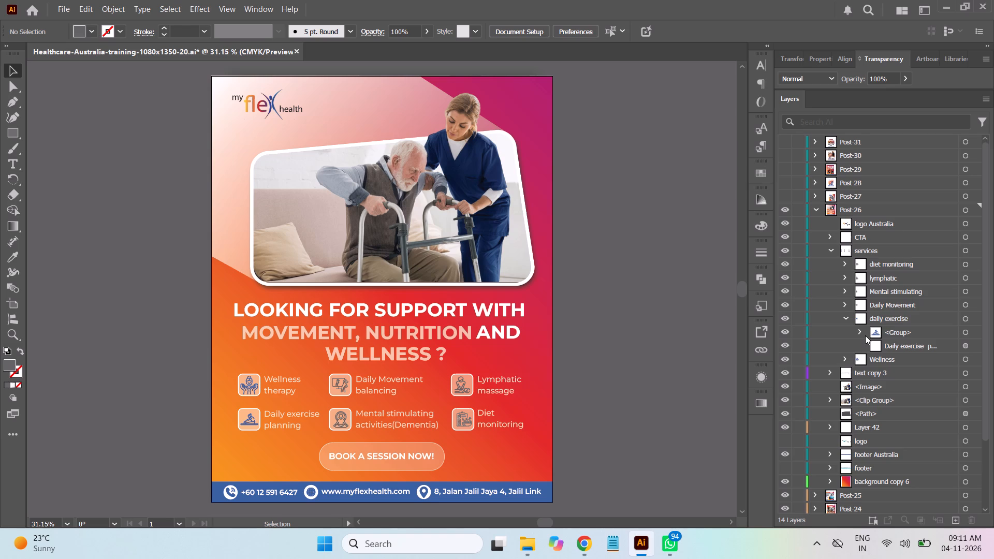
click(860, 333)
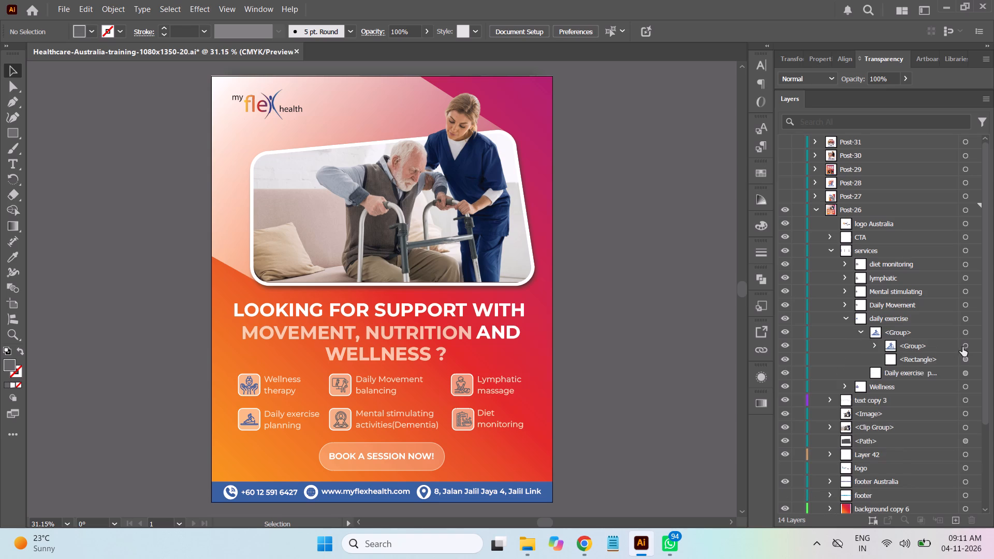
click(965, 346)
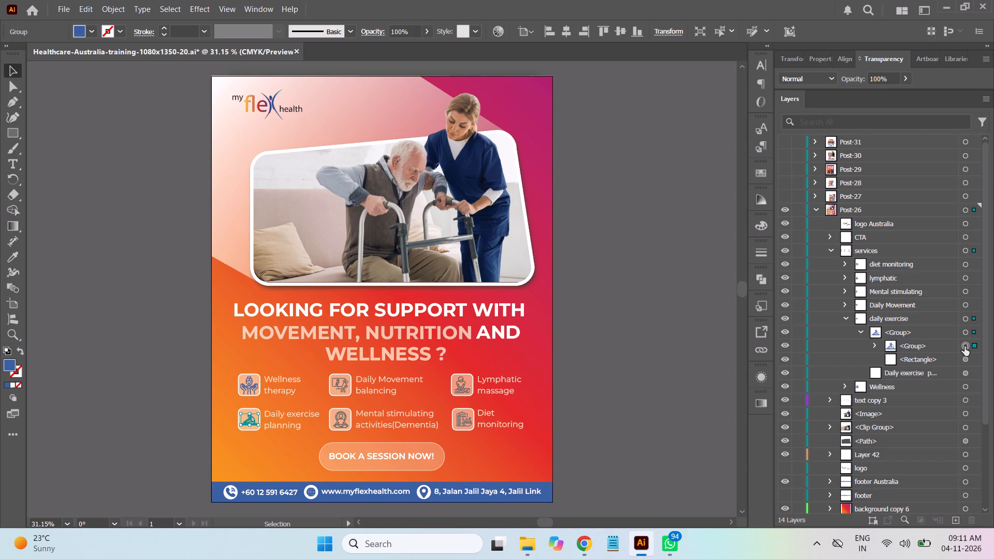
double_click(8, 367)
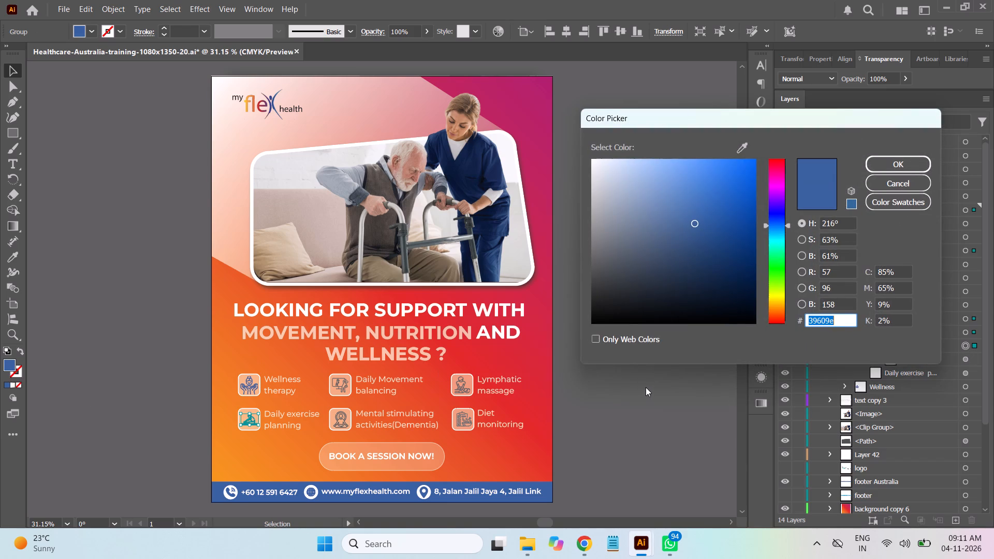
key(ctrl+v)
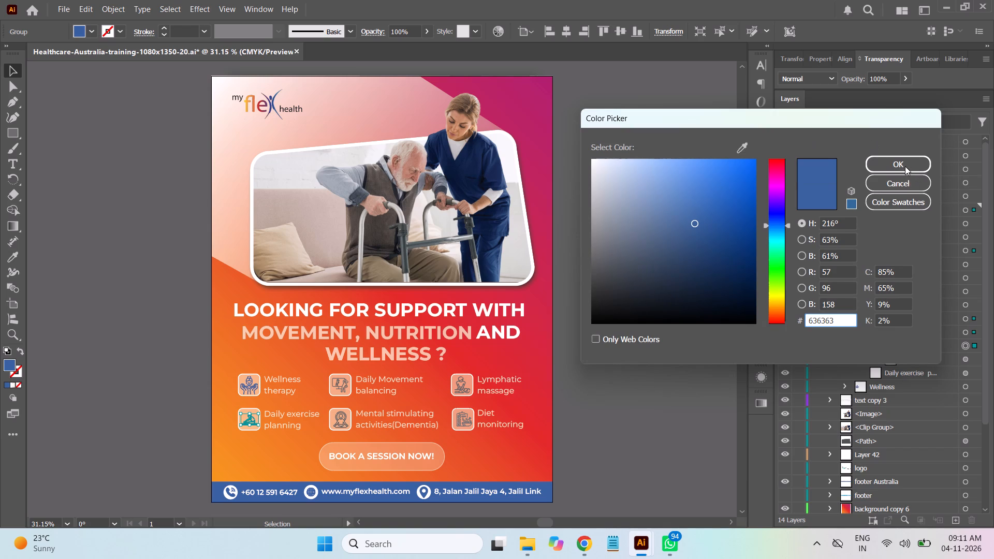
click(905, 166)
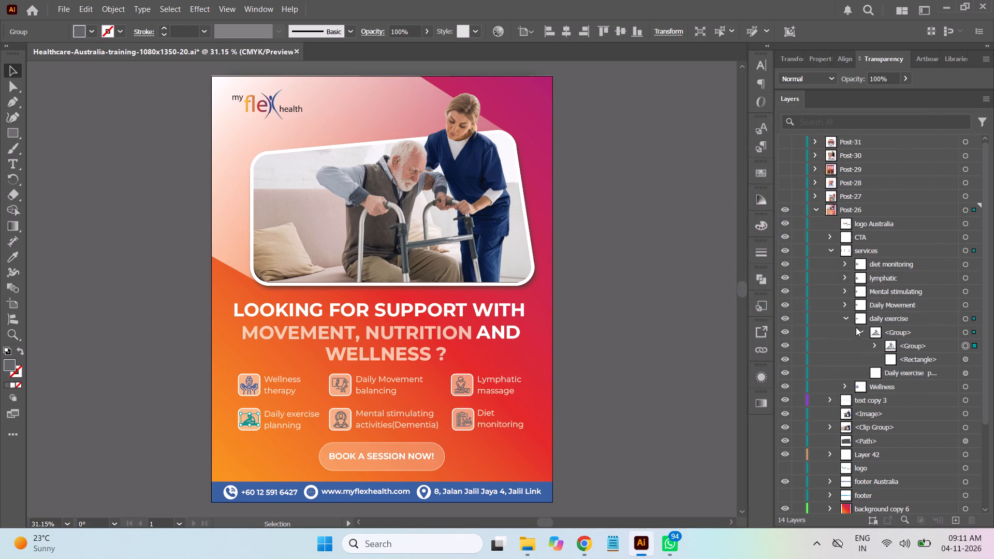
click(845, 319)
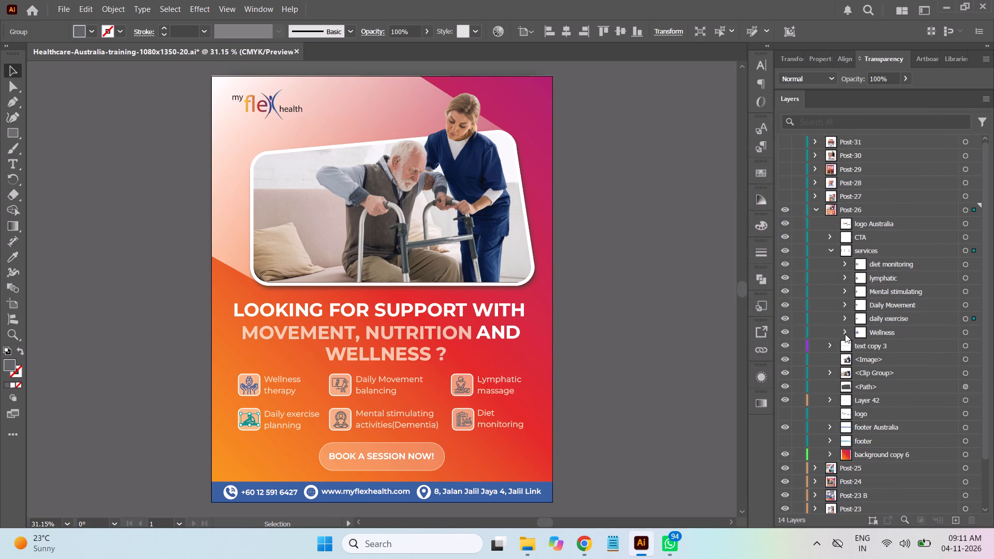
Set the fill of the Wellness icon's inner <Group> in services to grey #636363 and deselect it.
click(845, 334)
click(861, 345)
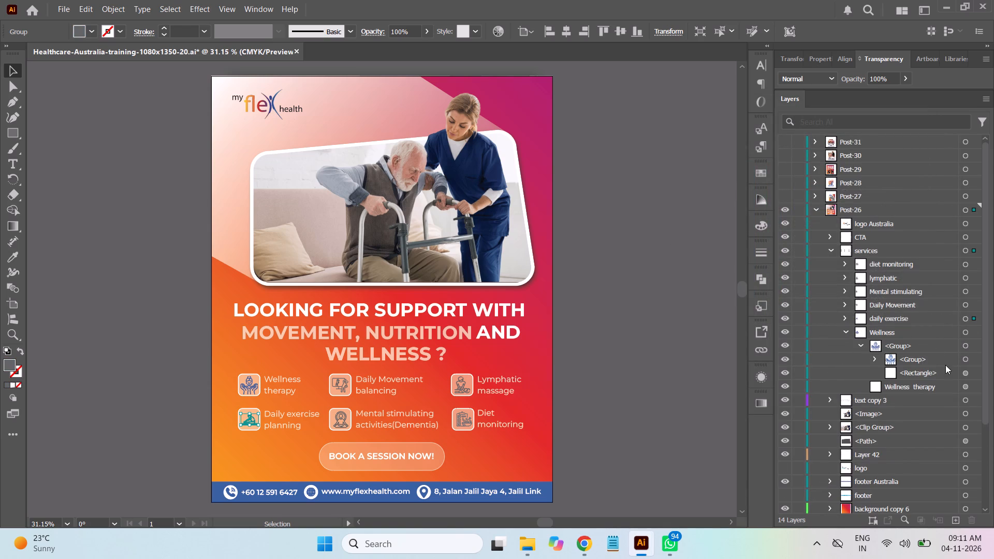
click(964, 360)
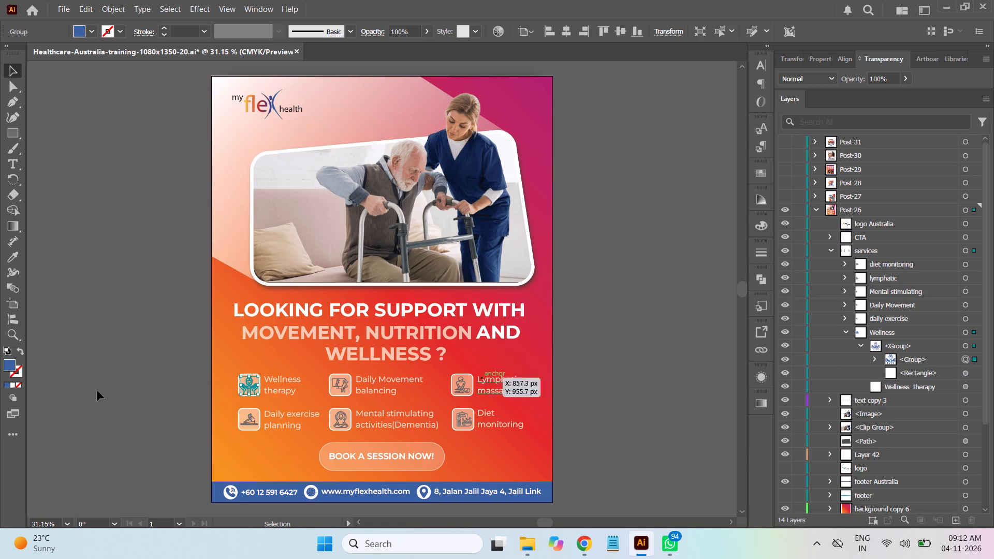
double_click(6, 365)
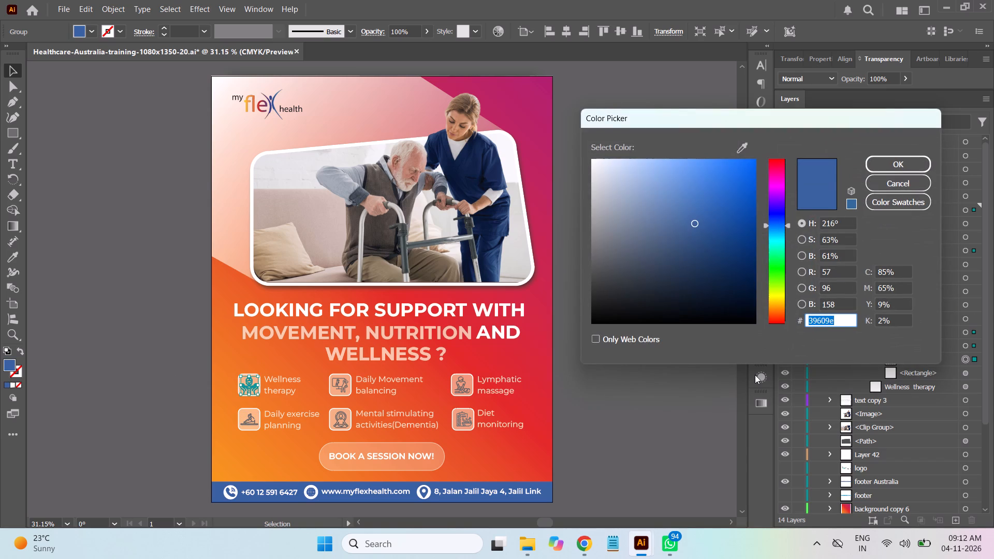
key(ctrl+v)
click(912, 165)
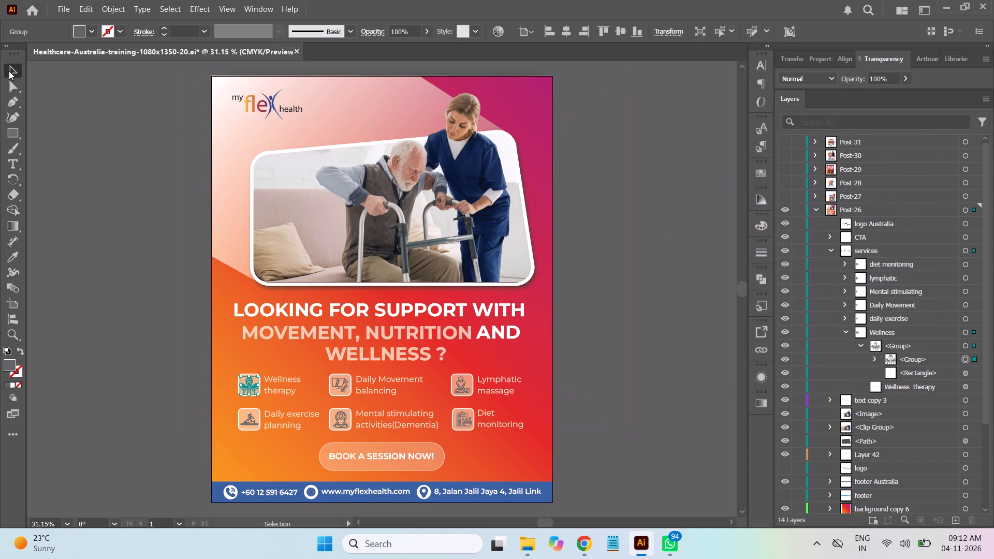
click(10, 71)
click(77, 120)
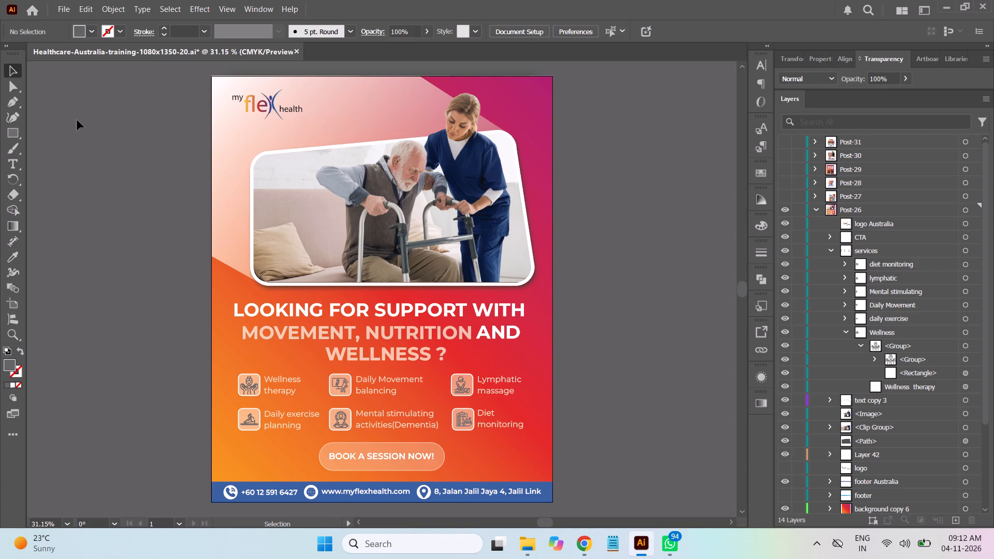
Save the Healthcare-Australia-training-1080x1350-20.ai document.
key(ctrl+s)
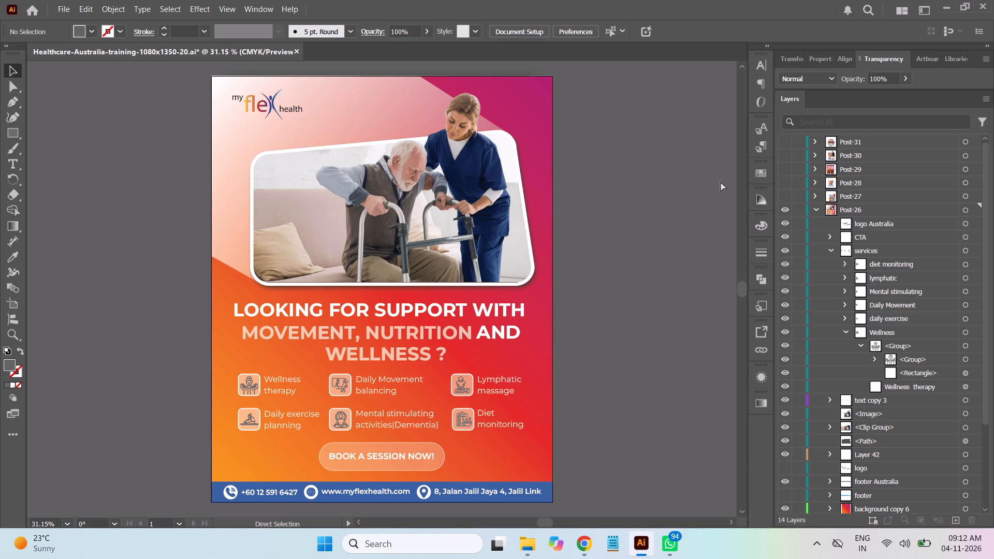
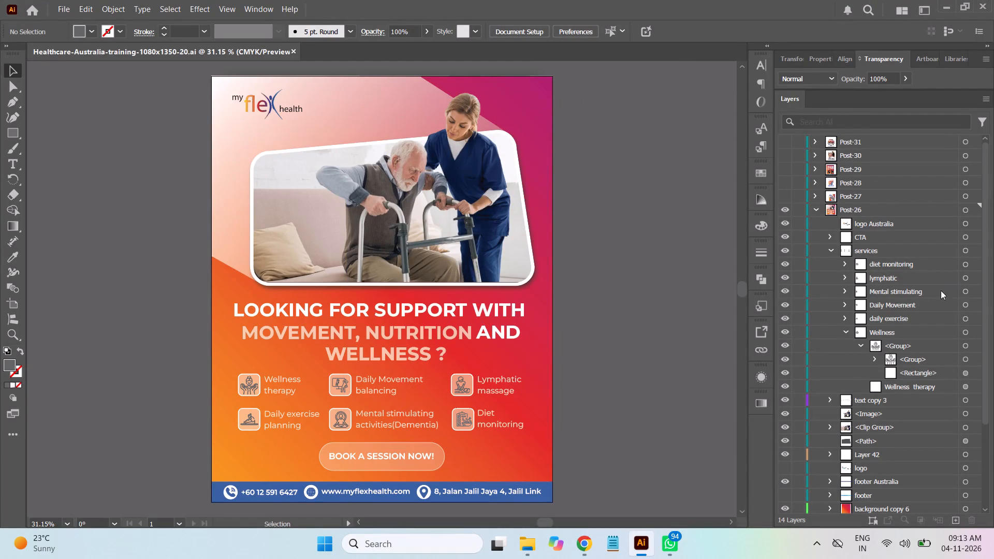
Collapse the Wellness group's contents and the services layer within Post-26, and save the document.
click(859, 346)
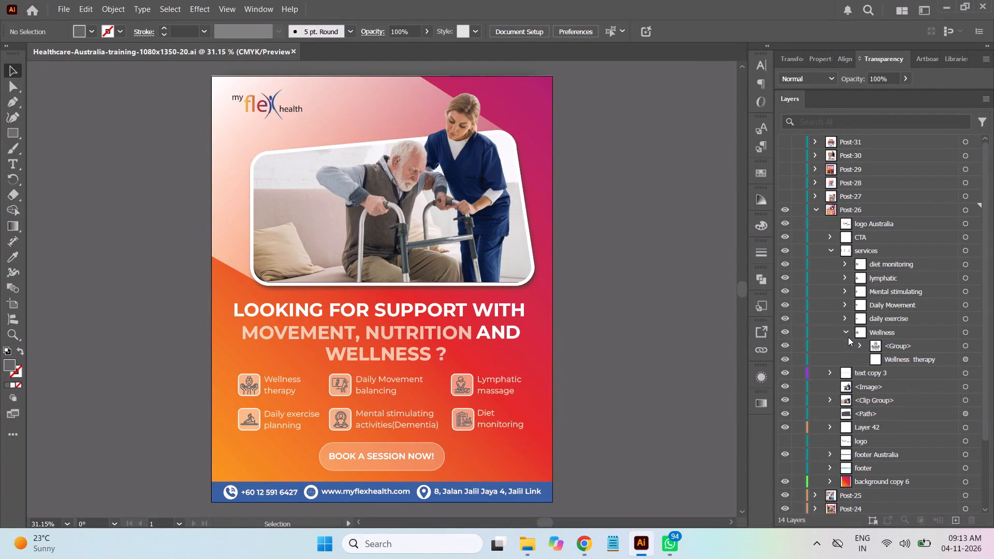
click(847, 332)
click(831, 249)
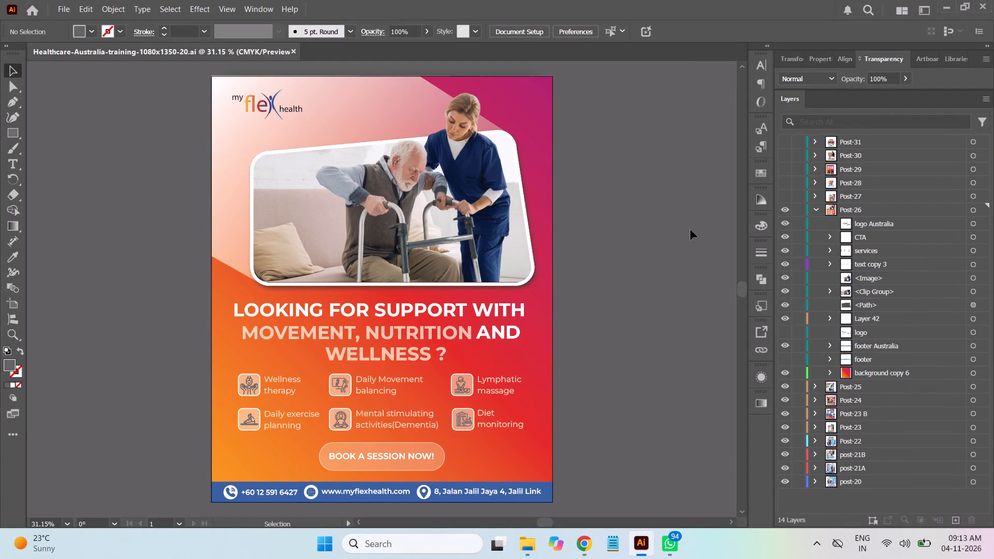
key(ctrl+s)
Collapse the Post-26 layer and make the Post-27, Post-28 and Post-29 layers visible one after another.
click(816, 212)
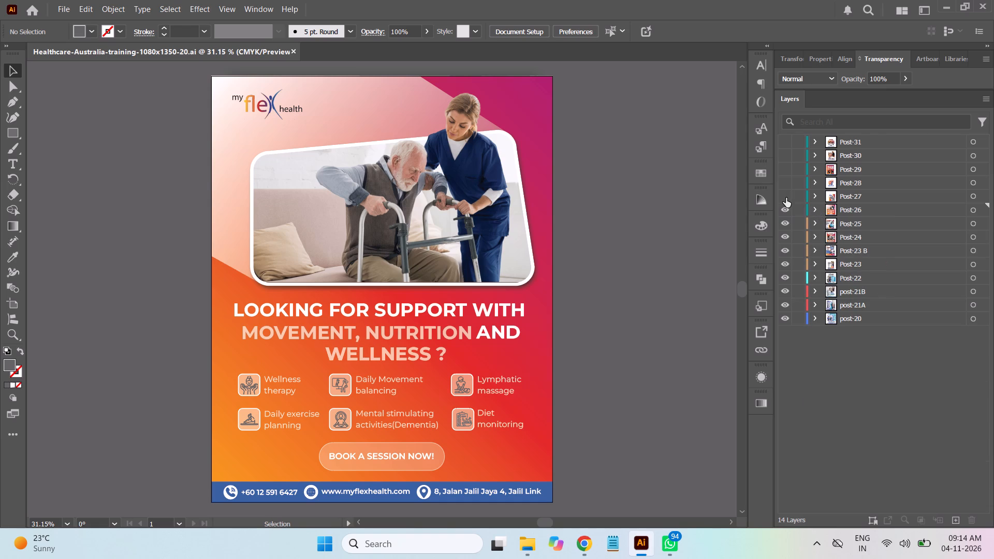
click(785, 198)
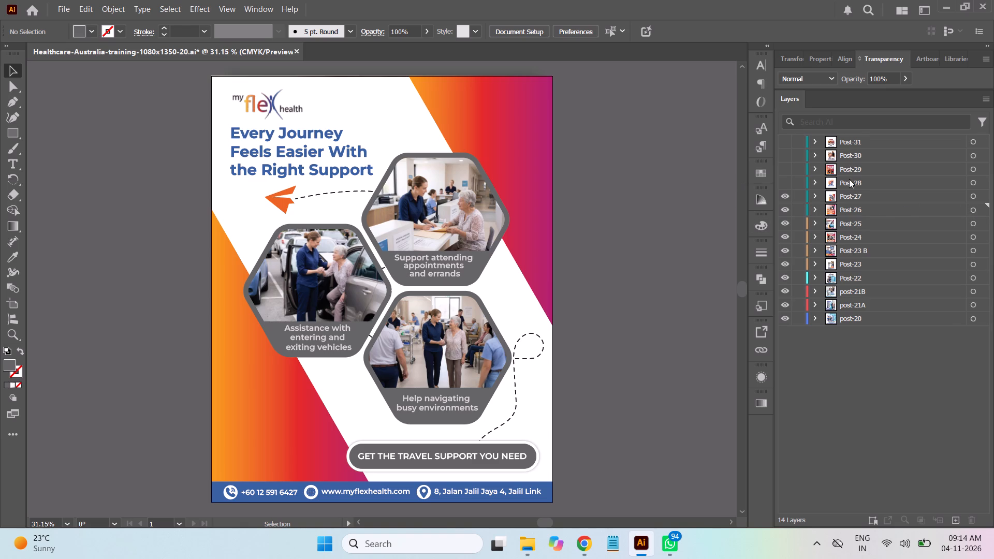
click(784, 184)
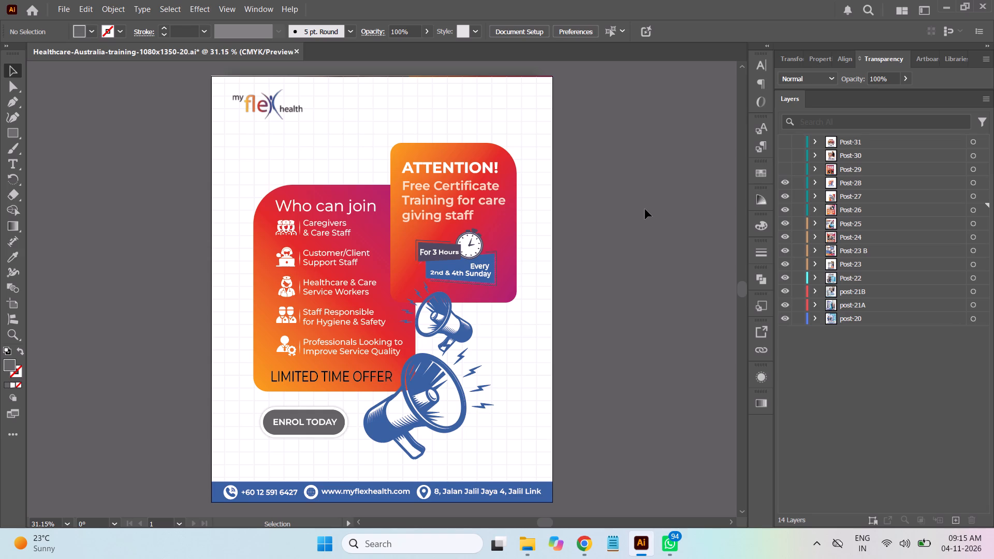
click(782, 173)
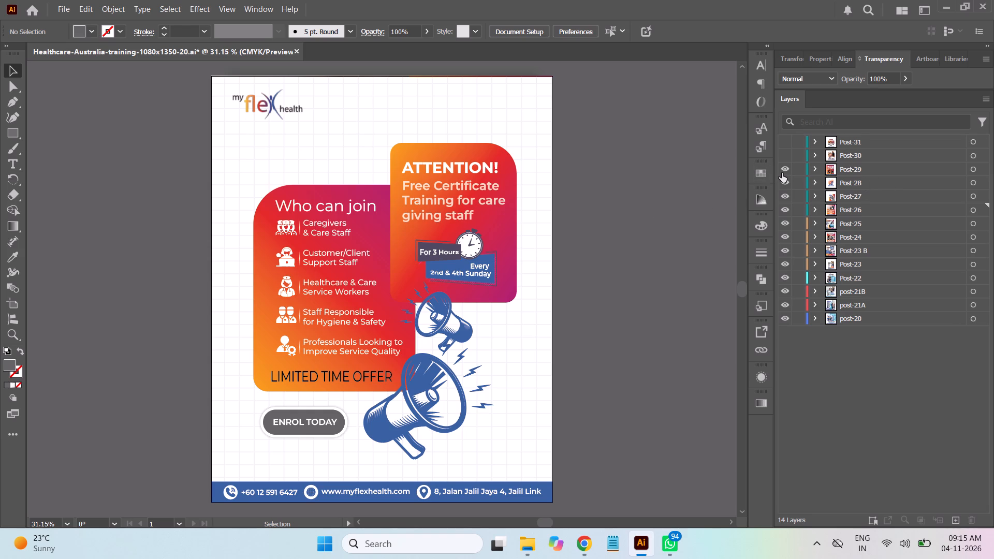
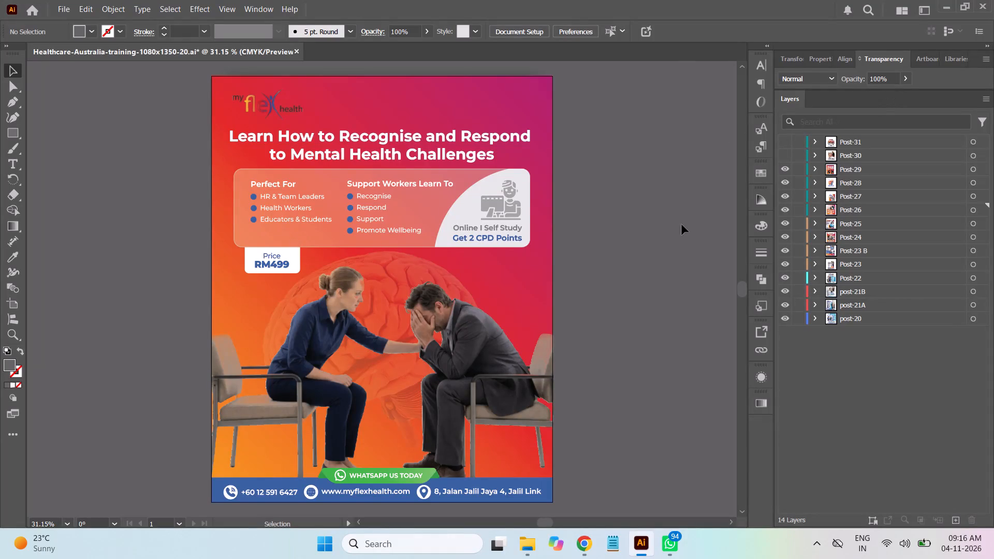
Switch to File Explorer and look through the image and design files in the my flex health training folder.
click(533, 545)
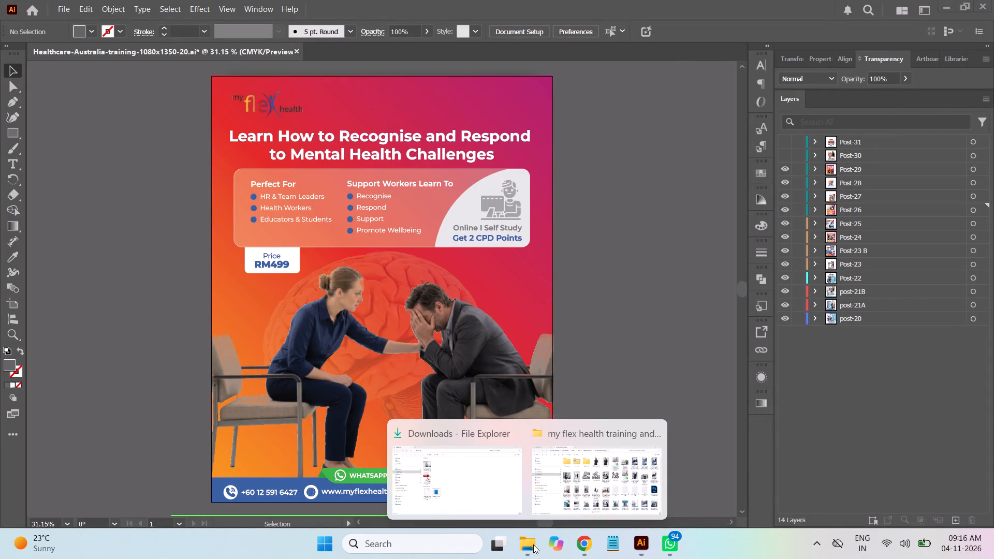
click(624, 482)
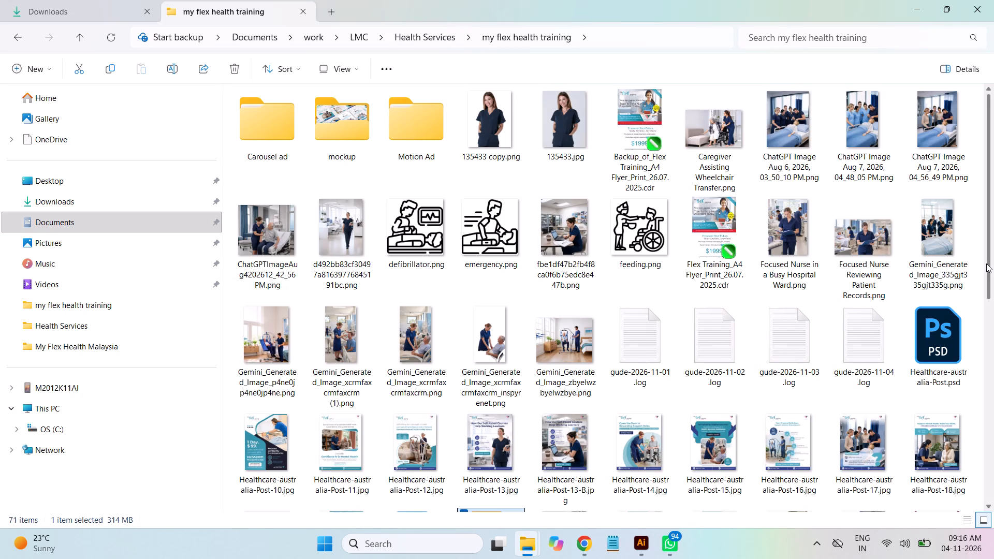
drag(986, 263, 993, 318)
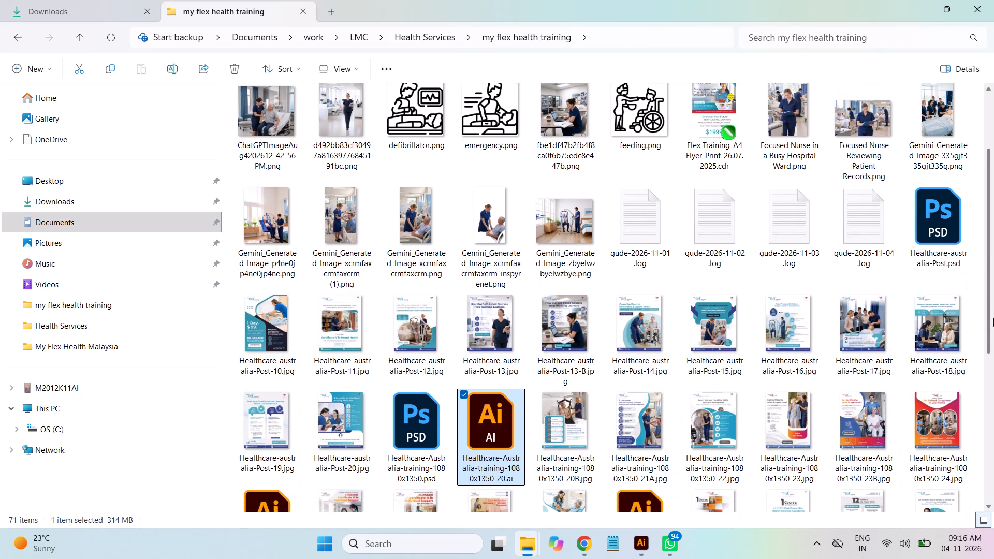
drag(993, 318, 993, 327)
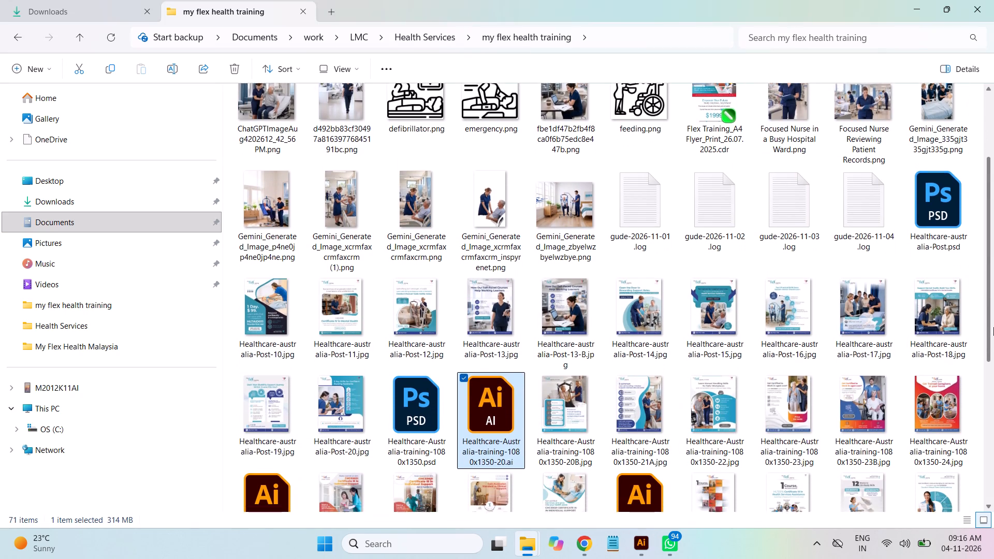
drag(993, 327, 993, 405)
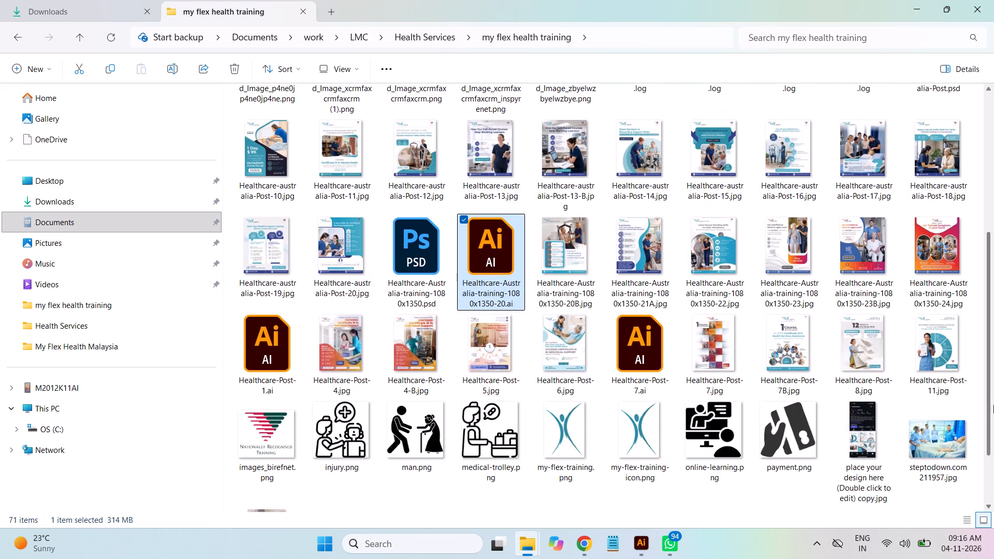
drag(993, 405, 993, 432)
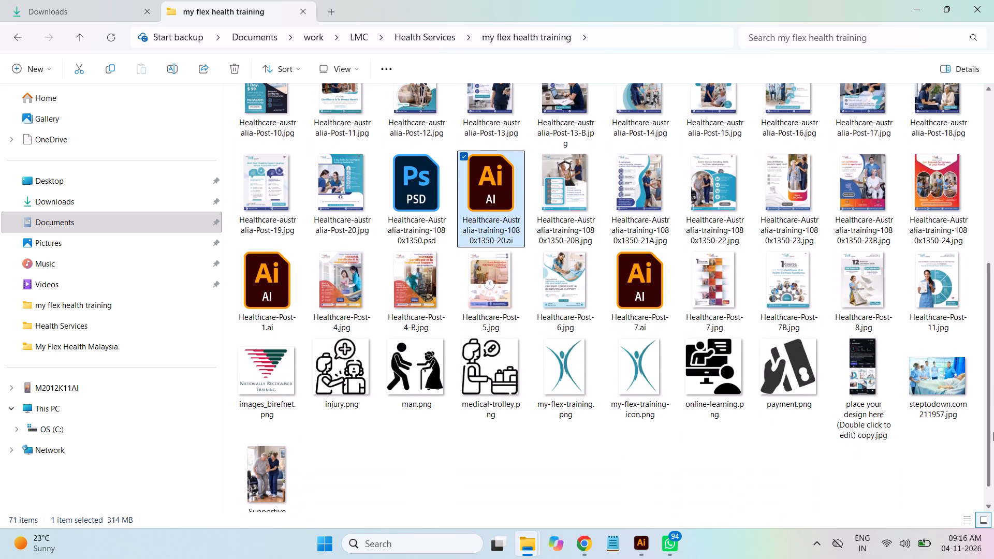
drag(993, 432, 993, 435)
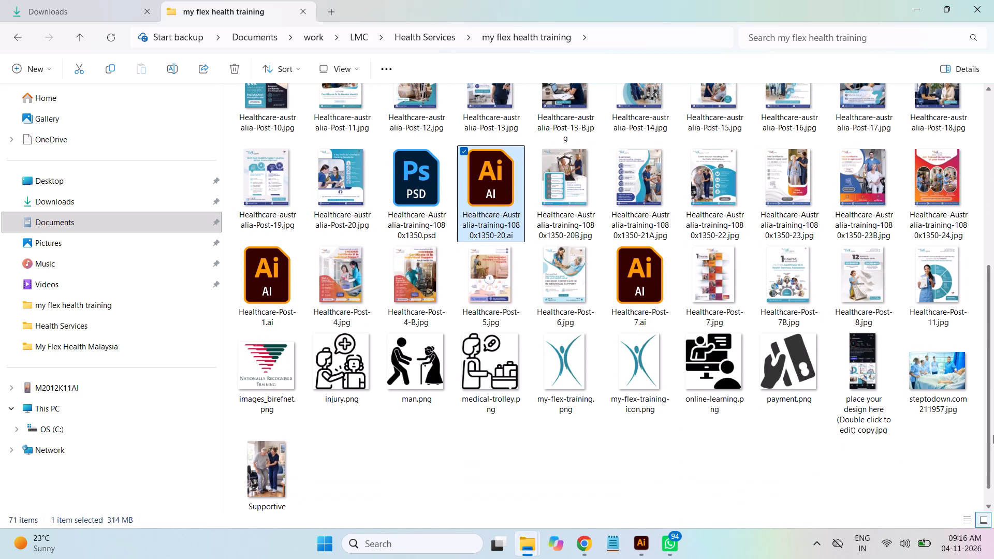
drag(993, 435, 993, 376)
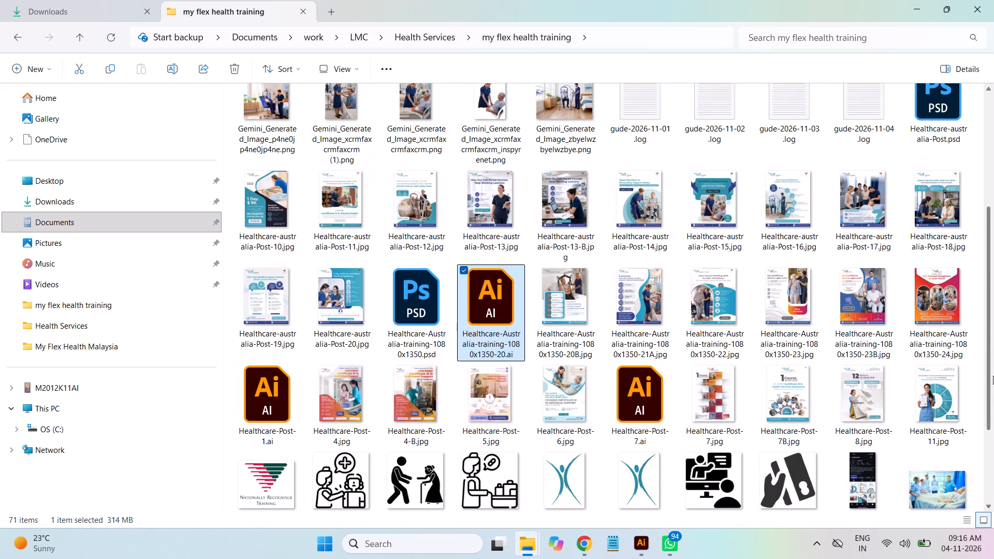
drag(993, 376, 993, 305)
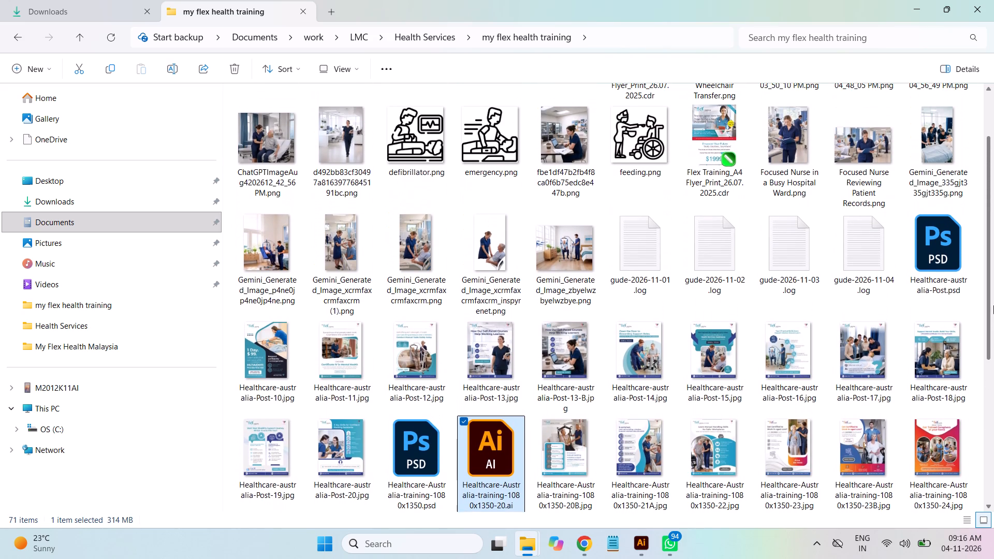
drag(993, 305, 993, 248)
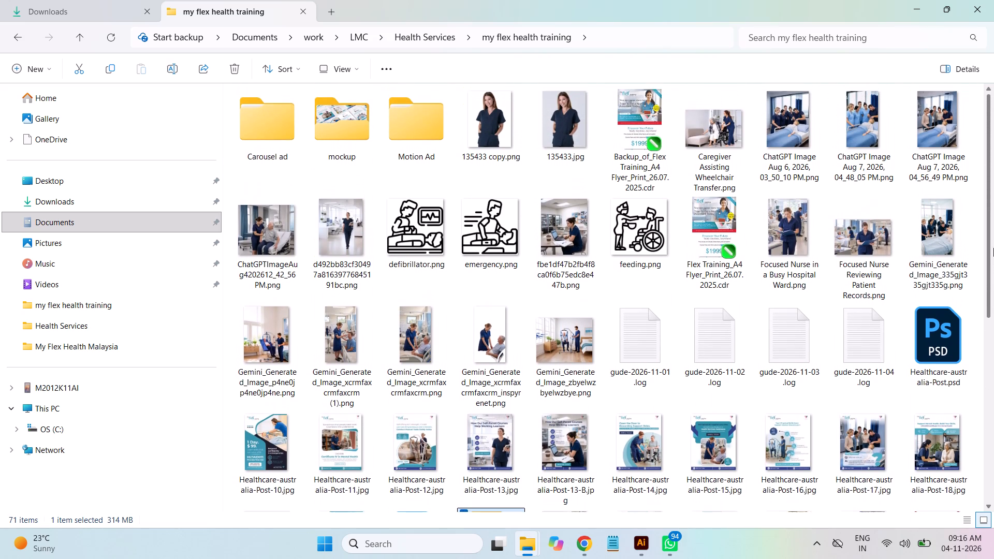
drag(993, 248, 993, 220)
Open the Health Services folder inside Documents > work > LMC in a new File Explorer tab.
click(332, 7)
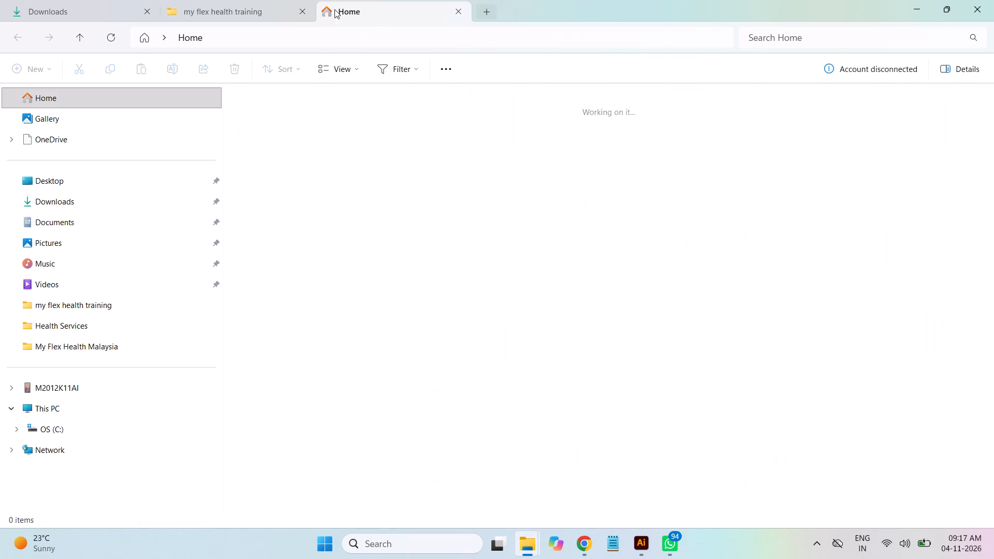
click(66, 221)
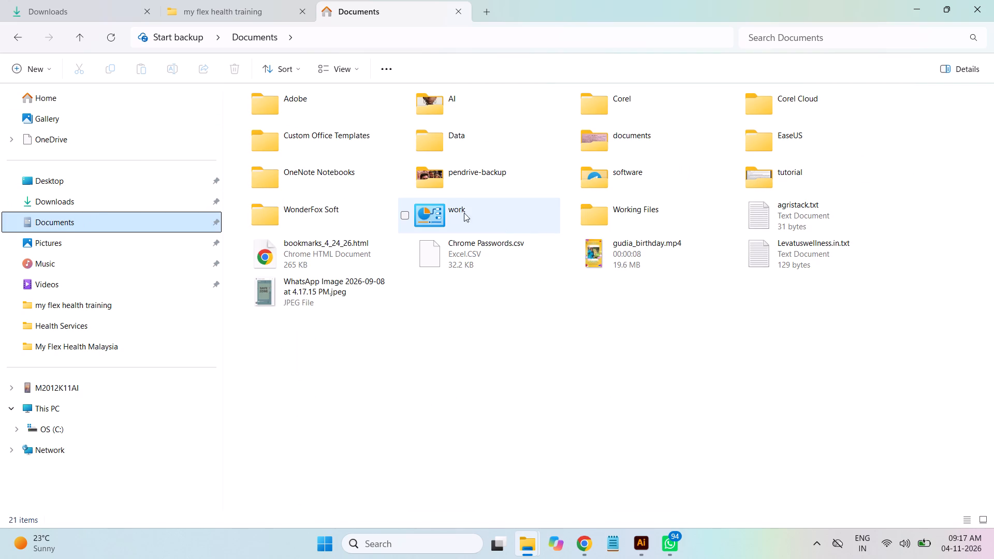
double_click(443, 213)
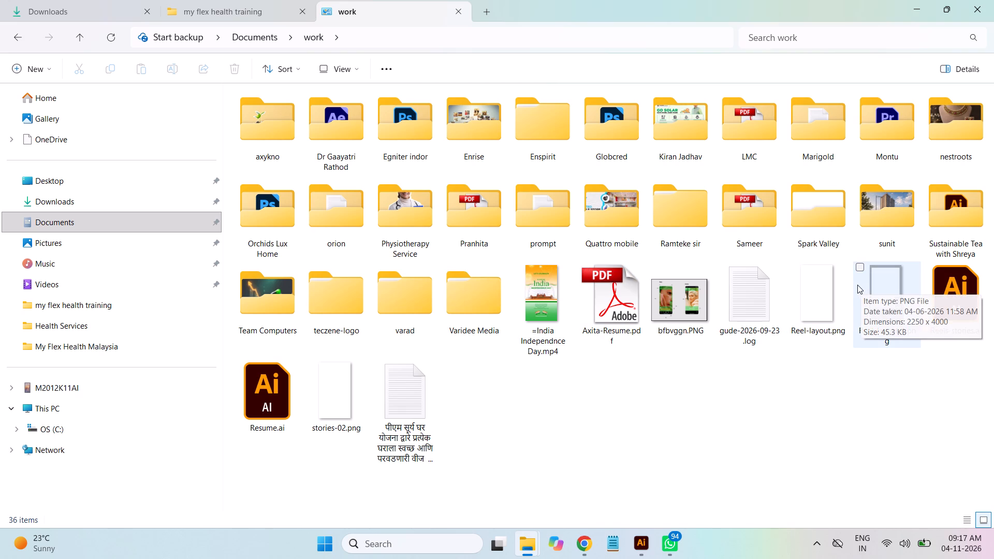
click(645, 399)
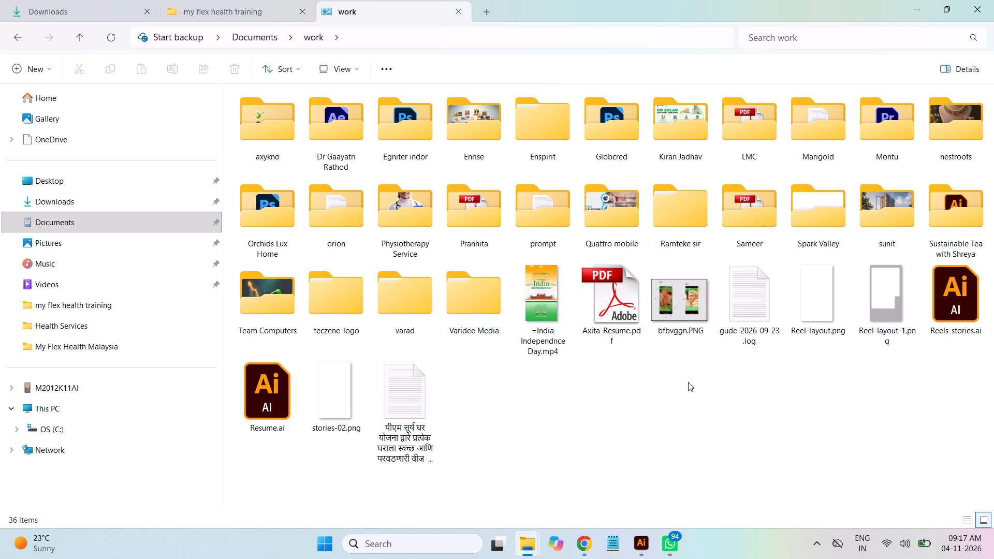
double_click(756, 122)
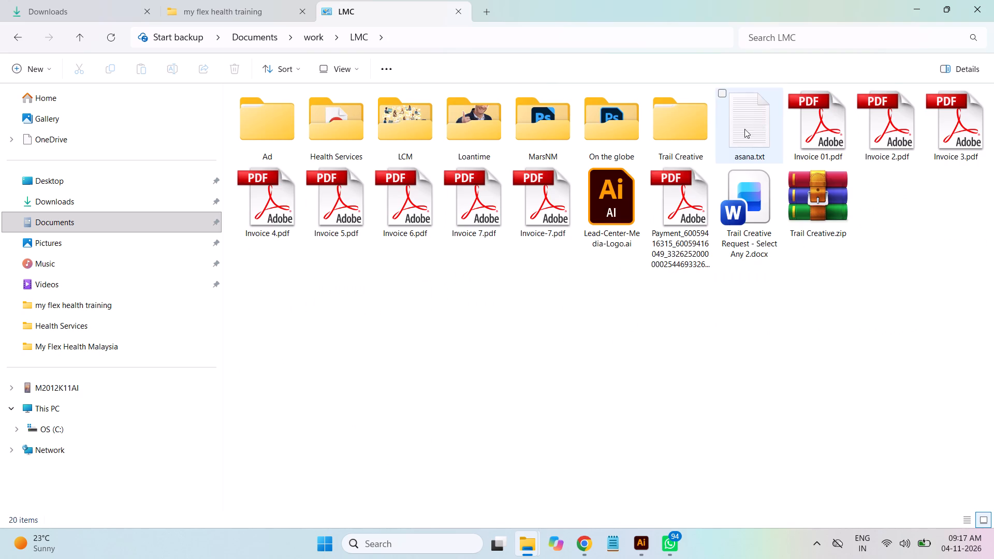
double_click(359, 134)
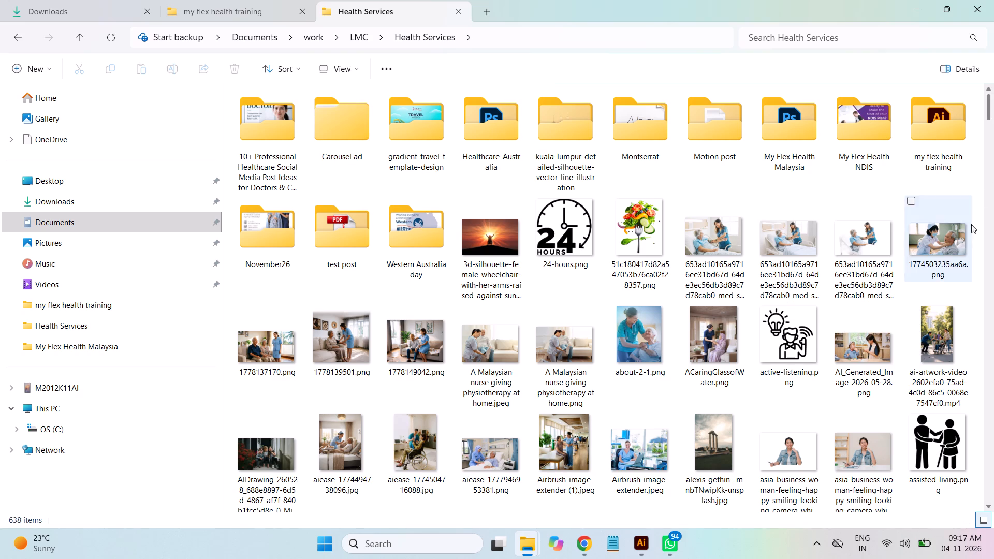
Browse the Health Services folder's thumbnails, examining its icons and ChatGPT-generated care images.
drag(989, 110, 991, 124)
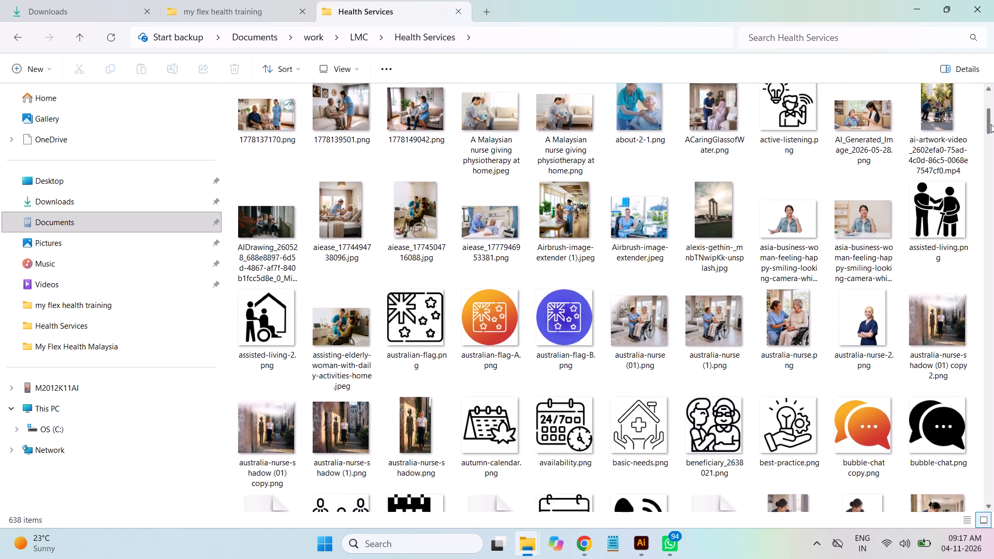
drag(991, 124, 993, 136)
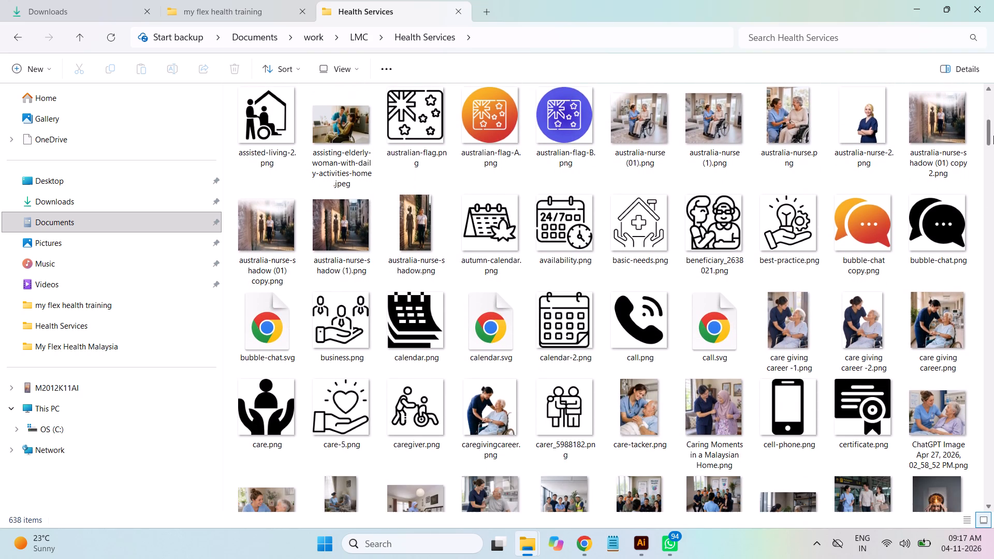
drag(993, 136, 993, 154)
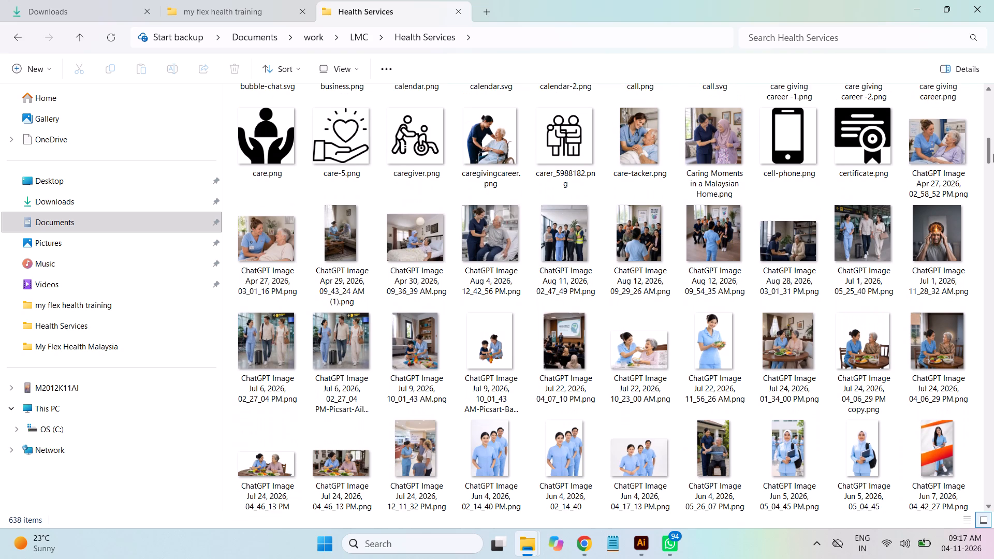
drag(993, 154, 993, 154)
drag(993, 154, 993, 167)
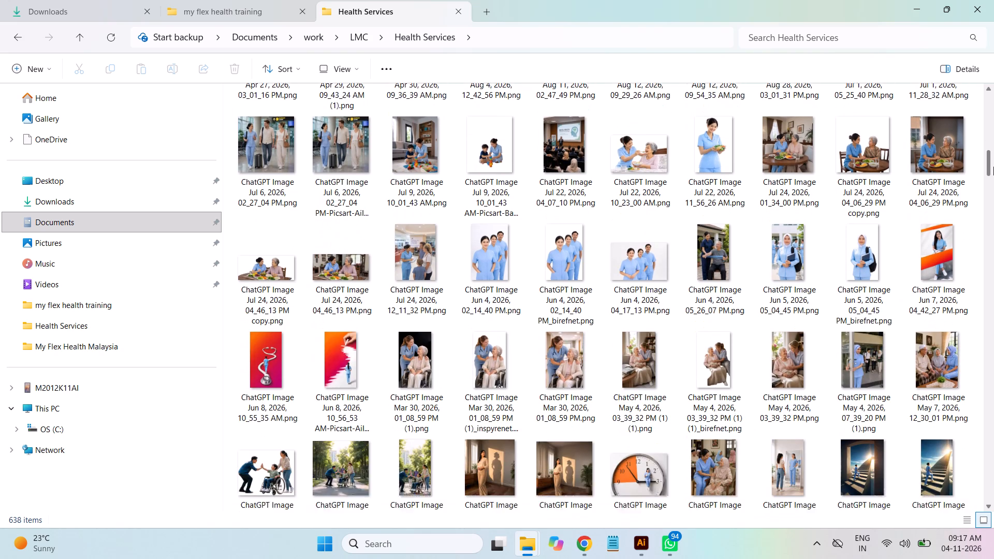
drag(993, 167, 993, 168)
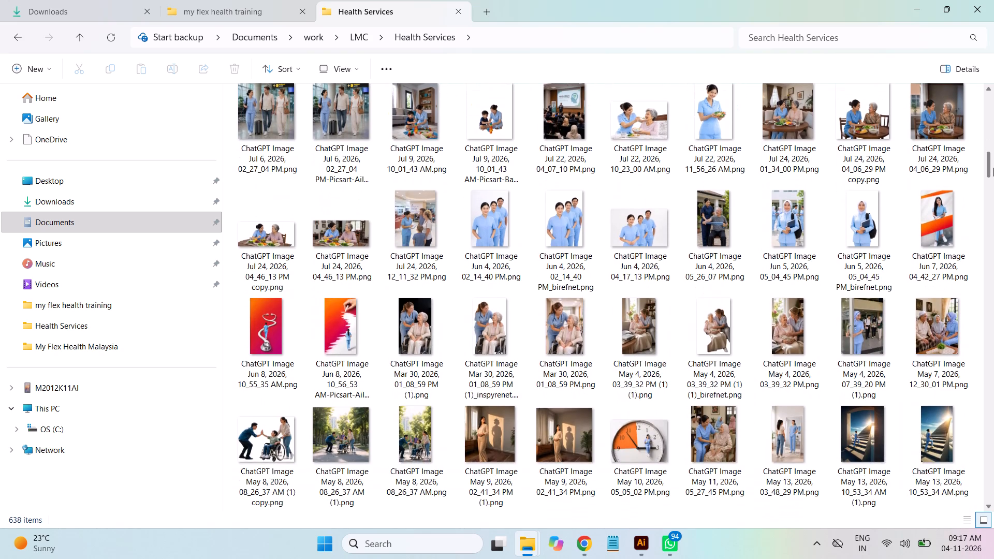
drag(993, 168, 993, 173)
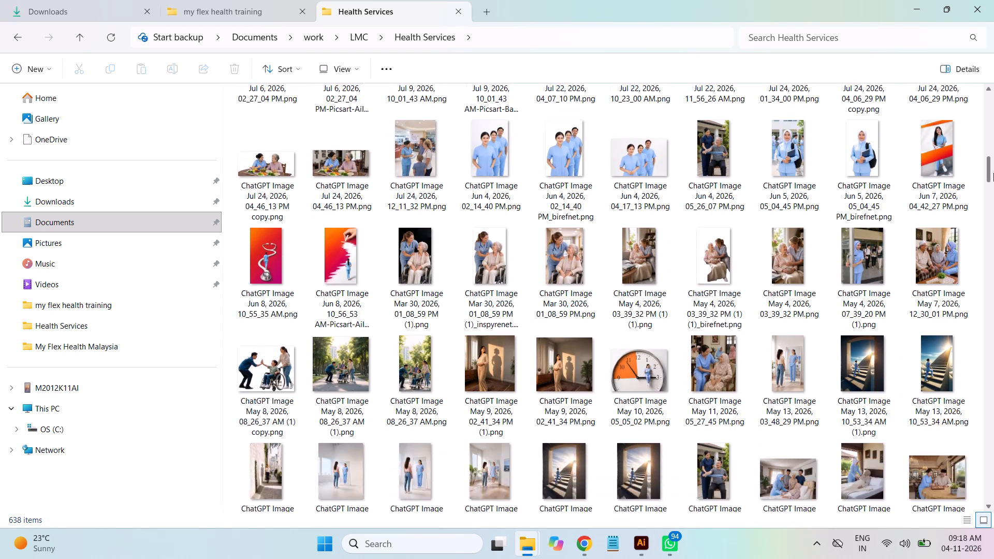
drag(993, 173, 993, 180)
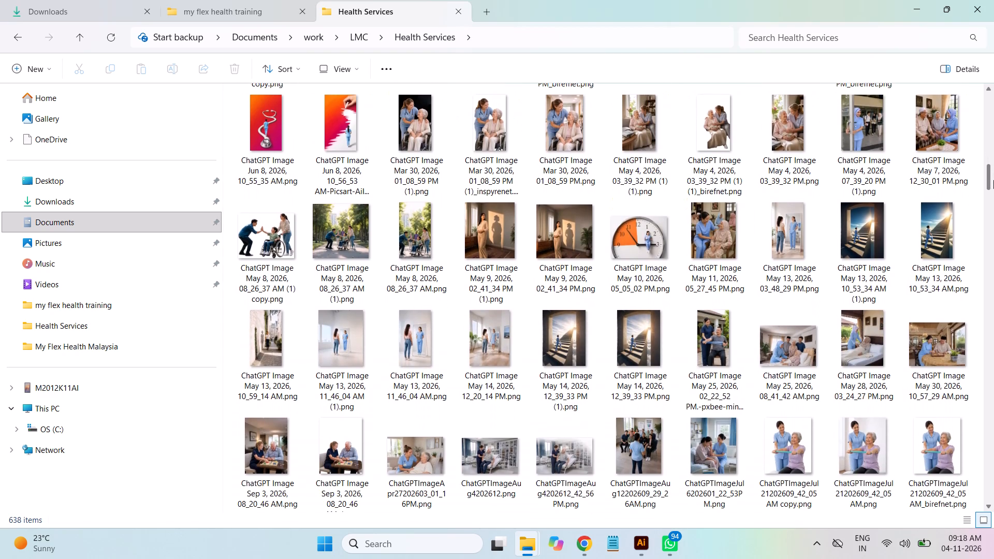
drag(993, 180, 993, 182)
click(993, 182)
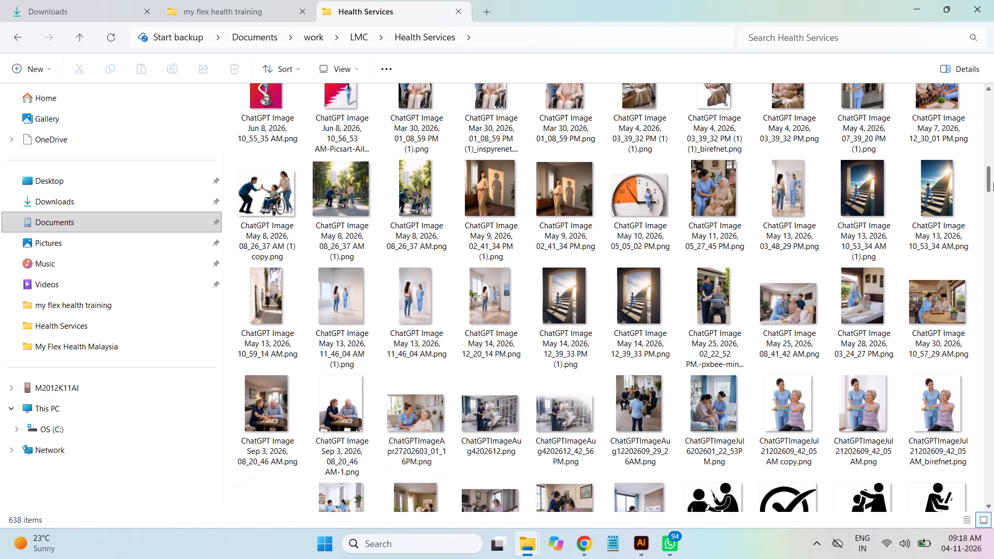
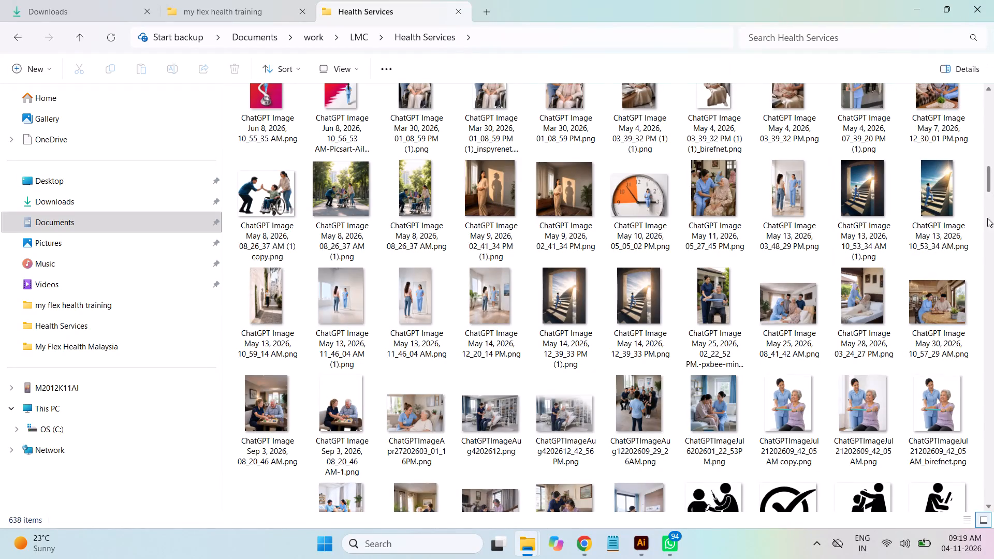
Show the hidden background-app icons in the Windows system tray.
click(814, 543)
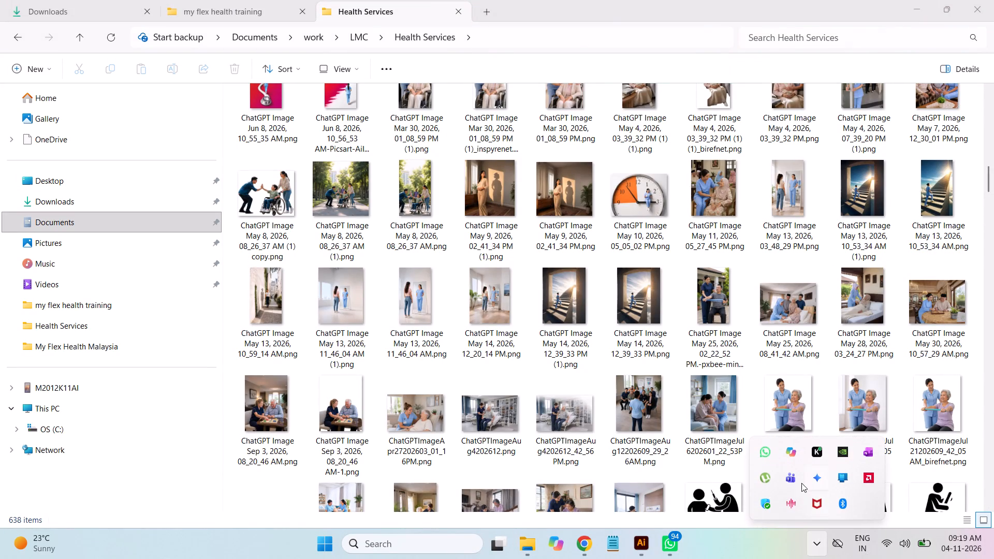
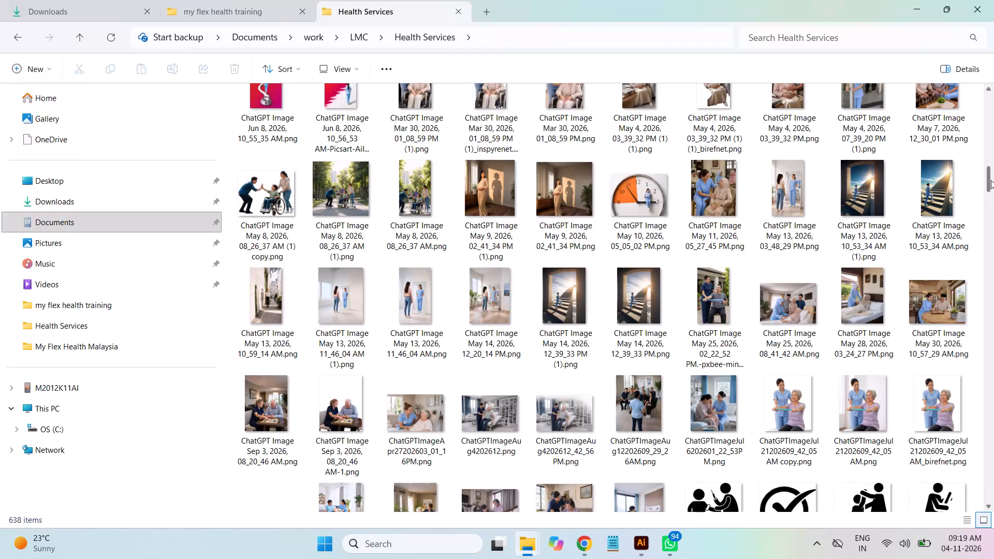
drag(991, 180, 993, 193)
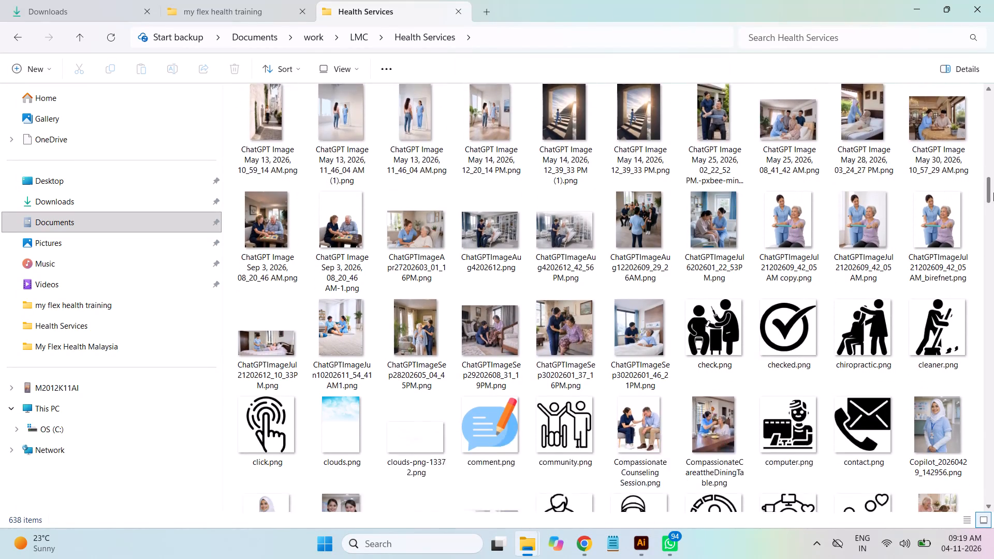
drag(993, 193, 993, 200)
click(641, 548)
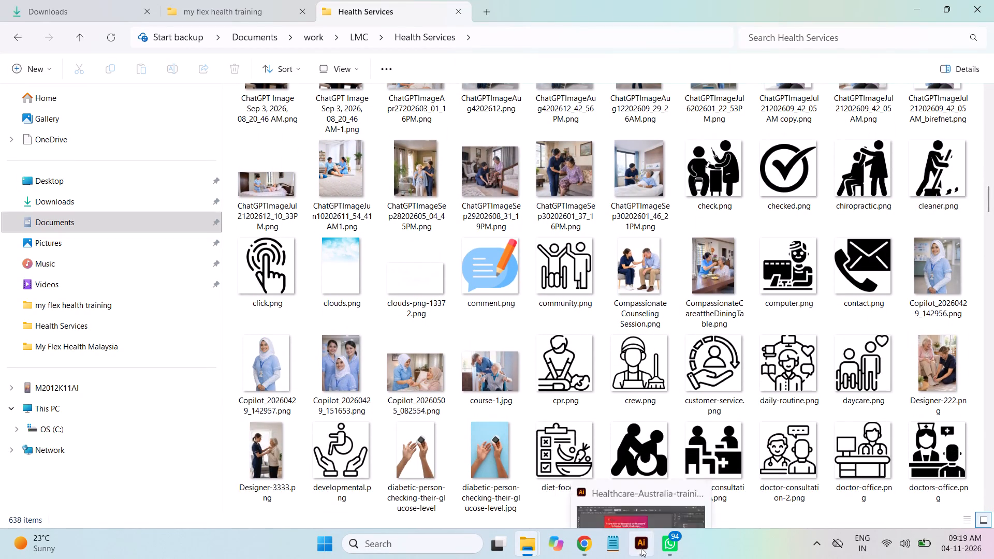
click(641, 548)
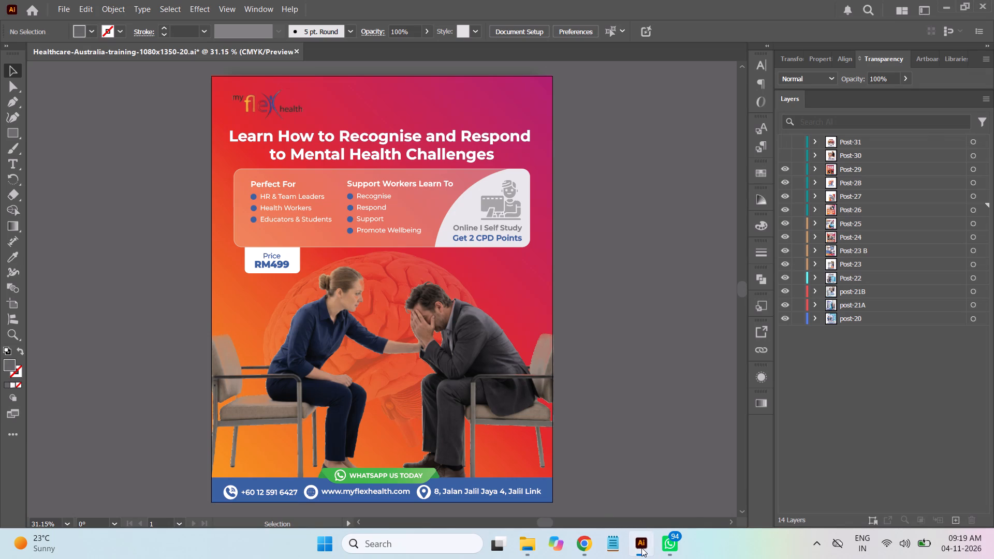
click(641, 548)
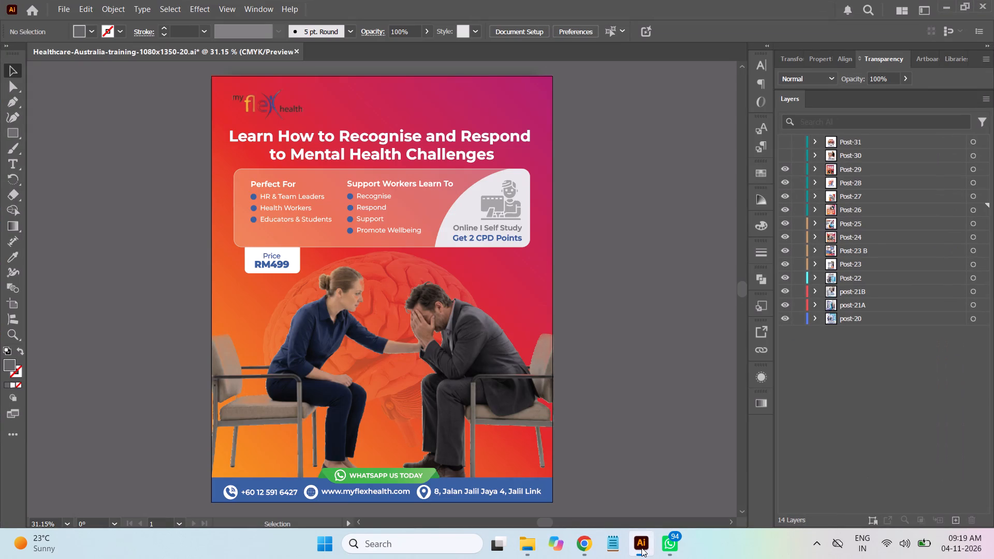
click(641, 548)
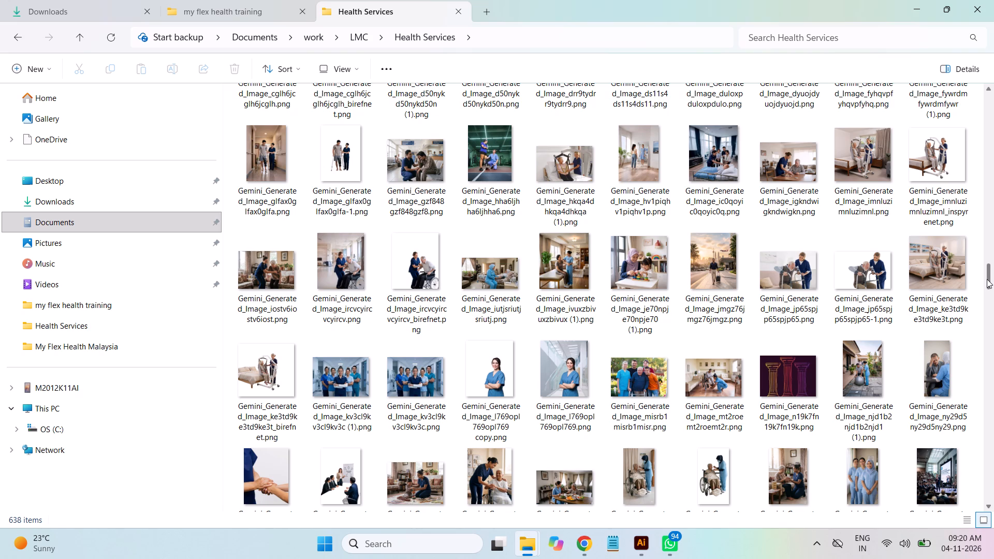
drag(988, 277, 993, 290)
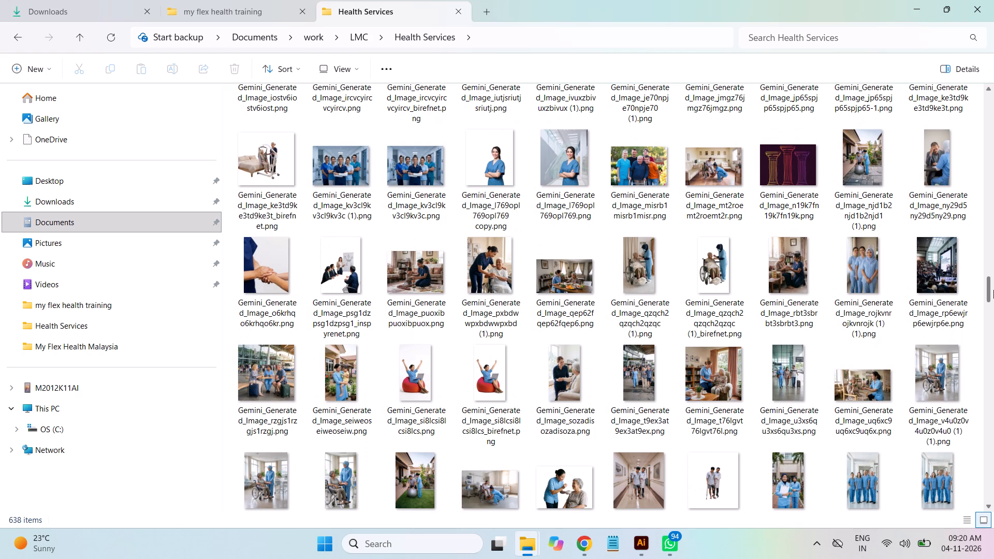
drag(993, 290, 993, 305)
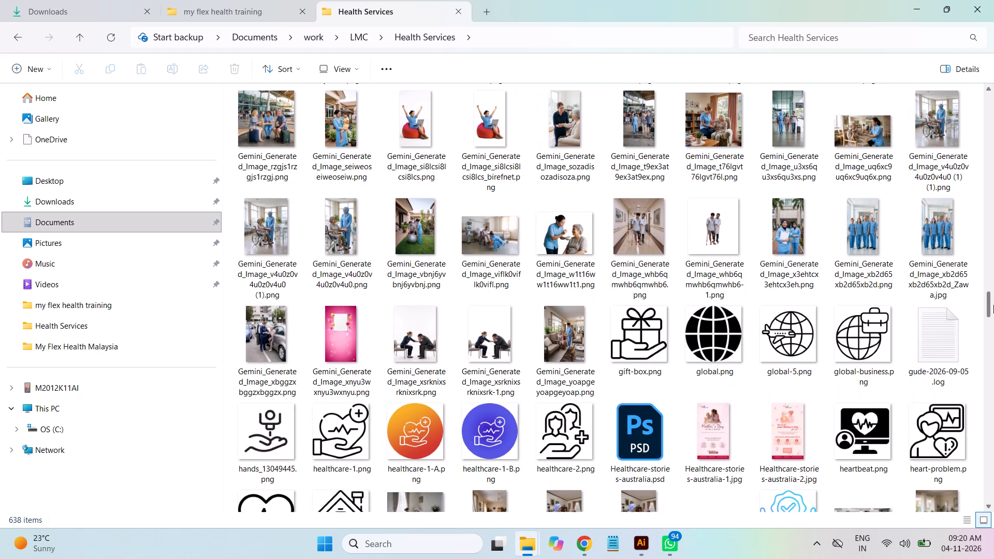
drag(993, 305, 993, 306)
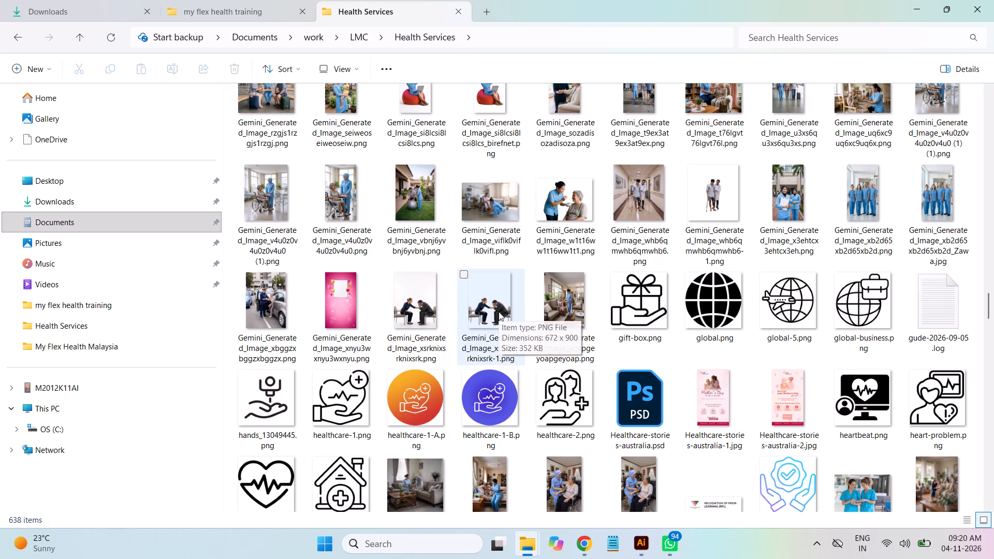
click(499, 312)
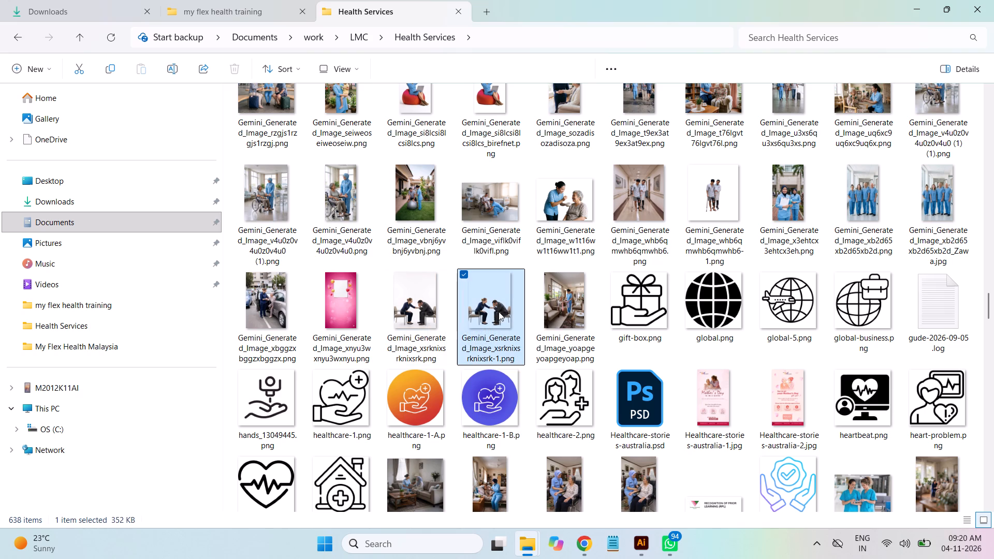
In Illustrator, expand the Post-29 layer and identify its woman-and-man image by targeting it and toggling its visibility.
click(641, 539)
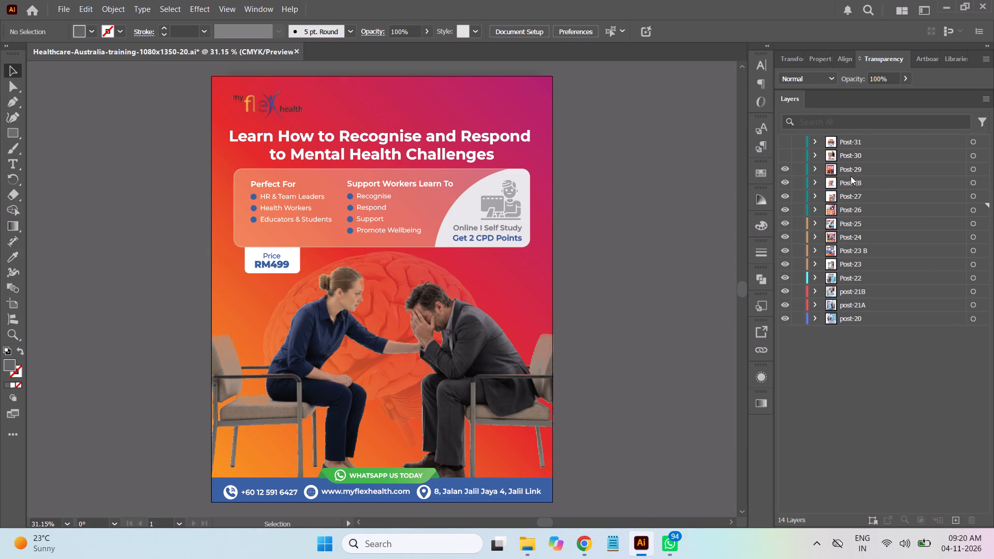
click(814, 170)
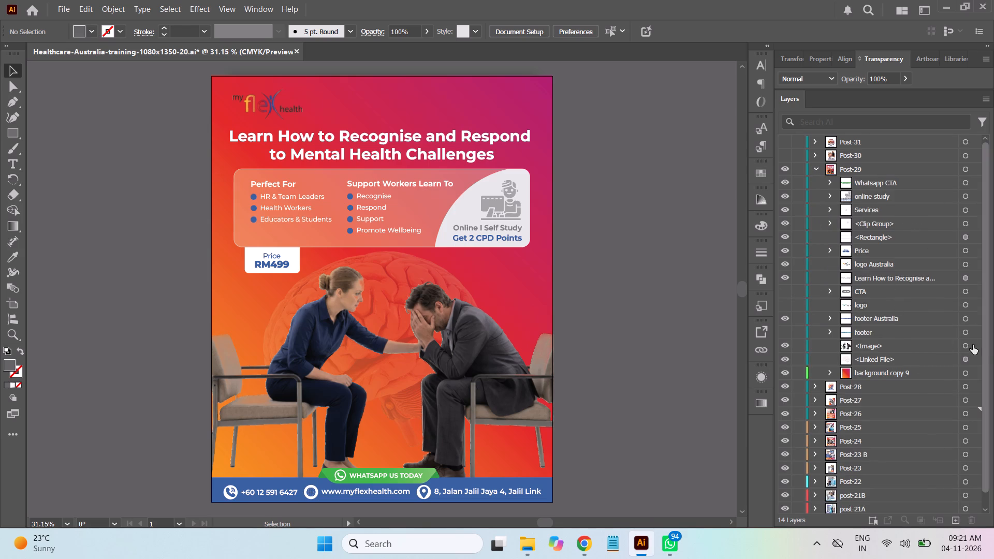
click(846, 345)
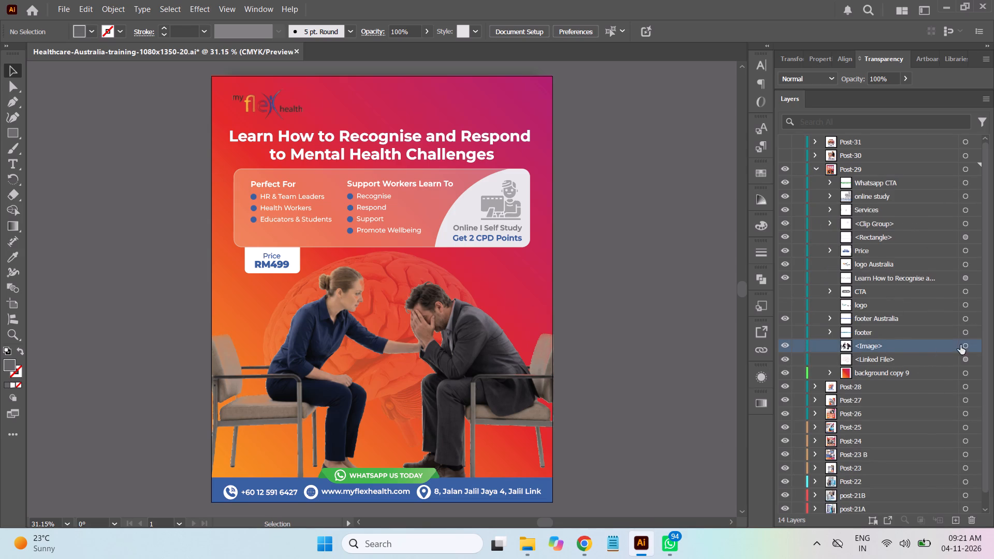
click(968, 348)
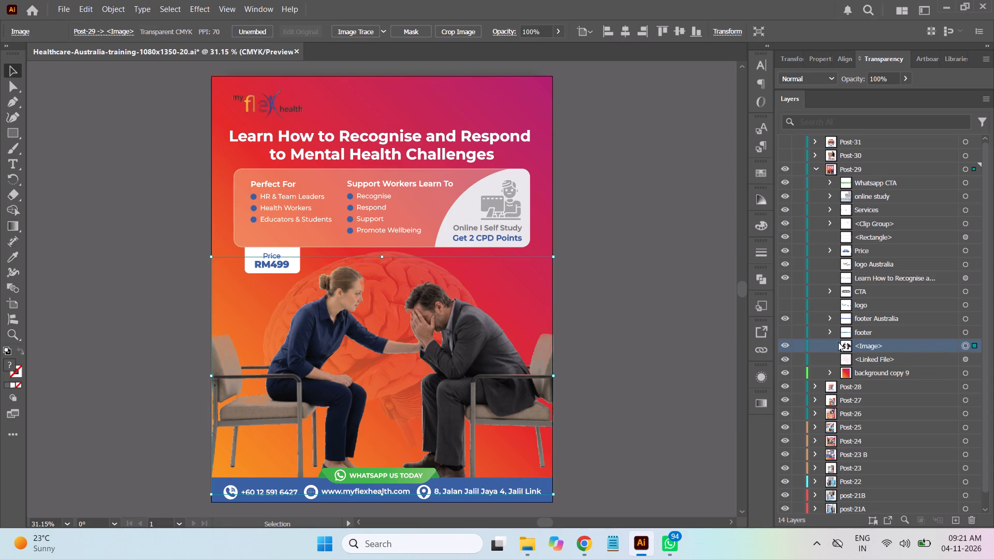
click(786, 345)
click(786, 345)
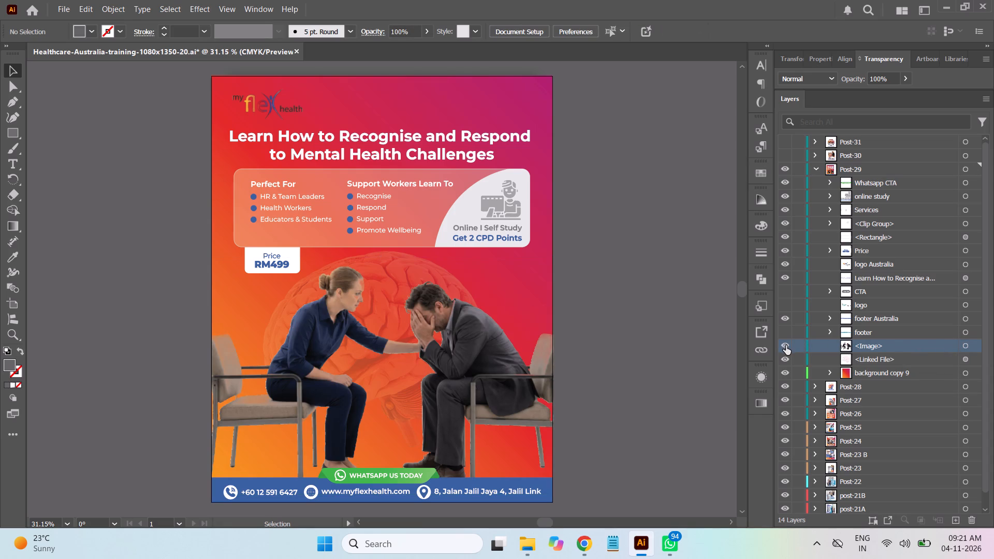
right_click(846, 346)
Open Gemini_Generated_Image_xsrknixsrknixsrk-1.png from the Health Services folder in Photoshop 2025.
click(532, 540)
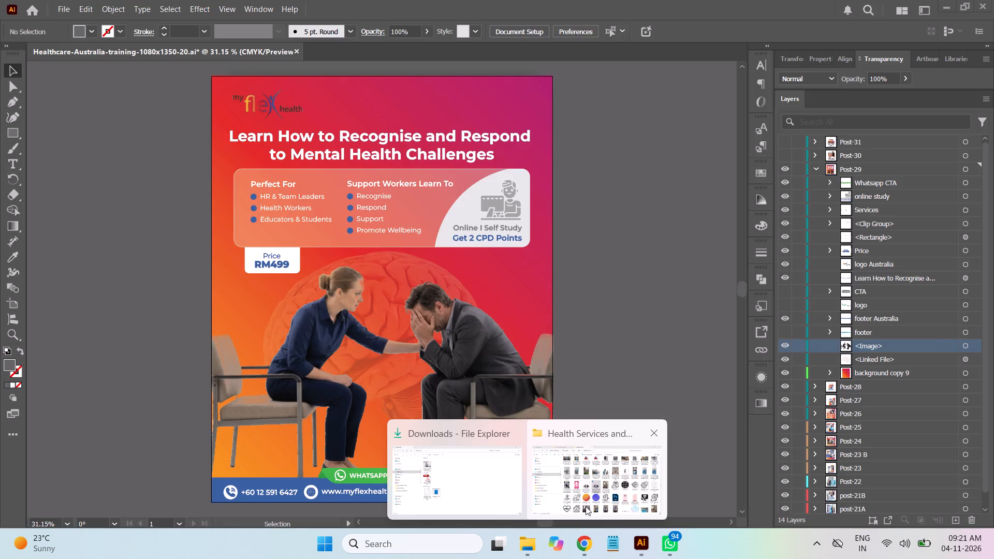
click(586, 506)
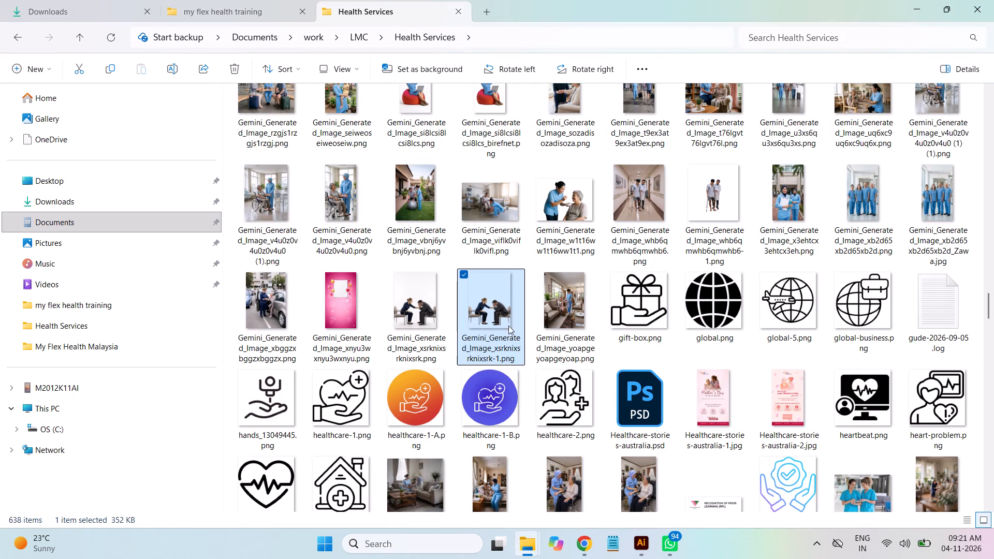
right_click(503, 314)
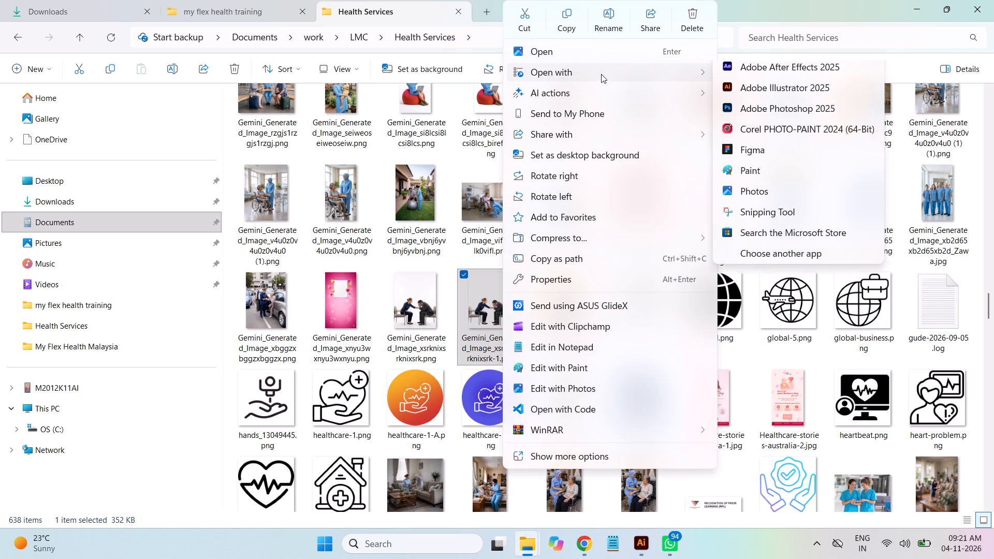
click(766, 114)
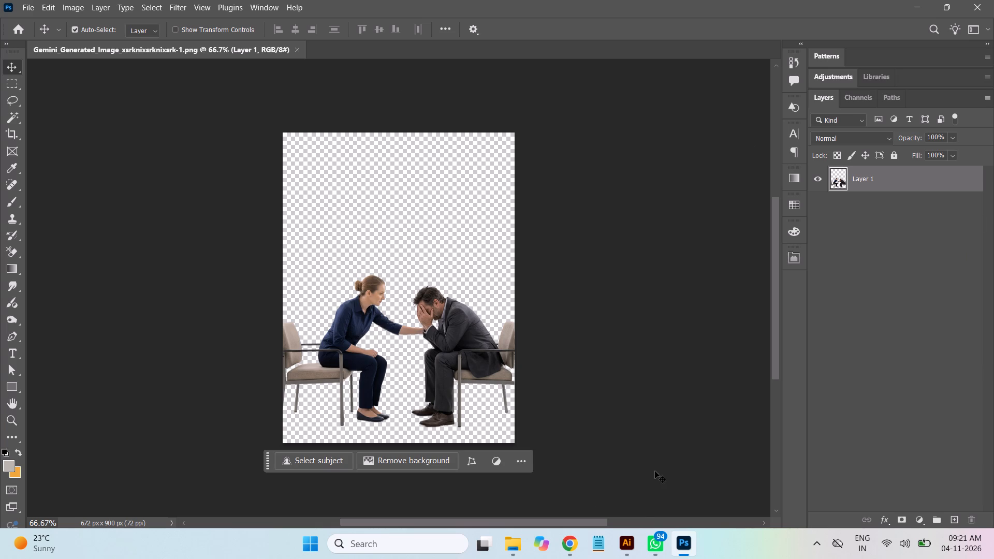
Add a new layer beneath Layer 1 and fill it with the orange background colour.
click(953, 521)
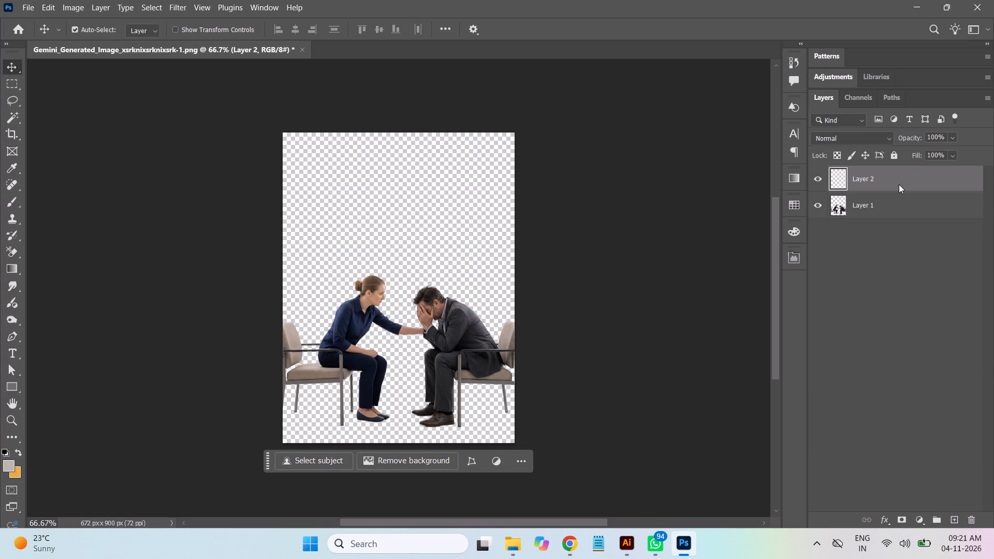
drag(898, 184, 881, 227)
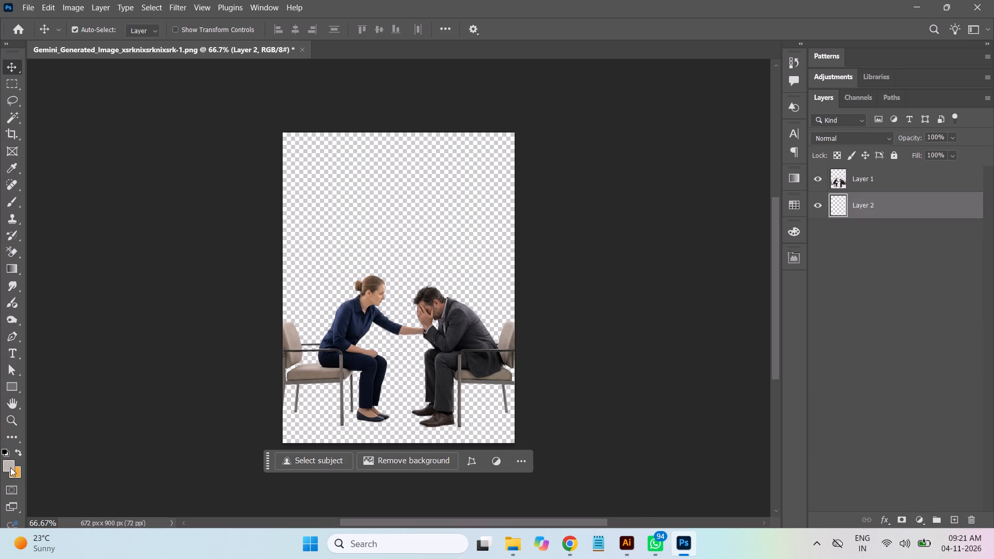
key(ctrl+BackSpace)
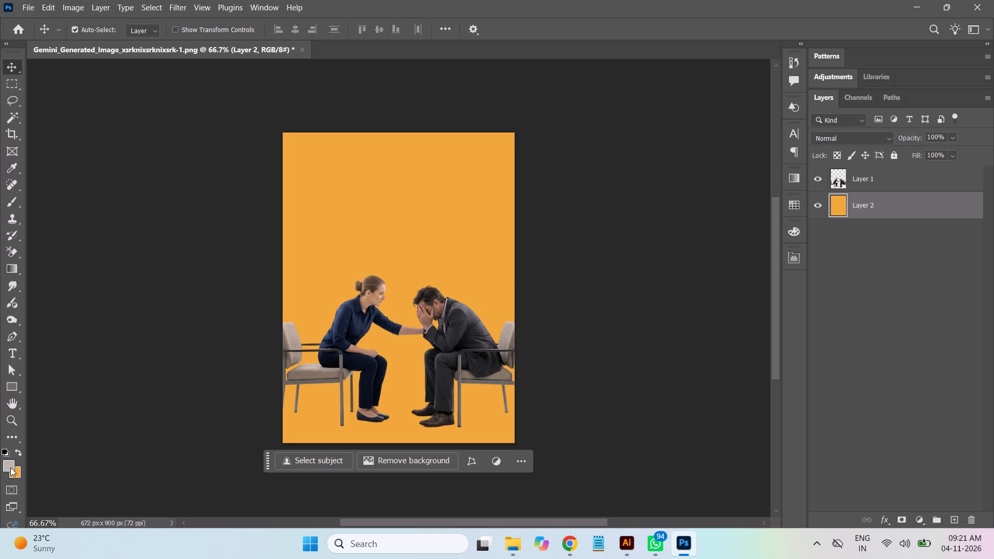
Examine the cut-out edges around the woman's hair and face up close against the orange fill.
key(z)
drag(376, 282, 473, 446)
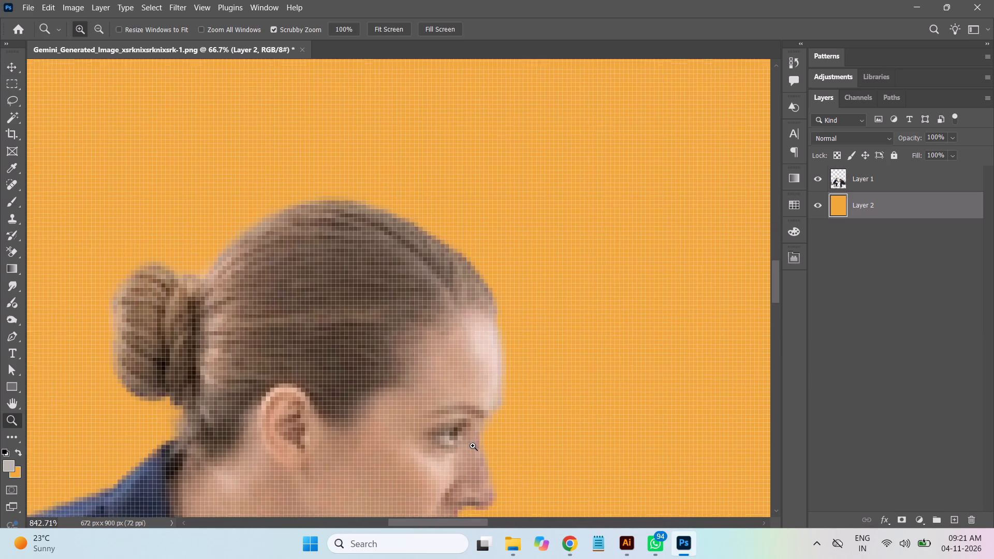
drag(473, 446, 473, 451)
scroll(485, 394, down, 2)
scroll(490, 396, up, 1)
scroll(491, 397, down, 3)
scroll(495, 399, up, 1)
scroll(495, 399, down, 1)
scroll(495, 399, up, 1)
scroll(496, 399, down, 1)
scroll(496, 399, up, 1)
scroll(496, 399, down, 1)
scroll(496, 399, up, 9)
scroll(496, 399, down, 4)
scroll(496, 400, up, 7)
scroll(496, 401, down, 4)
scroll(496, 401, up, 2)
scroll(496, 401, down, 1)
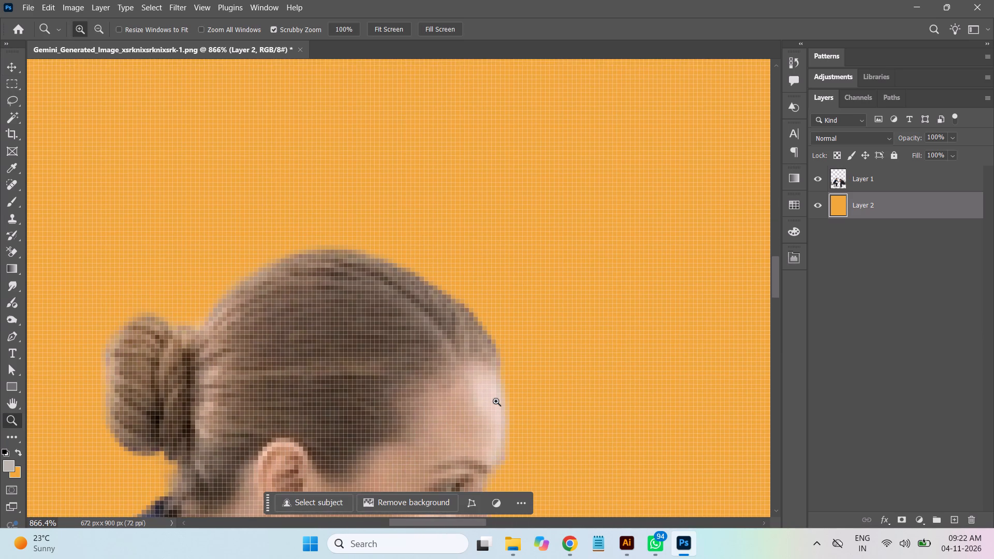
scroll(496, 401, down, 3)
scroll(496, 401, up, 3)
scroll(496, 401, down, 2)
scroll(496, 401, up, 1)
scroll(496, 401, down, 3)
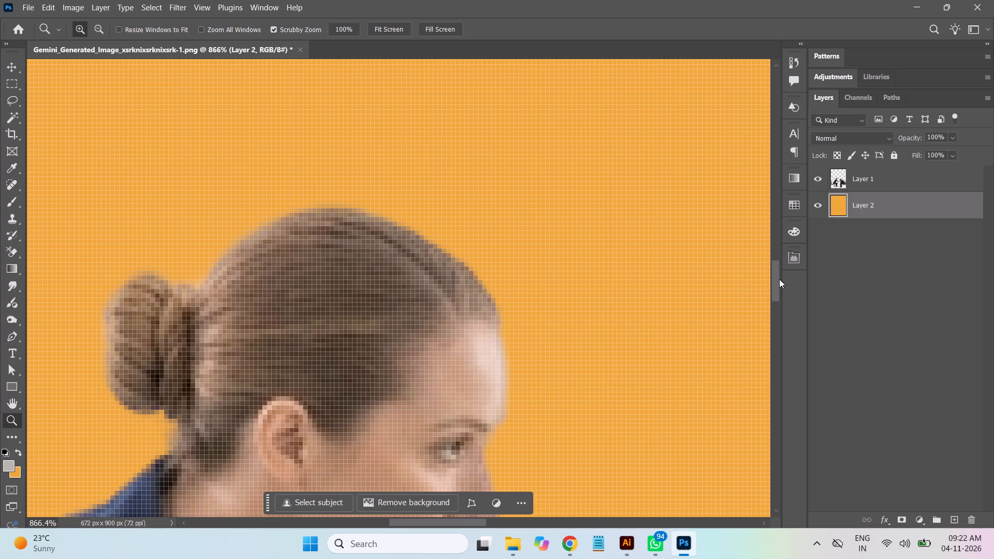
drag(777, 279, 773, 292)
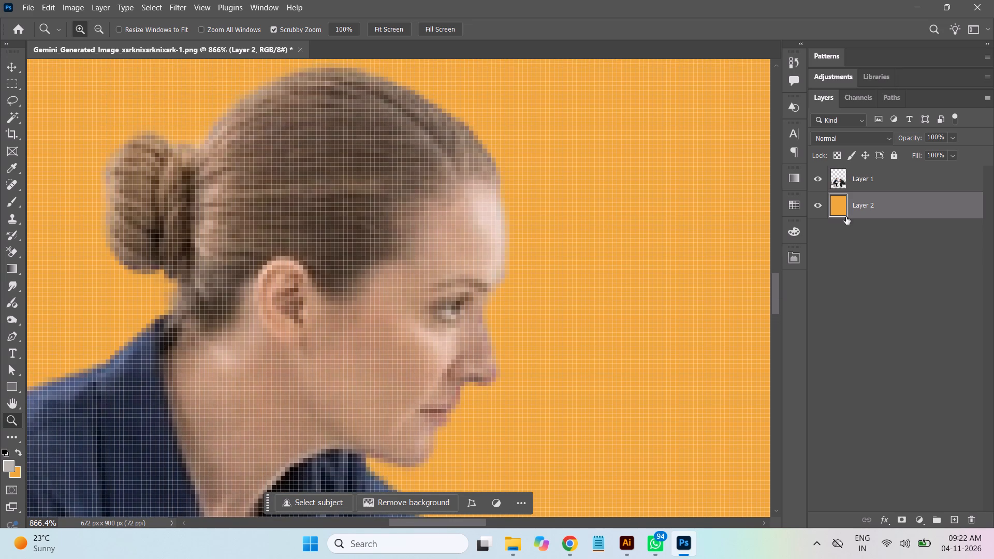
Change the background colour to a deep blue, refill Layer 2 with it, and check the whole cut-out against it.
double_click(16, 472)
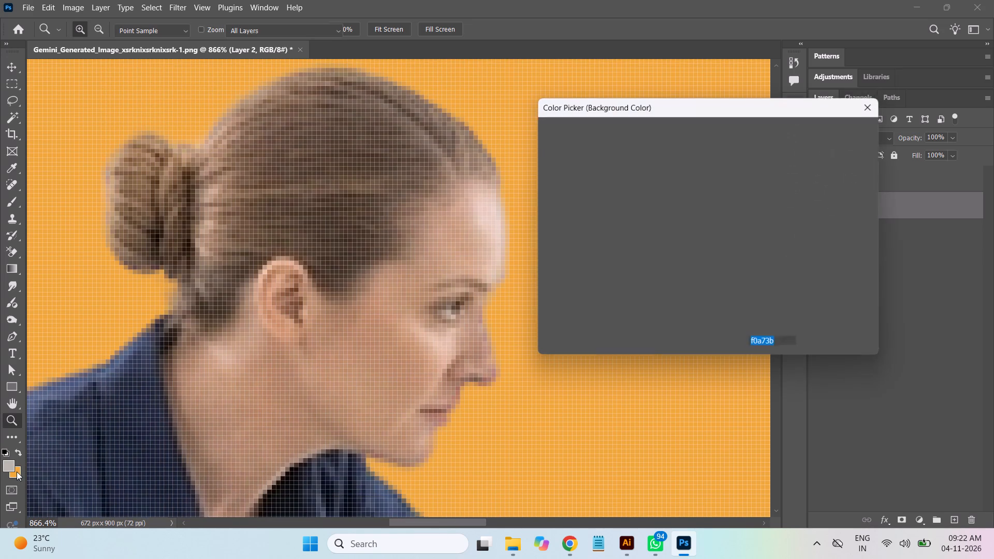
click(723, 190)
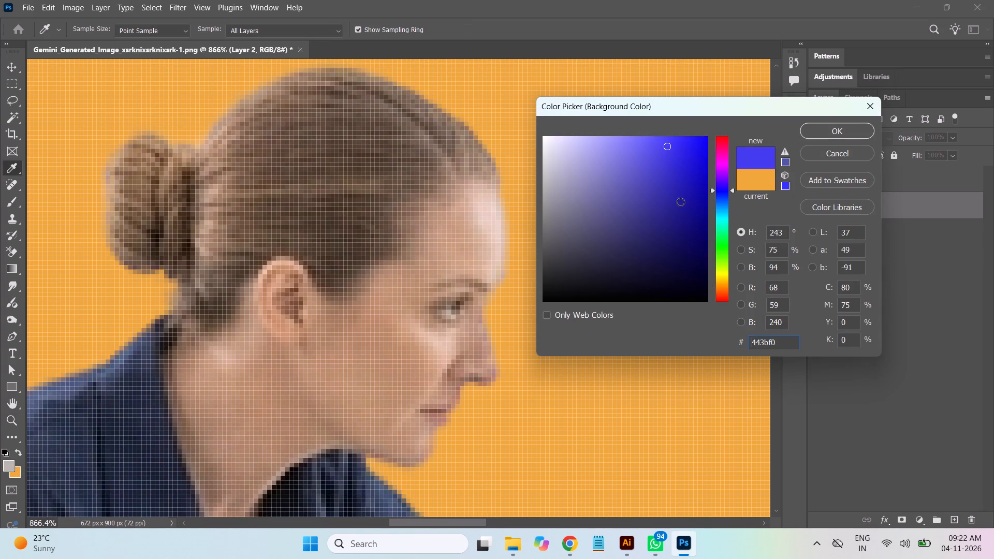
drag(682, 195, 698, 173)
click(836, 136)
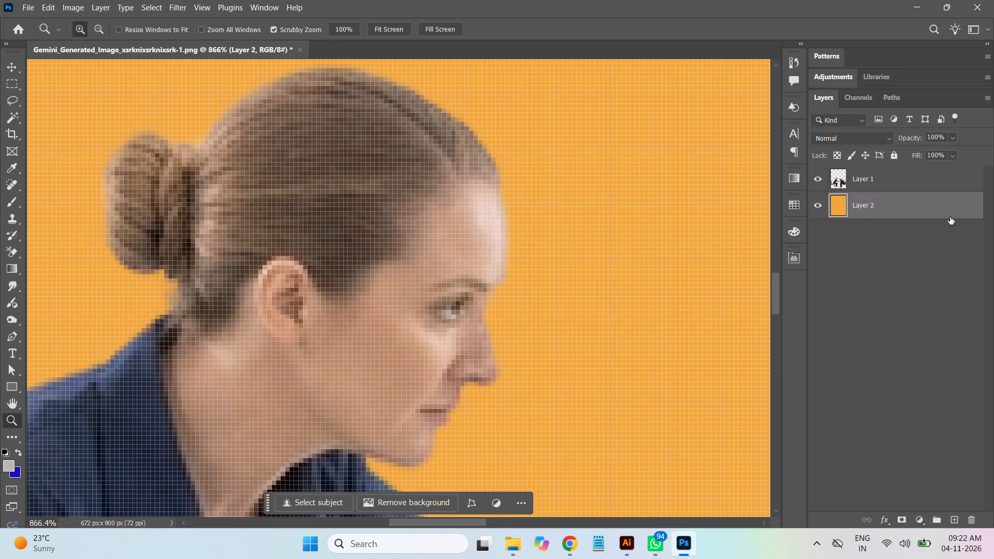
key(ctrl+BackSpace)
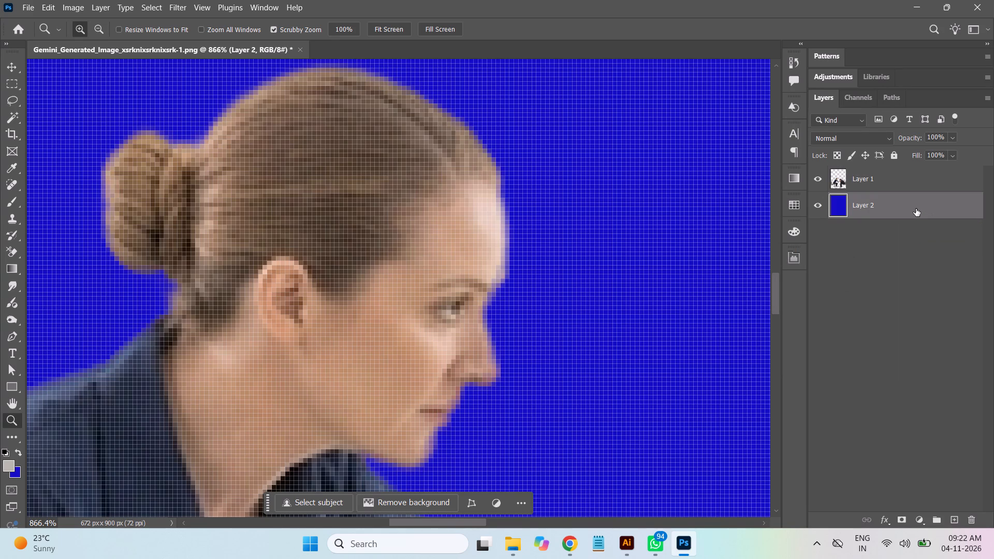
key(ctrl+minus)
key(ctrl+minus)
key(ctrl+minus)
key(ctrl+minus)
key(ctrl+minus)
key(ctrl+minus)
key(ctrl+minus)
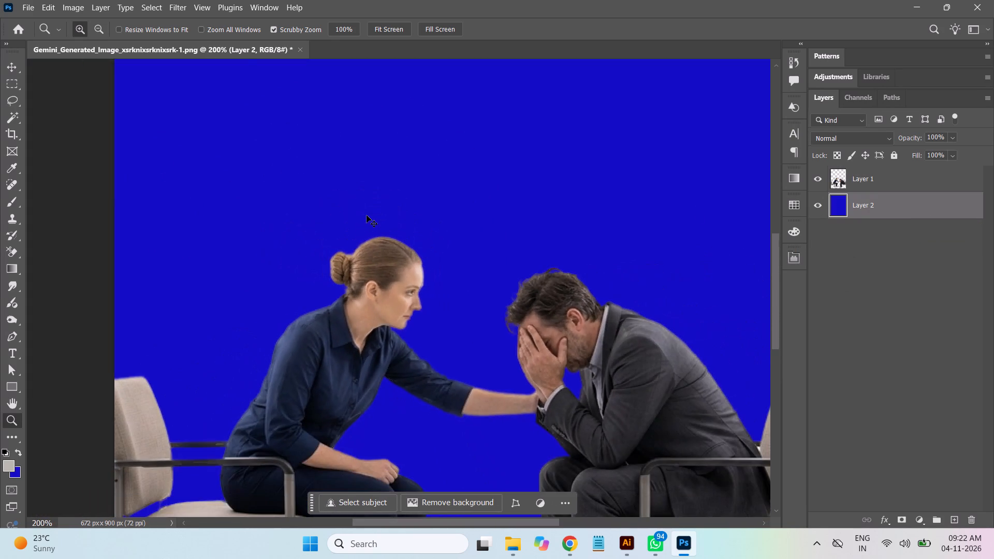
key(ctrl+minus)
key(ctrl+minus)
key(ctrl+minus)
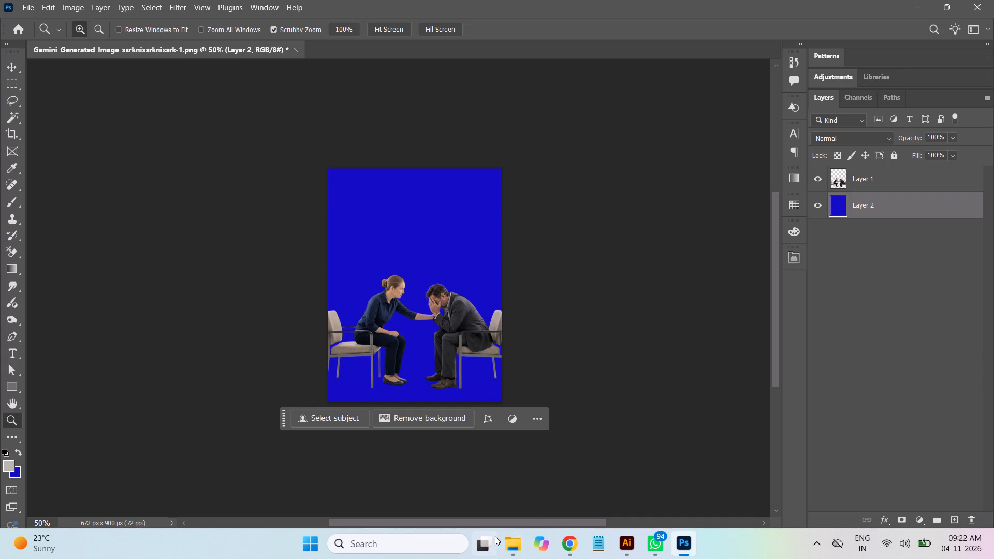
Locate and select imgupscaler-enhanced.png in the Health Services folder in File Explorer.
click(518, 545)
click(604, 488)
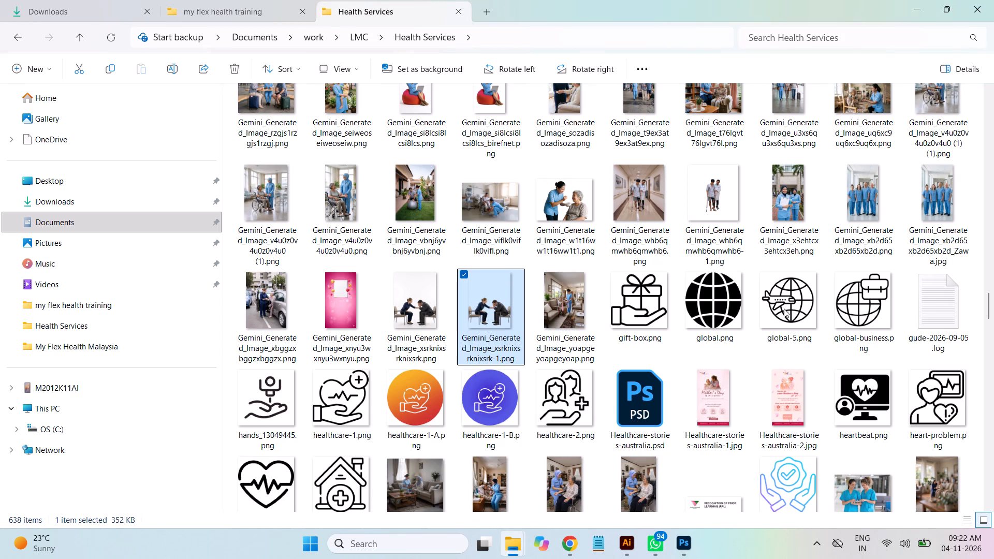
drag(993, 307, 993, 307)
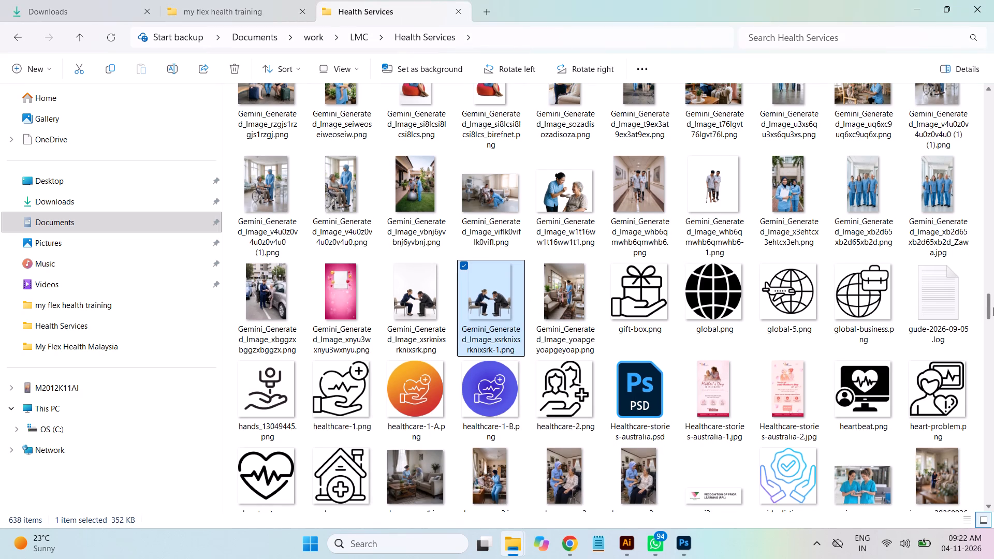
drag(993, 307, 993, 322)
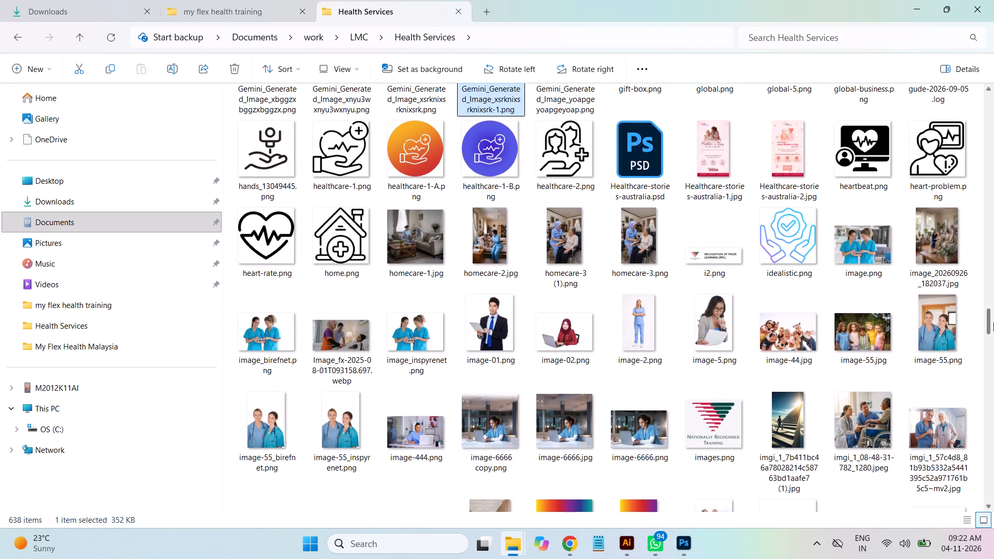
drag(993, 322, 993, 331)
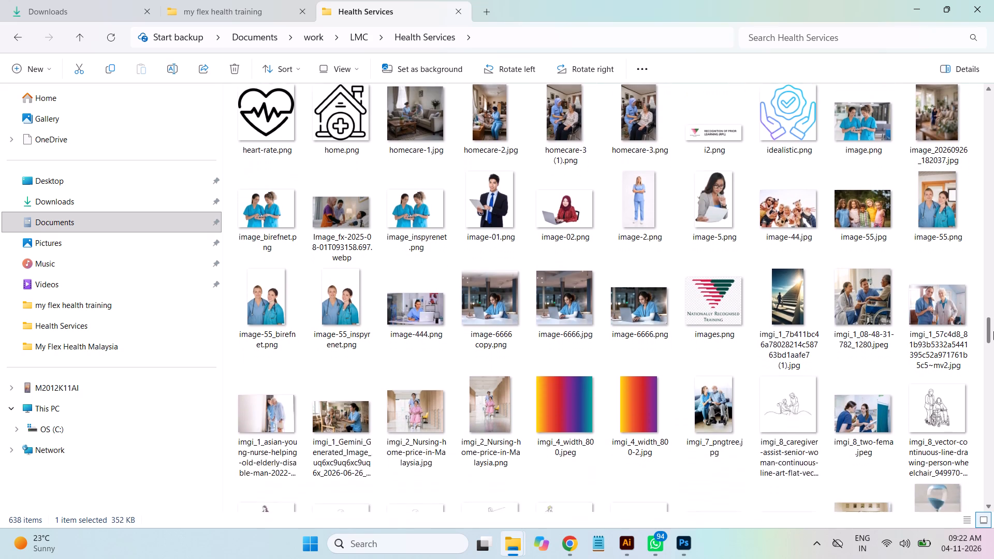
drag(993, 331, 993, 345)
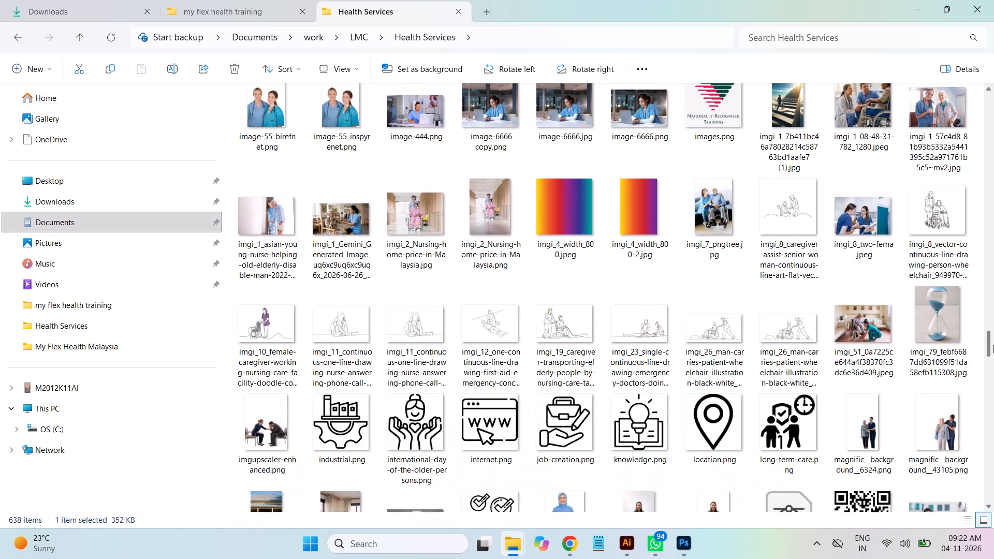
drag(993, 345, 993, 350)
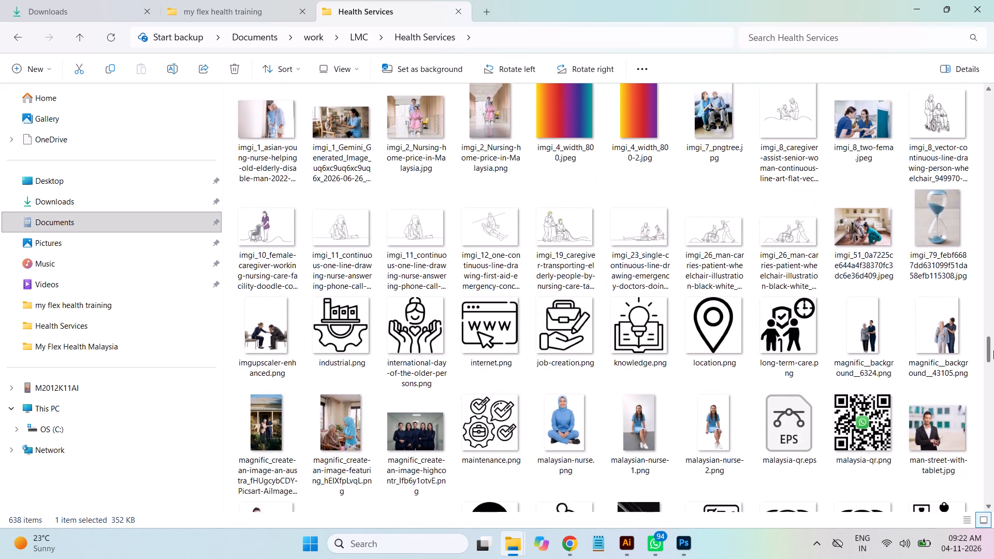
drag(993, 350, 993, 352)
click(267, 308)
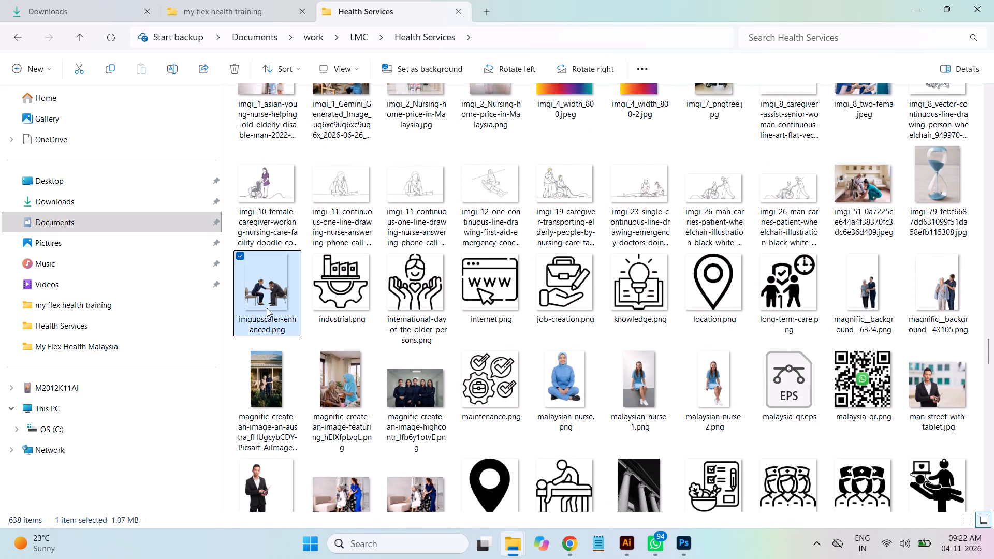
Back in Photoshop, close Gemini_Generated_Image_xsrknixsrknixsrk-1.png without saving the changes.
click(684, 541)
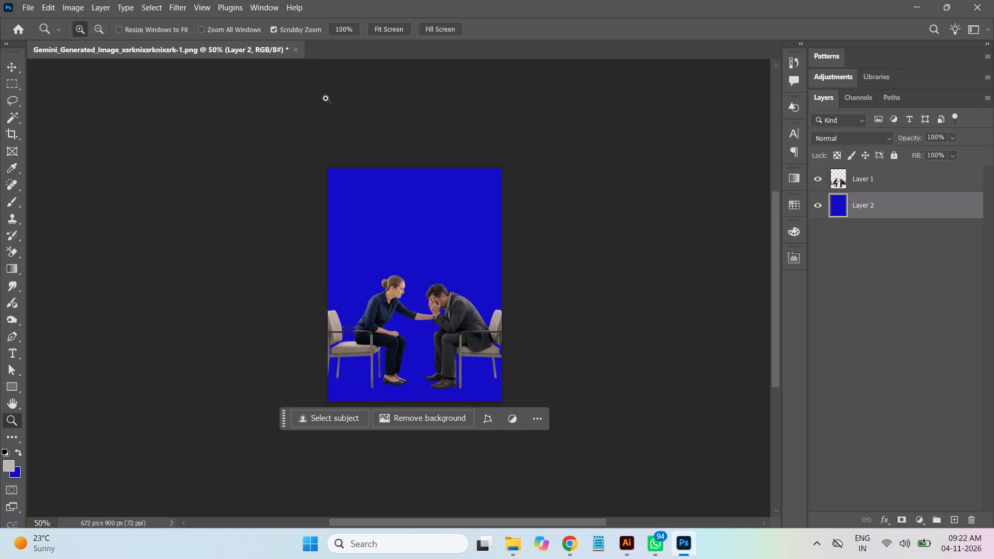
click(300, 52)
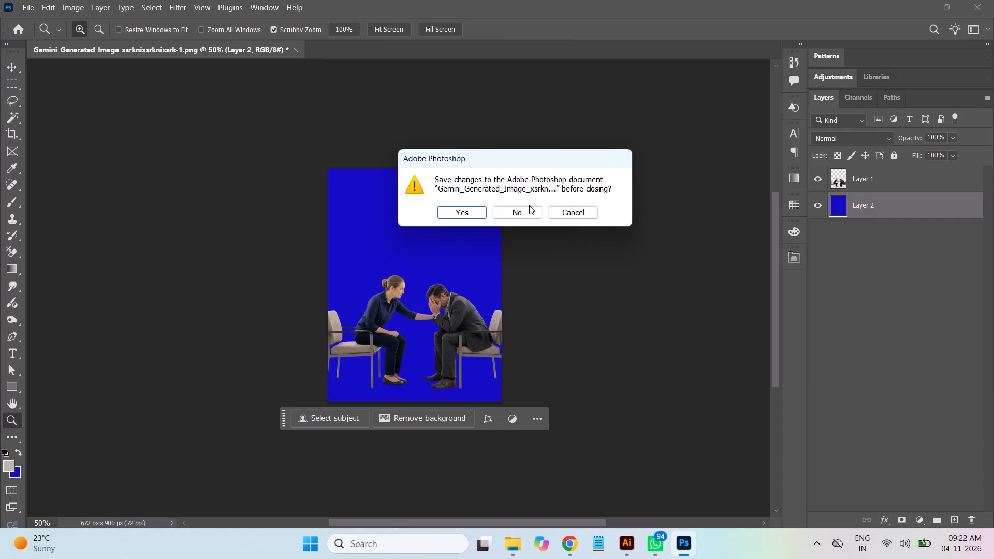
click(514, 214)
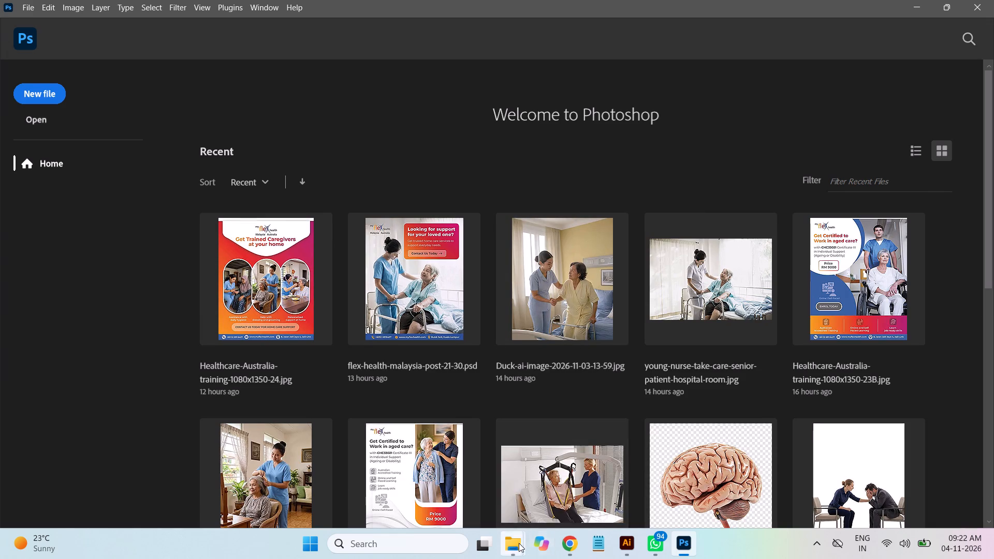
Open imgupscaler-enhanced.png from the Health Services folder in Photoshop as its own document.
click(519, 543)
click(606, 472)
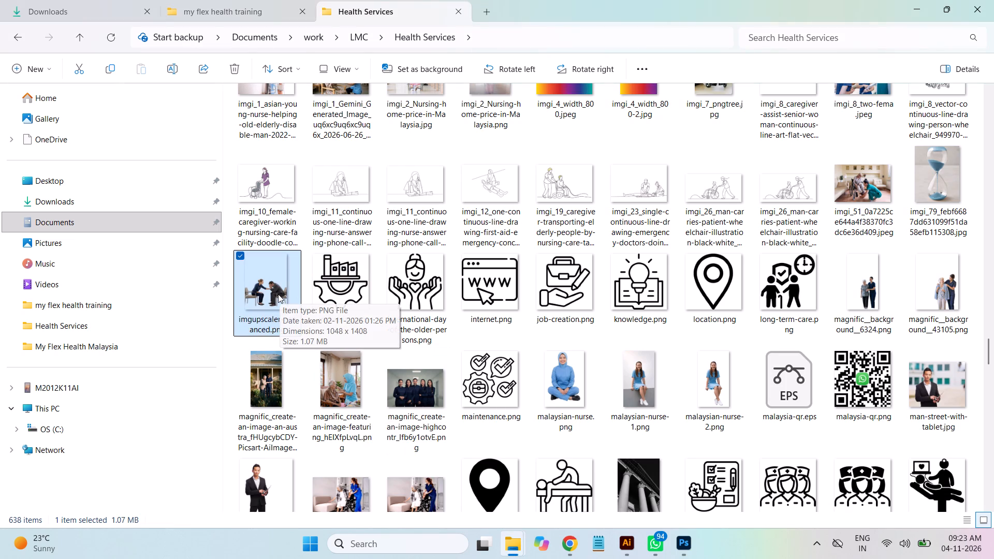
drag(278, 294, 688, 549)
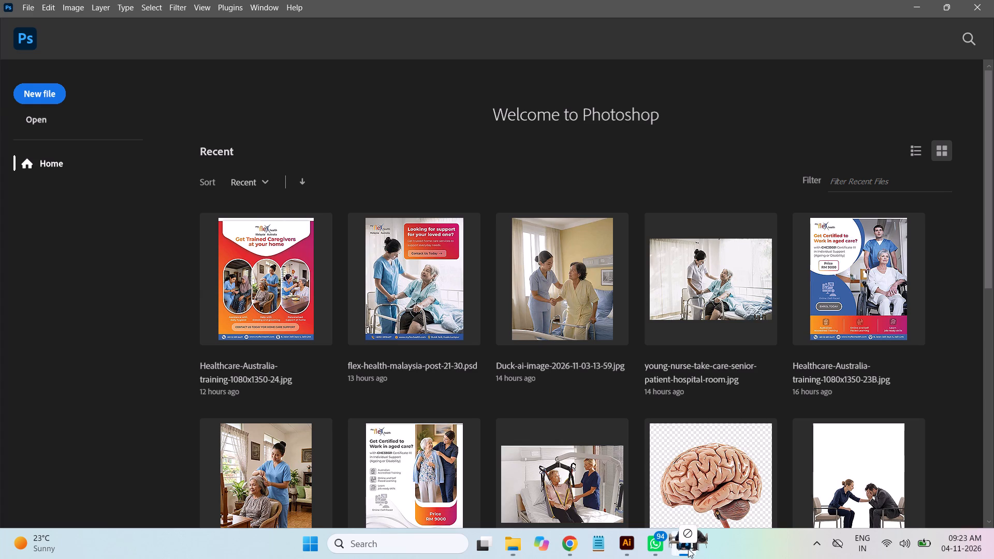
drag(688, 549, 439, 137)
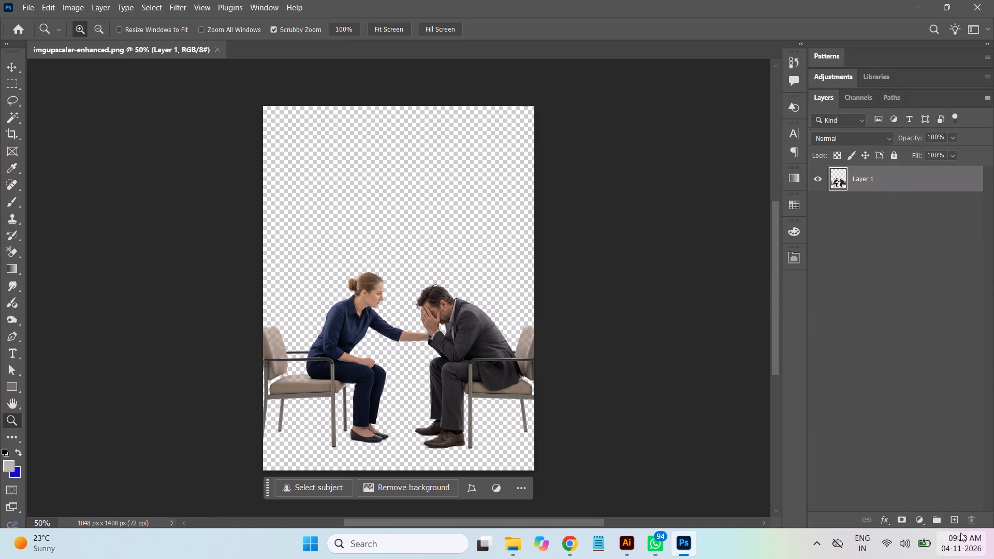
Add a new layer beneath Layer 1 and fill it with the blue background colour.
click(958, 518)
drag(881, 179, 881, 212)
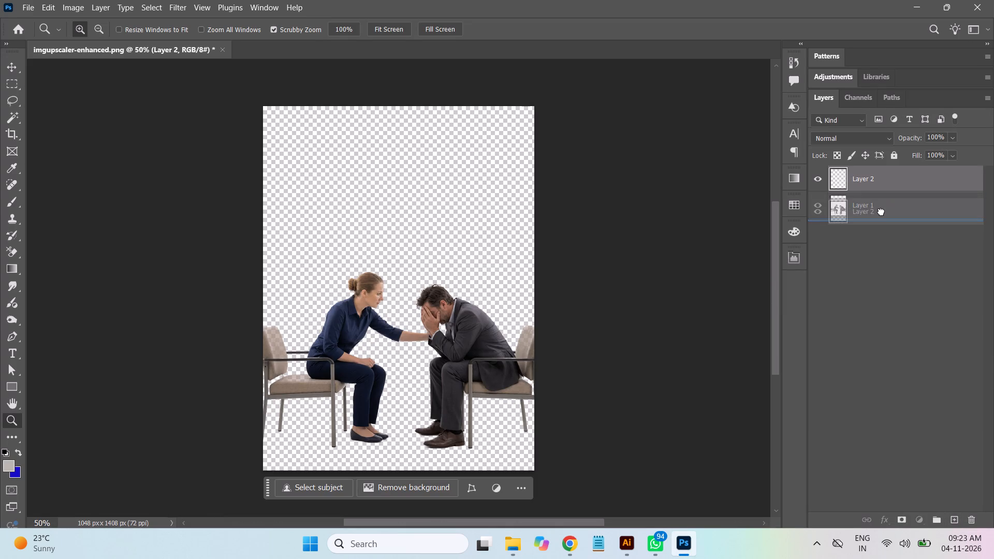
drag(881, 212, 881, 214)
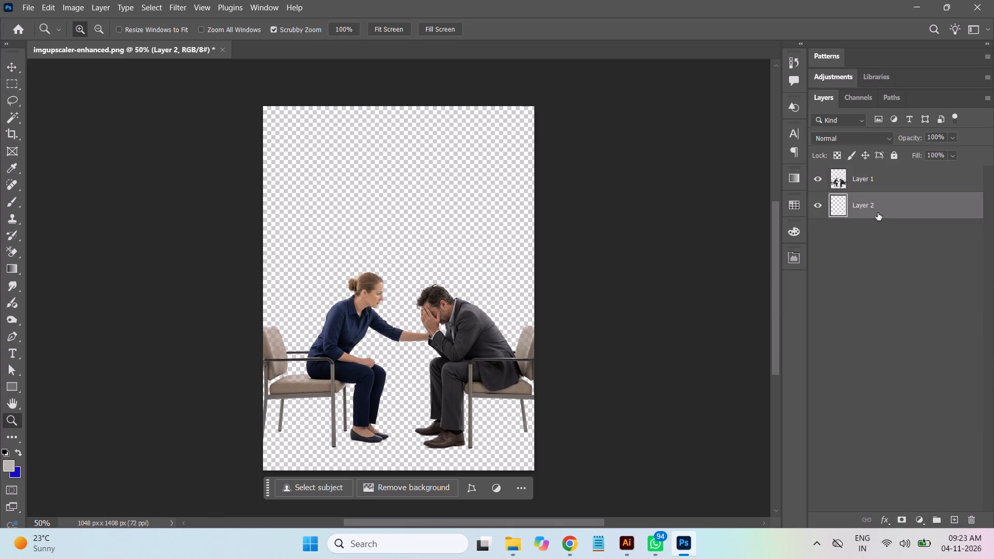
key(ctrl+BackSpace)
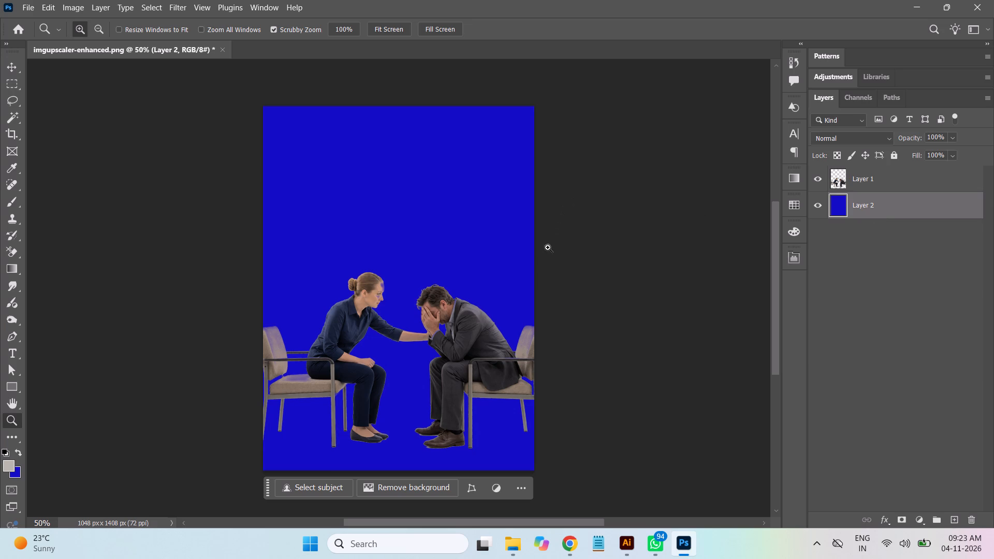
Examine the woman's hair edges and face up close for see-through patches, comparing with the blue fill hidden and shown.
key(z)
drag(367, 277, 419, 345)
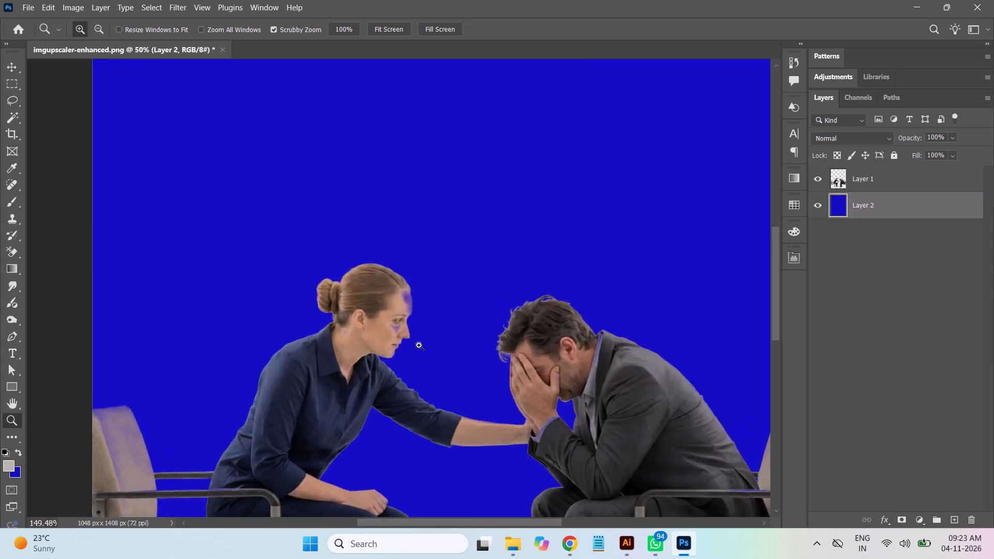
drag(419, 345, 446, 384)
scroll(484, 355, down, 2)
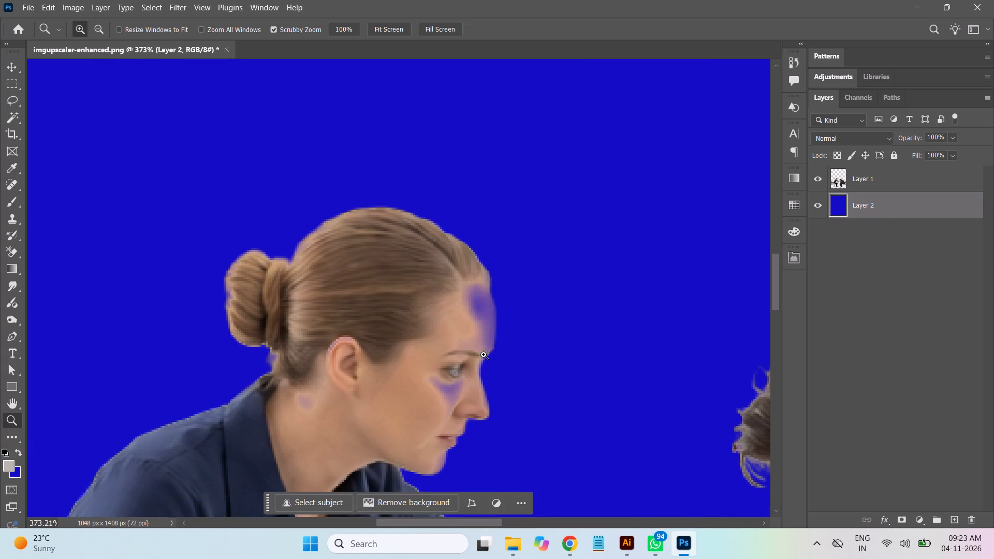
scroll(484, 355, down, 2)
key(z)
key(z)
key(z)
key(z)
key(z)
key(z)
key(z)
key(z)
key(z)
key(z)
key(z)
key(z)
key(z)
key(z)
key(z)
key(z)
key(z)
key(z)
key(z)
key(z)
drag(461, 274, 498, 331)
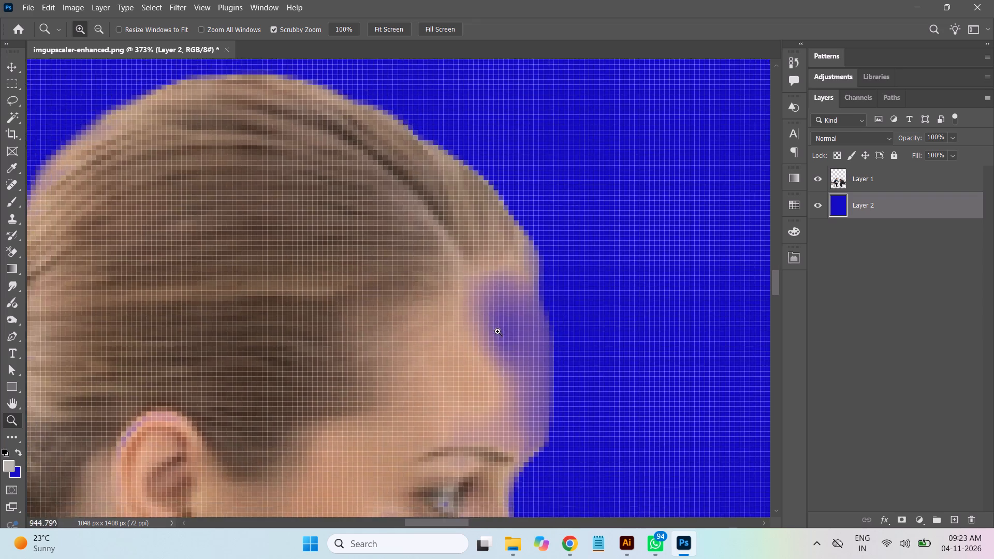
drag(498, 331, 493, 326)
scroll(540, 311, down, 1)
scroll(540, 311, up, 3)
scroll(540, 311, down, 4)
scroll(540, 311, up, 2)
scroll(540, 311, down, 4)
scroll(538, 310, up, 4)
scroll(538, 310, down, 2)
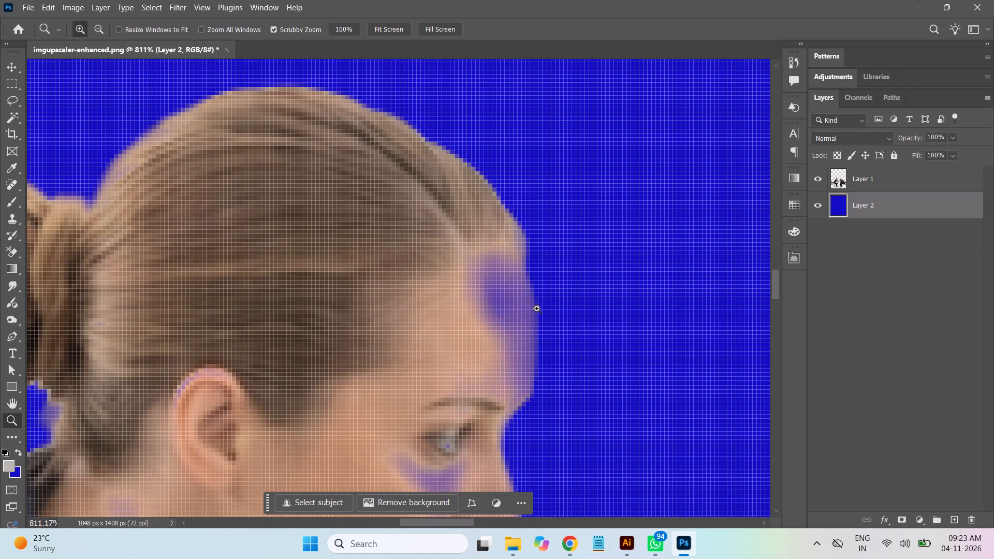
scroll(537, 308, down, 5)
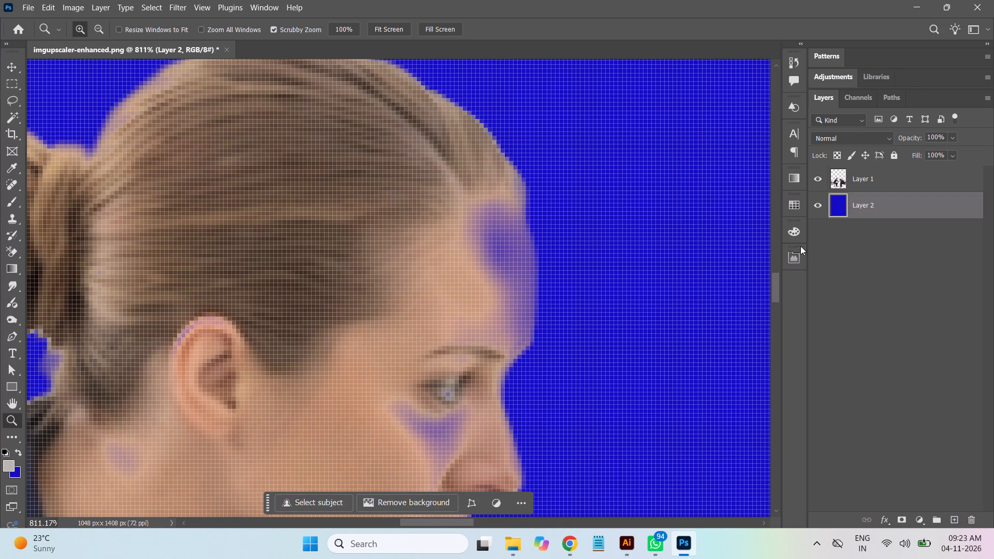
click(820, 203)
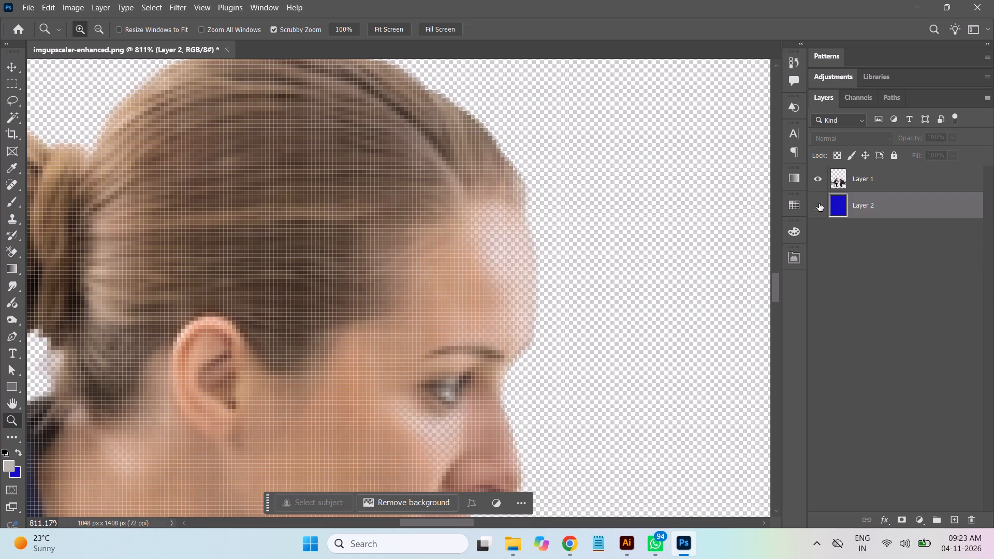
click(819, 203)
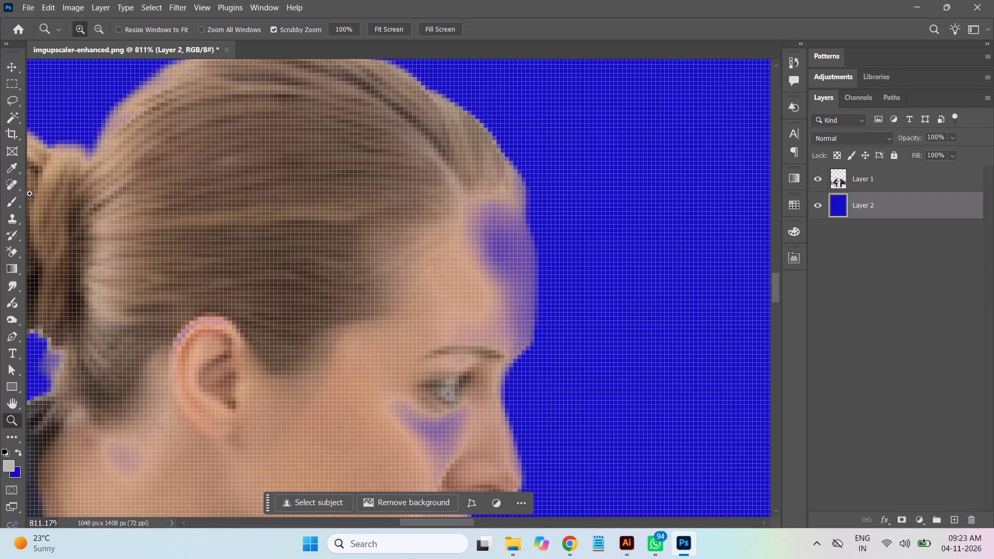
Sample the woman's forehead skin tone and brush it on Layer 1 over the see-through patch on the upper forehead by the hairline.
click(11, 167)
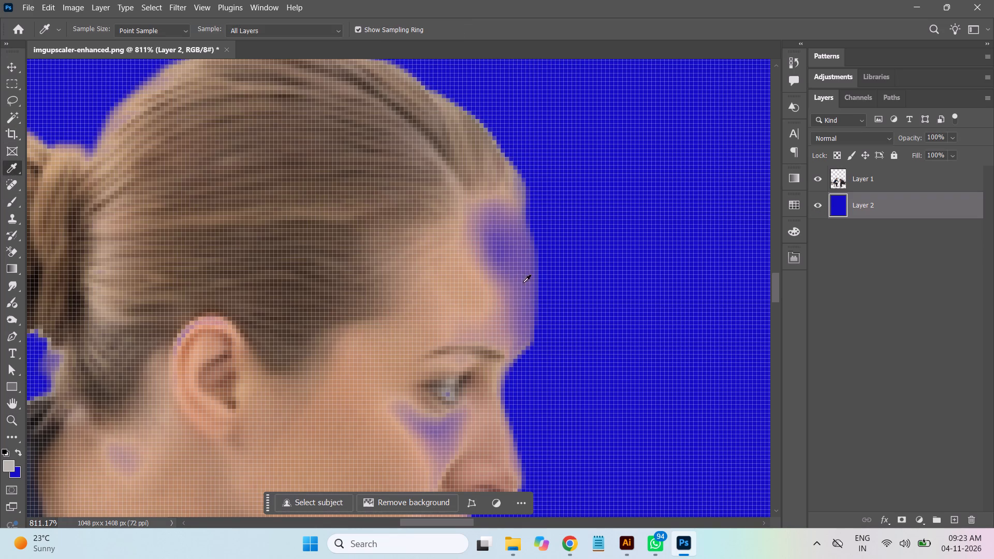
click(479, 287)
click(874, 175)
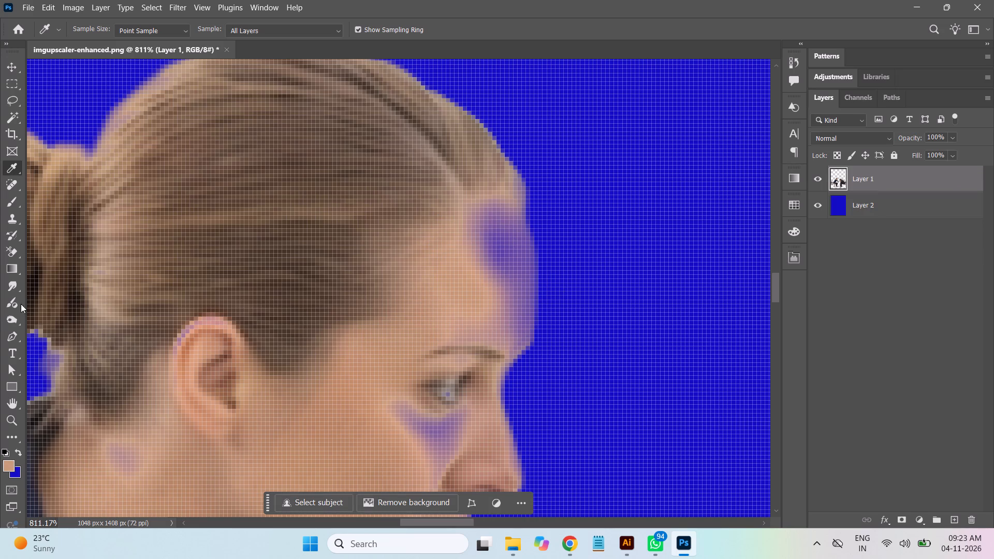
click(9, 202)
click(498, 230)
drag(504, 234, 511, 266)
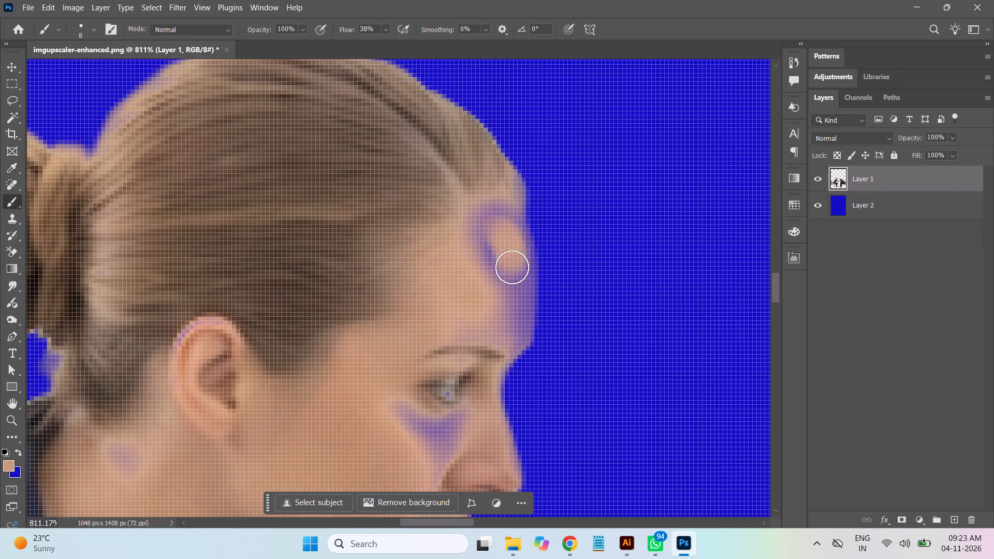
drag(509, 240, 513, 266)
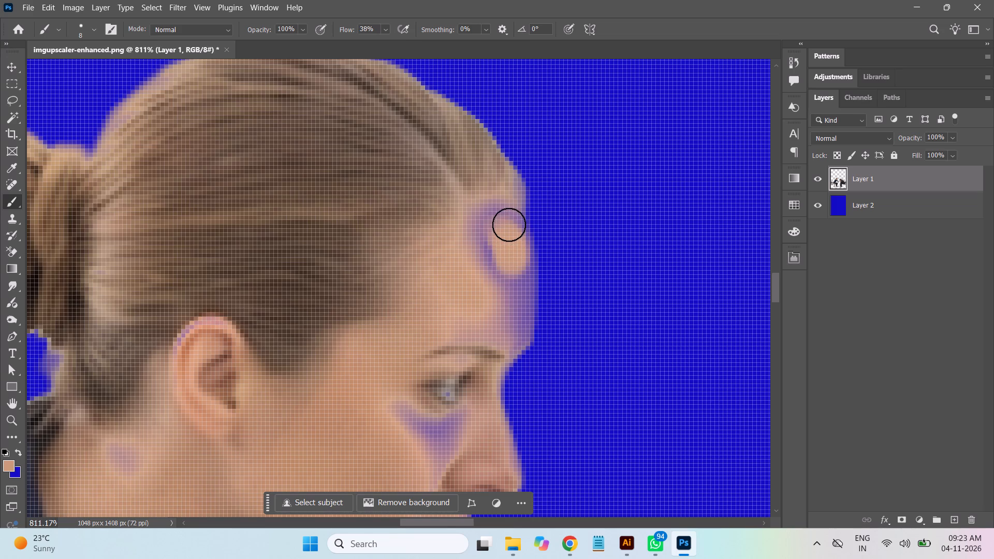
click(509, 225)
click(504, 218)
click(503, 218)
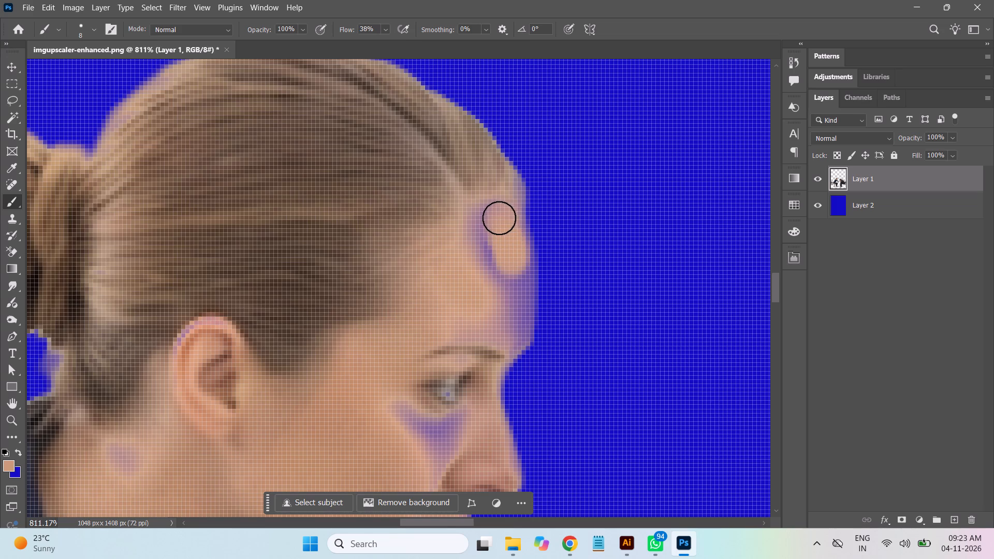
click(495, 216)
click(487, 217)
click(486, 218)
drag(482, 229, 487, 248)
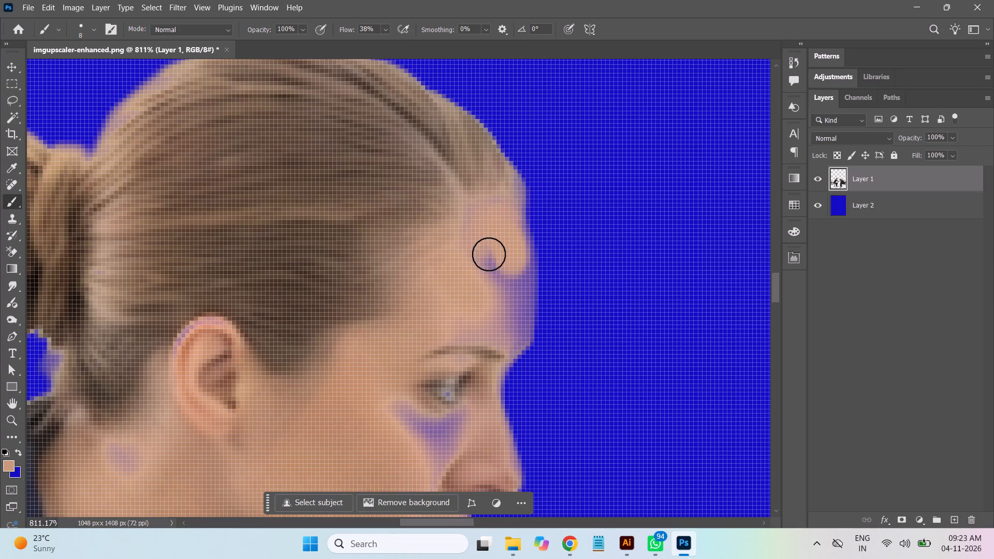
drag(480, 238, 492, 266)
click(483, 216)
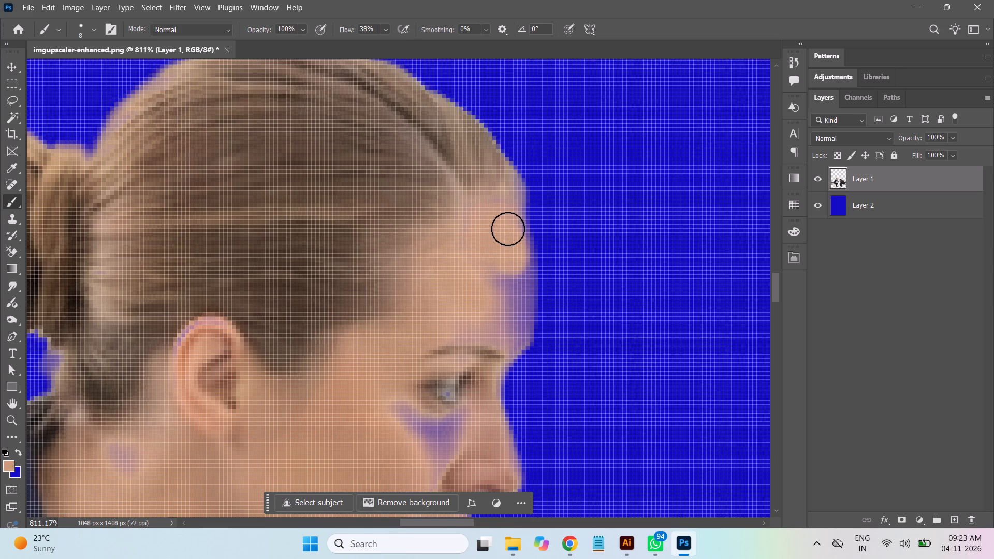
Paint the same skin tone along the front edge of the woman's forehead down to just above the eyebrow.
drag(508, 229, 518, 256)
drag(516, 256, 519, 284)
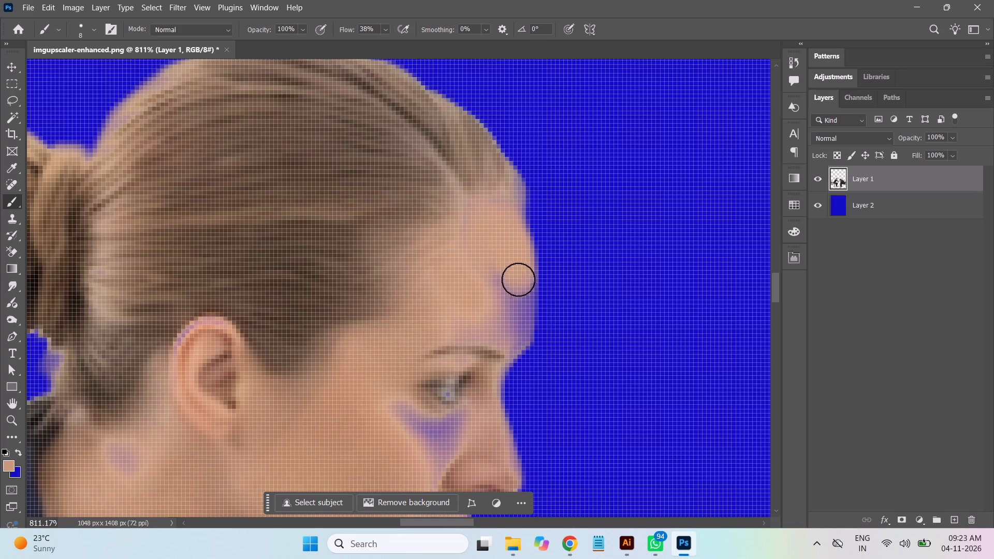
drag(519, 284, 517, 308)
drag(519, 306, 518, 333)
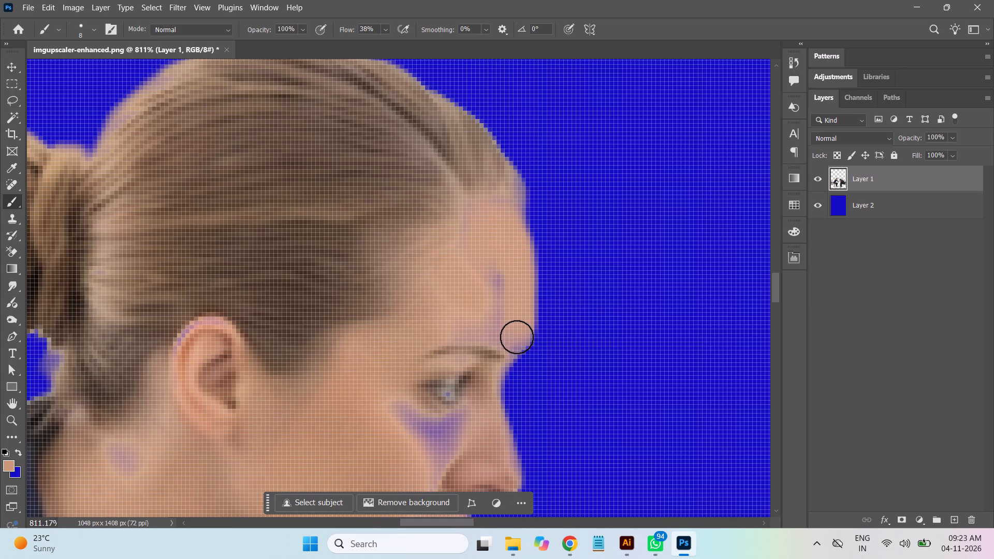
click(517, 337)
click(512, 342)
drag(498, 331, 492, 328)
drag(492, 328, 485, 327)
click(464, 328)
Touch up the leftover bluish spots in the middle of the forehead and along the hairline with the skin tone.
drag(499, 303, 501, 291)
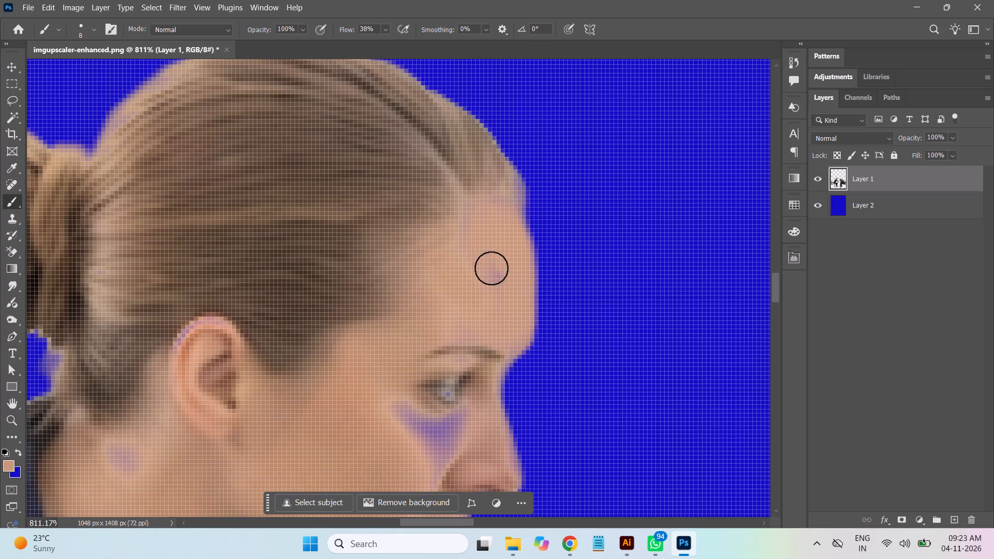
drag(496, 273, 489, 267)
drag(496, 274, 496, 267)
scroll(528, 259, down, 1)
scroll(529, 259, up, 3)
scroll(590, 261, down, 8)
scroll(523, 254, up, 1)
scroll(523, 254, down, 3)
scroll(523, 254, up, 1)
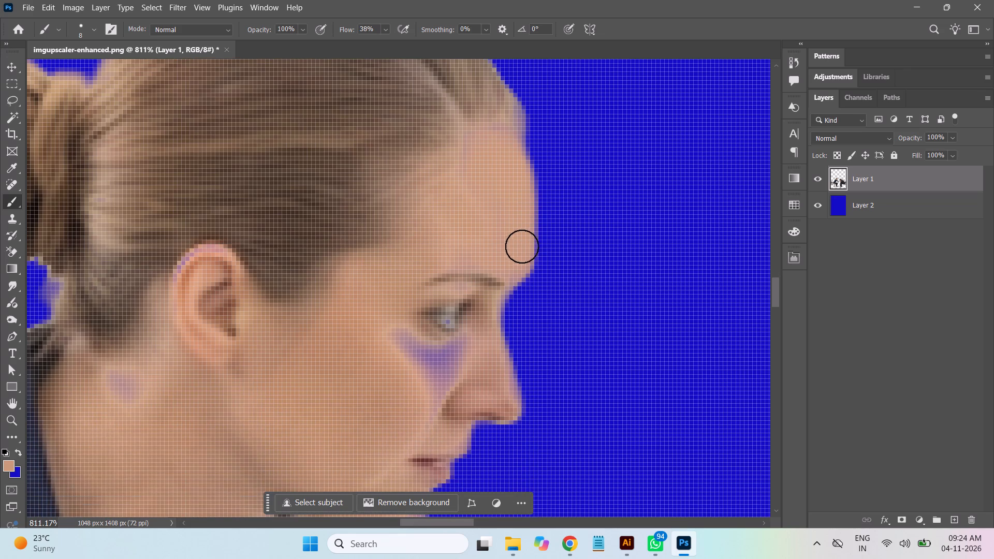
click(473, 178)
click(479, 165)
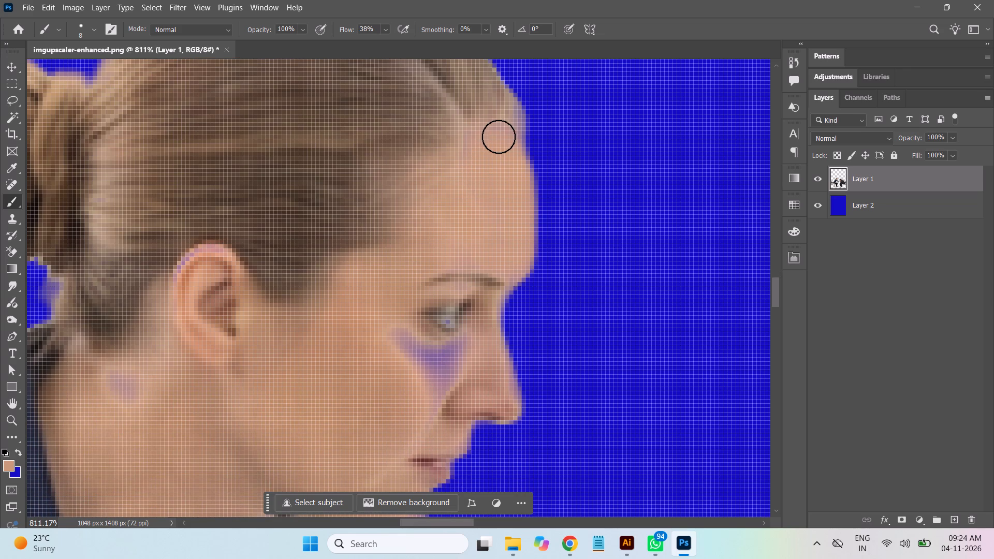
click(499, 136)
Sample the woman's cheek skin tone and brush it over the see-through patch under her eye and down beside the nose.
scroll(498, 196, down, 1)
scroll(498, 196, up, 1)
scroll(498, 196, down, 8)
scroll(498, 196, up, 2)
scroll(498, 196, down, 2)
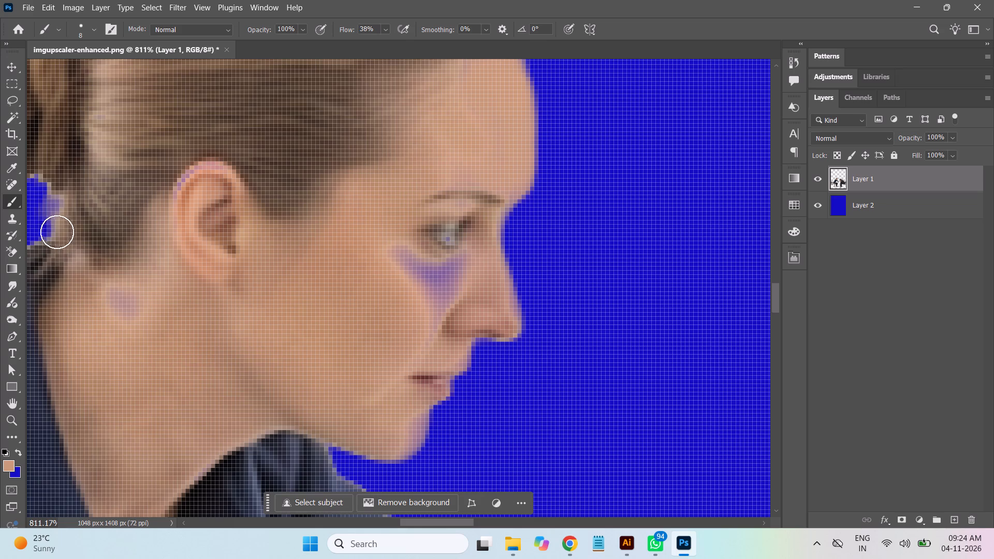
click(12, 169)
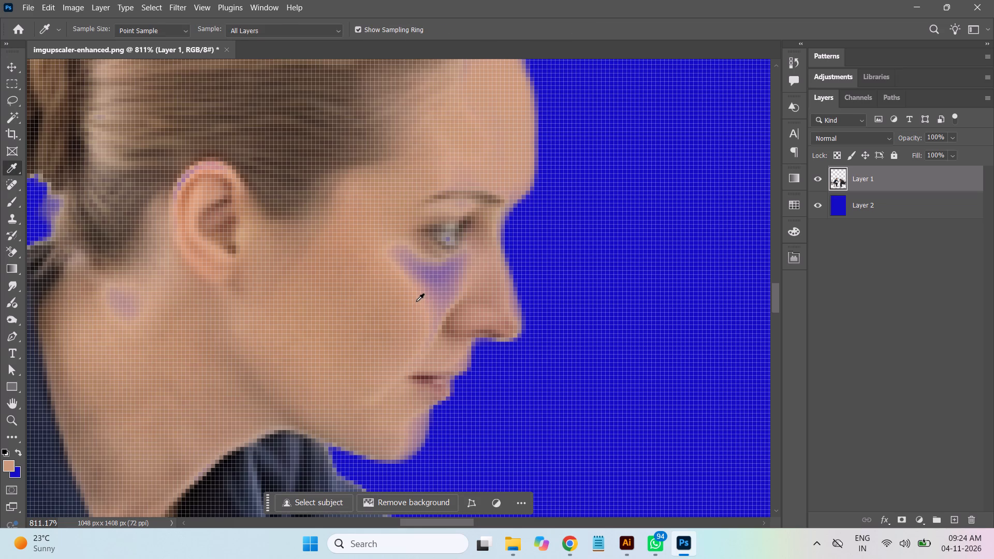
click(417, 301)
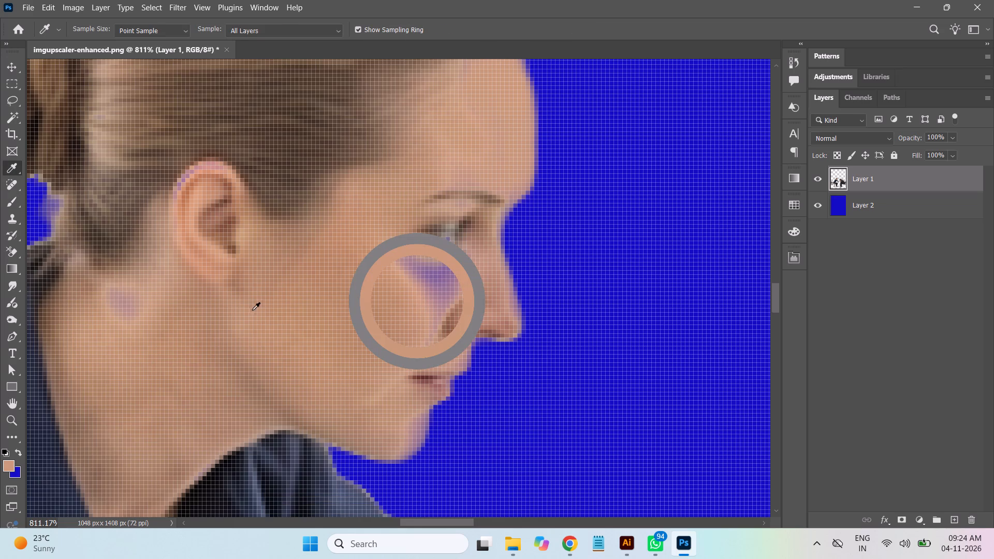
click(6, 200)
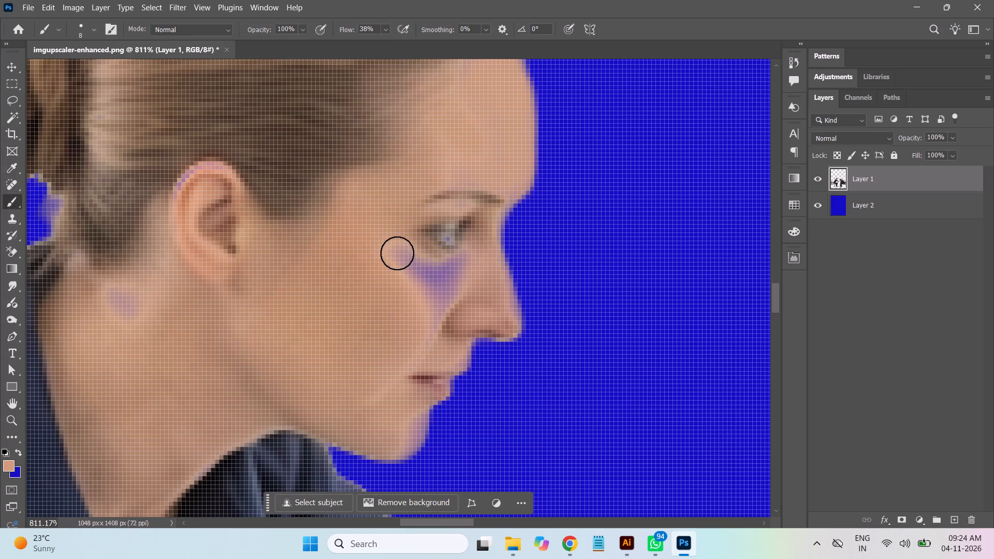
drag(398, 253, 399, 260)
drag(401, 255, 412, 275)
drag(405, 259, 415, 274)
drag(412, 265, 428, 288)
drag(428, 274, 435, 288)
drag(431, 274, 444, 283)
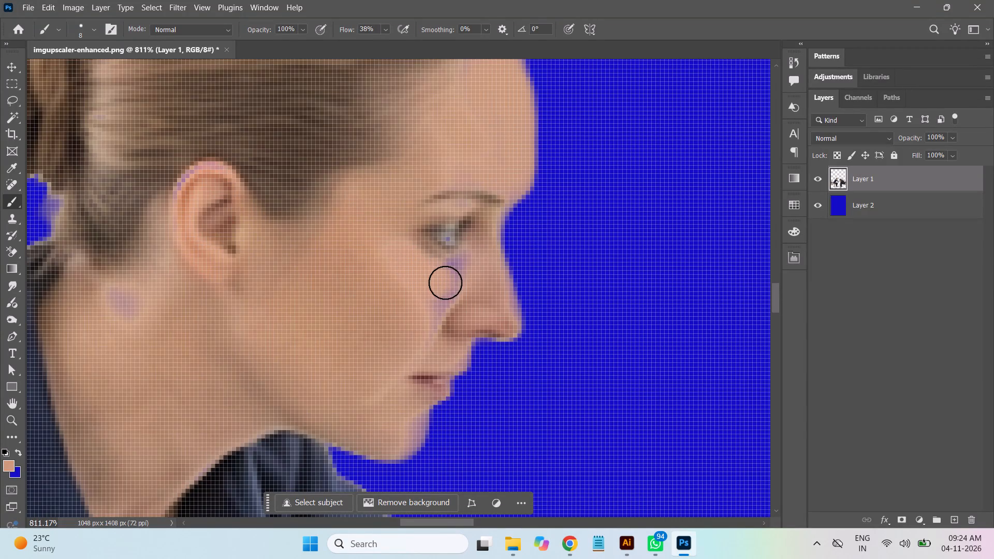
drag(447, 281, 438, 293)
drag(446, 290, 432, 308)
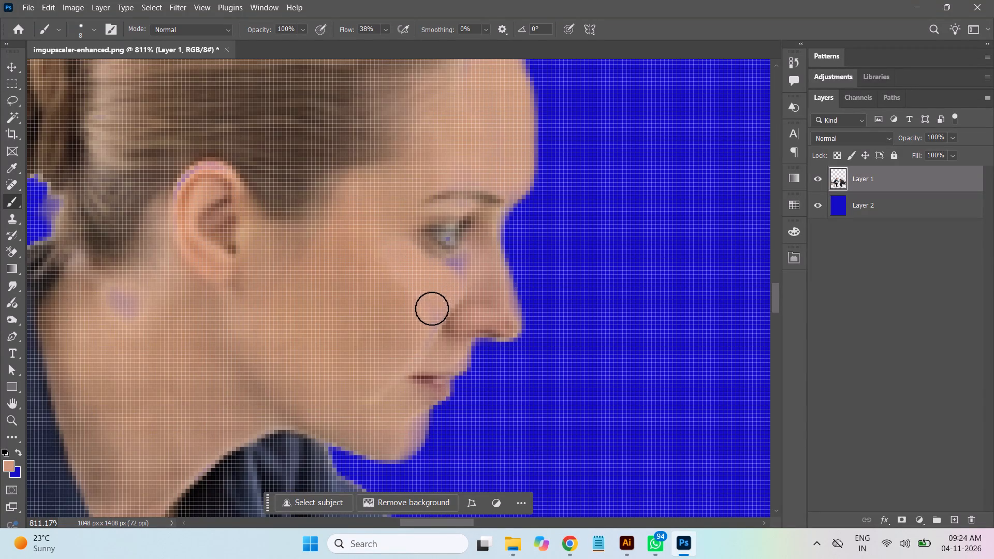
drag(432, 308, 432, 306)
drag(430, 314, 421, 332)
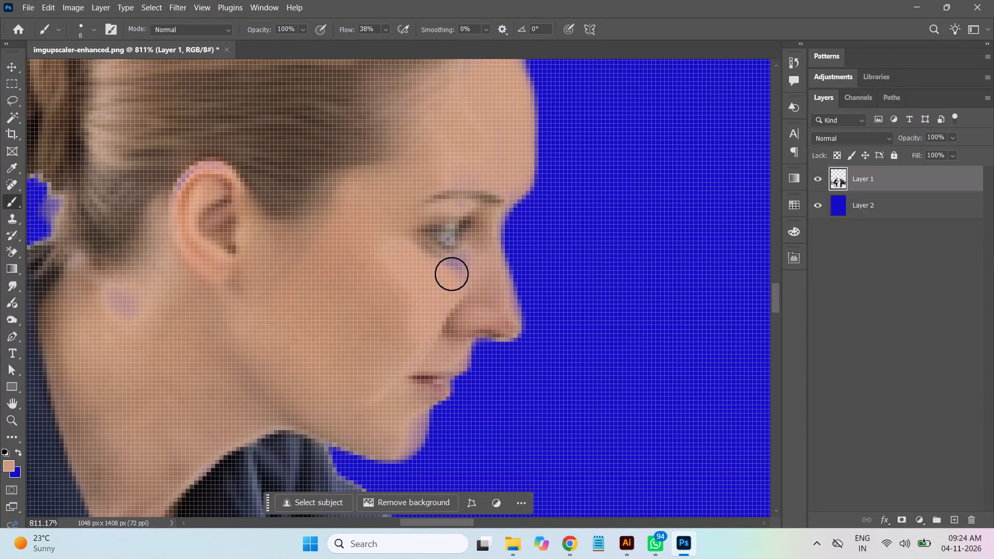
Reduce the brush size to 4 and paint over the remaining tint below the inner eye, blending the cheek down towards the mouth.
key(bracketleft)
key(bracketleft)
key(bracketleft)
key(bracketleft)
drag(465, 258, 447, 271)
drag(457, 261, 439, 271)
drag(468, 268, 450, 287)
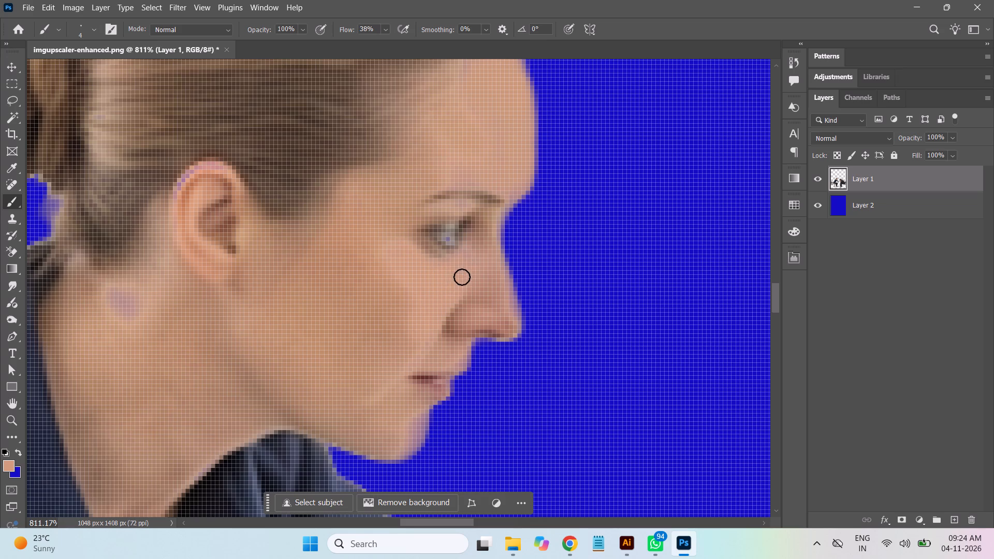
drag(461, 278, 446, 302)
drag(418, 288, 423, 340)
drag(421, 314, 418, 346)
drag(418, 346, 414, 354)
drag(414, 292, 416, 334)
drag(417, 347, 405, 361)
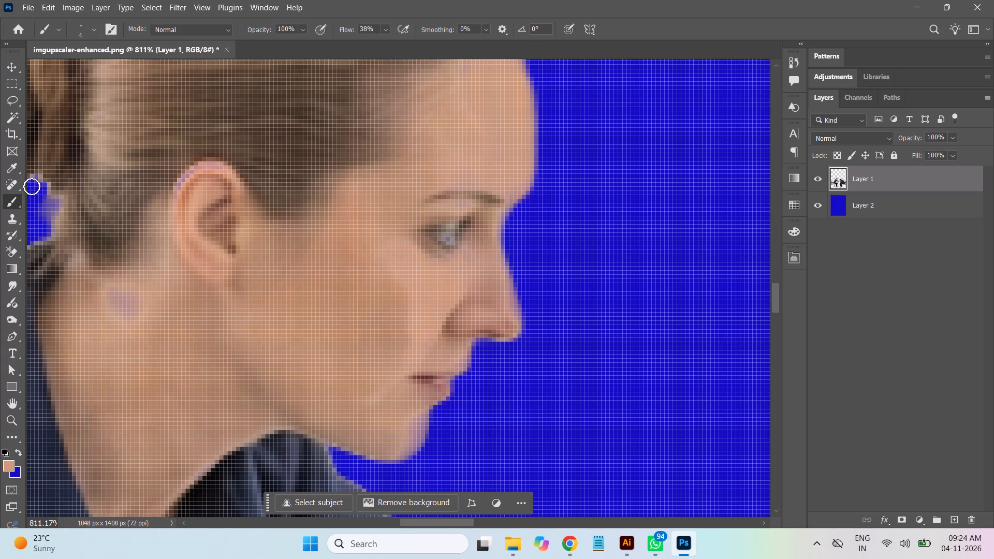
Sample the woman's neck skin tone and paint over the bluish patch on her neck below and behind the ear.
click(14, 168)
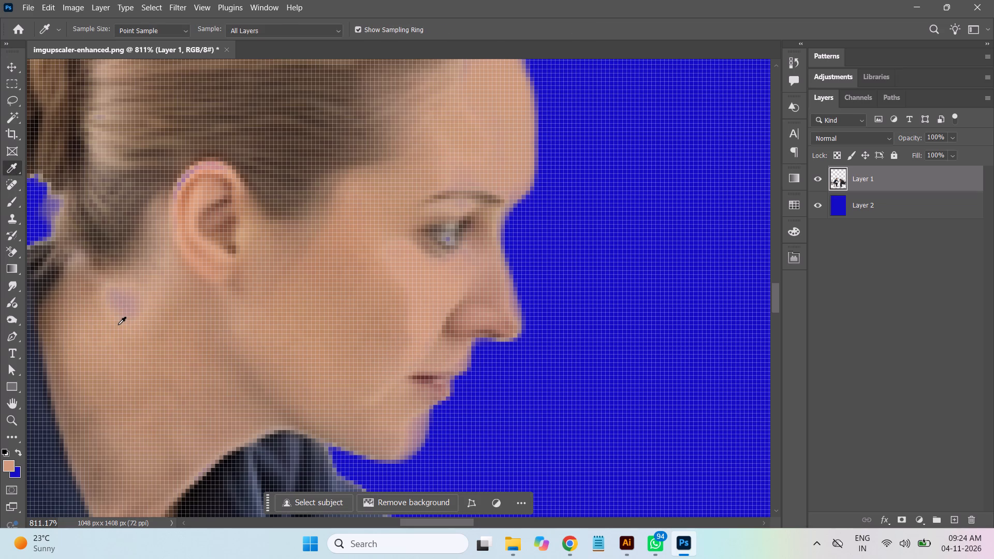
click(118, 325)
click(13, 201)
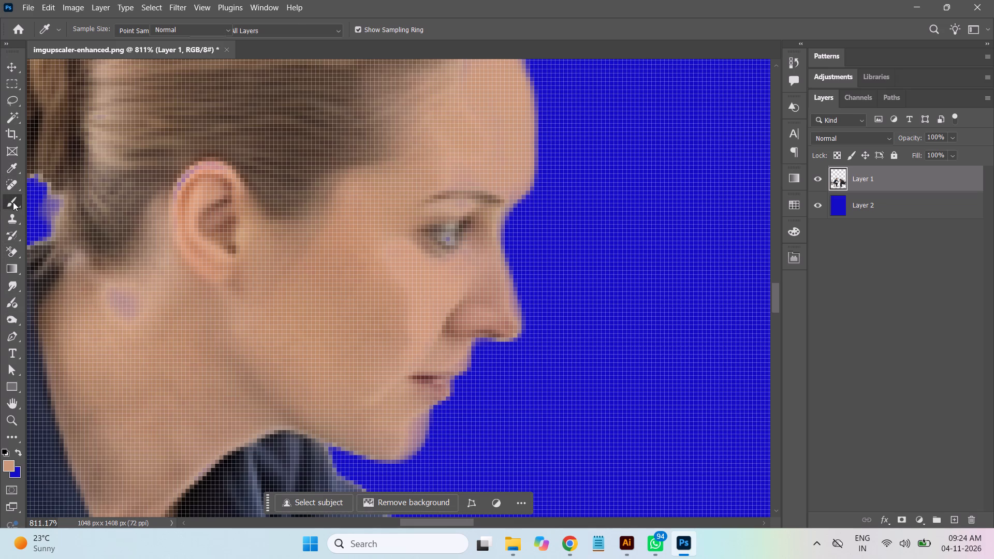
drag(124, 305, 129, 310)
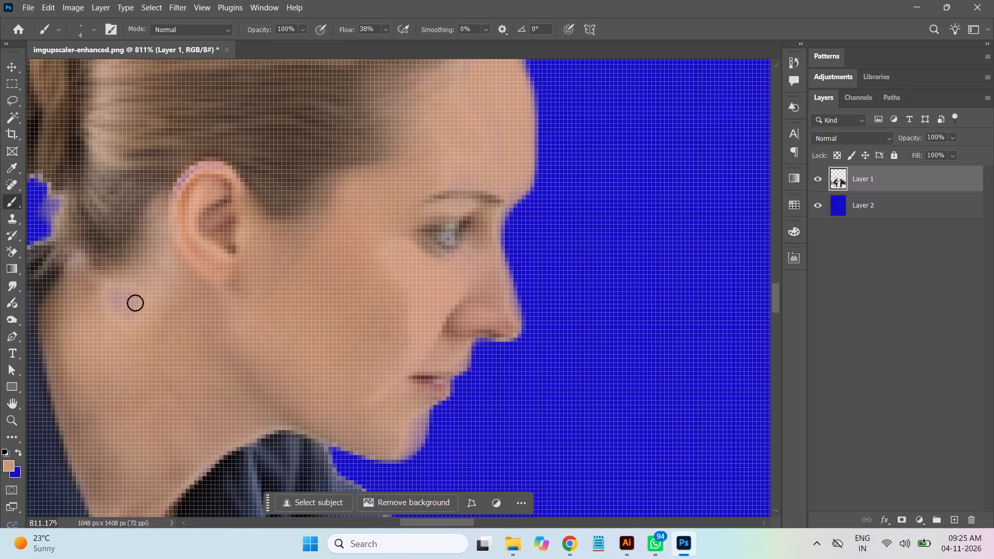
drag(134, 297, 133, 311)
drag(129, 311, 122, 303)
drag(120, 299, 113, 299)
drag(113, 292, 133, 322)
drag(133, 299, 112, 299)
drag(112, 302, 129, 326)
drag(141, 295, 125, 321)
drag(124, 300, 124, 300)
drag(124, 300, 138, 325)
drag(128, 306, 121, 324)
drag(123, 319, 118, 334)
drag(124, 320, 120, 332)
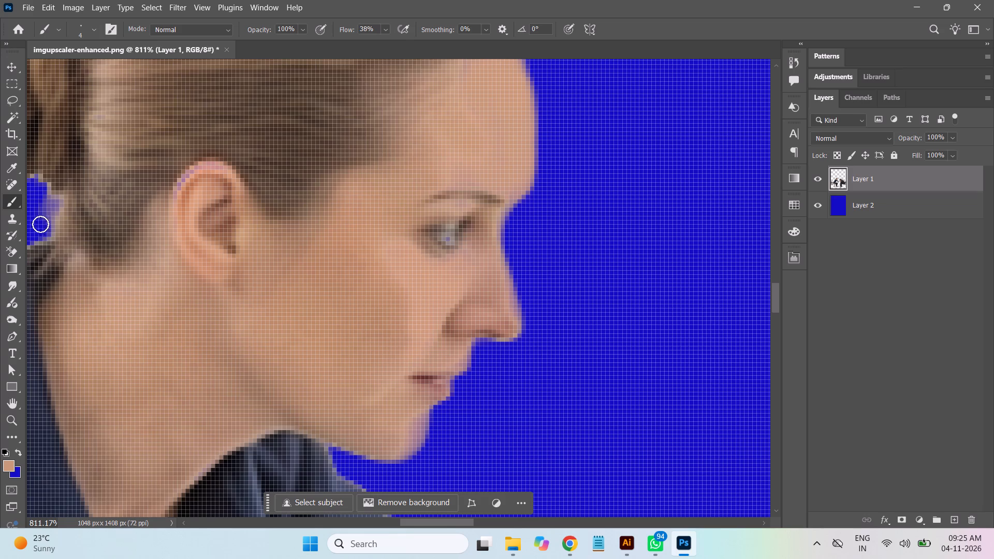
Sample the ear's skin tone and, with the brush size reduced to 1, paint over the bluish tint along the ear's back upper rim.
click(13, 167)
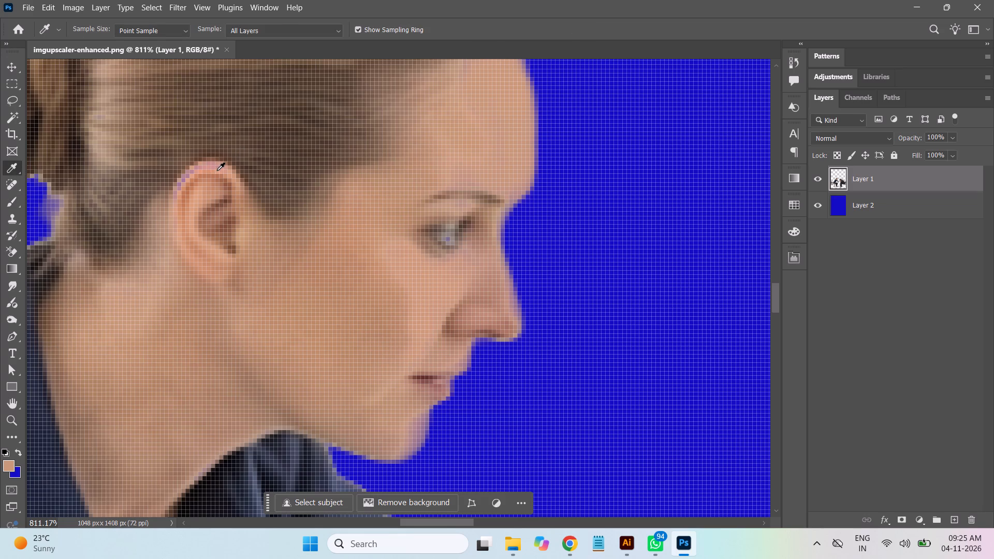
click(217, 171)
click(10, 201)
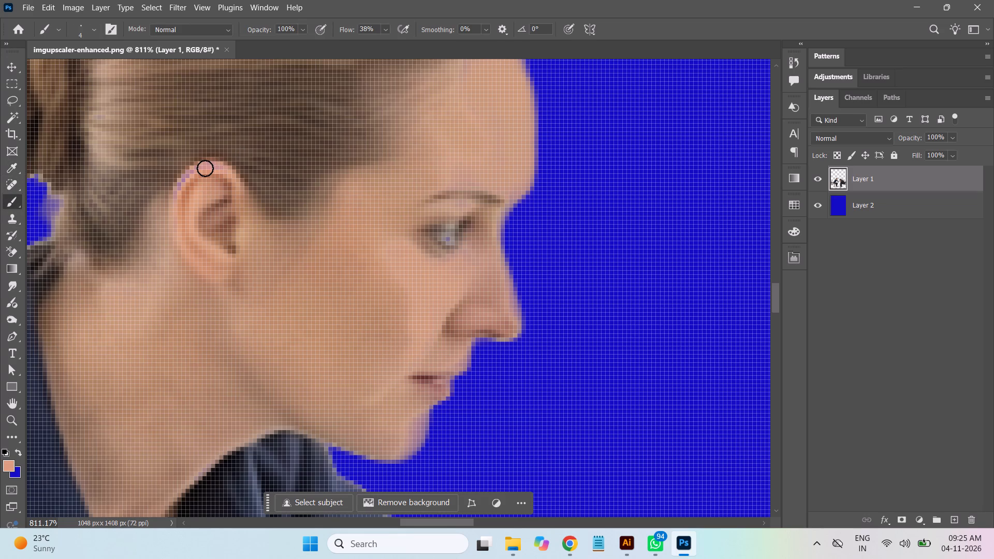
key(bracketleft)
key(bracketleft)
key(bracketleft)
drag(198, 166, 180, 183)
drag(194, 170, 187, 175)
drag(187, 175, 172, 193)
drag(196, 169, 177, 190)
drag(198, 168, 170, 198)
drag(183, 179, 174, 201)
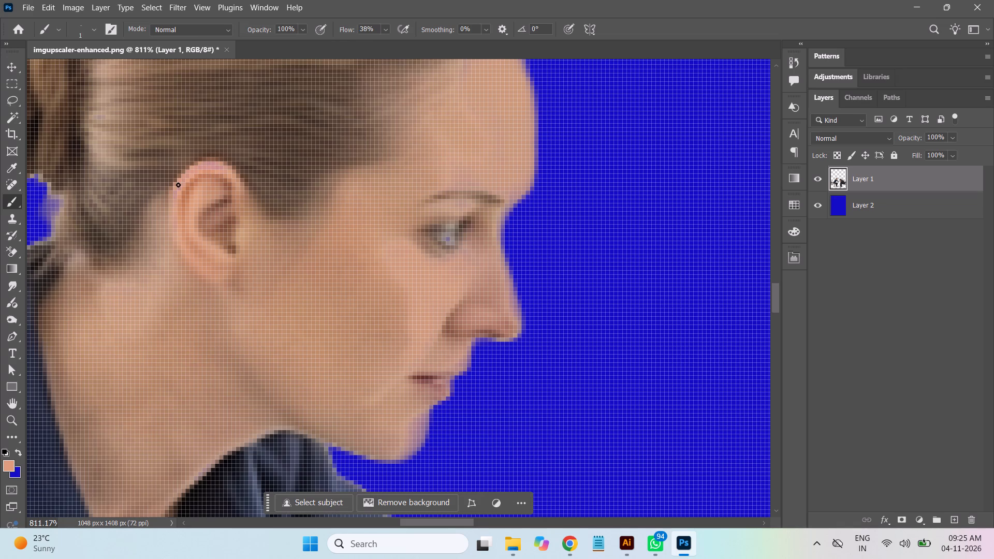
drag(178, 185, 177, 201)
drag(176, 189, 174, 201)
click(175, 186)
Paint the same ear tone over the remaining purplish pixels across the top rim of the woman's ear.
click(194, 170)
drag(188, 176, 215, 165)
drag(218, 167, 209, 167)
drag(231, 171, 216, 159)
drag(229, 170, 208, 168)
drag(226, 167, 193, 173)
drag(217, 166, 188, 172)
Use the Blur tool at size 10 to soften the hard tone edge down the woman's cheek beside the nose.
click(21, 327)
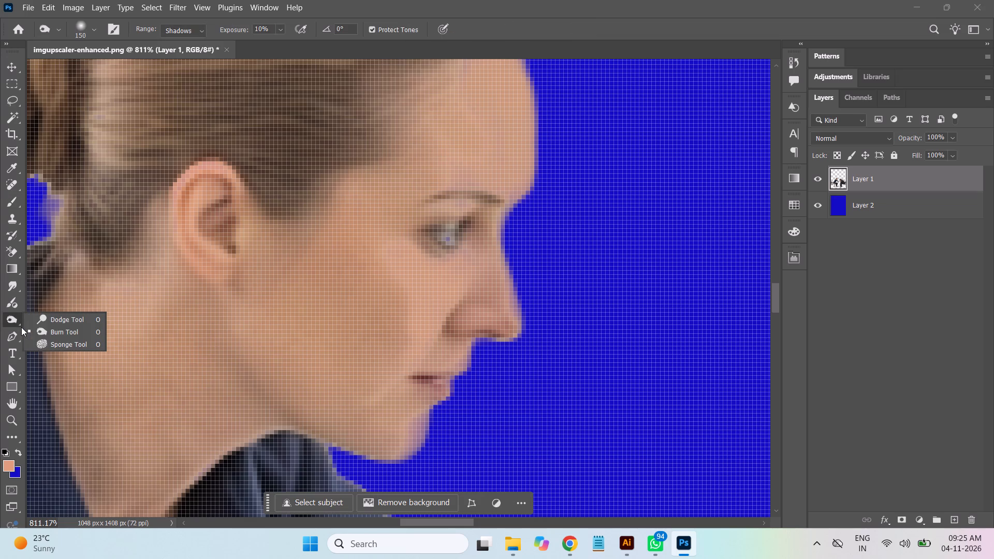
click(20, 289)
click(64, 286)
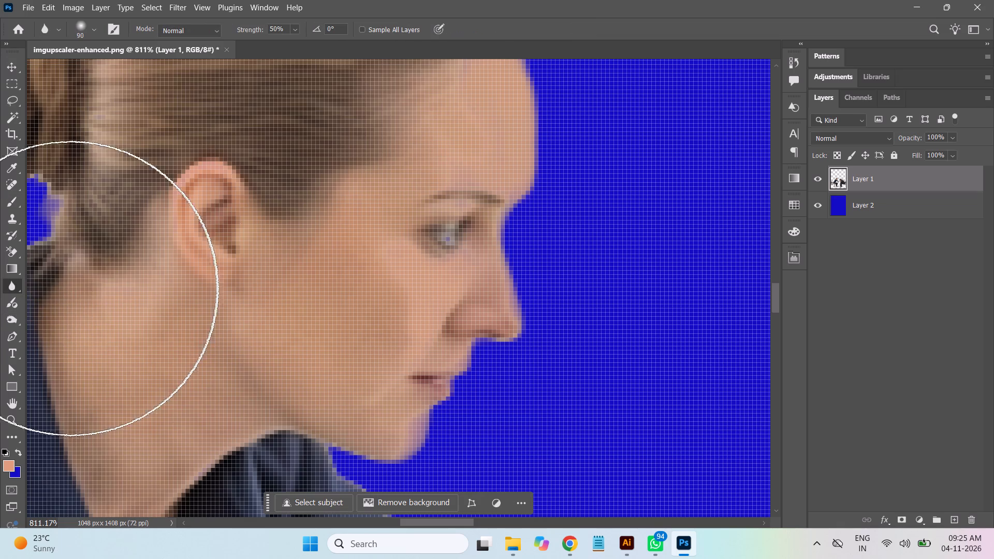
key(bracketleft)
key(bracketleft)
key(bracketleft)
key(bracketleft)
key(bracketleft)
key(bracketleft)
key(bracketleft)
key(bracketleft)
key(bracketleft)
key(bracketleft)
key(bracketleft)
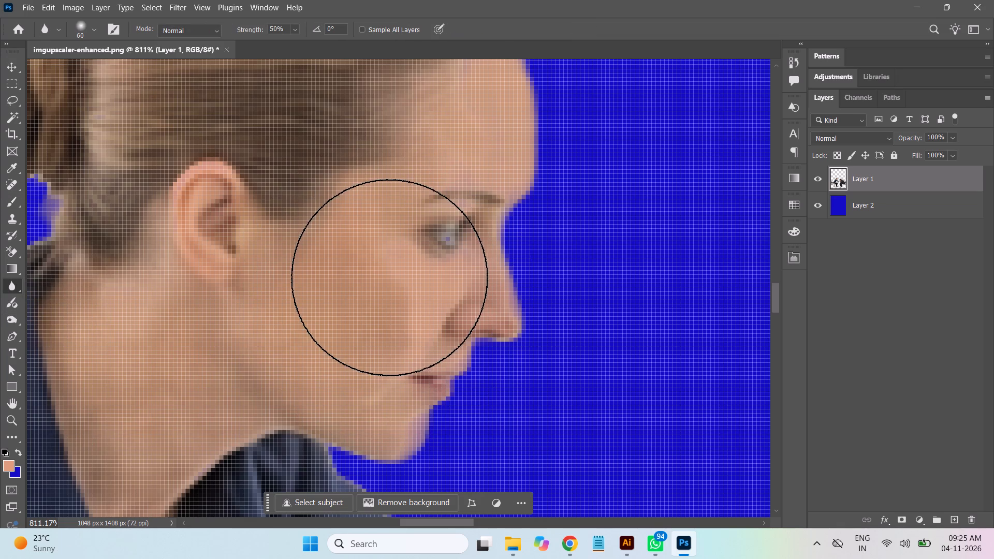
key(bracketleft)
drag(388, 271, 394, 320)
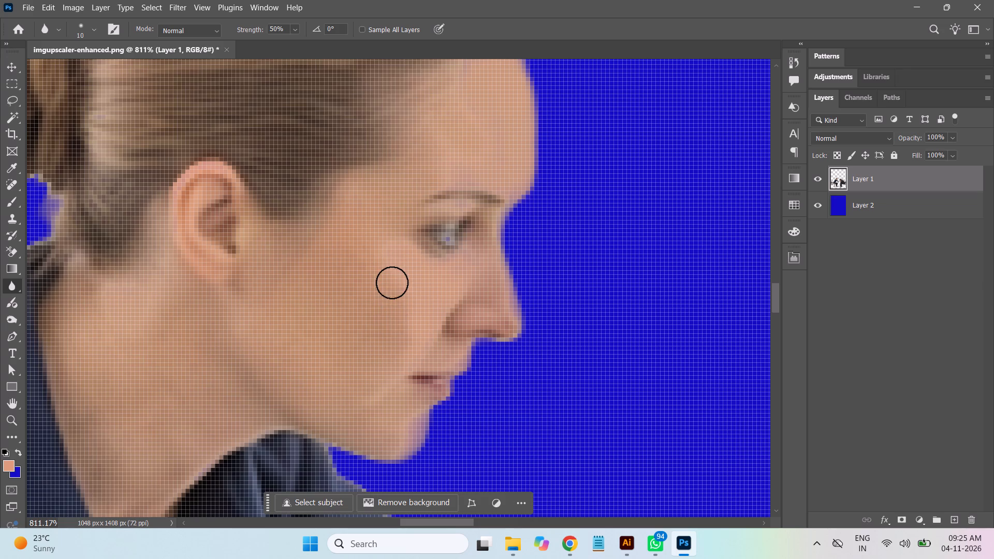
drag(391, 276, 401, 336)
drag(399, 282, 398, 349)
drag(410, 291, 390, 365)
Blur the lower cheek from beside the mouth corner towards the jaw to blend the painted skin tones.
drag(408, 336, 370, 385)
drag(396, 361, 354, 387)
drag(389, 364, 362, 386)
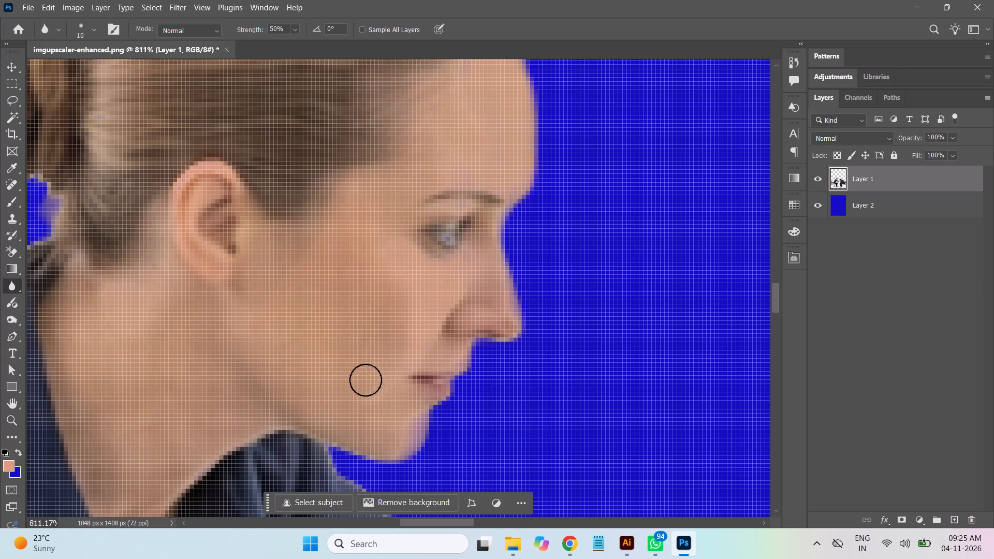
drag(390, 357, 370, 369)
drag(399, 289, 382, 360)
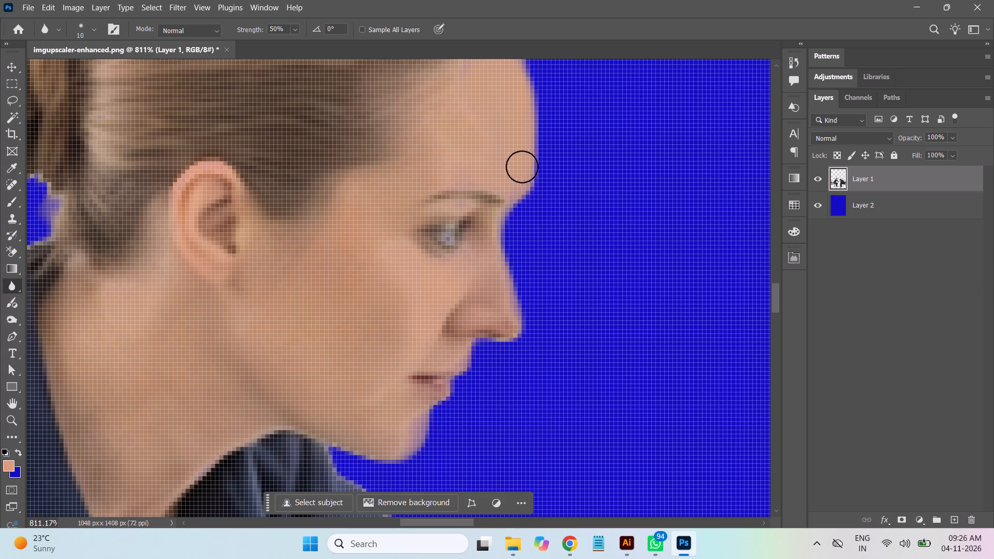
Blur the front of the woman's forehead from the hairline down towards the brow to smooth the painted skin.
scroll(511, 165, up, 1)
scroll(511, 165, down, 3)
scroll(511, 165, up, 1)
scroll(511, 165, down, 2)
scroll(510, 165, up, 2)
scroll(510, 165, down, 1)
scroll(510, 165, up, 6)
scroll(500, 155, down, 1)
scroll(500, 155, up, 7)
drag(493, 181, 488, 241)
drag(491, 198, 462, 257)
drag(478, 170, 489, 222)
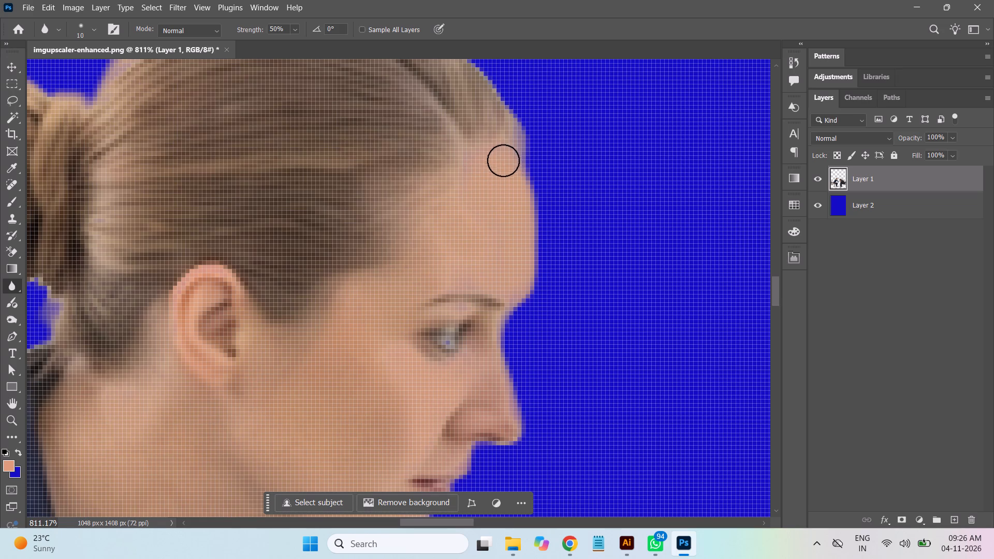
drag(503, 159, 509, 230)
drag(515, 177, 506, 256)
drag(514, 232, 499, 264)
Blur the skin above the eyebrow back to the temple hairline to blend the painted tones.
drag(499, 264, 428, 271)
drag(476, 271, 412, 287)
drag(447, 241, 401, 269)
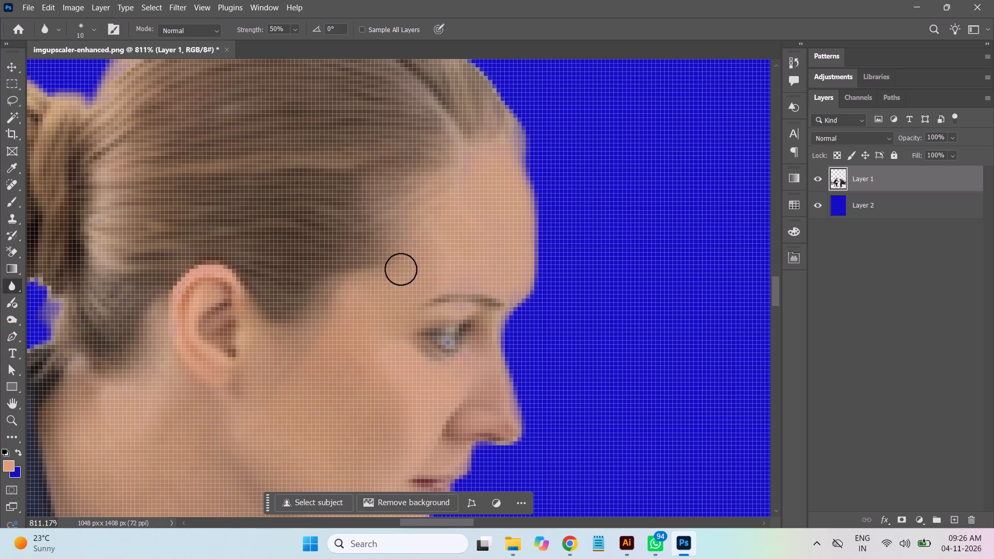
drag(401, 269, 399, 279)
drag(465, 258, 422, 275)
drag(483, 257, 420, 273)
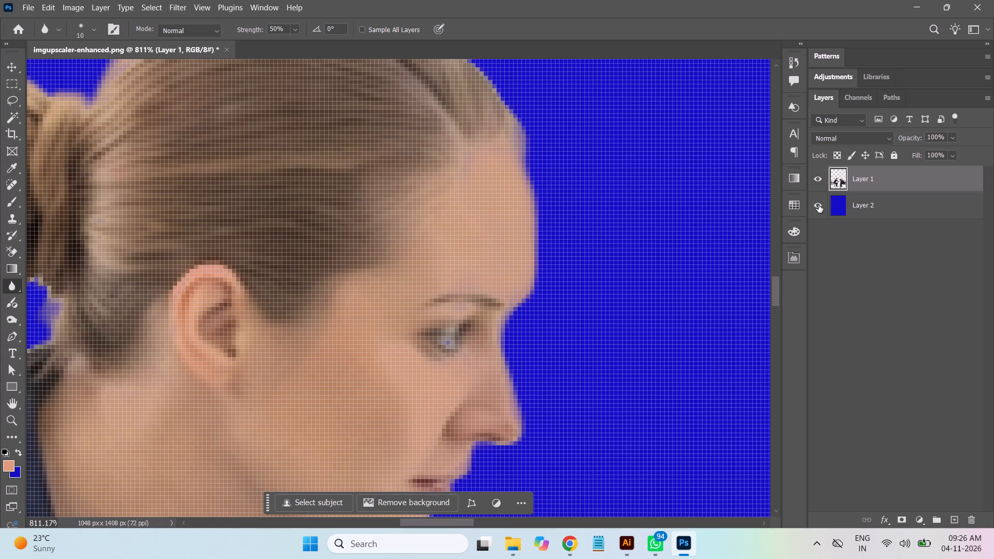
Hide the blue Layer 2 to inspect the retouched woman at 100% and close up around the hairline, and show the layer again.
click(815, 206)
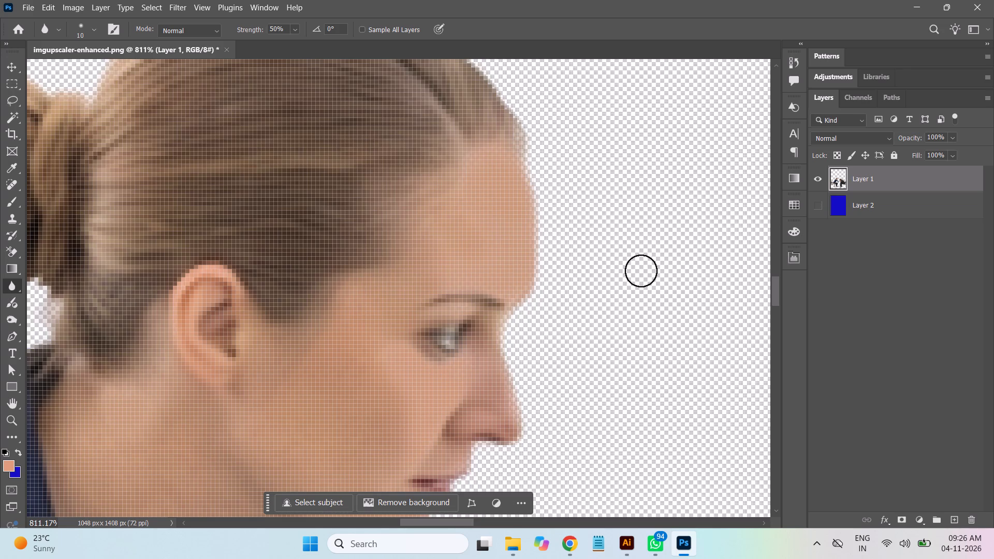
key(ctrl+alt+0)
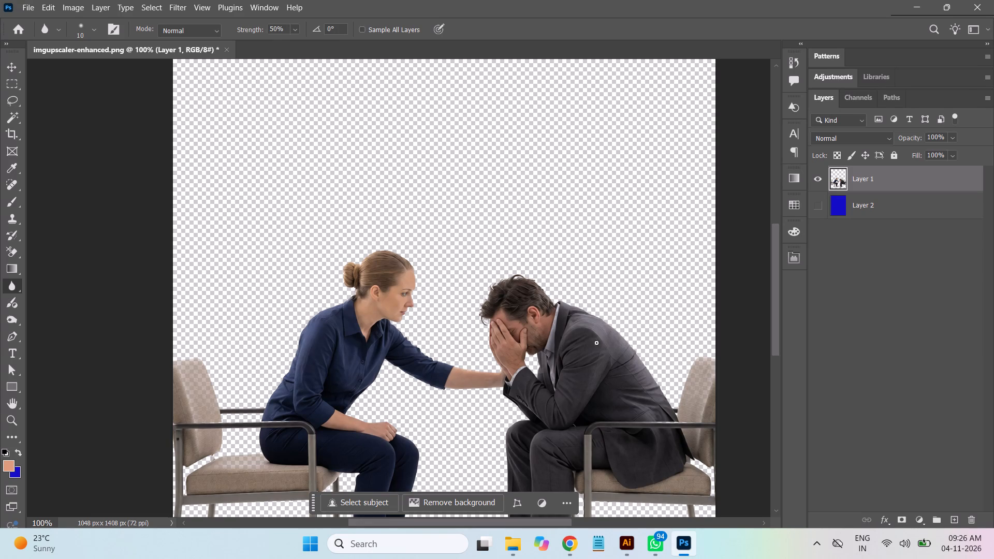
key(z)
drag(407, 266, 484, 393)
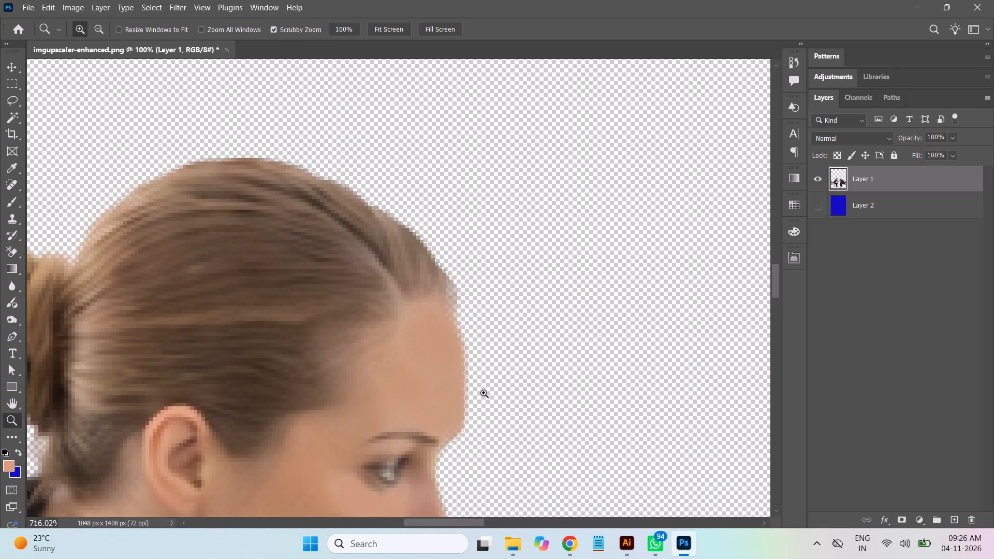
drag(484, 393, 496, 516)
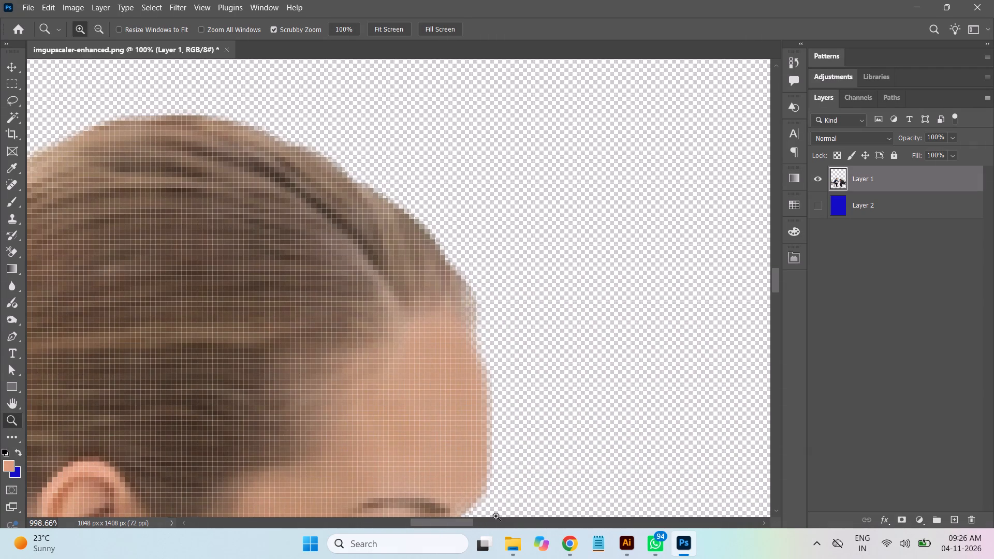
drag(496, 516, 496, 523)
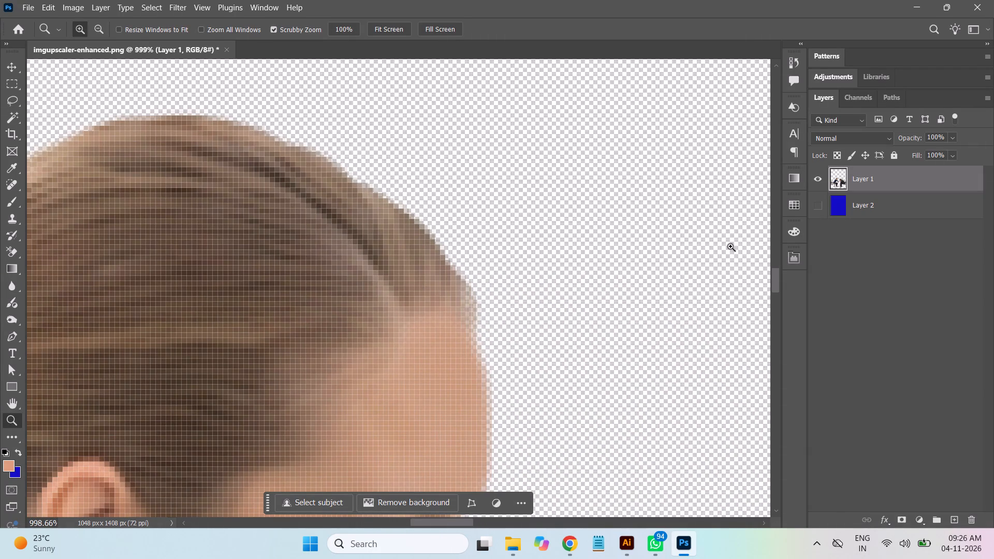
click(816, 204)
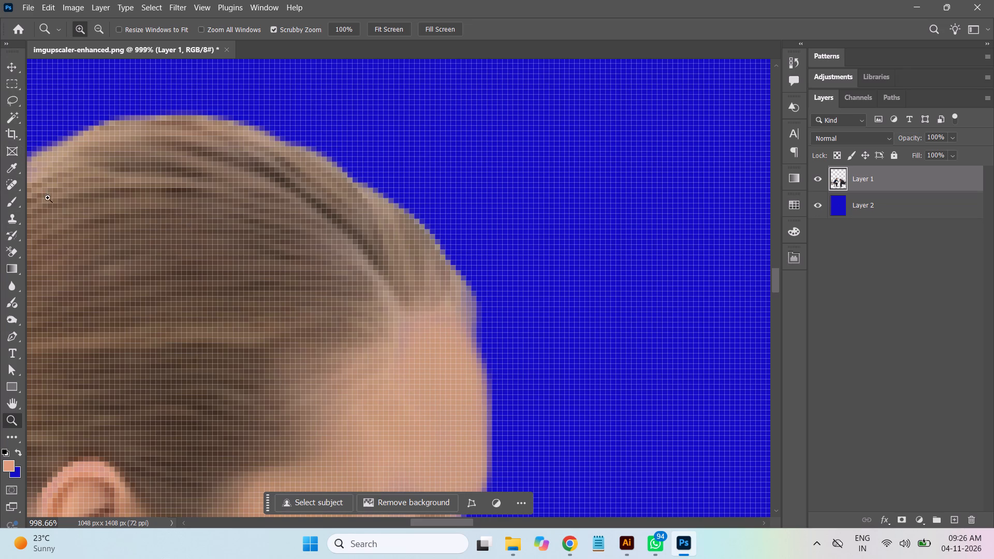
Sample tone #b89476 near the hairline and paint along the top edge of the woman's forehead with a Soft Round brush at size 6.
click(12, 202)
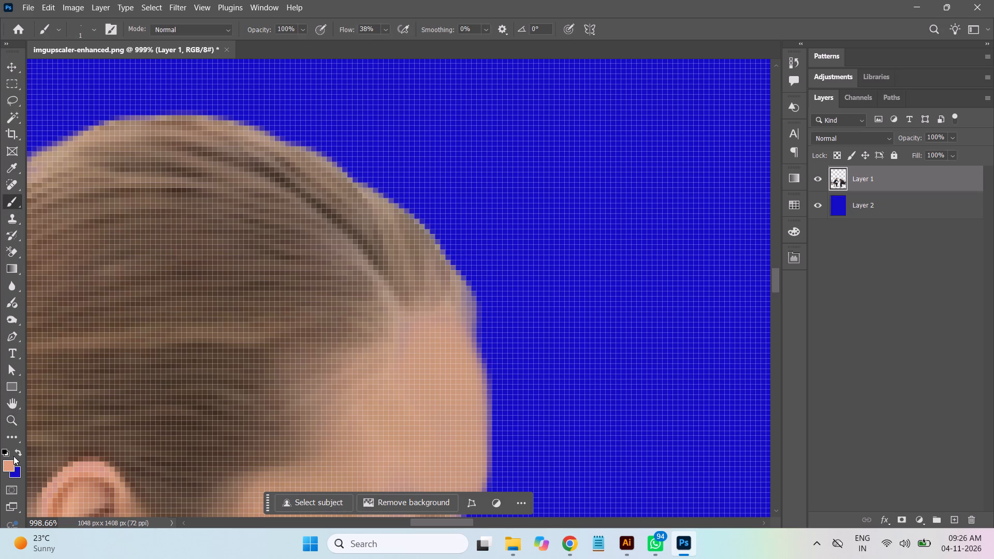
click(9, 464)
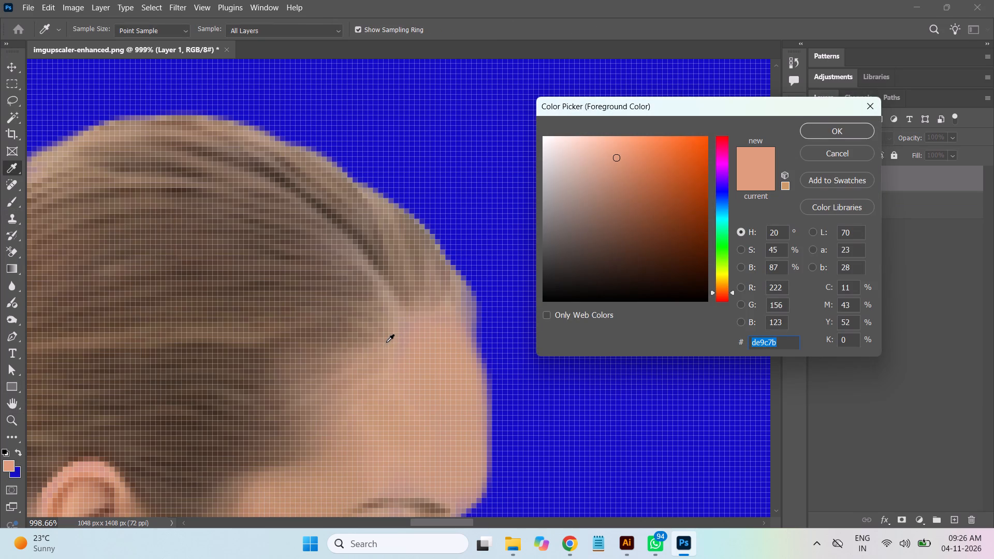
click(387, 346)
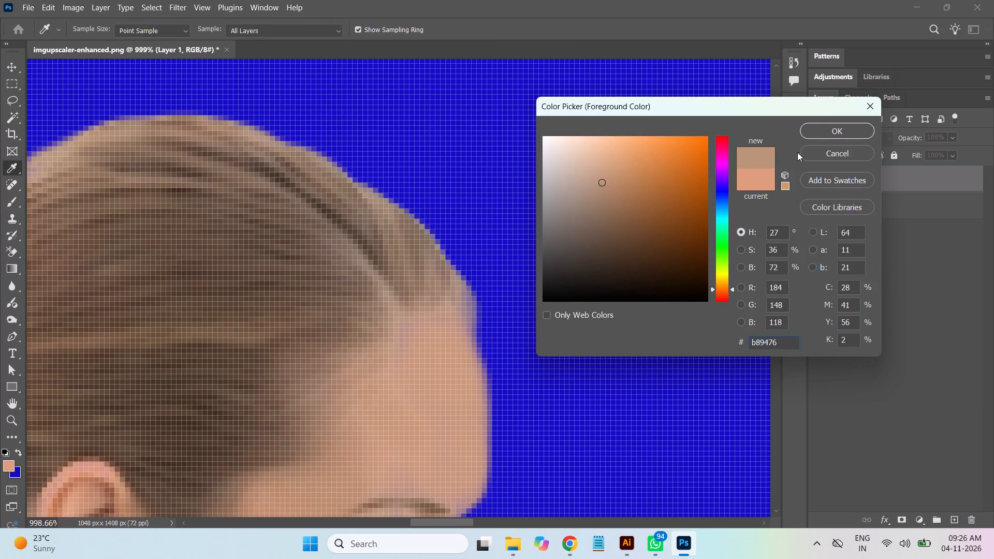
click(845, 127)
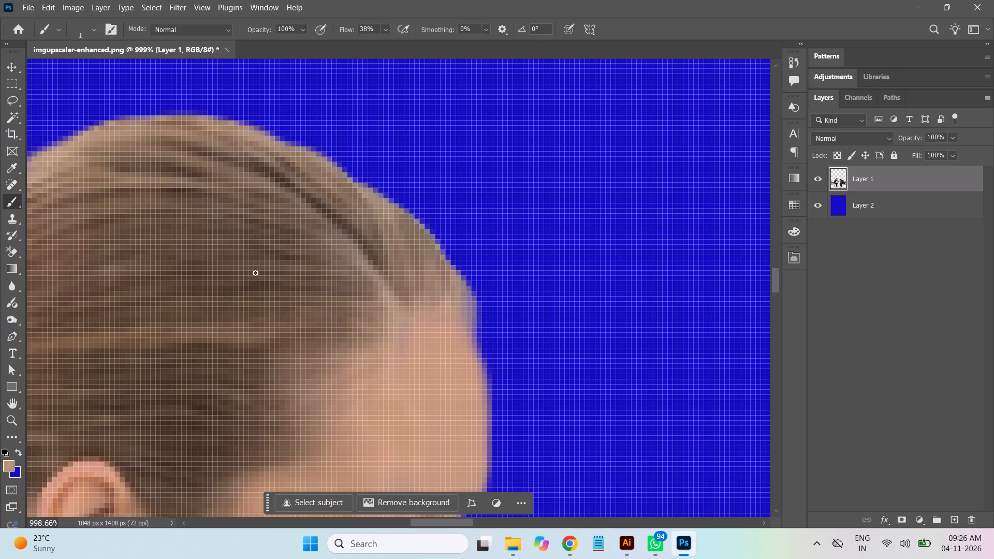
right_click(418, 334)
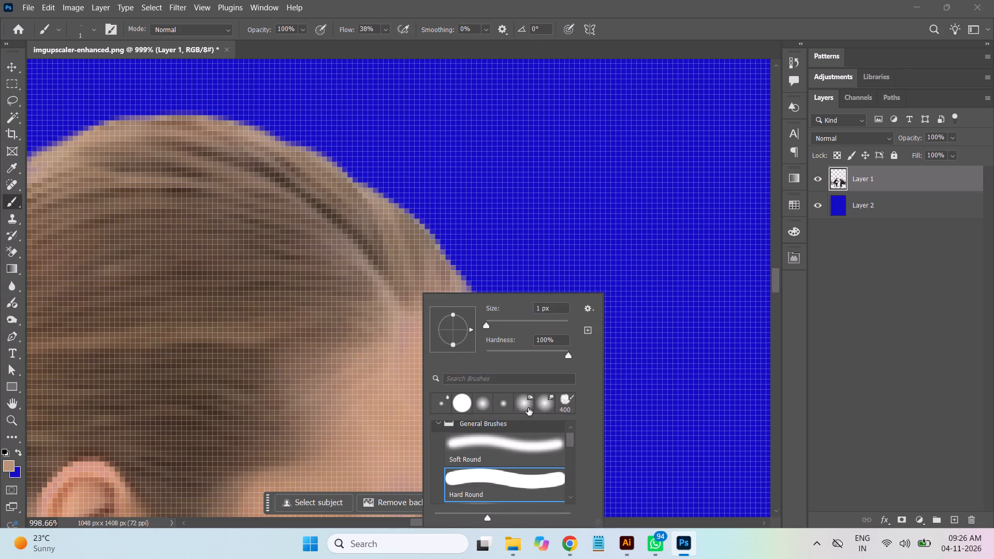
click(504, 443)
click(404, 349)
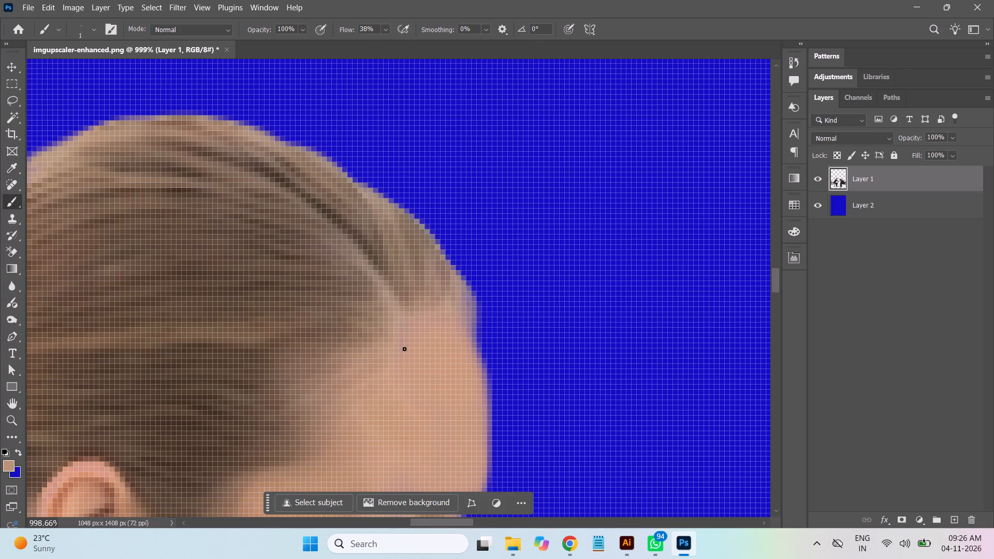
text([]]])
key(bracketright)
key(bracketright)
drag(409, 330, 404, 343)
drag(402, 343, 401, 354)
drag(418, 329, 439, 329)
drag(432, 325, 479, 312)
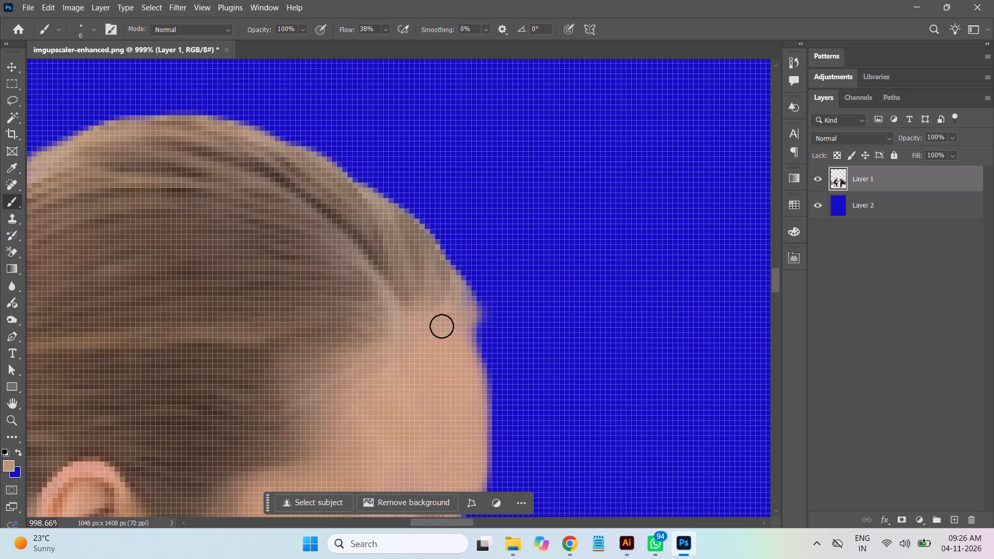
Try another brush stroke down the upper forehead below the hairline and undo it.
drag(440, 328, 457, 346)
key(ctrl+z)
Undo the last stroke on the forehead edge and brush skin tone at size 6 over the woman's upper forehead, back to the temple hairline.
key(ctrl+z)
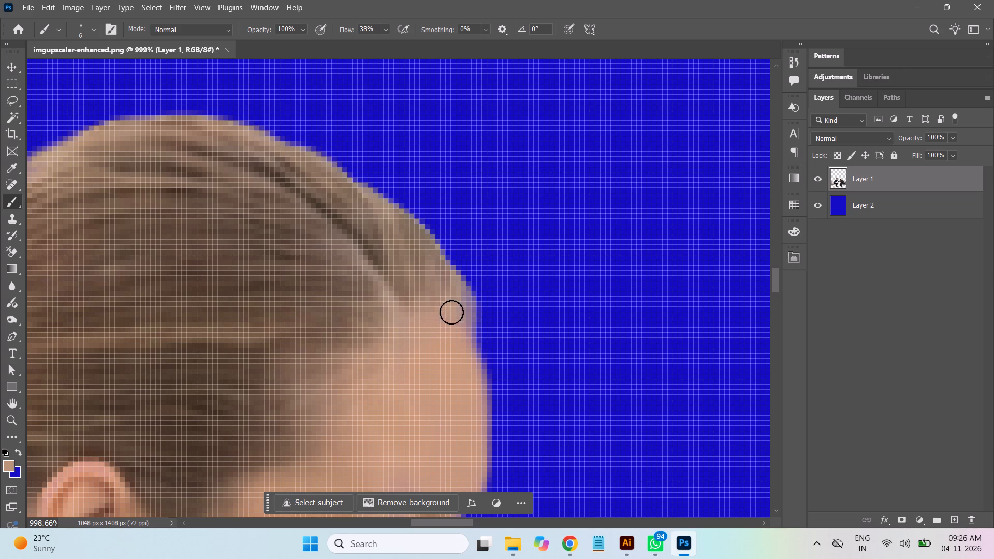
drag(445, 318, 461, 342)
drag(445, 327, 461, 359)
drag(460, 337, 472, 372)
drag(433, 342, 434, 353)
drag(432, 349, 393, 372)
drag(390, 369, 347, 396)
drag(377, 380, 301, 397)
drag(369, 374, 358, 360)
drag(408, 367, 398, 351)
drag(428, 364, 420, 352)
drag(437, 358, 434, 339)
drag(457, 352, 438, 330)
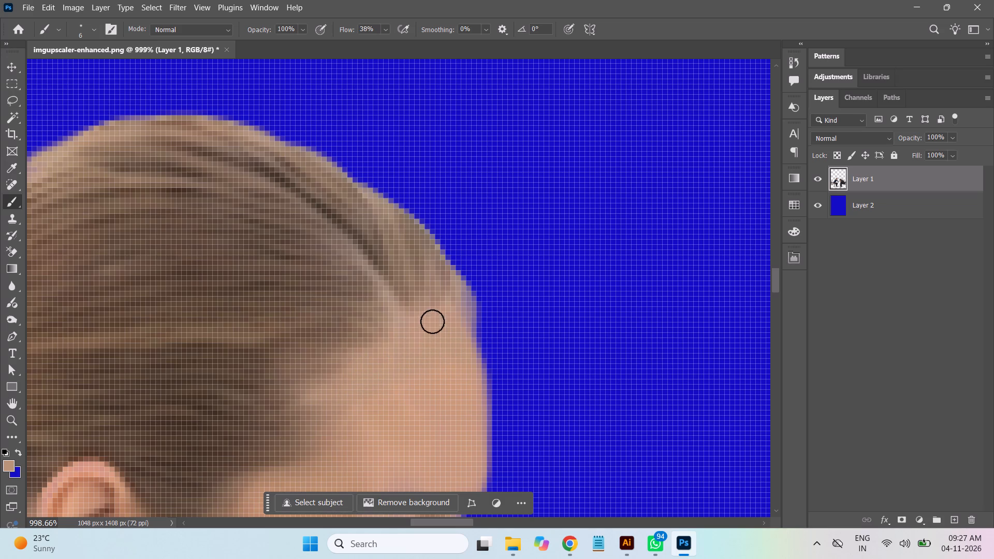
Hide the blue Layer 2 and inspect the retouched woman-and-man cut-out at 100%.
key(ctrl+minus)
key(ctrl+minus)
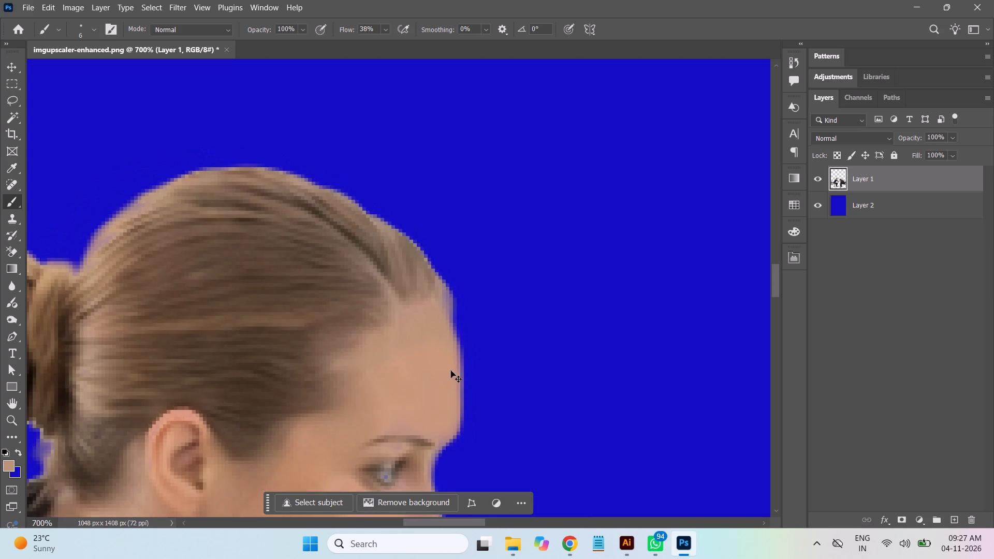
key(ctrl+minus)
key(ctrl+minus)
key(ctrl+minus)
key(ctrl+minus)
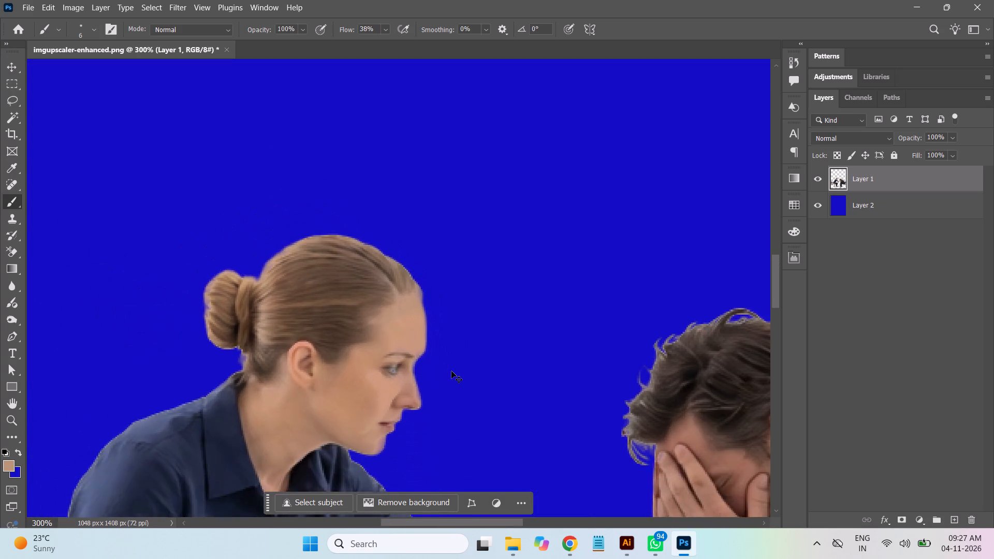
key(ctrl+minus)
key(ctrl+minus)
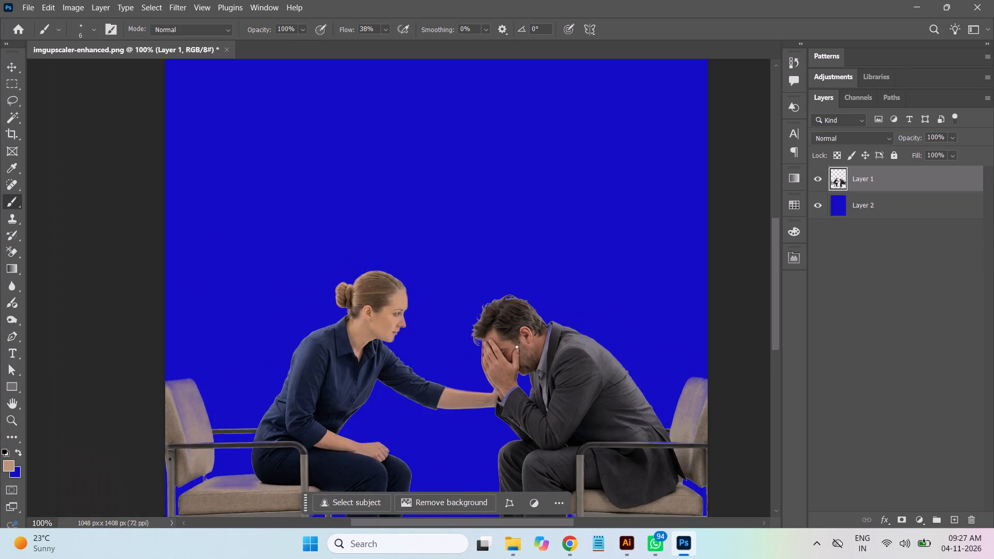
click(815, 205)
scroll(710, 292, down, 2)
scroll(708, 290, up, 1)
scroll(708, 290, down, 4)
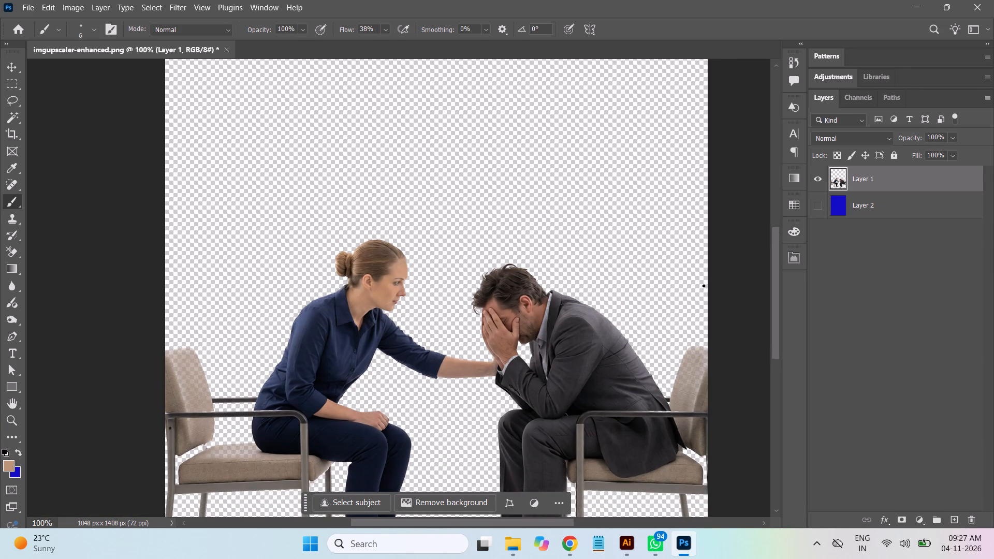
scroll(704, 286, down, 1)
scroll(701, 283, up, 1)
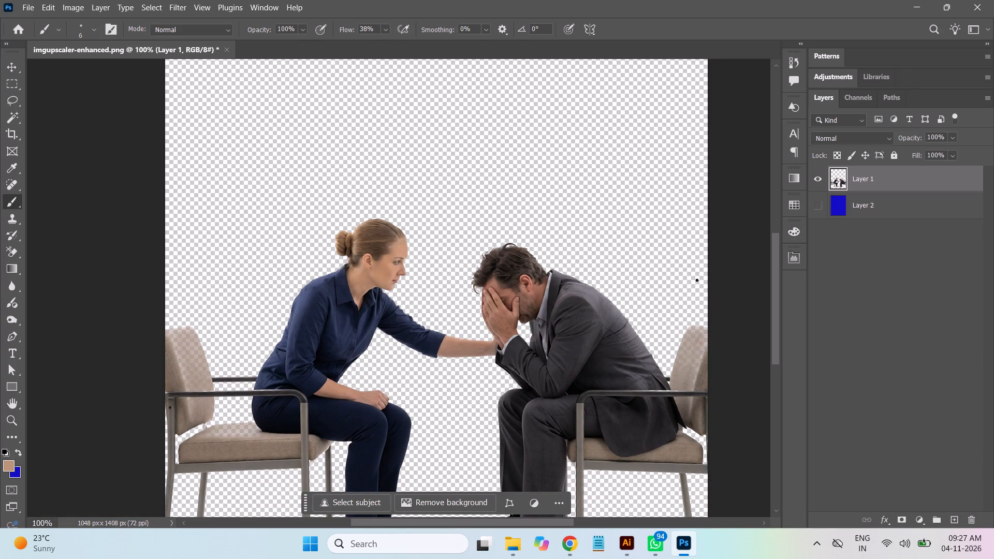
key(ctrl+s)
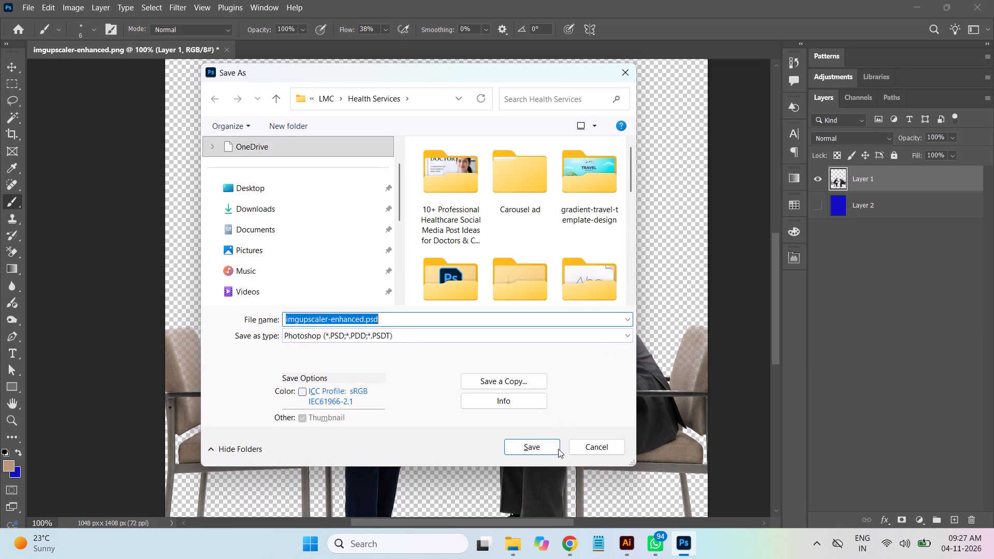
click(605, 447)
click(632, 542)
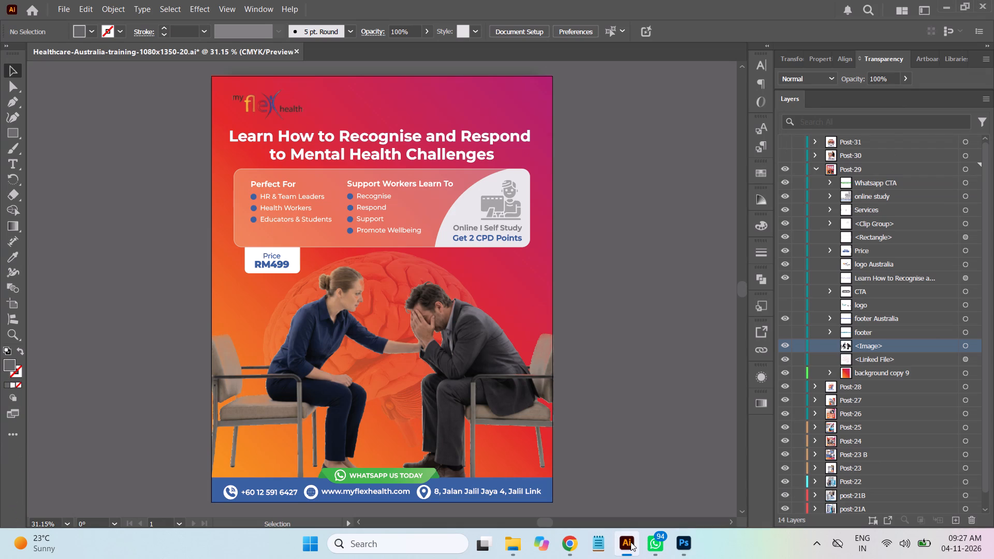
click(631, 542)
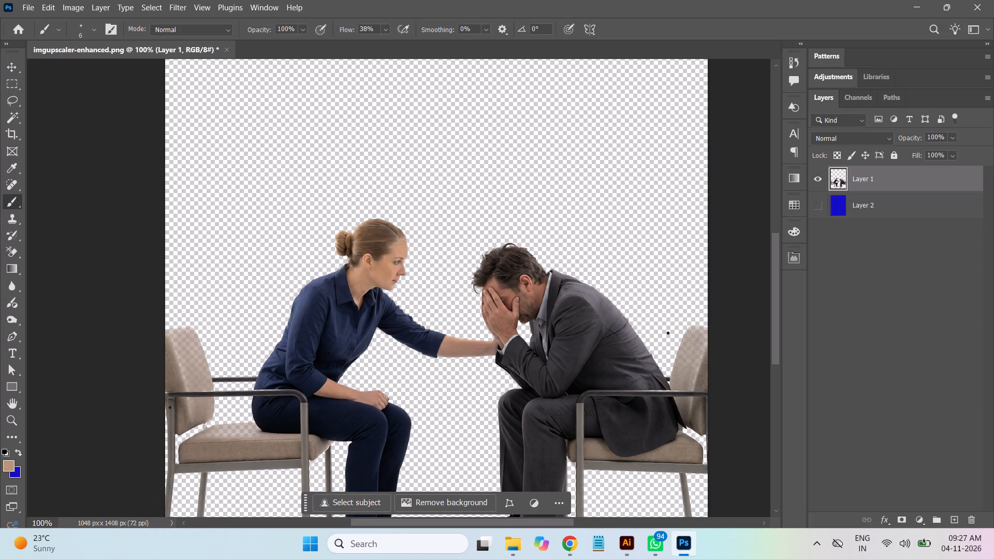
Save a PNG copy of the cut-out as imgupscaler-enhanced.png in the Health Services folder.
click(27, 10)
click(72, 169)
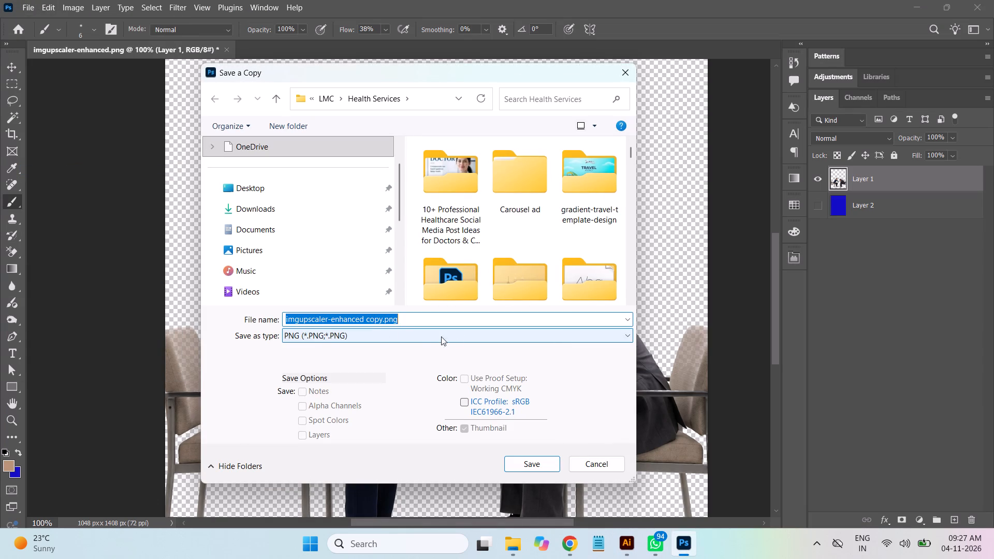
click(382, 318)
key(BackSpace)
key(BackSpace)
key(BackSpace)
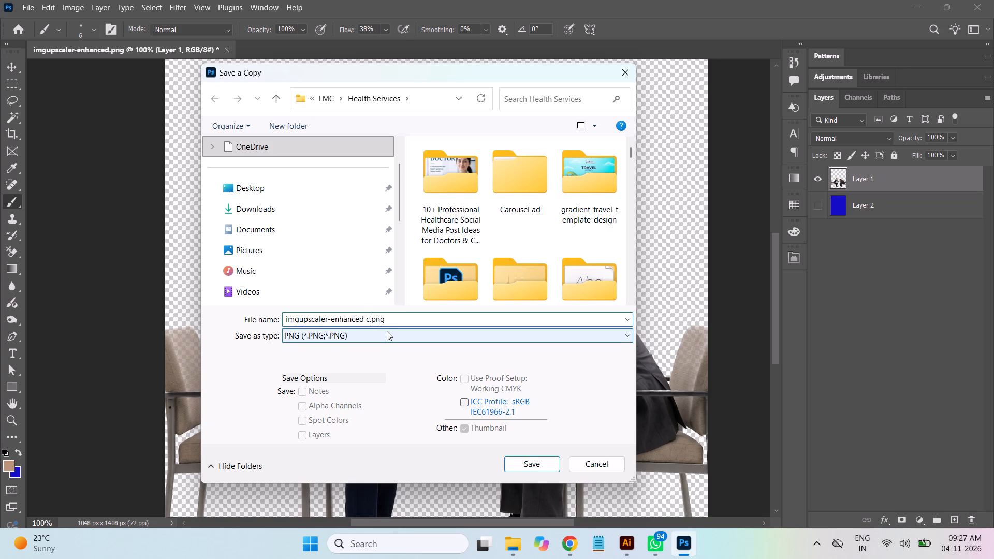
key(BackSpace)
key(BackSpace)
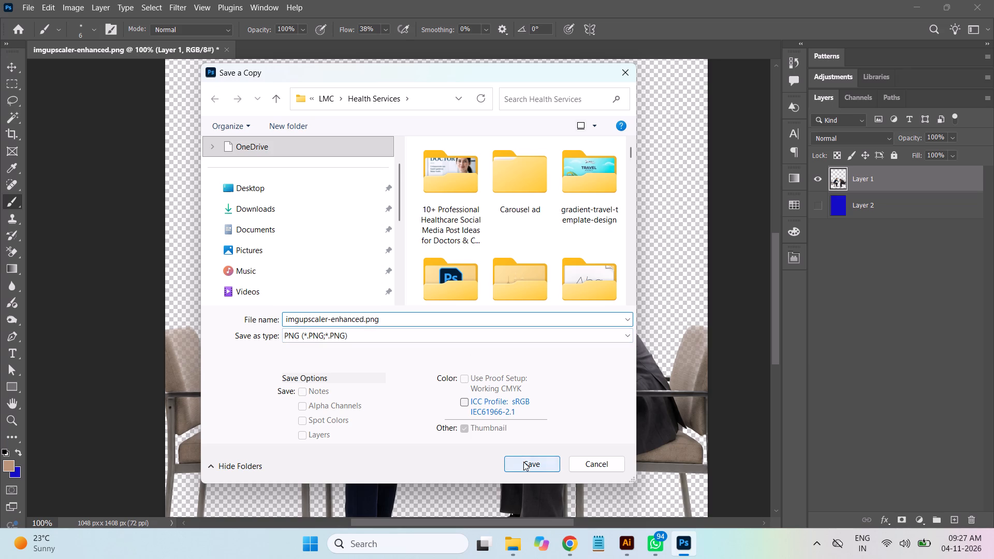
click(523, 462)
click(518, 275)
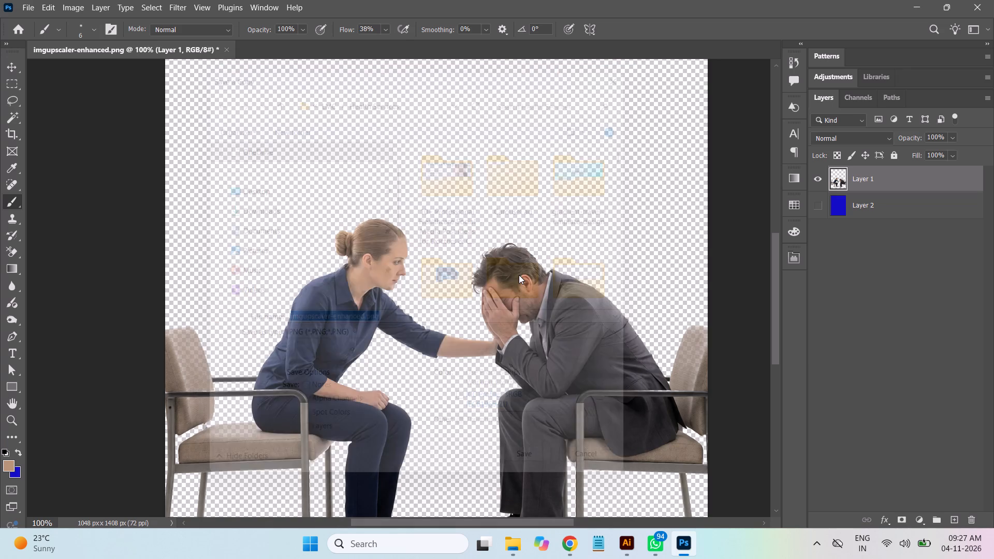
click(578, 157)
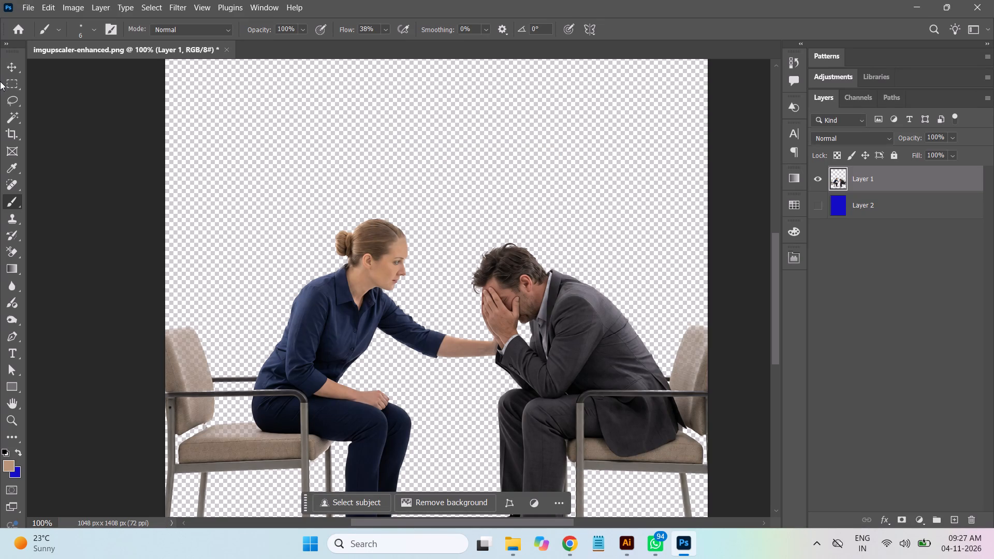
click(9, 64)
click(66, 137)
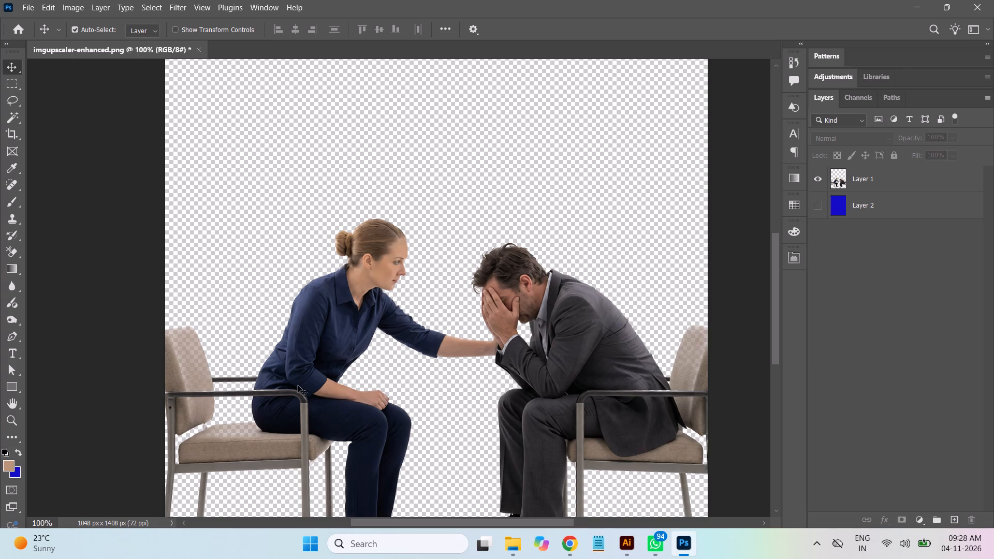
Switch to Illustrator and save the Healthcare-Australia-training-1080x1350-20.ai document.
click(626, 541)
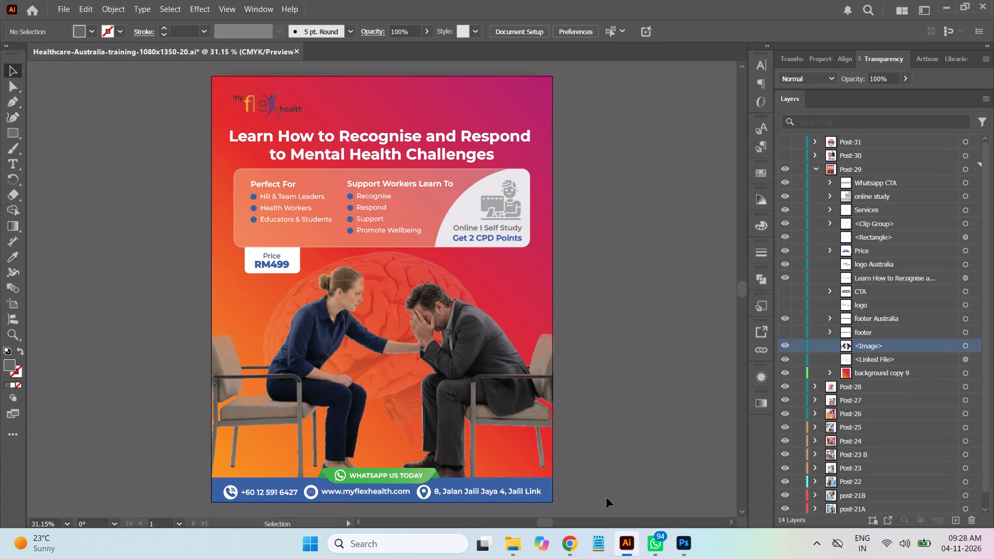
click(13, 69)
click(70, 160)
key(ctrl+s)
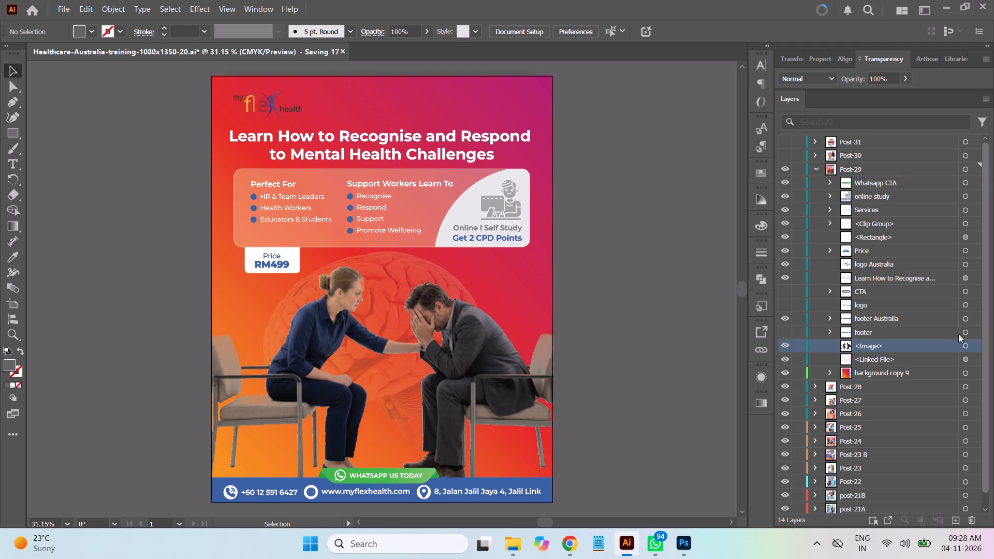
Check which artwork the <Image> object in Post-29 holds by selecting it and hiding and showing it again.
click(965, 347)
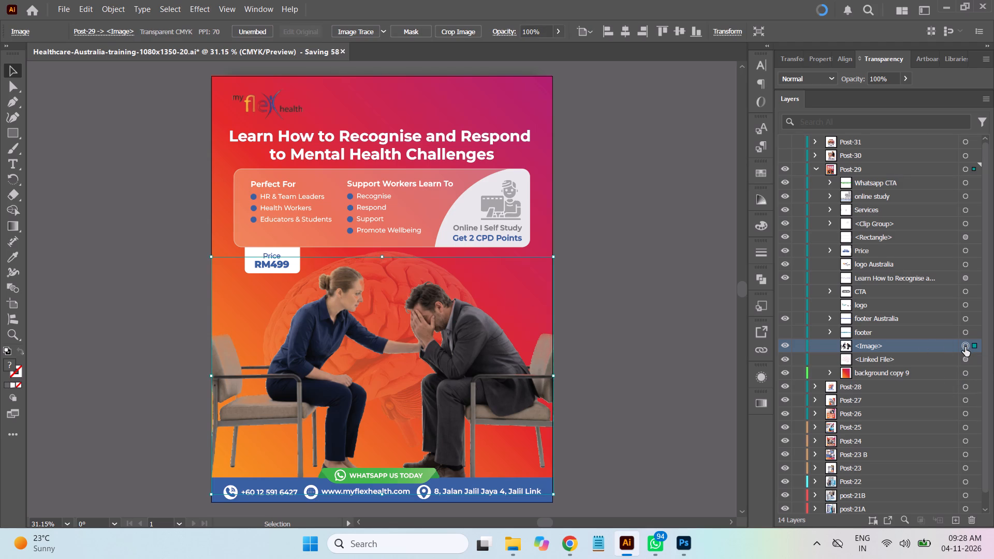
click(842, 346)
click(785, 346)
click(785, 346)
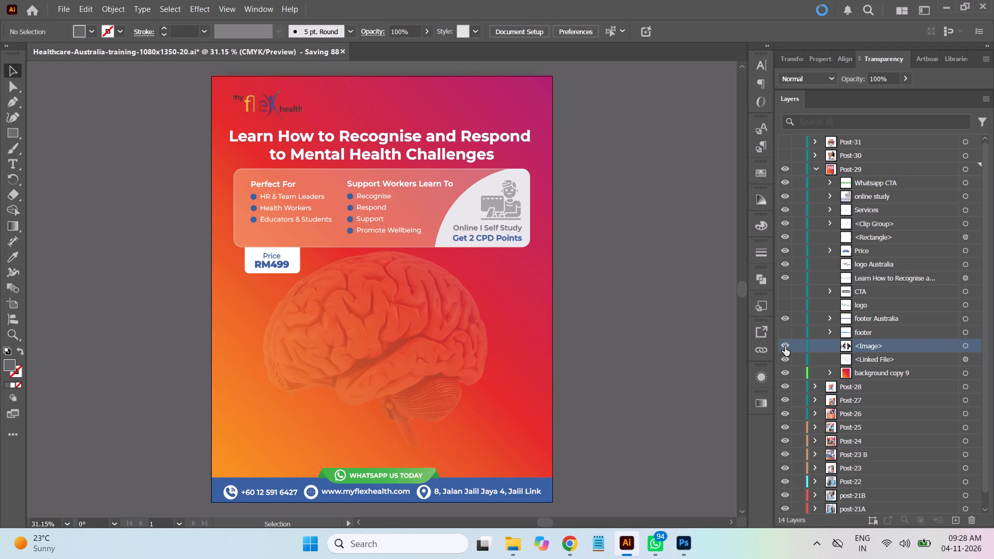
click(843, 346)
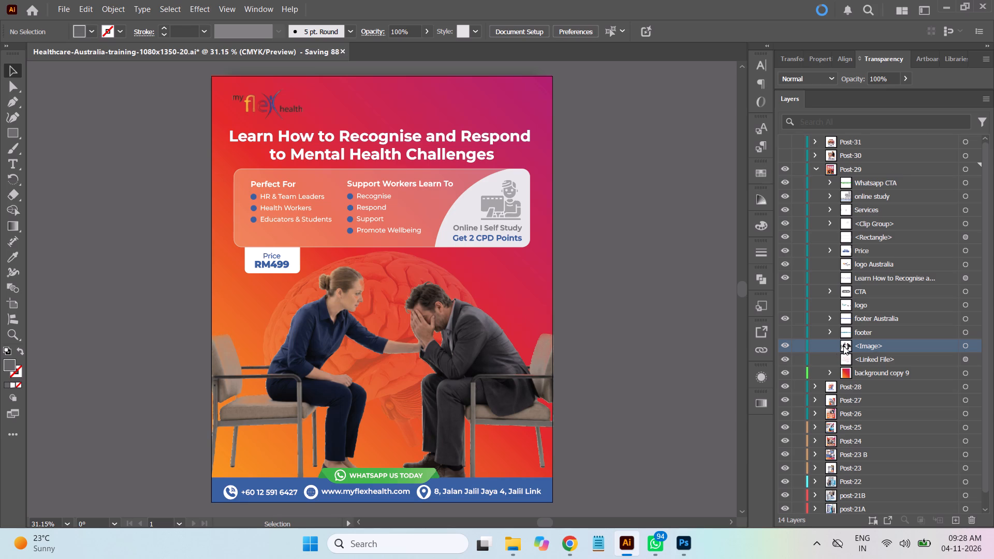
double_click(846, 345)
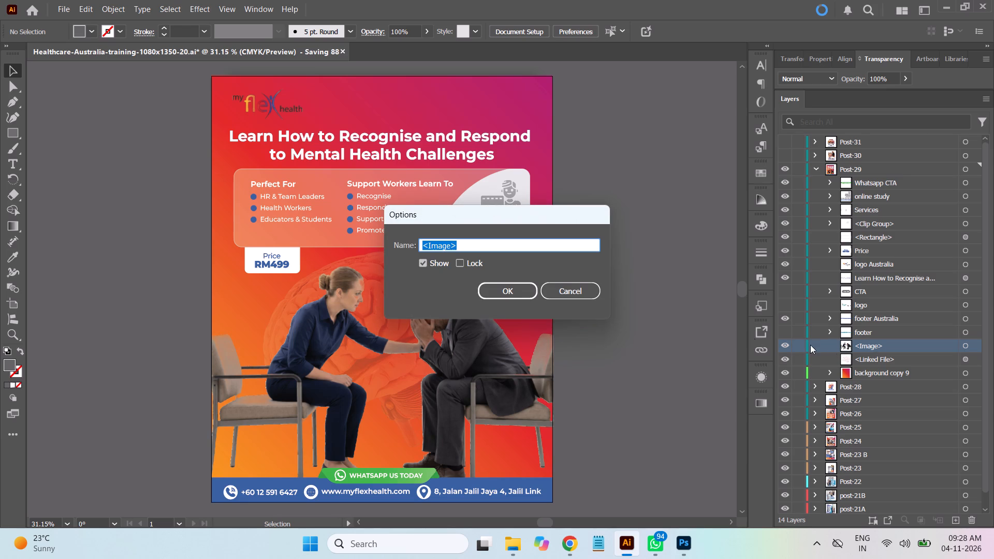
click(574, 290)
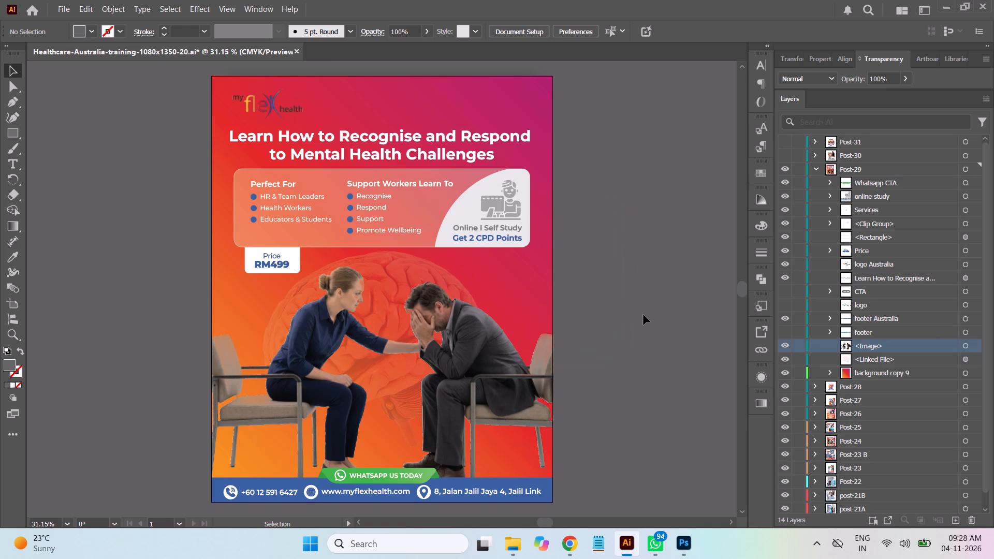
Bring imgupscaler-enhanced.png from the Health Services folder in File Explorer into the Post-29 artwork in Illustrator.
click(515, 545)
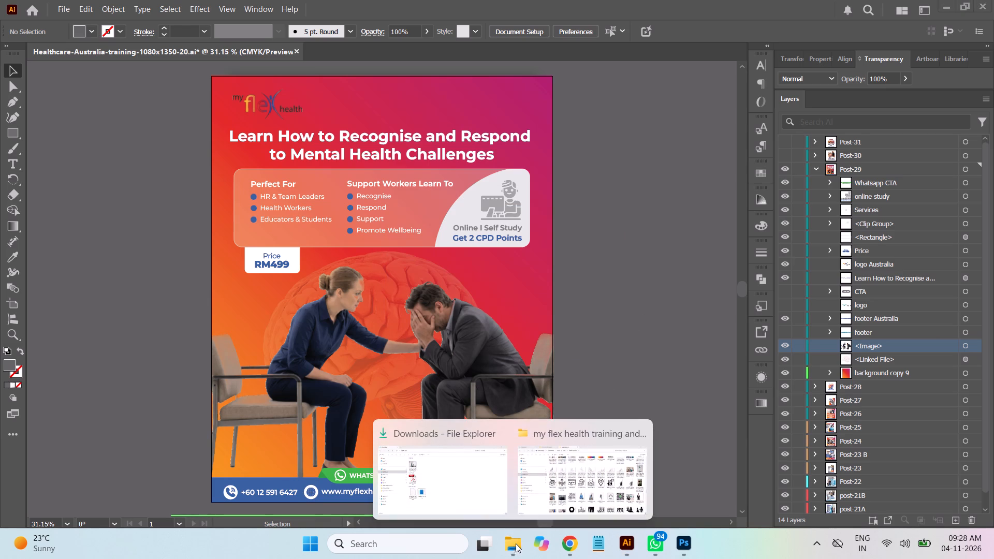
click(617, 472)
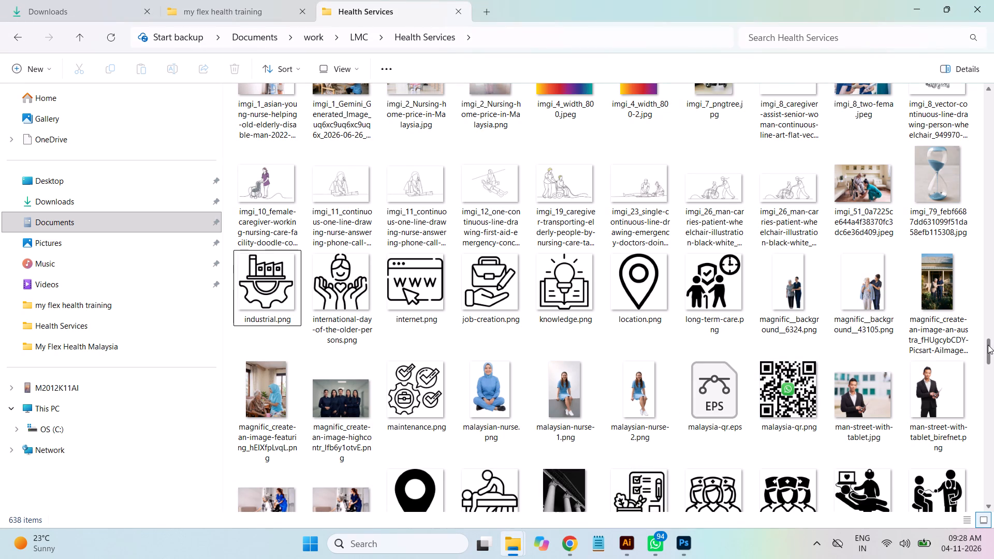
drag(988, 344, 993, 364)
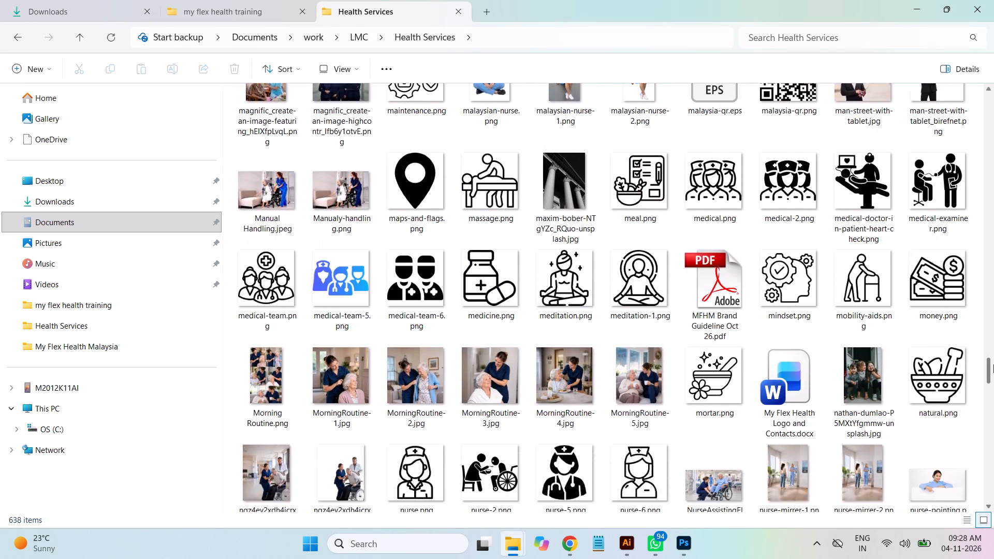
drag(993, 364, 993, 468)
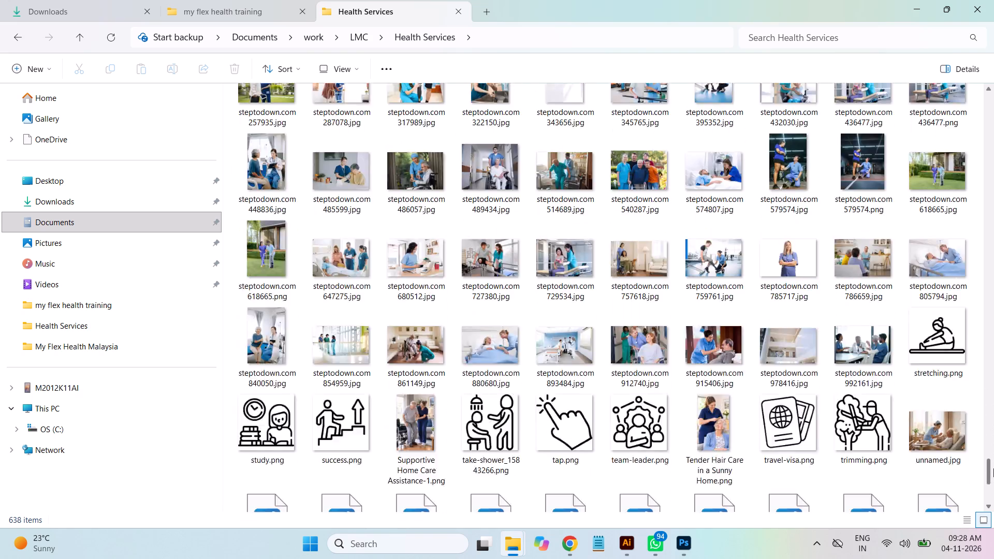
drag(993, 468, 993, 498)
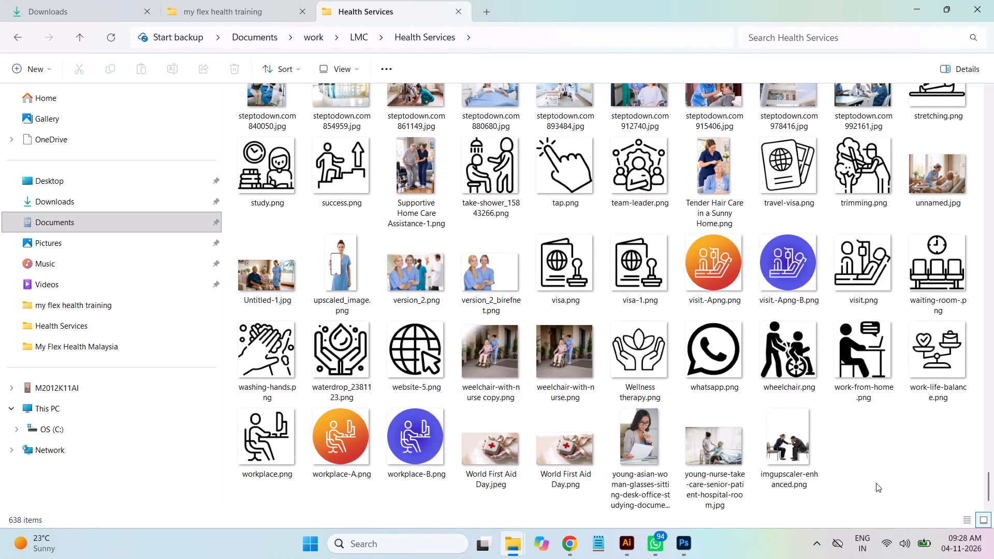
click(804, 456)
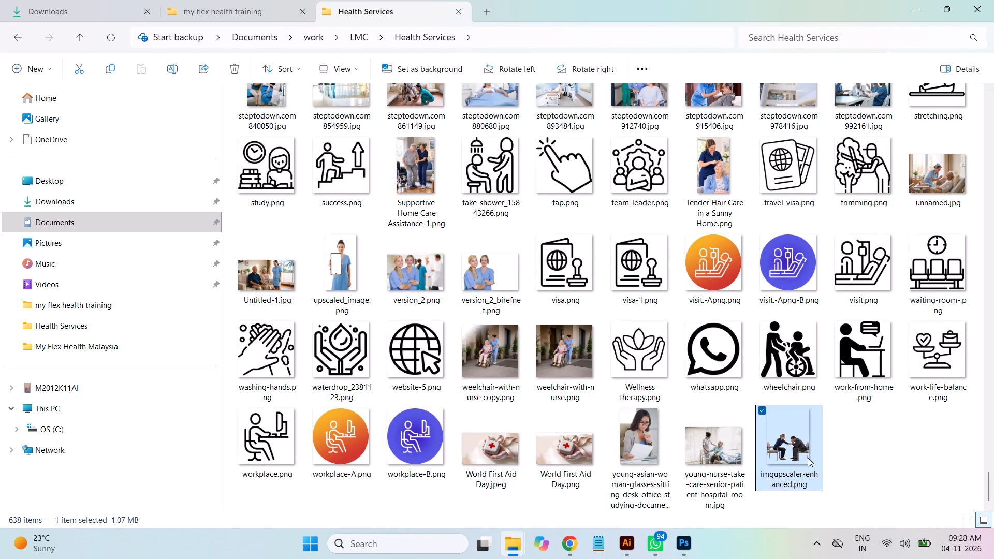
drag(803, 454, 697, 539)
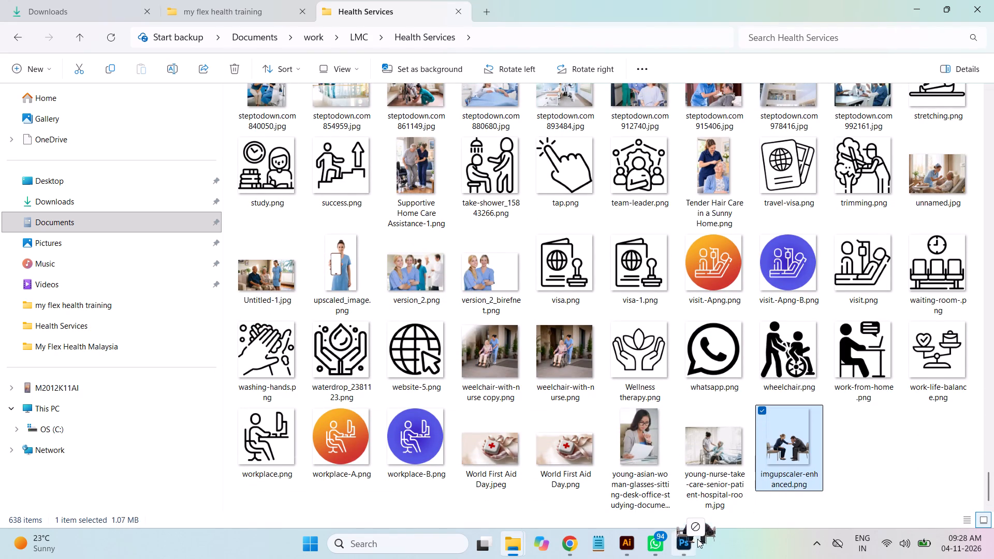
drag(697, 539, 787, 463)
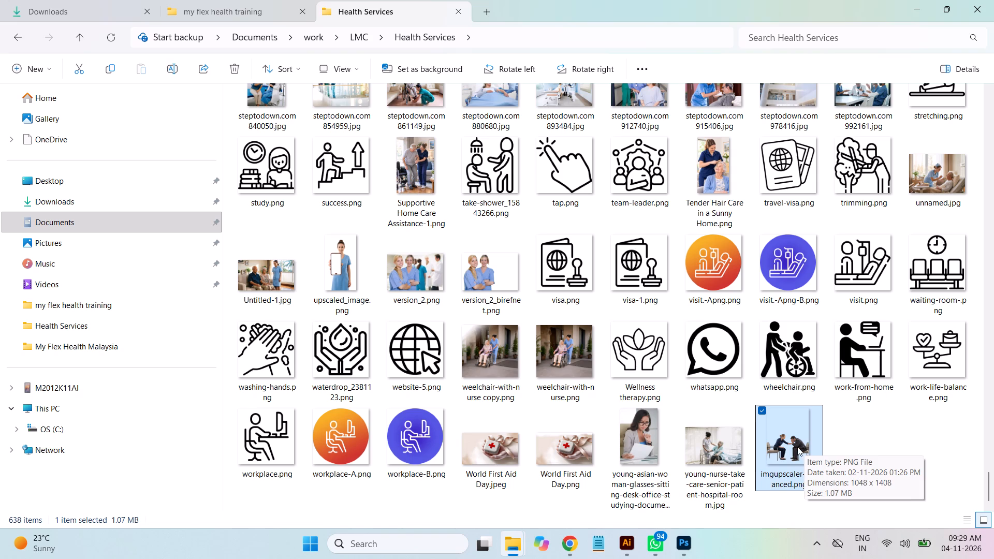
drag(797, 447, 415, 362)
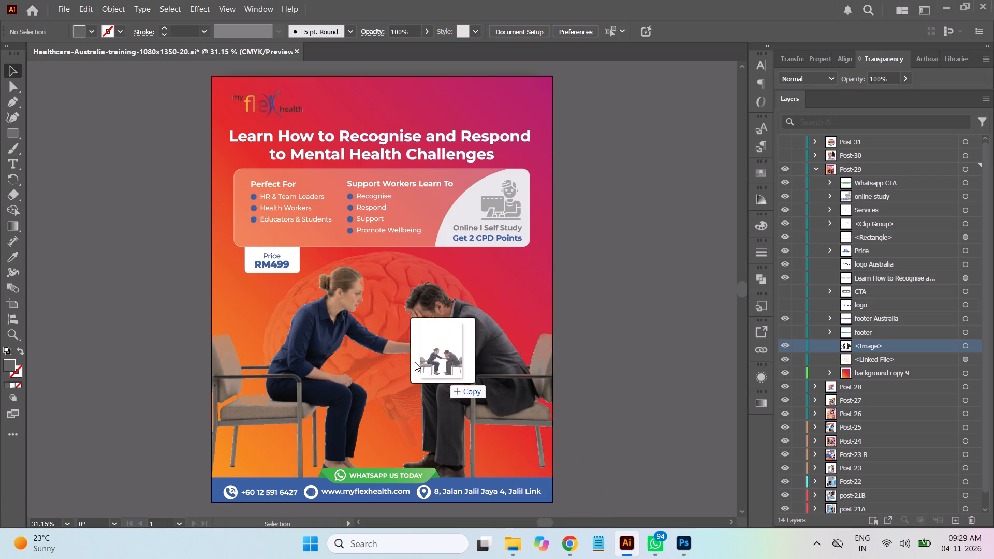
drag(415, 362, 353, 396)
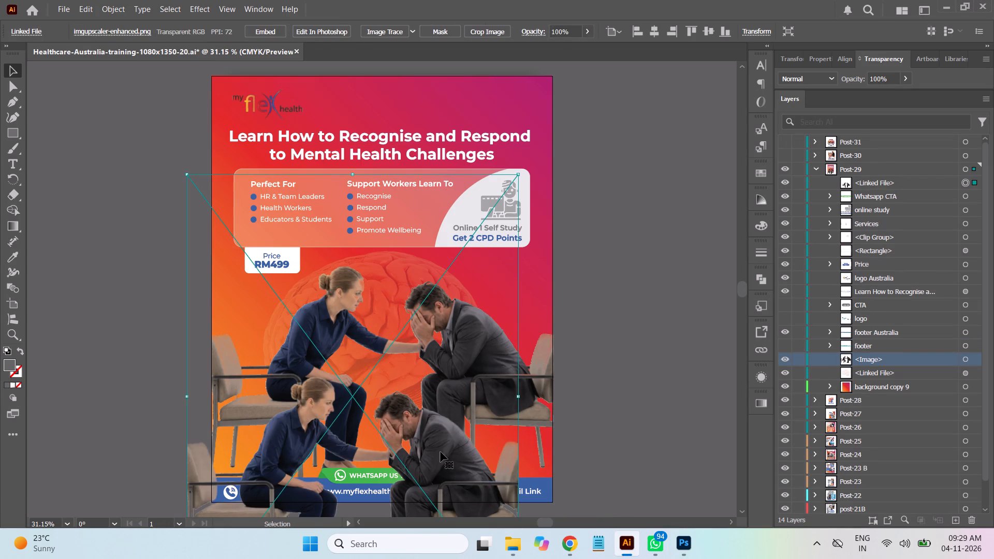
Position the placed cut-out over the existing woman and man and enlarge it to span nearly the full post width.
drag(443, 449, 480, 332)
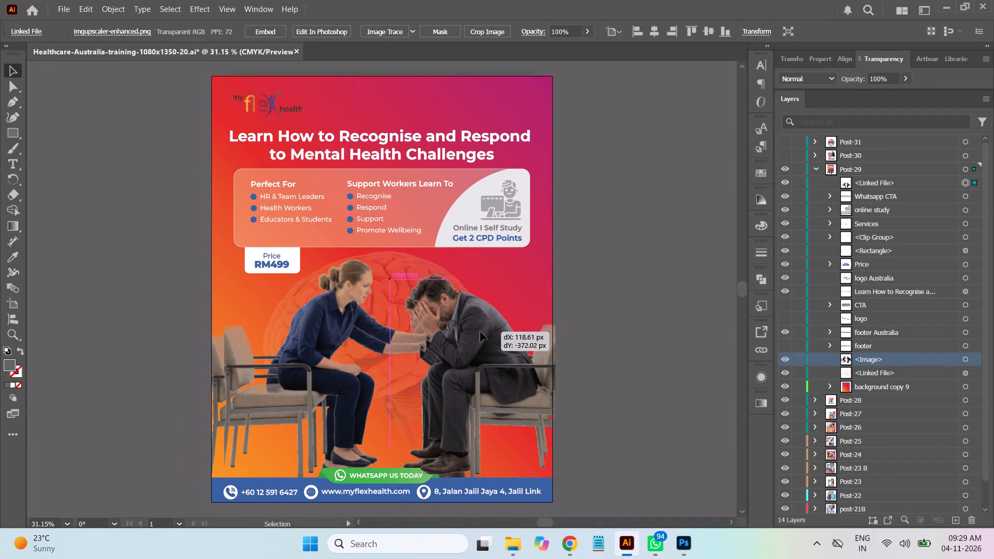
drag(480, 332, 467, 335)
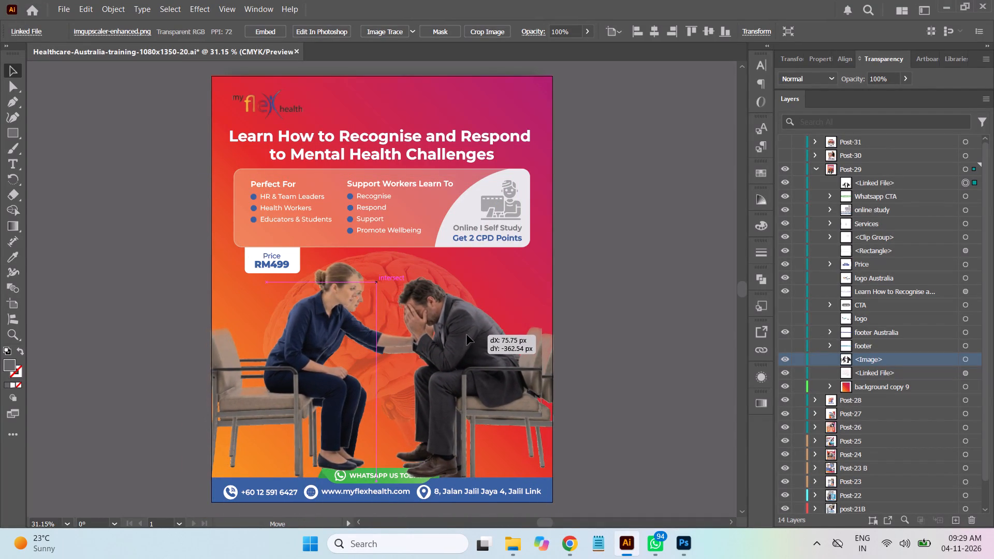
drag(467, 335, 467, 335)
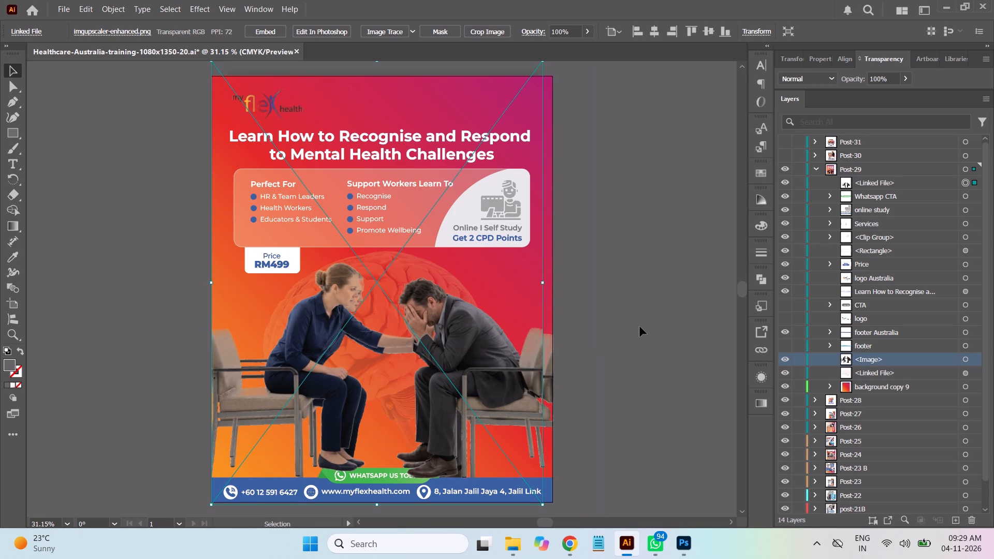
scroll(628, 317, down, 1)
scroll(626, 316, up, 3)
scroll(626, 316, down, 8)
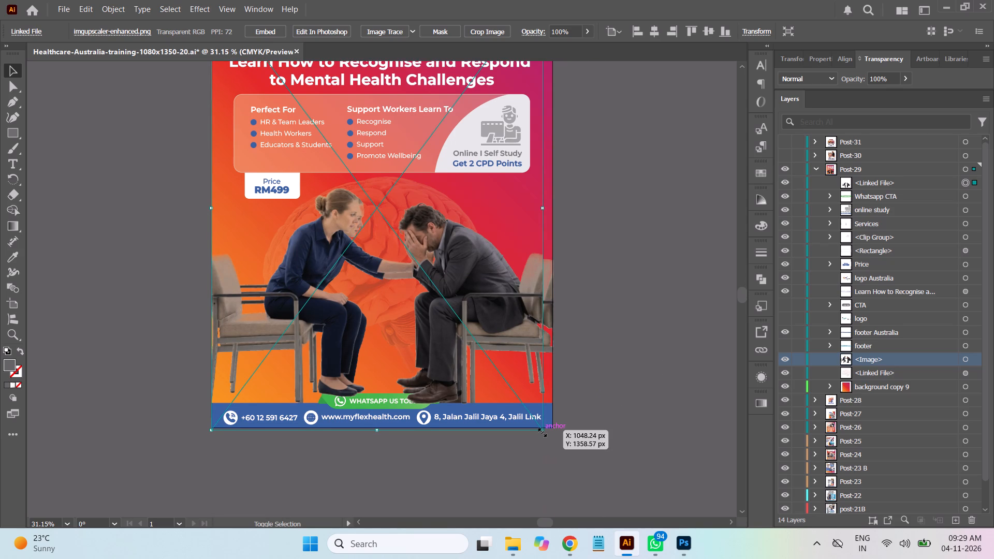
shift+drag(541, 431, 554, 446)
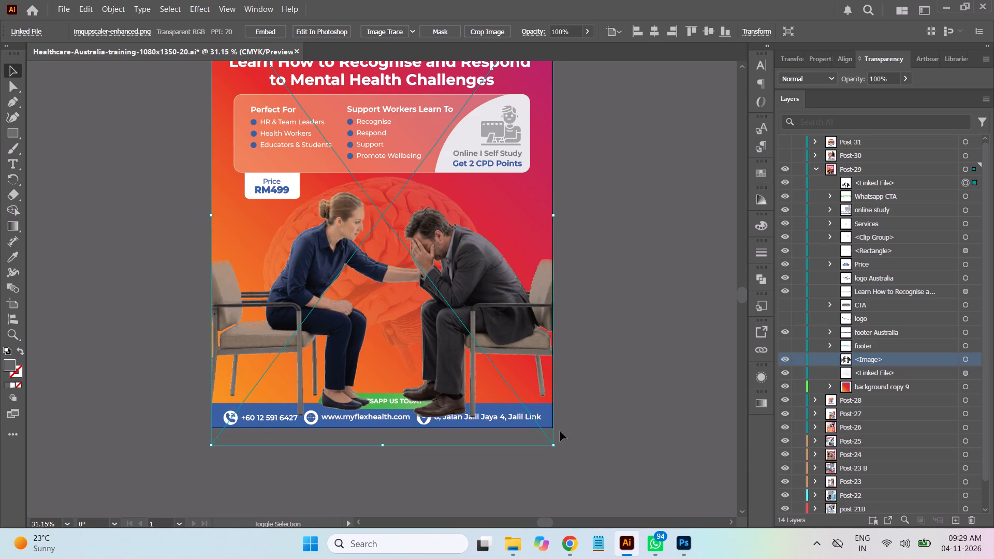
click(454, 263)
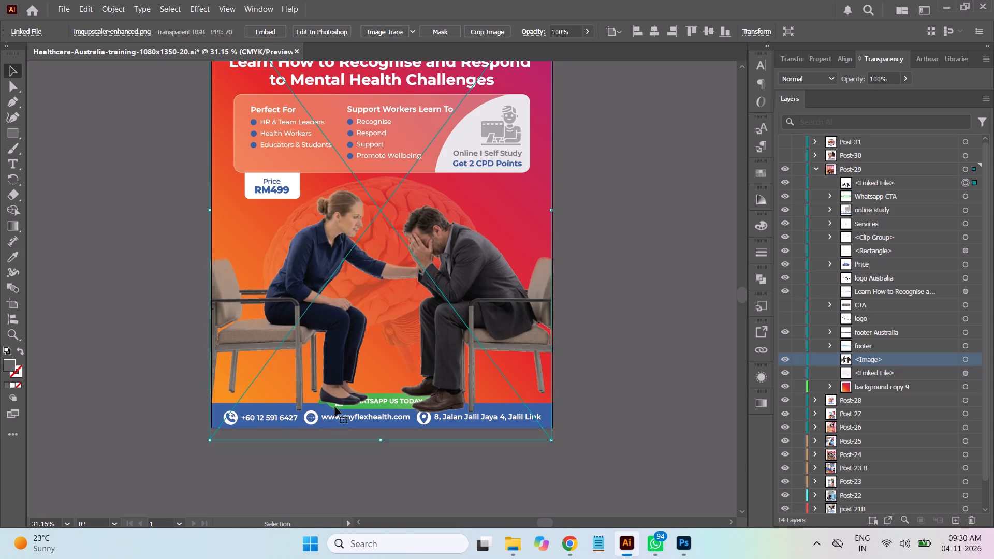
shift+click(208, 441)
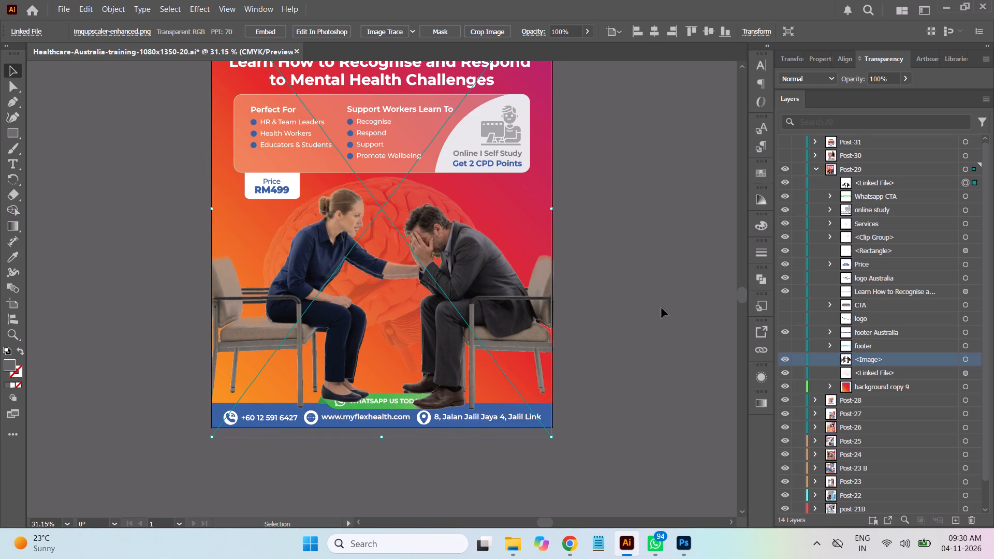
click(651, 269)
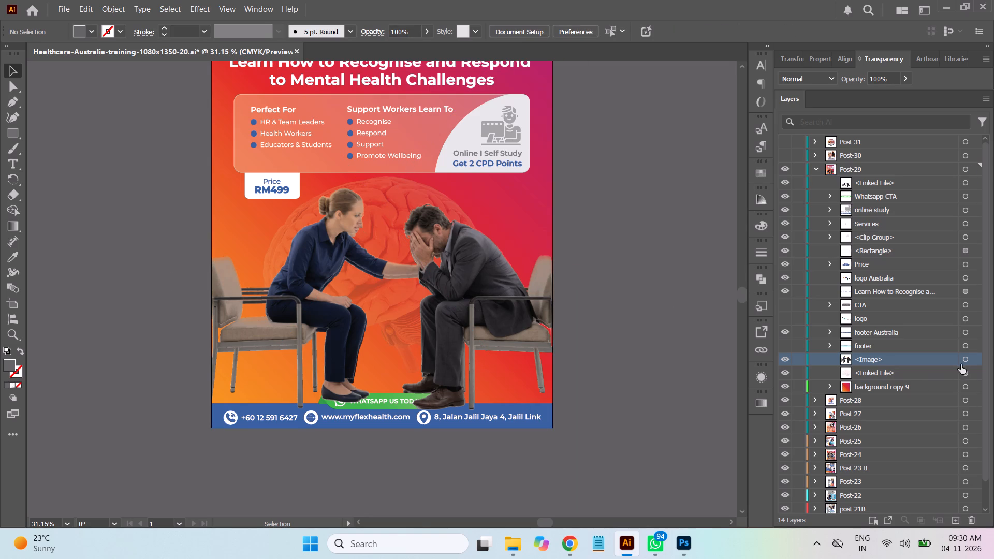
Replace the old <Image> in Post-29 with the new linked cut-out, stacked beneath the footer.
click(967, 182)
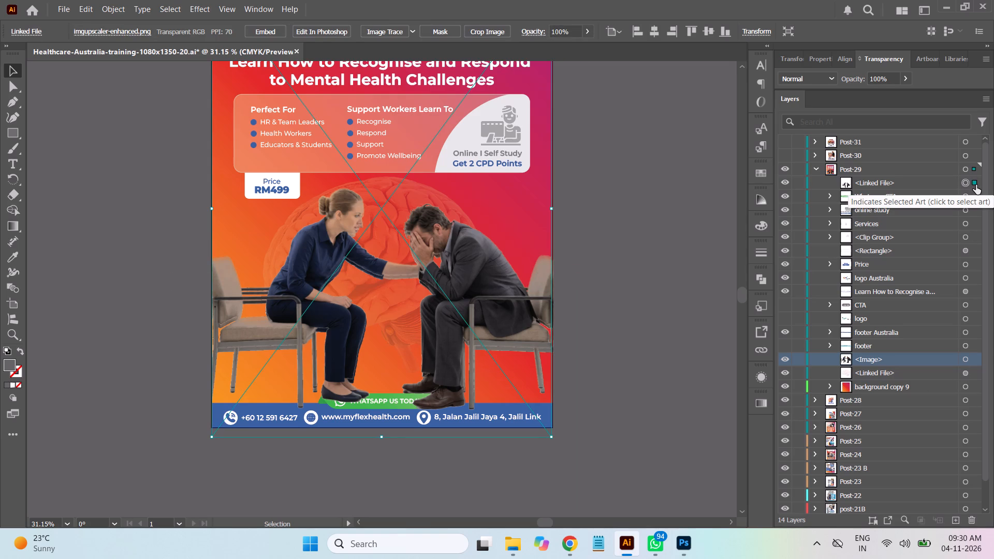
Shift the linked woman-and-man cut-out in Post-29 slightly downward so their feet overlap the blue footer.
key(Down)
key(Down)
key(Down)
key(Down)
drag(489, 283, 488, 284)
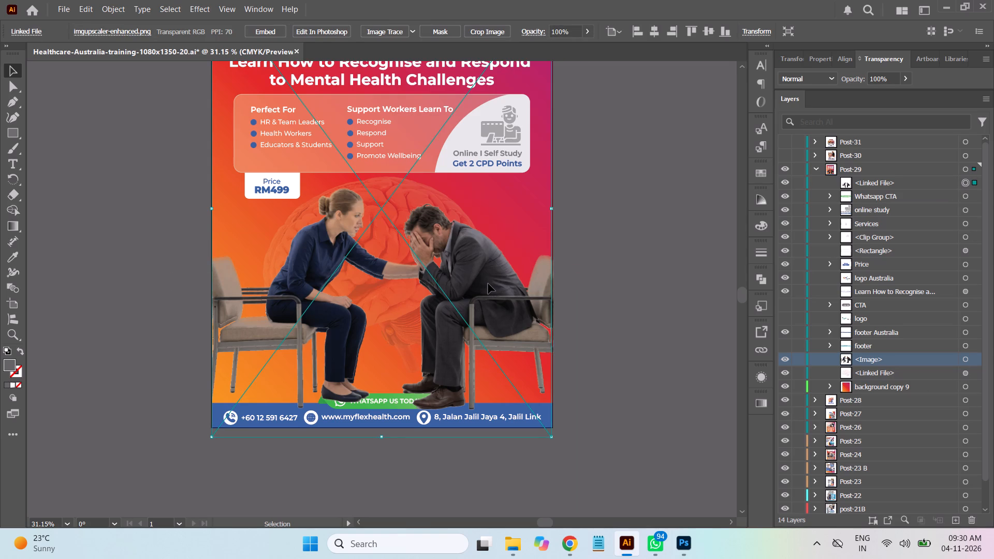
drag(488, 284, 487, 288)
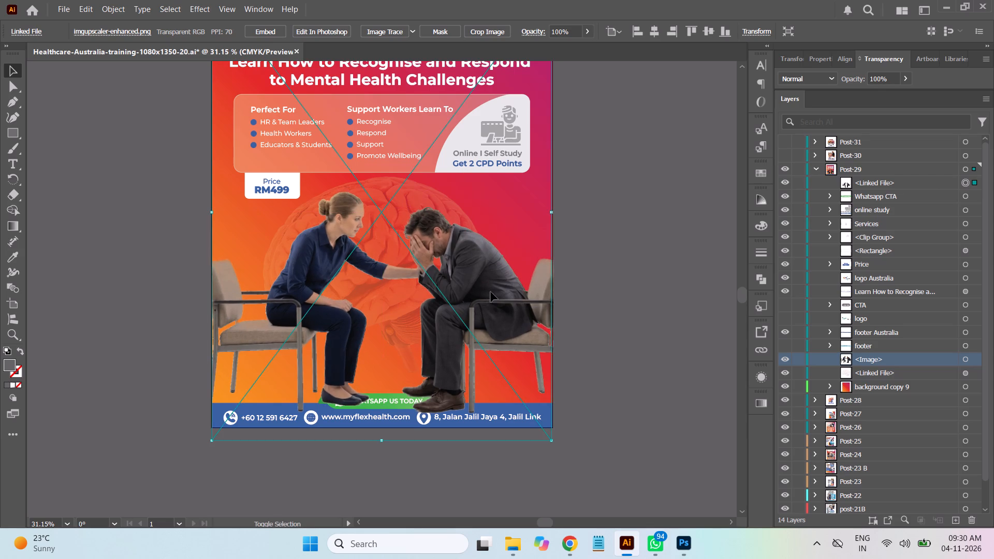
Replace the old <Image> in Post-29 with the new linked cut-out, stacked directly beneath the footer objects.
click(896, 187)
drag(898, 183, 876, 357)
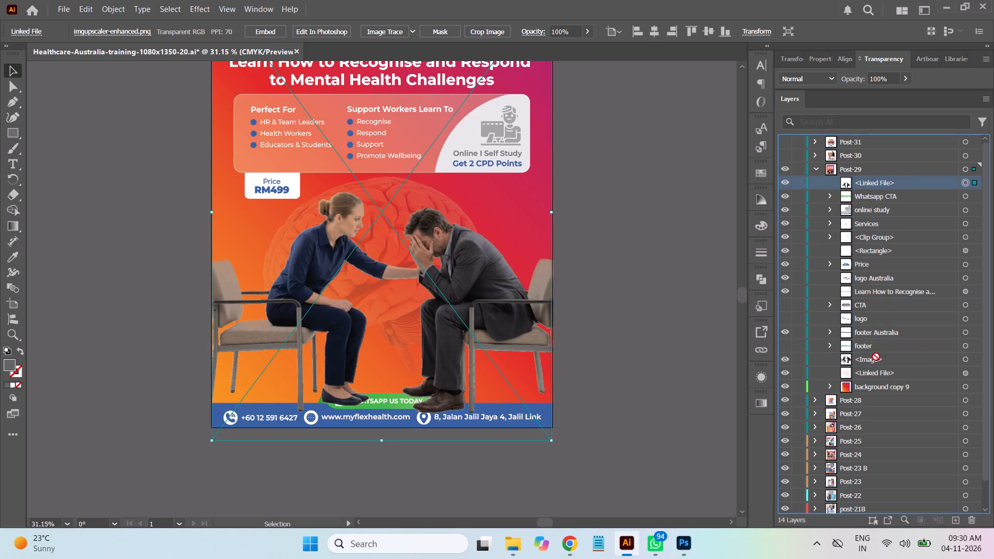
drag(876, 357, 876, 354)
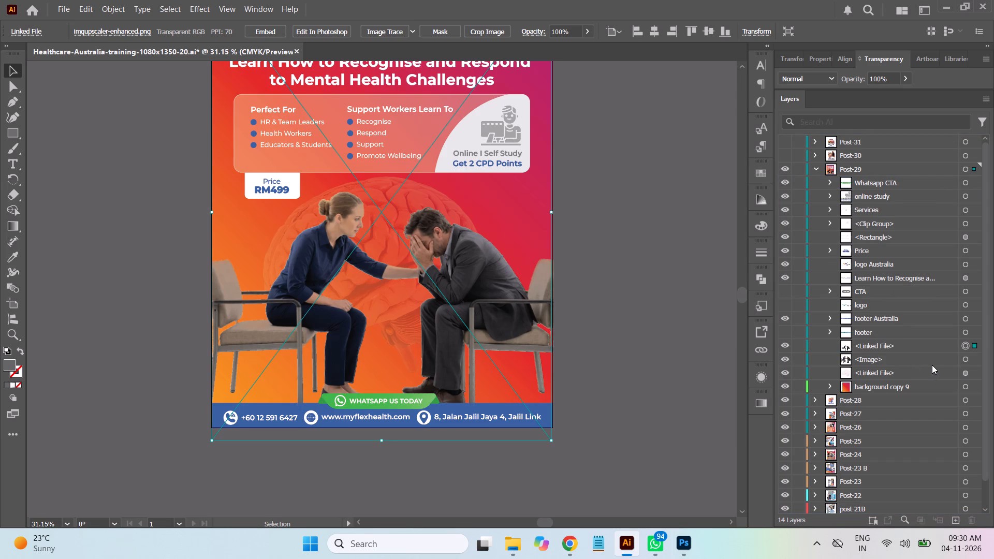
click(967, 357)
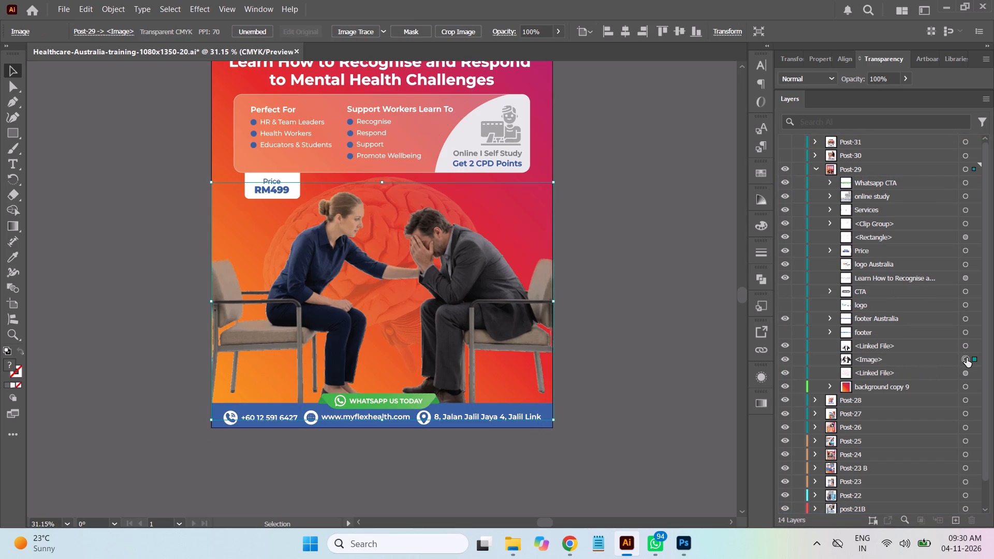
click(907, 360)
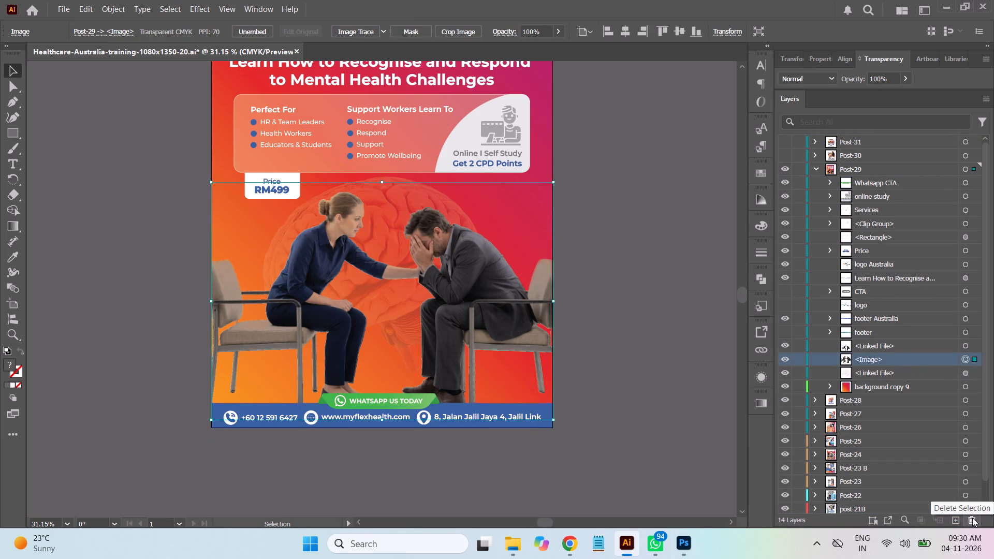
click(972, 518)
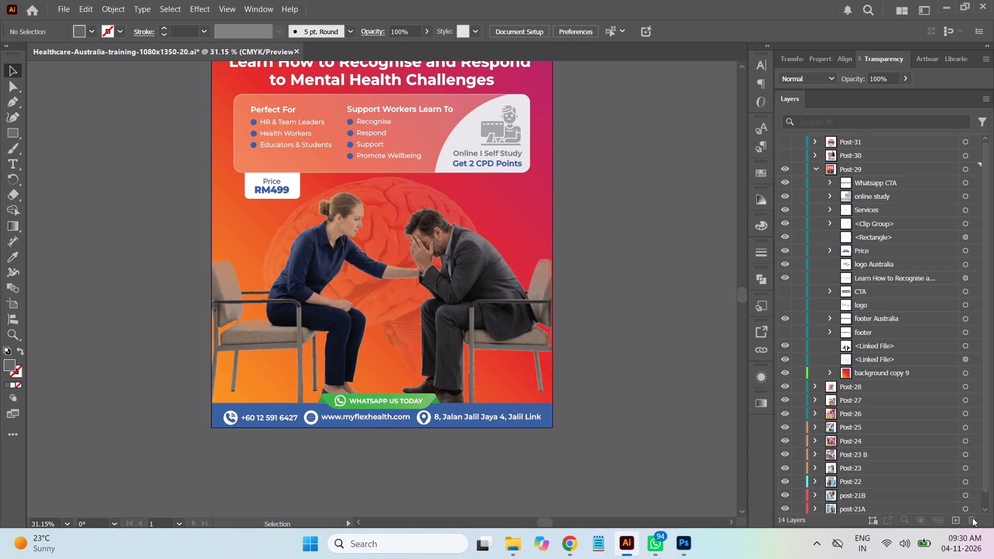
Start cropping the linked imgupscaler-enhanced.png cut-out in Post-29.
click(968, 345)
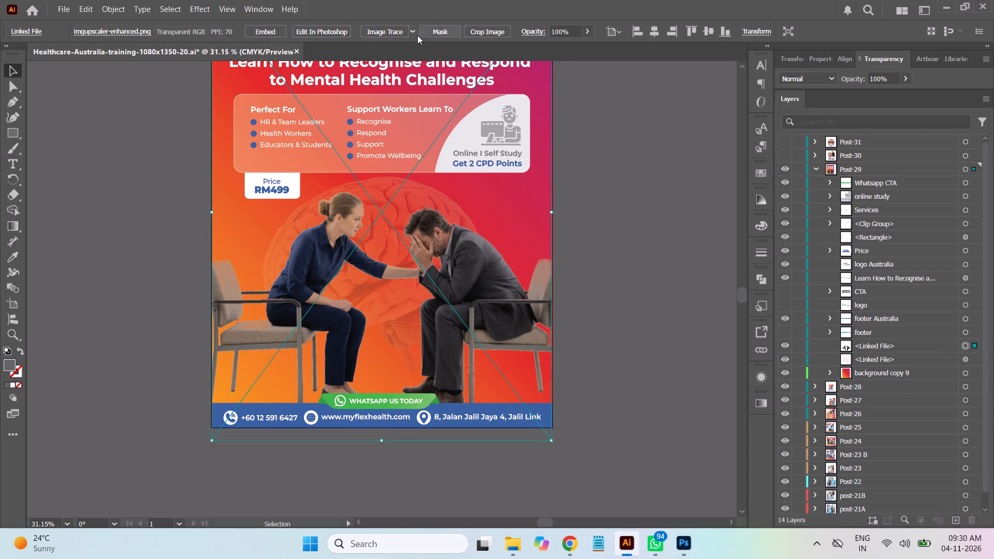
click(478, 31)
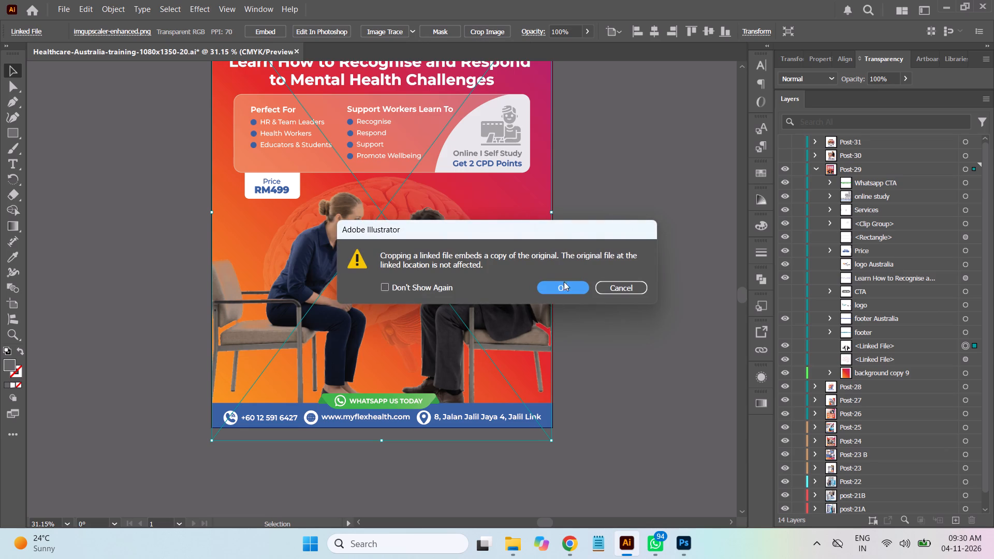
Crop the linked cut-out to about 1074 × 741 px, trimming the empty areas above and below the seated pair.
click(560, 288)
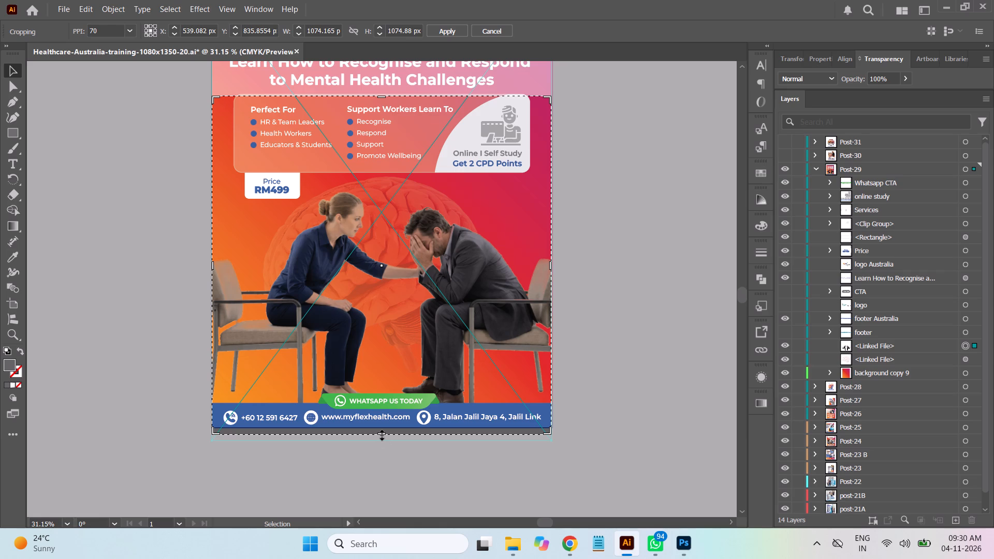
drag(381, 434, 383, 420)
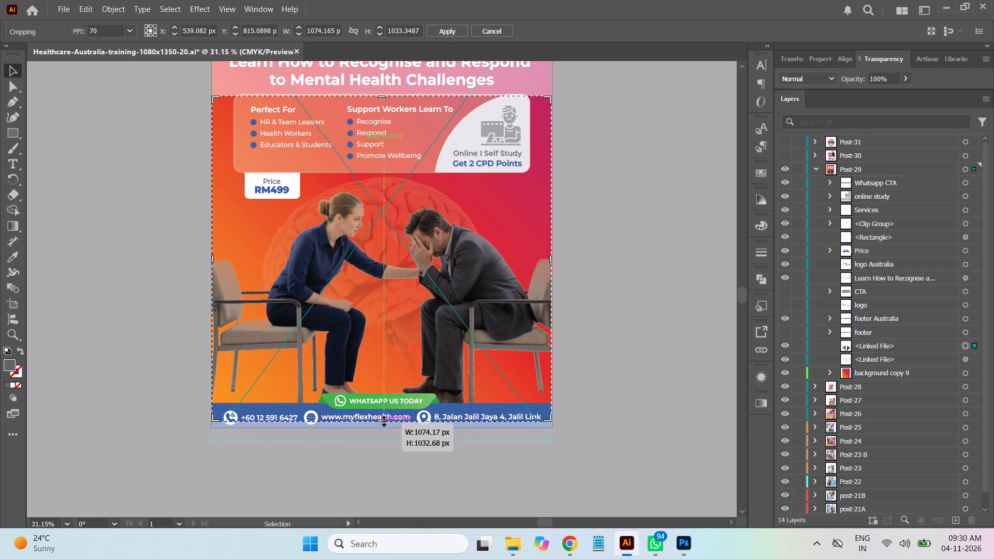
drag(383, 420, 386, 417)
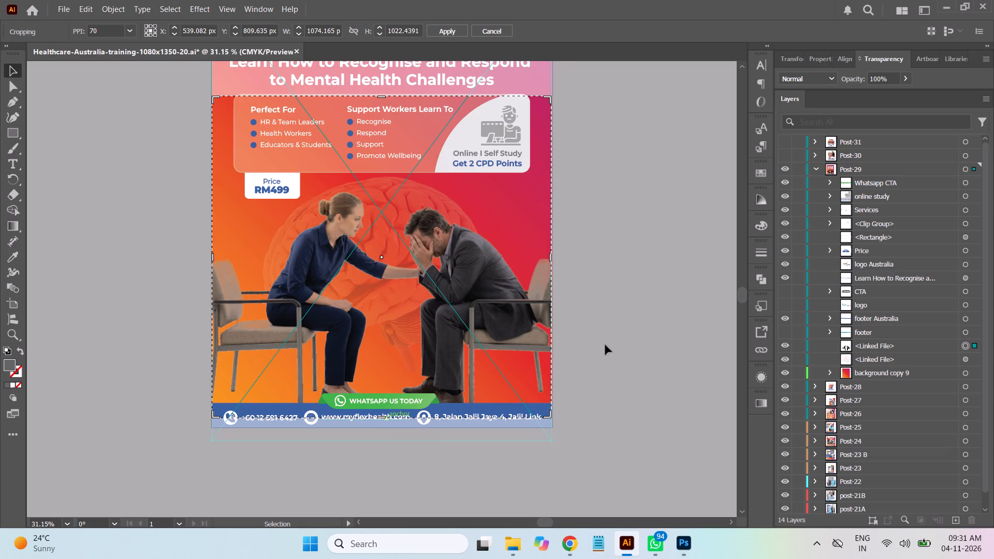
scroll(638, 278, up, 1)
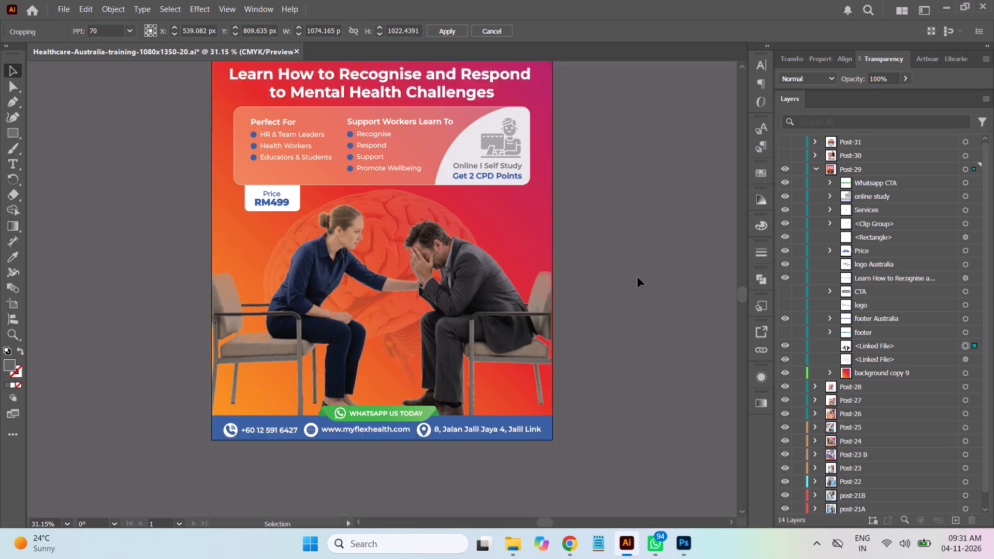
scroll(638, 277, up, 1)
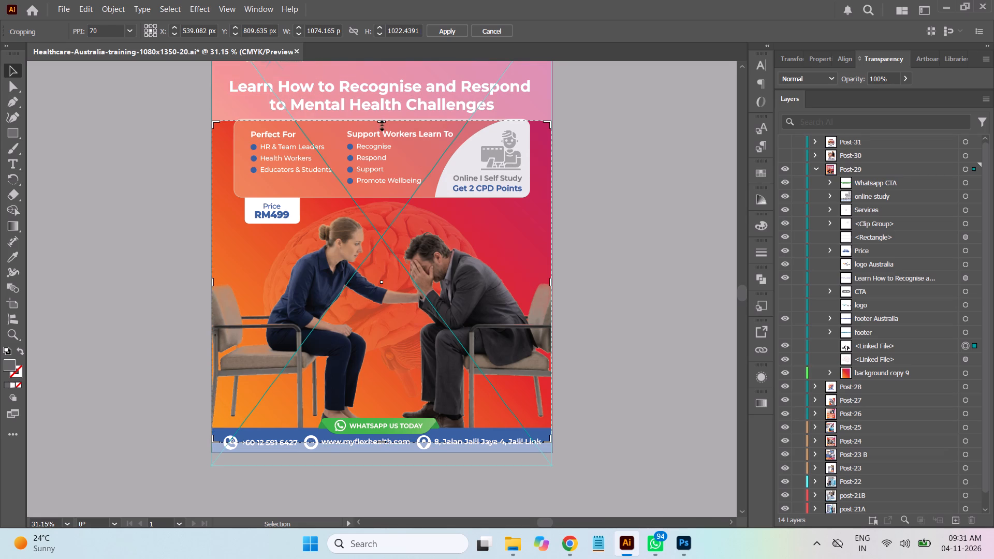
drag(381, 124, 380, 193)
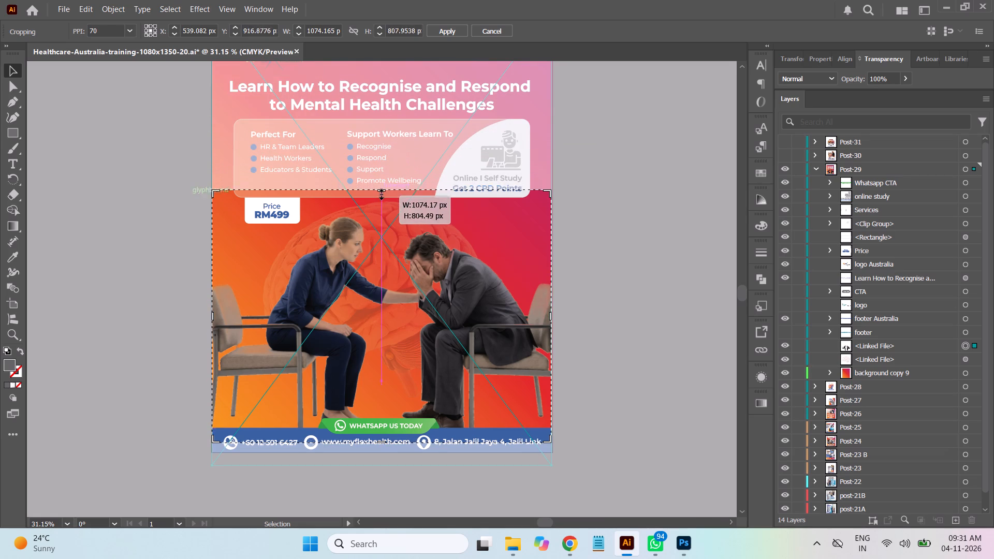
drag(380, 193, 382, 213)
click(13, 70)
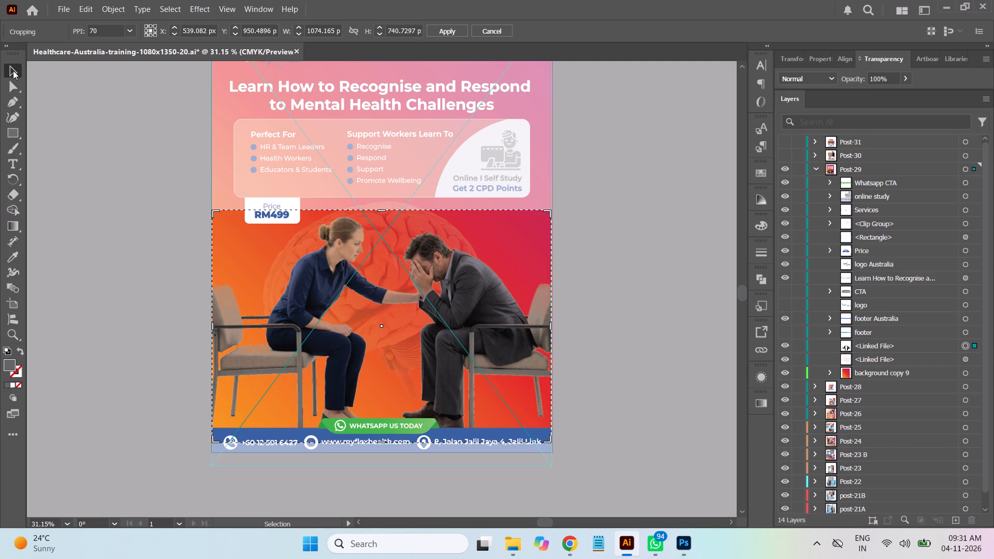
key(Return)
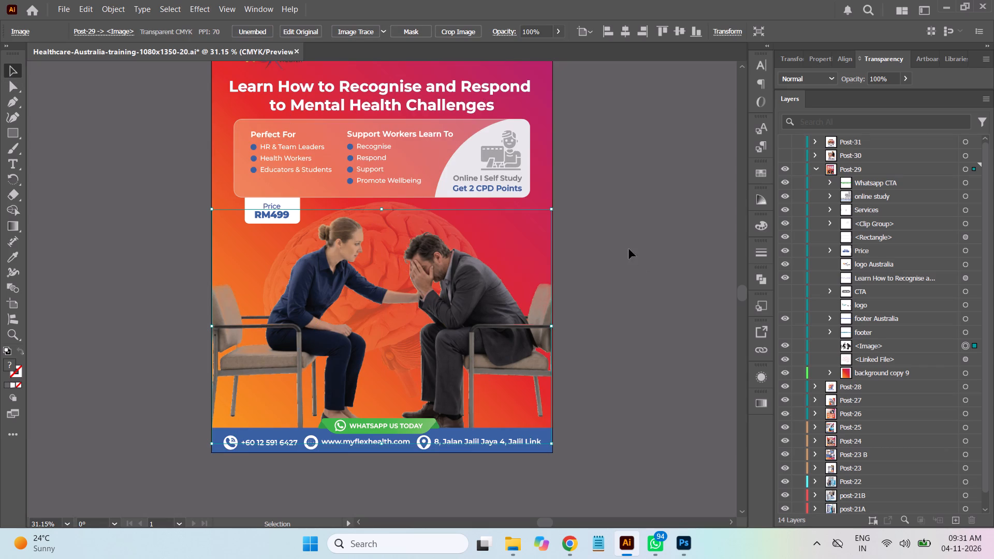
click(14, 71)
click(57, 134)
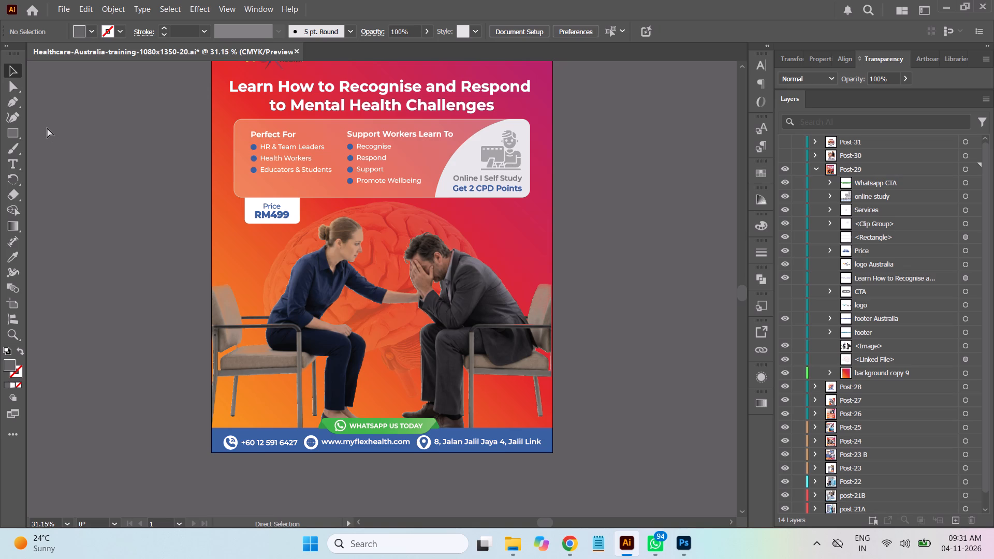
Save the Healthcare-Australia-training-1080x1350-20.ai document.
key(ctrl+s)
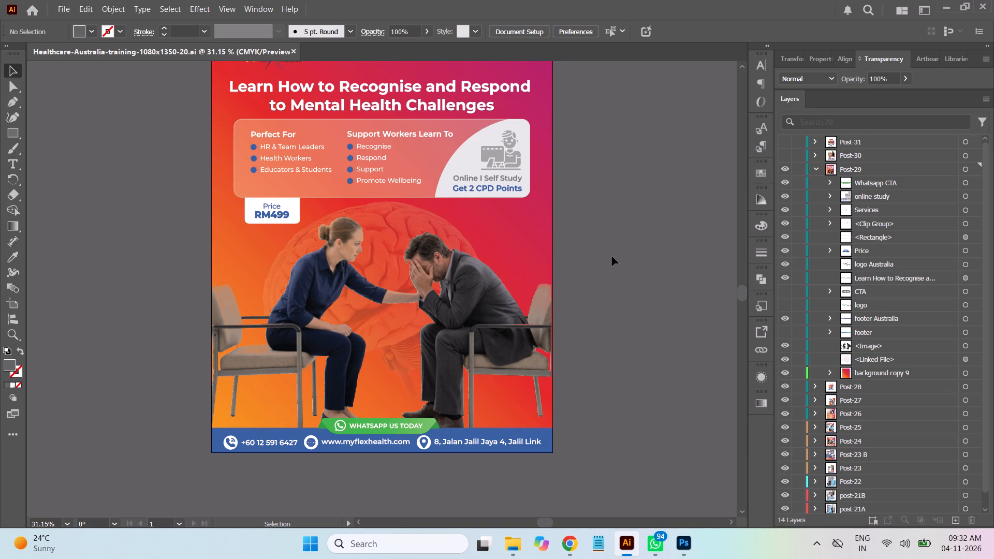
Enlarge the cropped woman-and-man image slightly to about 1079 × 745 px so it reaches the post's edge.
scroll(621, 245, up, 2)
scroll(621, 245, down, 1)
scroll(621, 245, up, 2)
scroll(621, 245, down, 1)
scroll(621, 245, up, 2)
scroll(621, 244, down, 1)
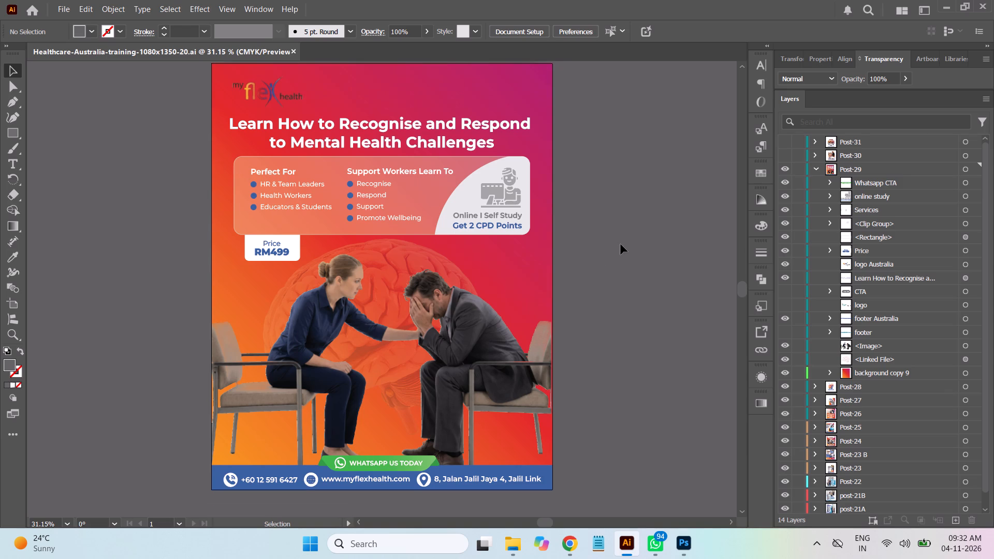
click(962, 347)
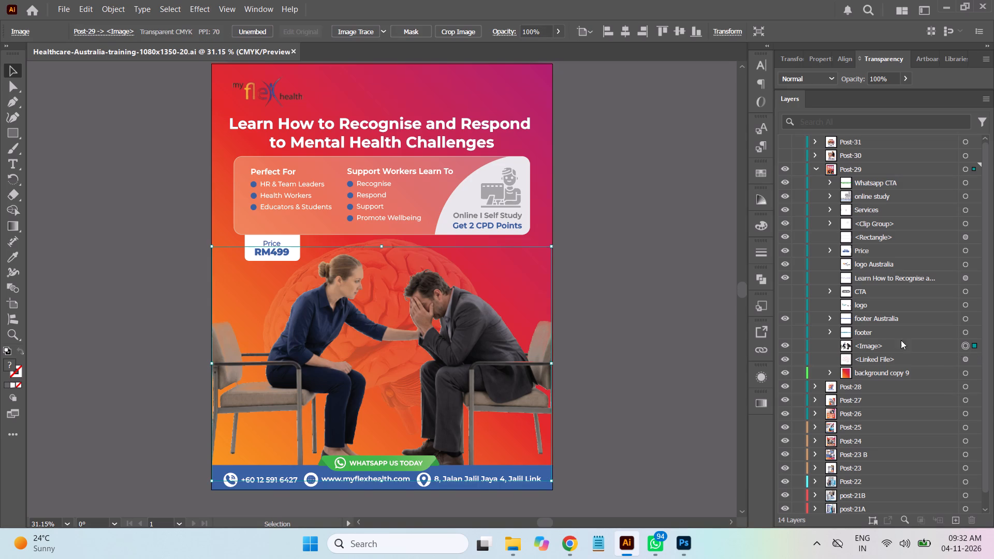
shift+click(550, 245)
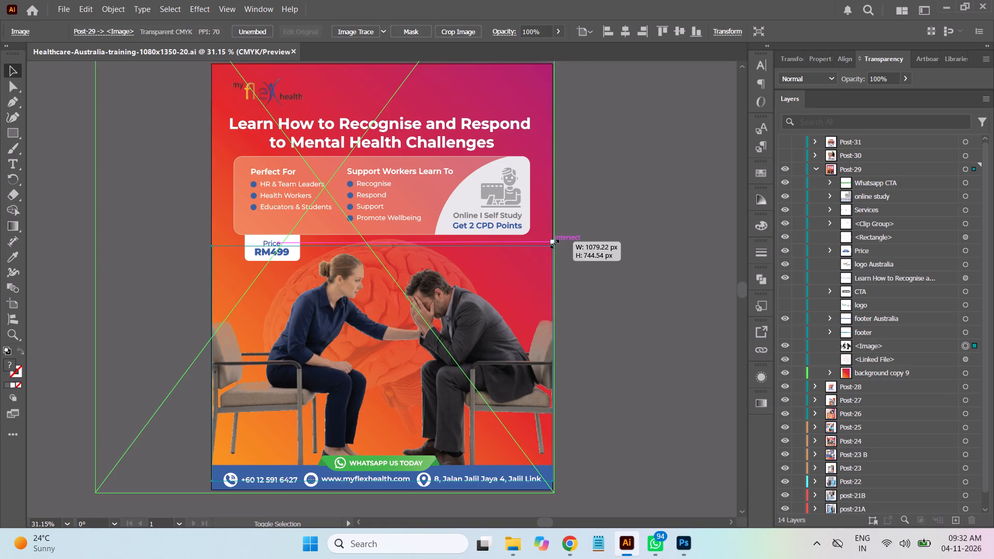
click(616, 253)
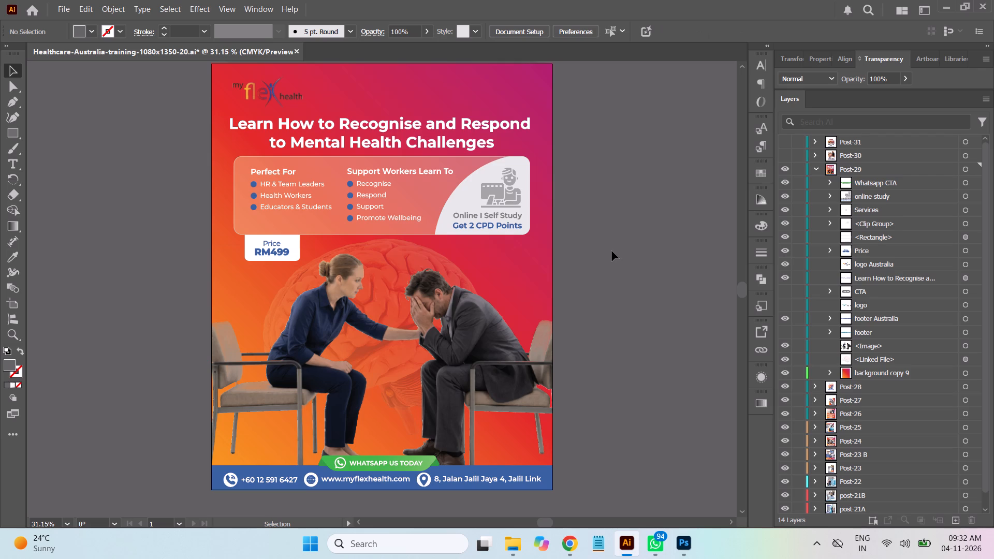
Save the document with the resized image.
key(ctrl+s)
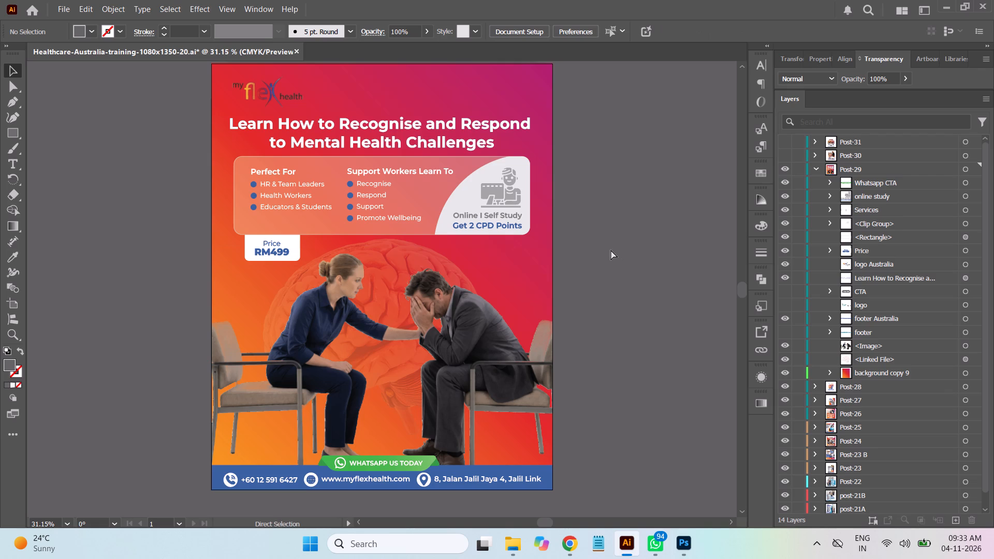
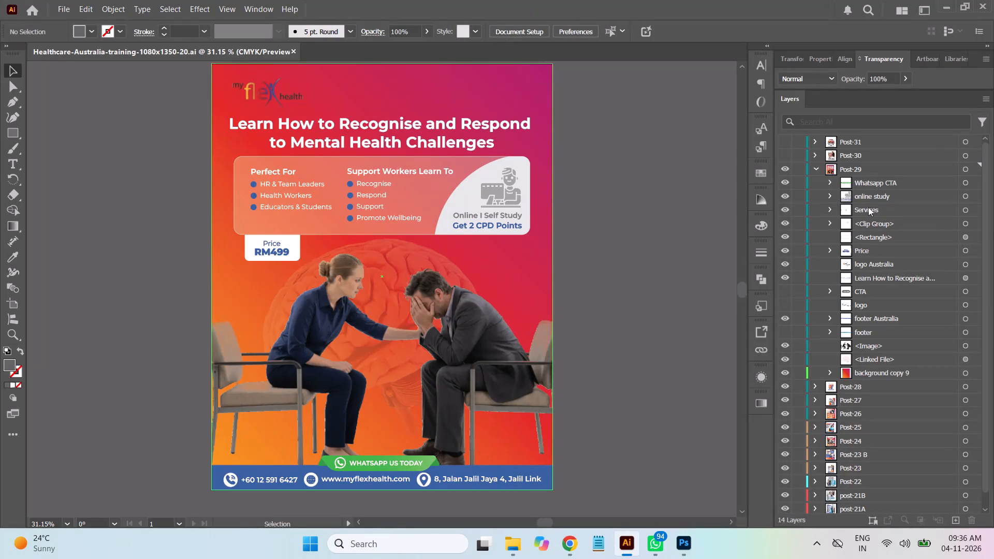
Collapse the Post-29 layer and temporarily show Post-30 to review its childcare course design.
click(817, 170)
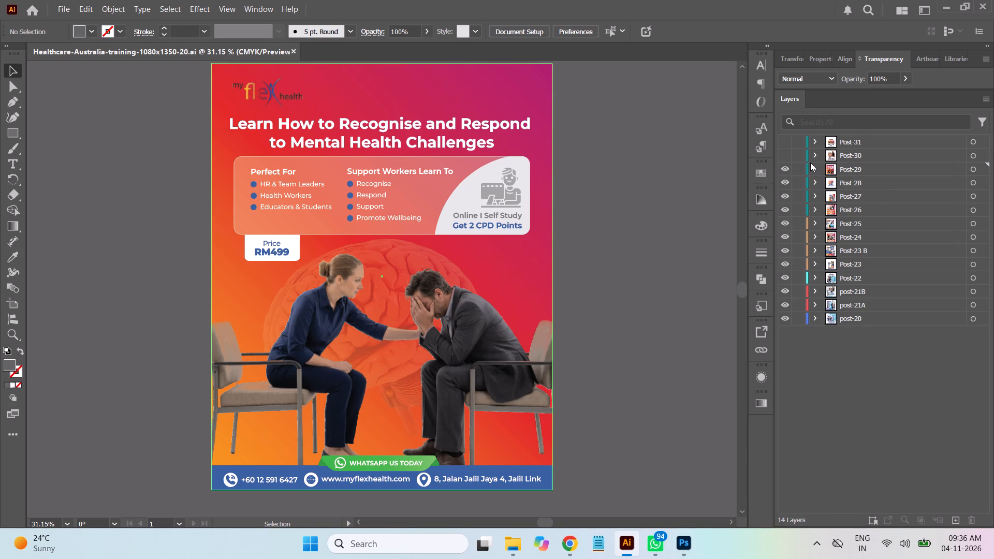
click(784, 156)
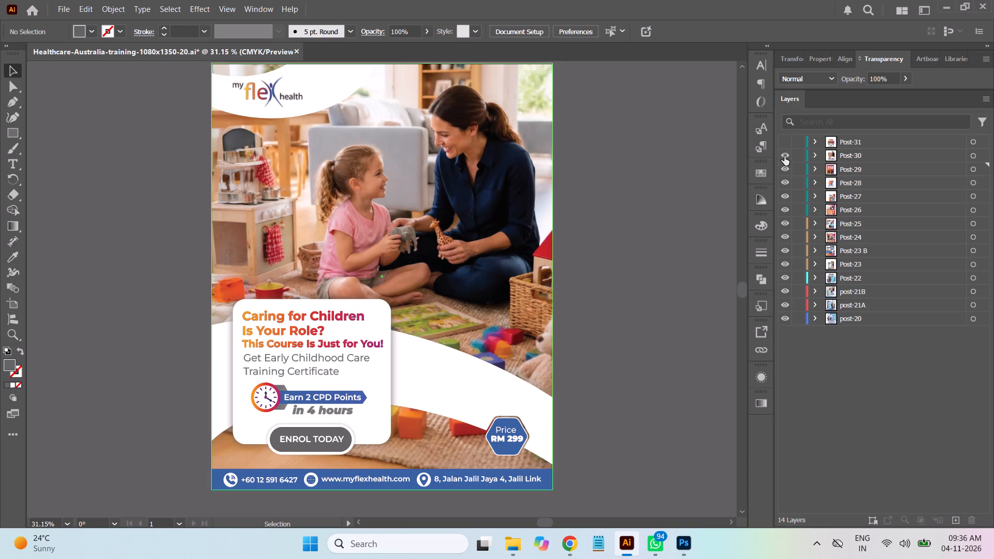
click(784, 156)
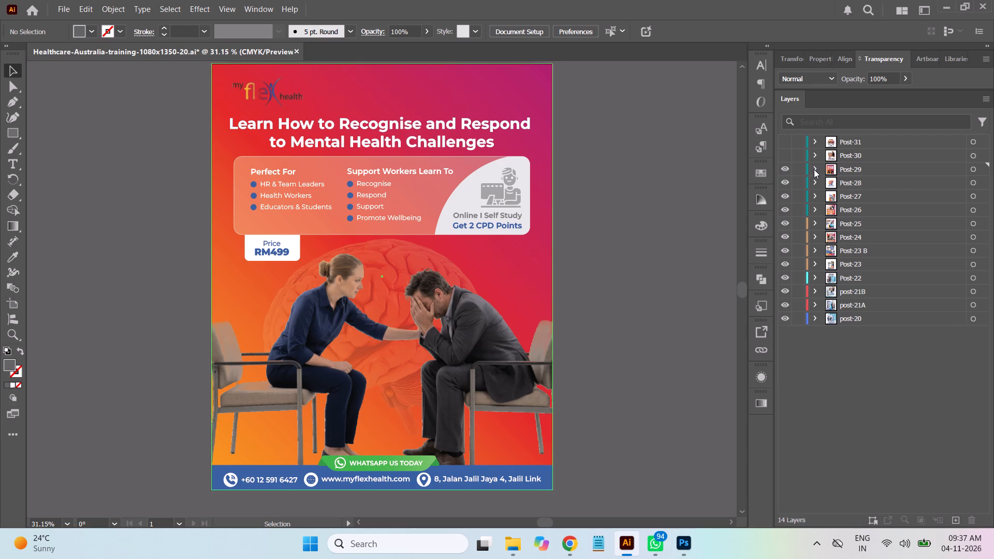
click(814, 169)
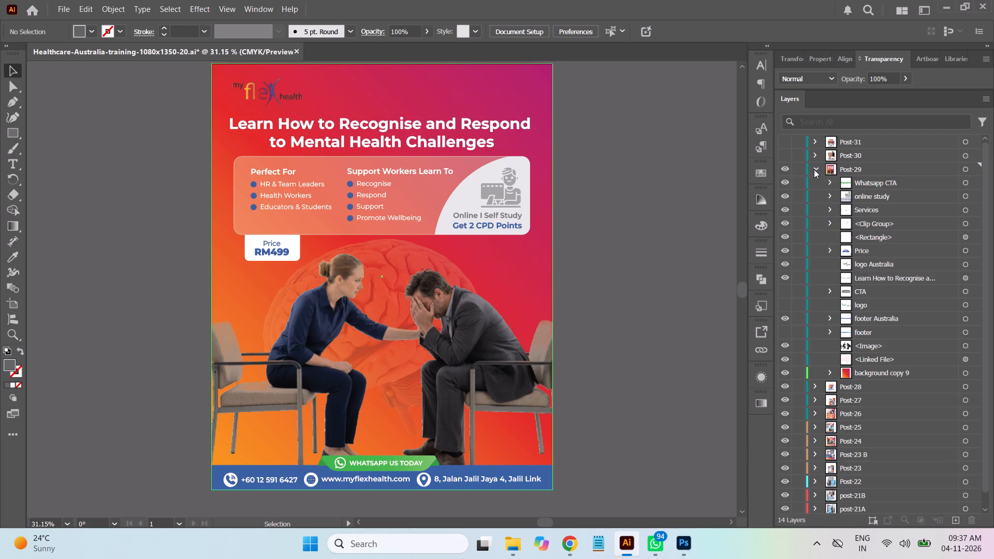
click(814, 170)
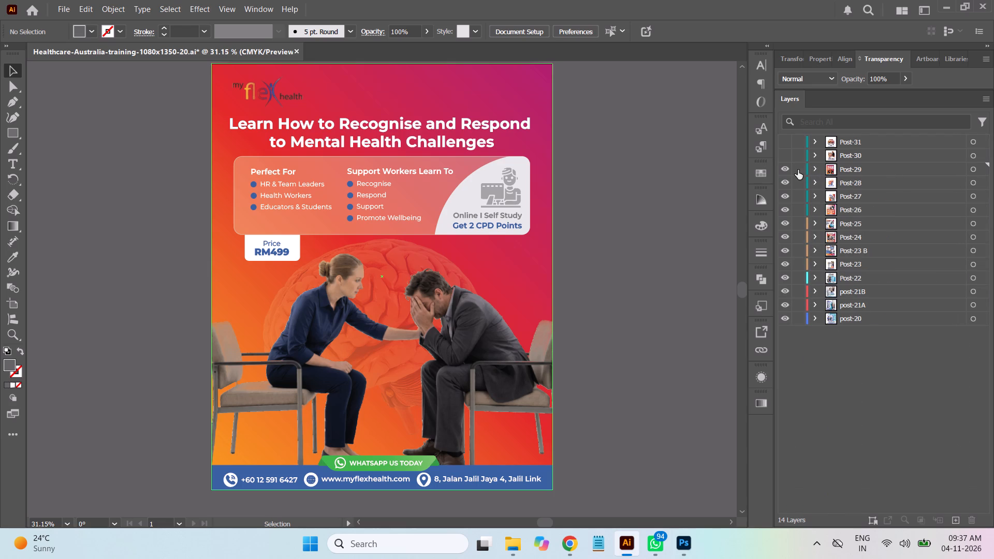
Hide the Post-29, Post-28, Post-27 and Post-26 layers to bring the Post-25 design into view.
click(784, 170)
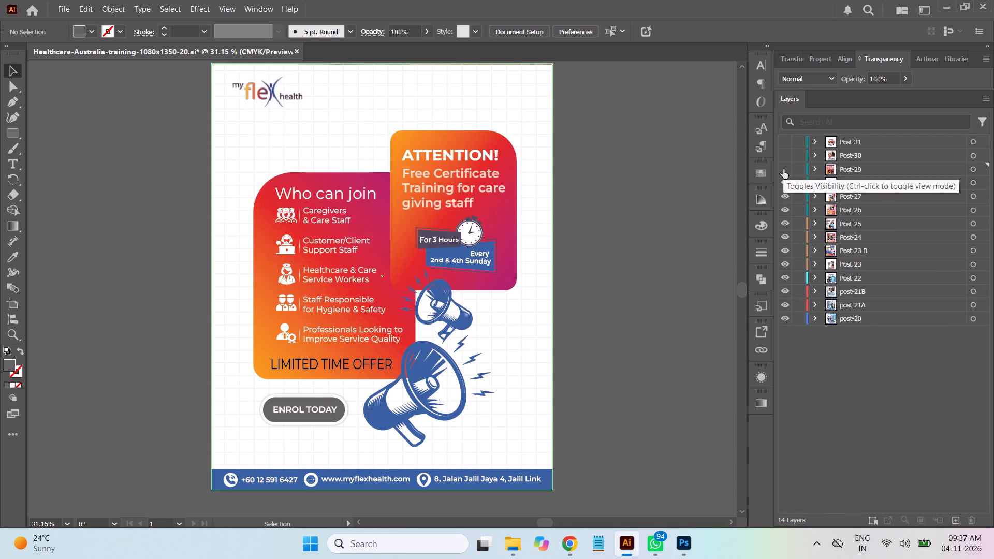
click(783, 184)
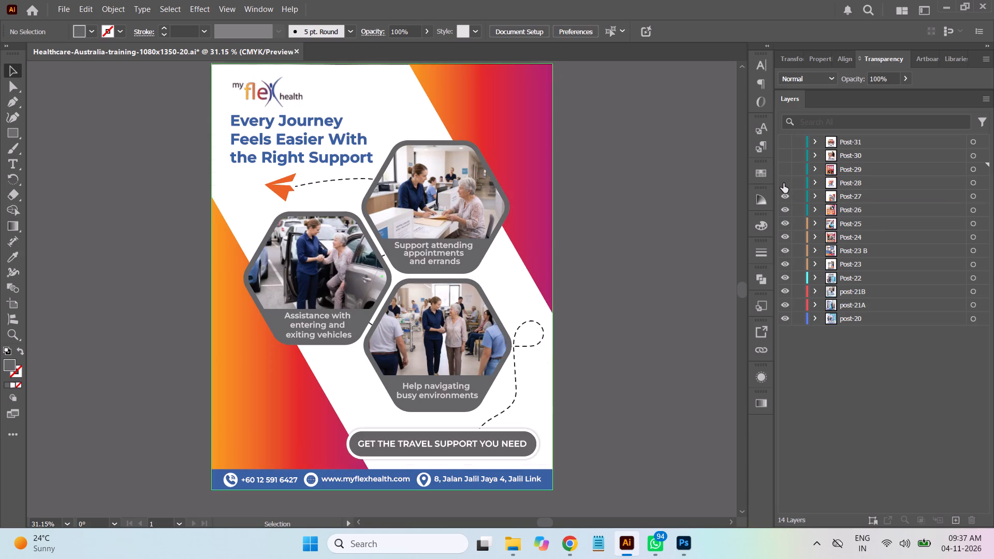
click(783, 197)
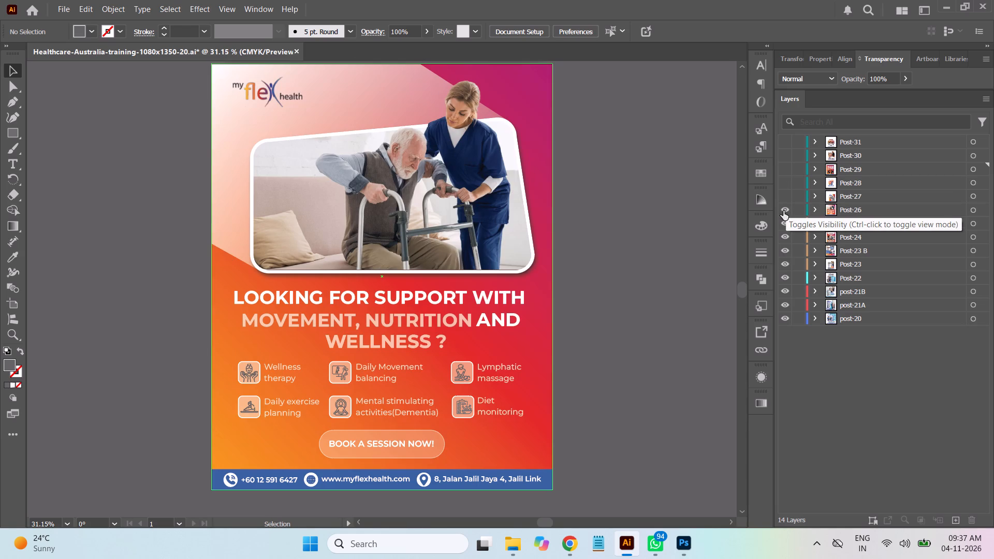
click(783, 211)
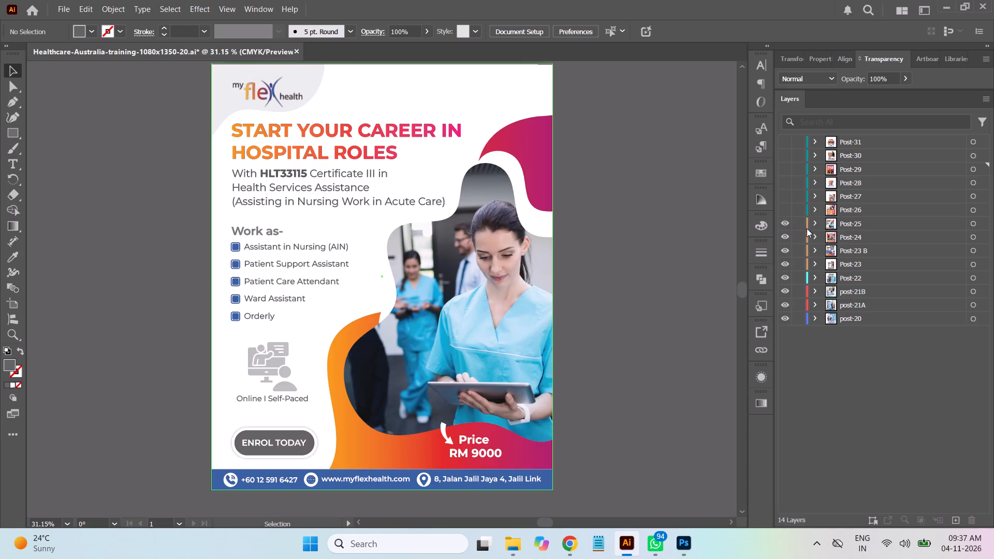
Expand the Post-25 layer and toggle its topmost path off and on to identify it in the design.
click(812, 227)
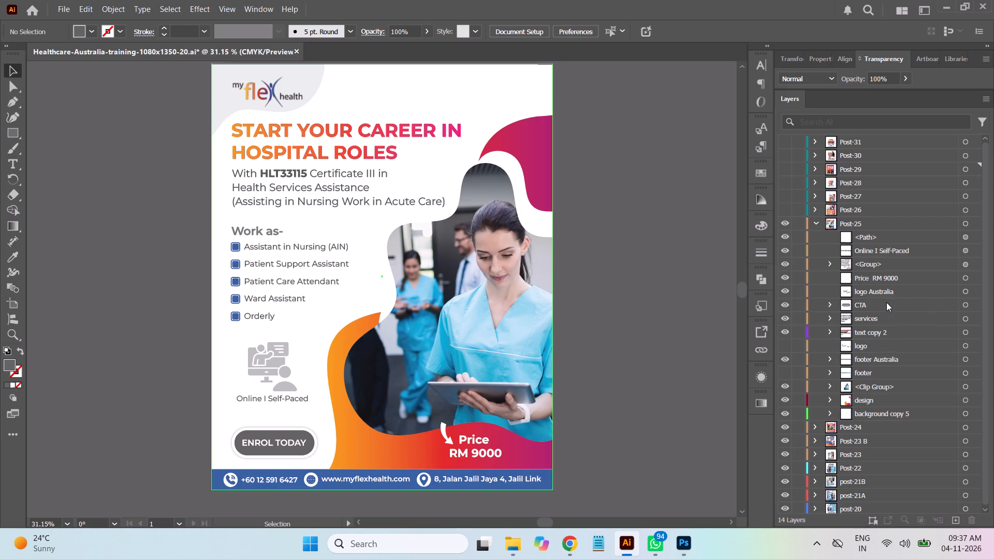
click(784, 237)
click(784, 237)
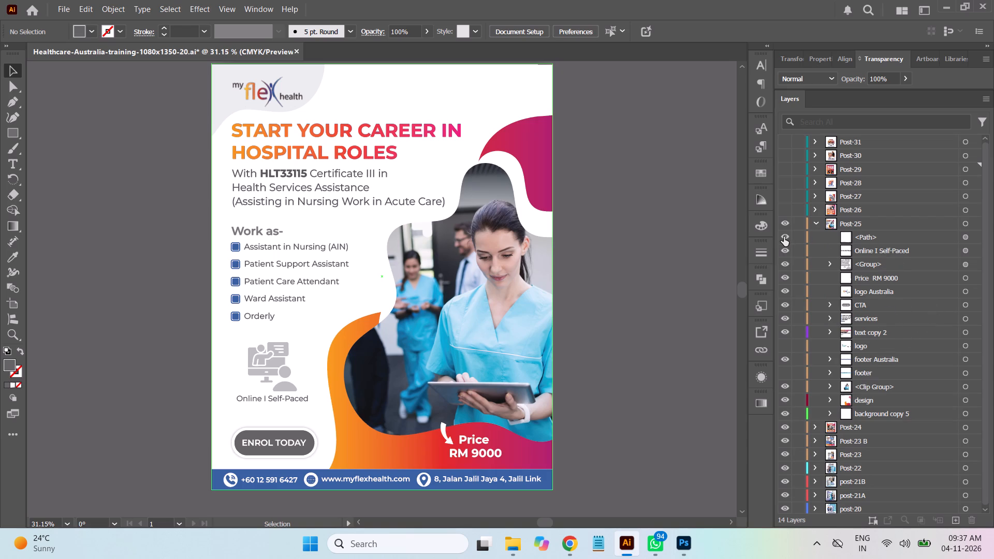
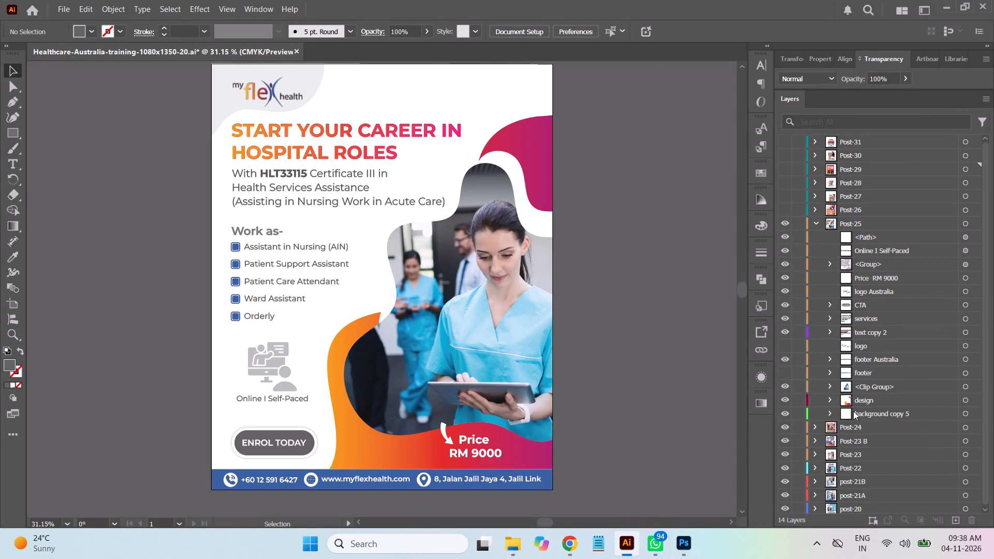
Duplicate the pale grey corner shape behind the logo inside the Shapes group of Post-25's design sublayer.
click(830, 399)
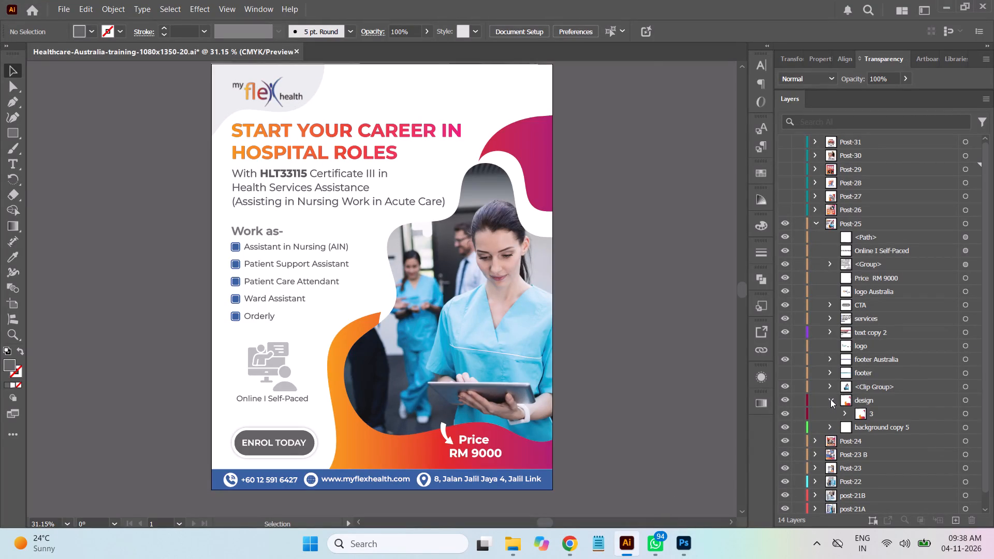
click(845, 416)
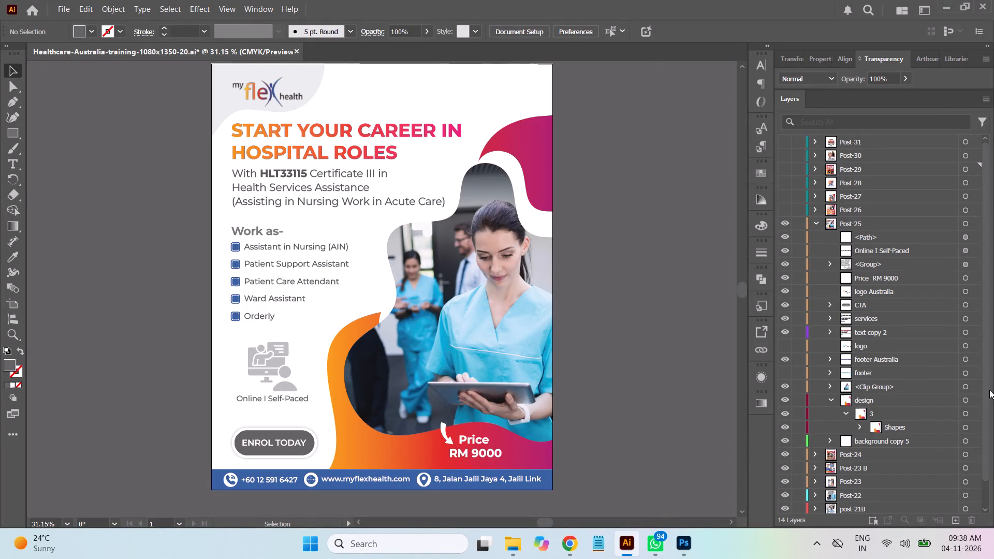
drag(986, 393, 991, 438)
click(859, 399)
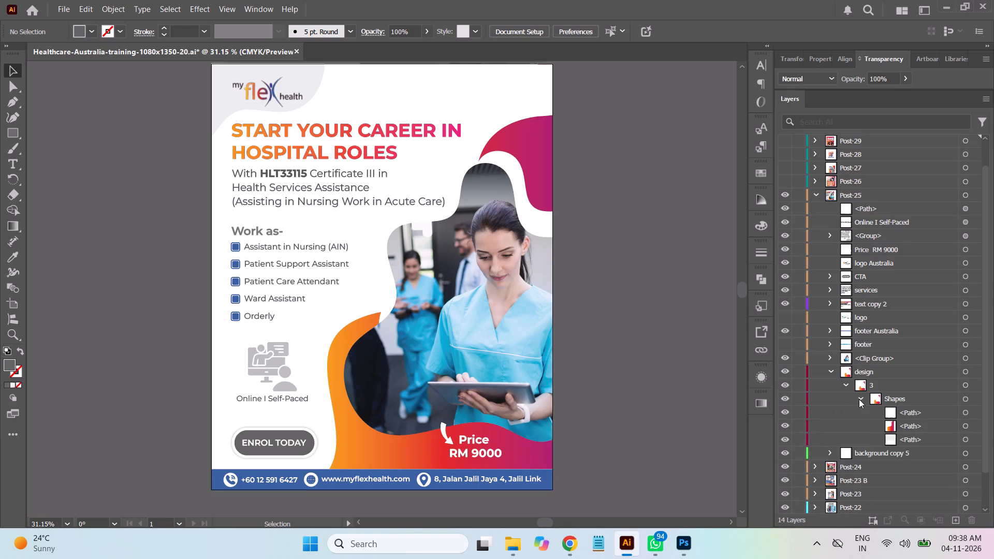
click(966, 414)
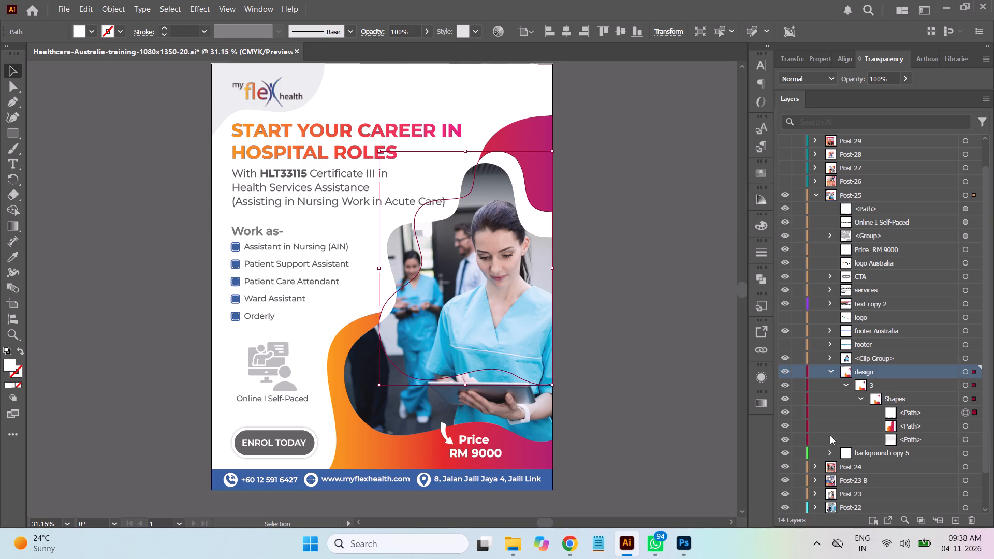
click(966, 439)
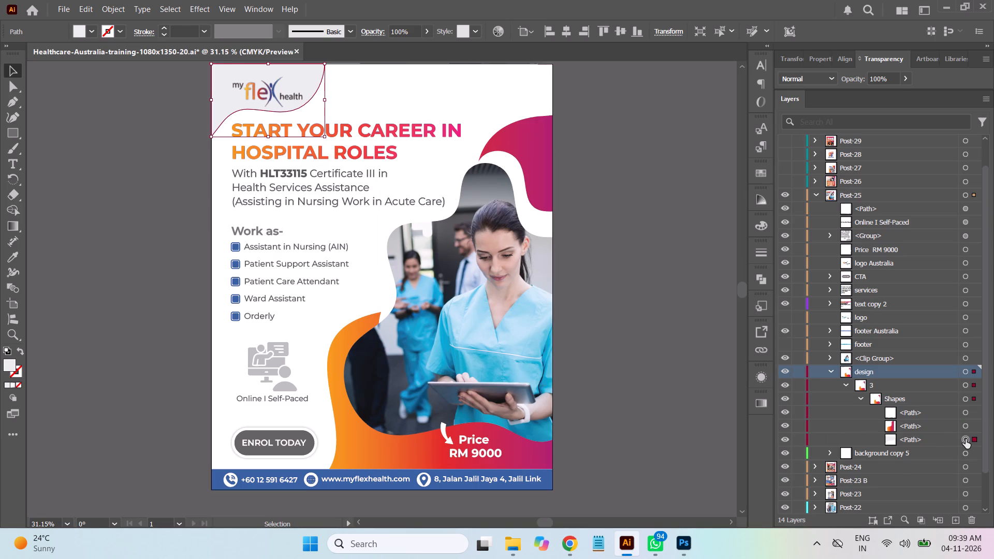
click(930, 439)
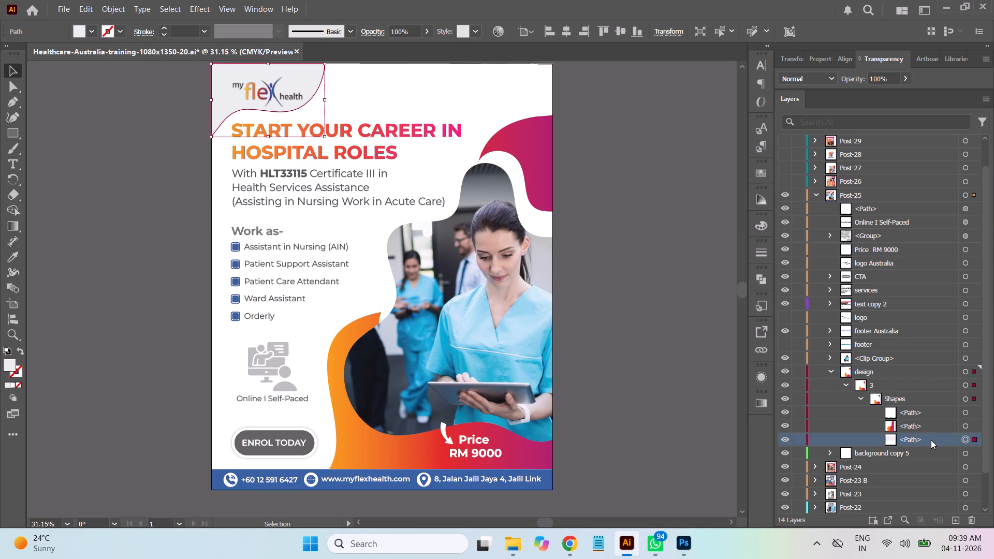
drag(931, 440, 945, 497)
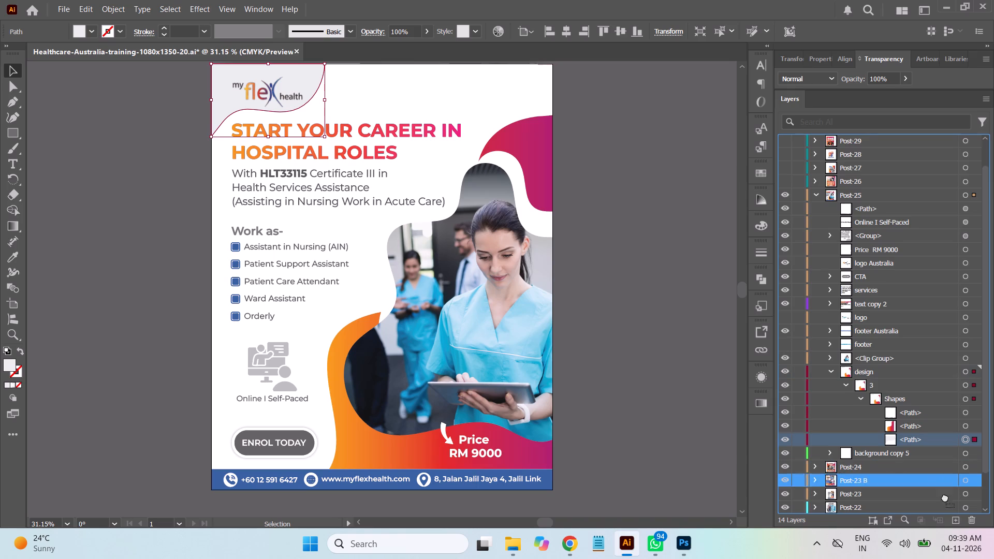
drag(945, 497, 957, 519)
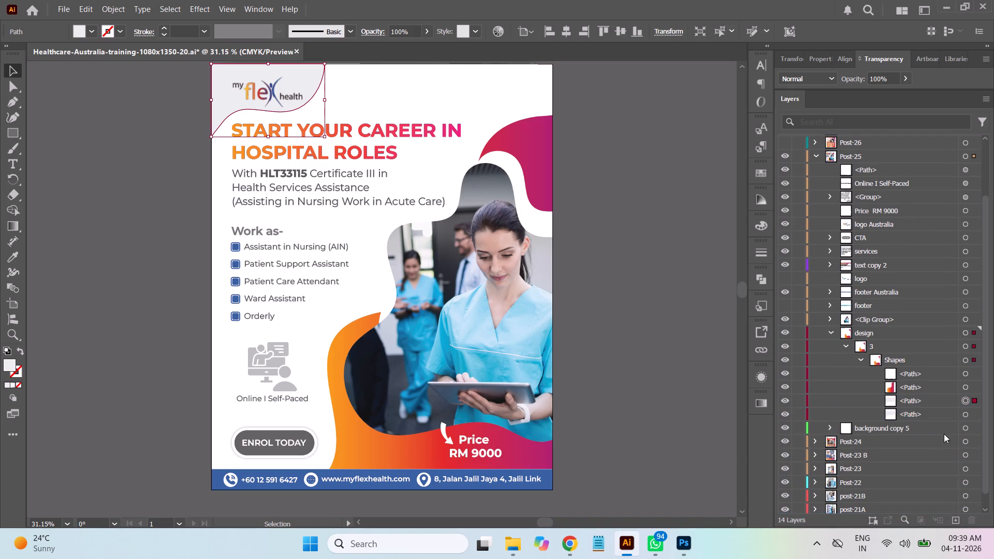
Move the duplicated grey corner shape out of Post-25 into the Post-26 layer, and collapse Post-25 and its sublayers.
click(922, 400)
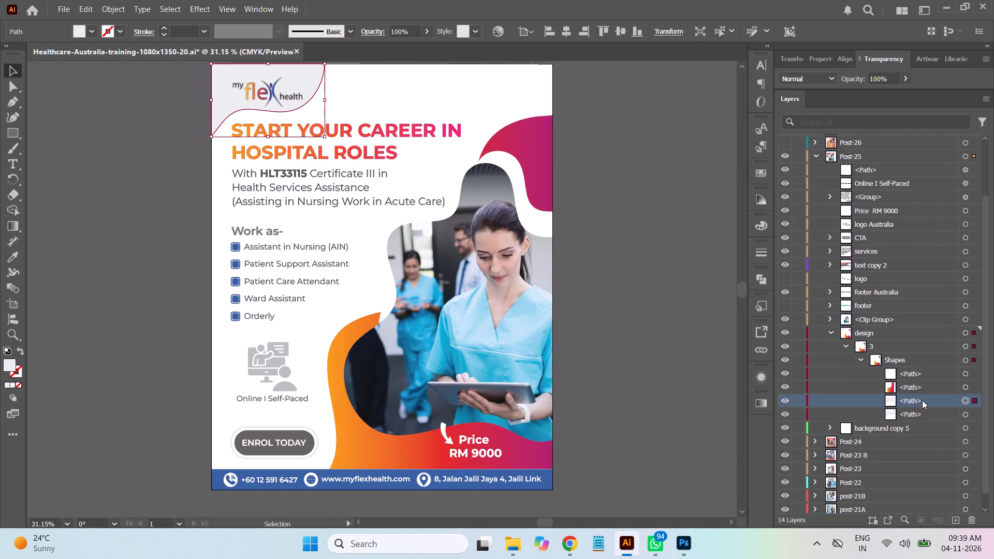
drag(922, 400, 909, 151)
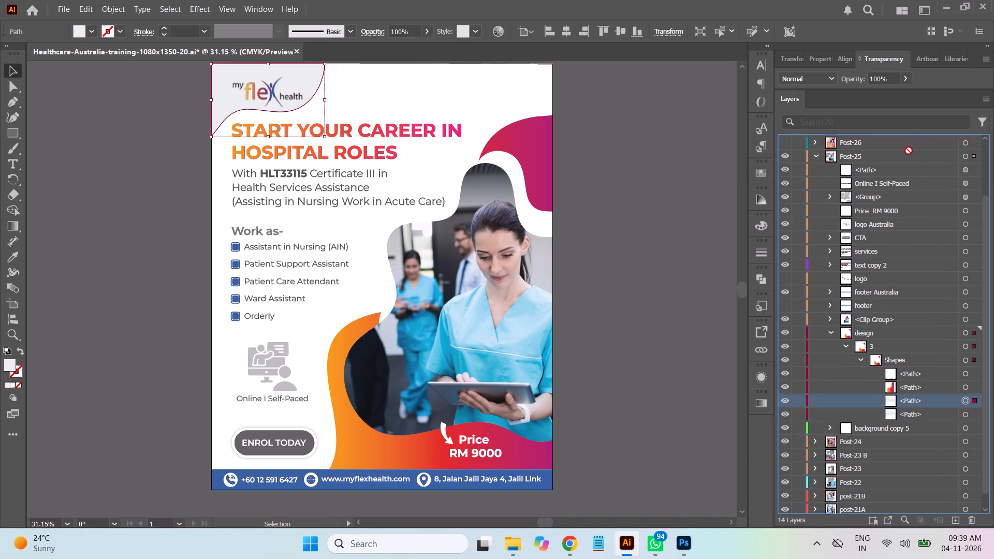
drag(909, 151, 954, 178)
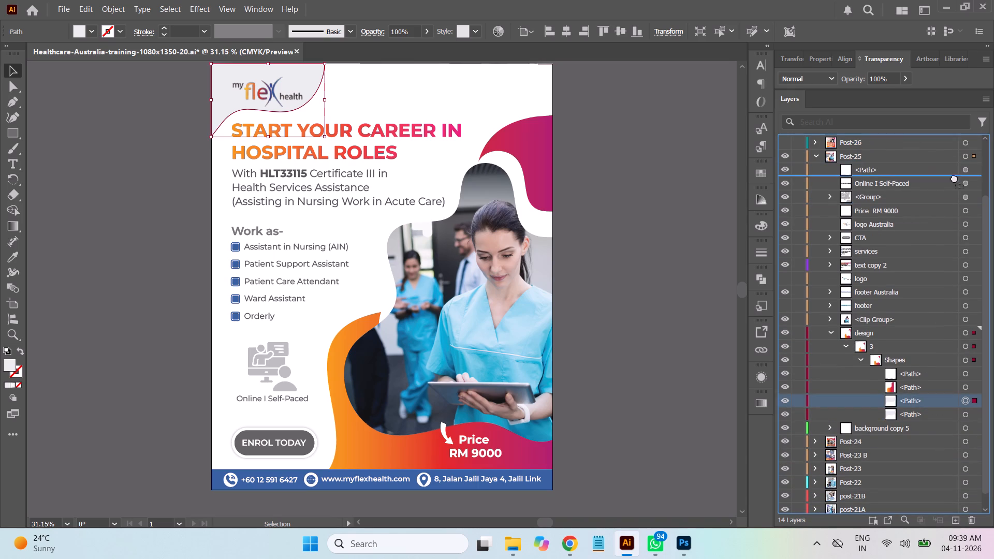
drag(954, 178, 923, 149)
scroll(921, 167, up, 4)
scroll(921, 167, down, 2)
scroll(921, 167, up, 3)
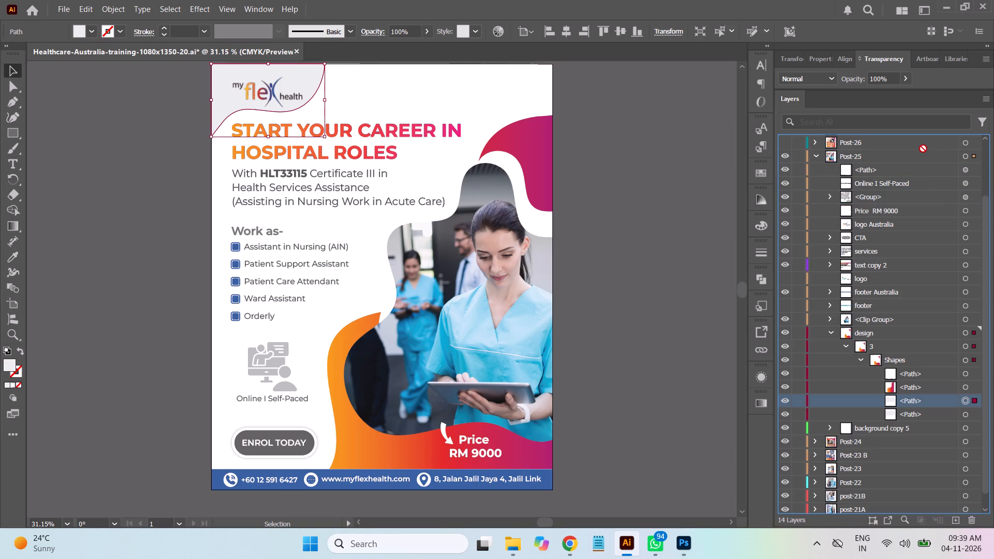
drag(923, 149, 908, 150)
drag(908, 150, 909, 142)
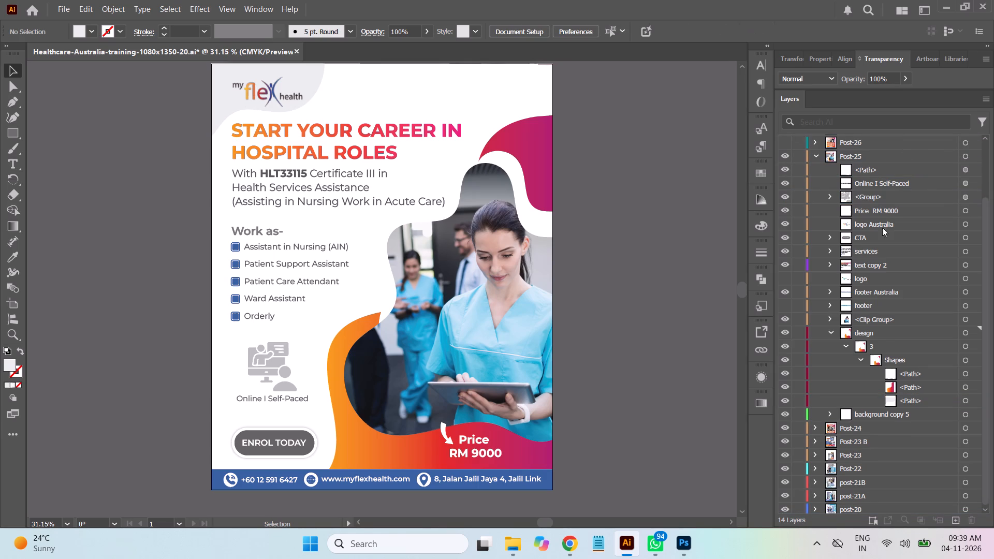
click(859, 359)
click(844, 385)
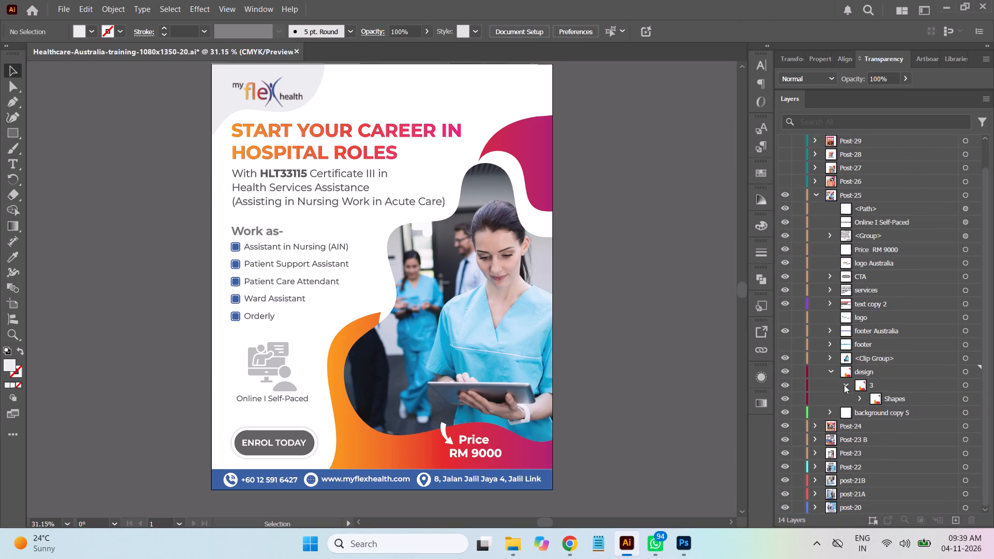
click(831, 385)
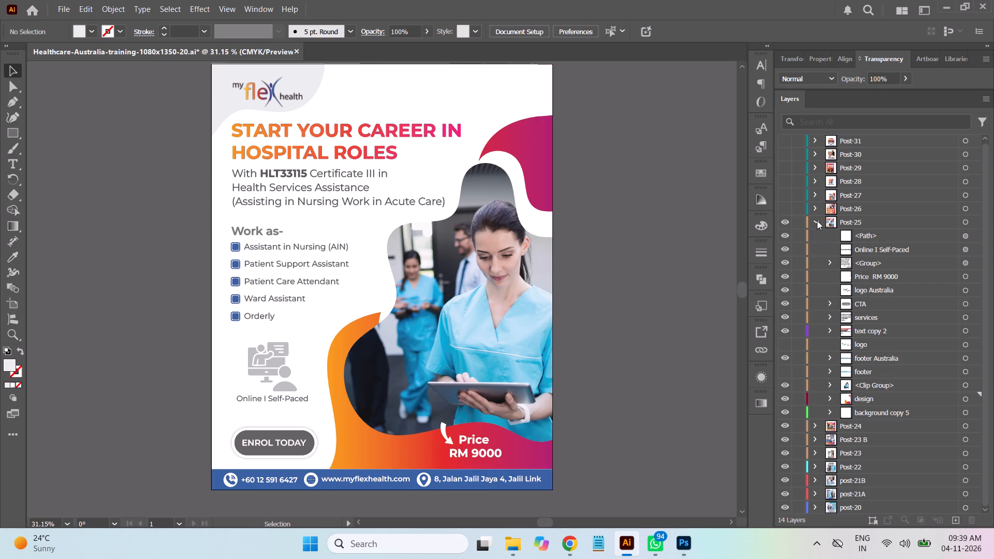
click(816, 222)
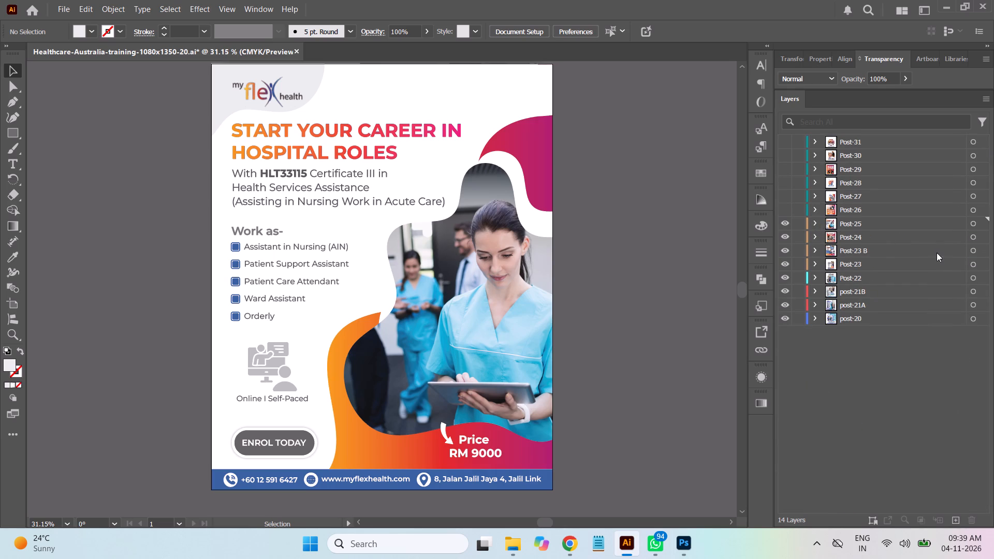
Show Post-26, move its grey corner path into the Post-29 layer, and collapse Post-26.
click(816, 209)
click(971, 222)
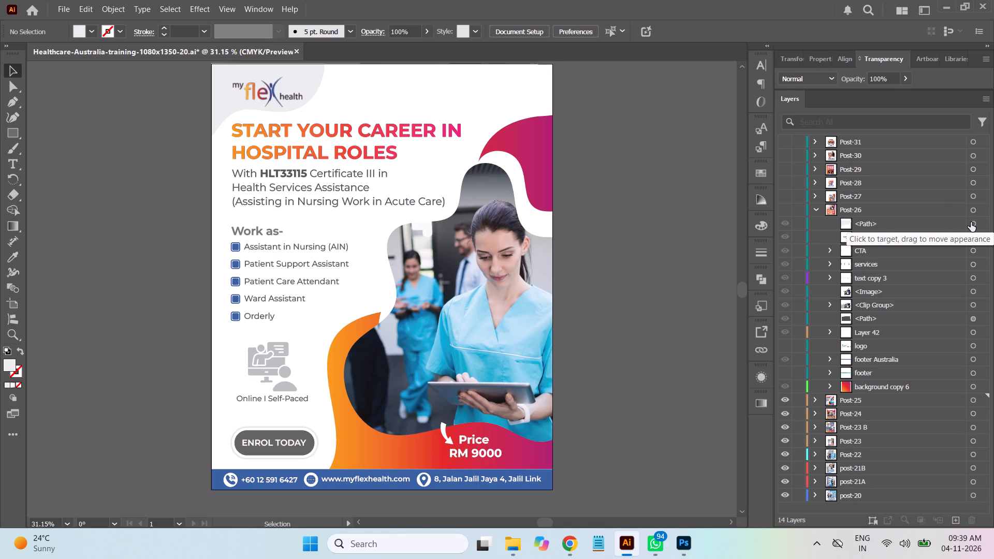
click(786, 213)
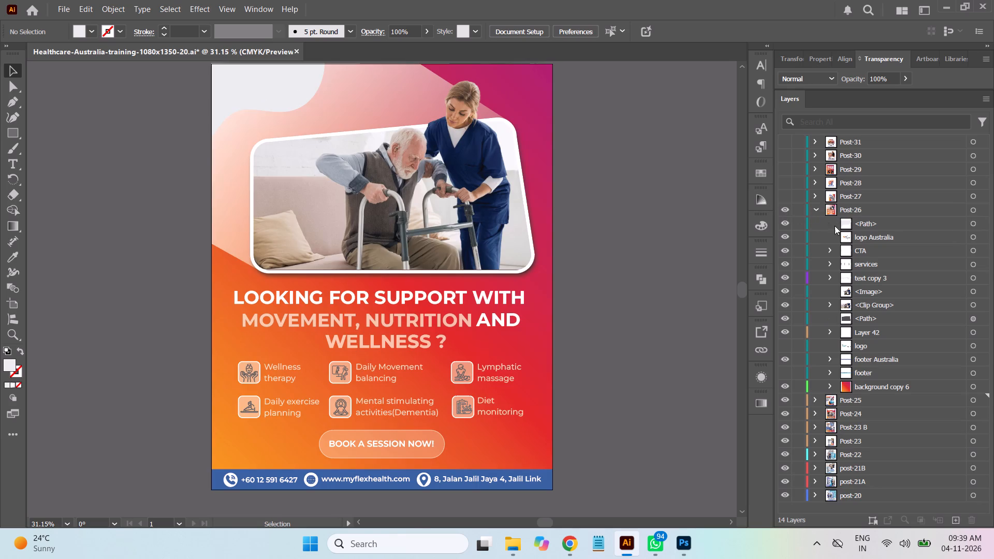
click(975, 226)
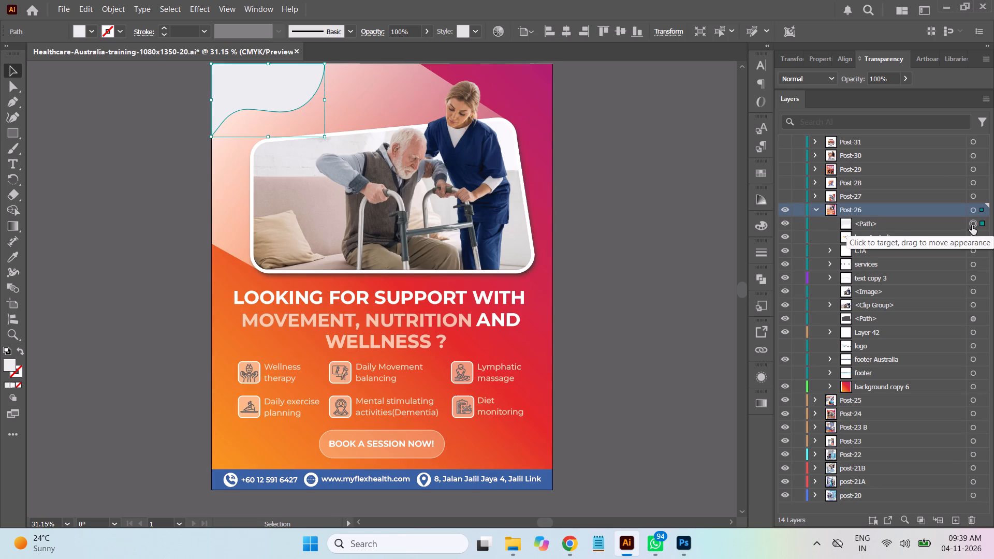
click(897, 221)
drag(893, 224, 886, 170)
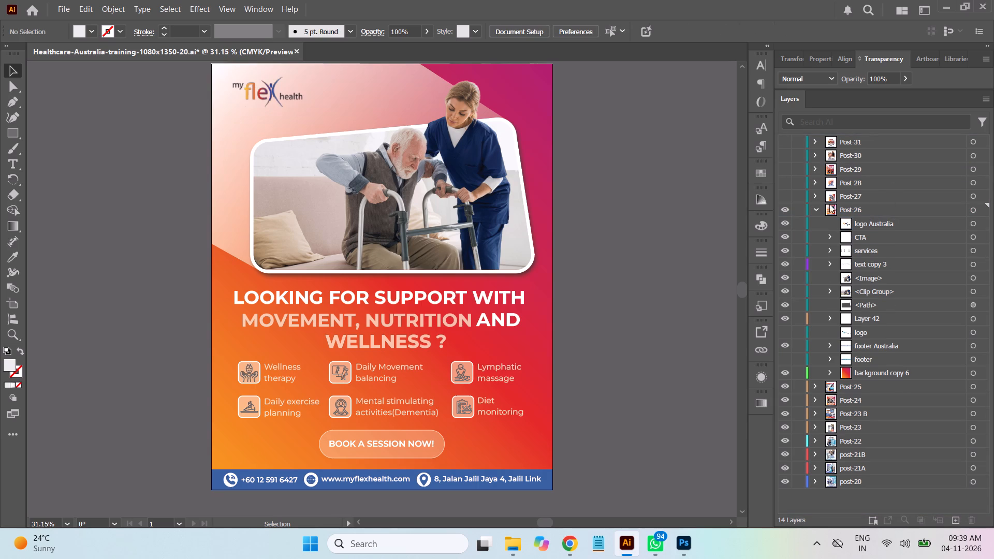
click(817, 210)
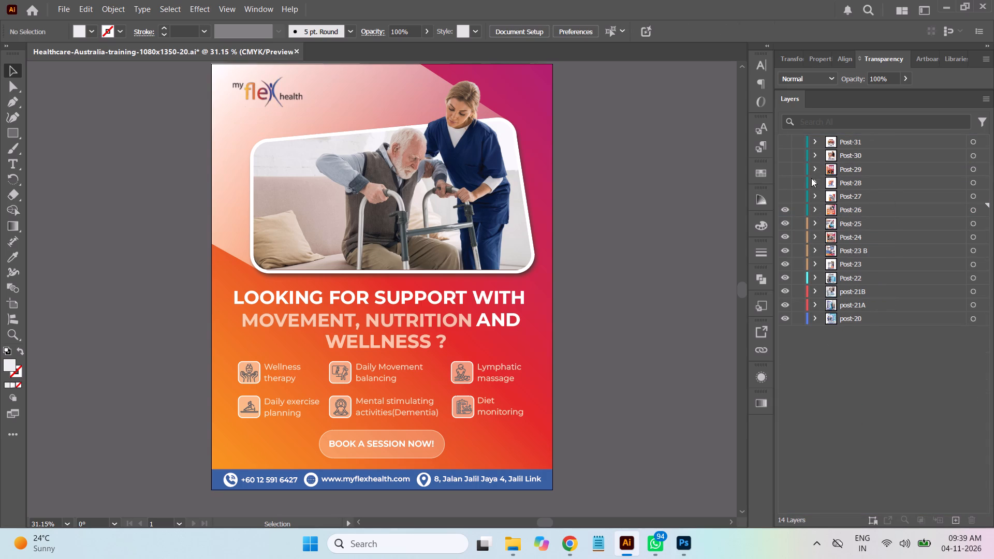
Show the Post-27, Post-28 and Post-29 layers to bring the Post-29 mental health design into view.
click(786, 209)
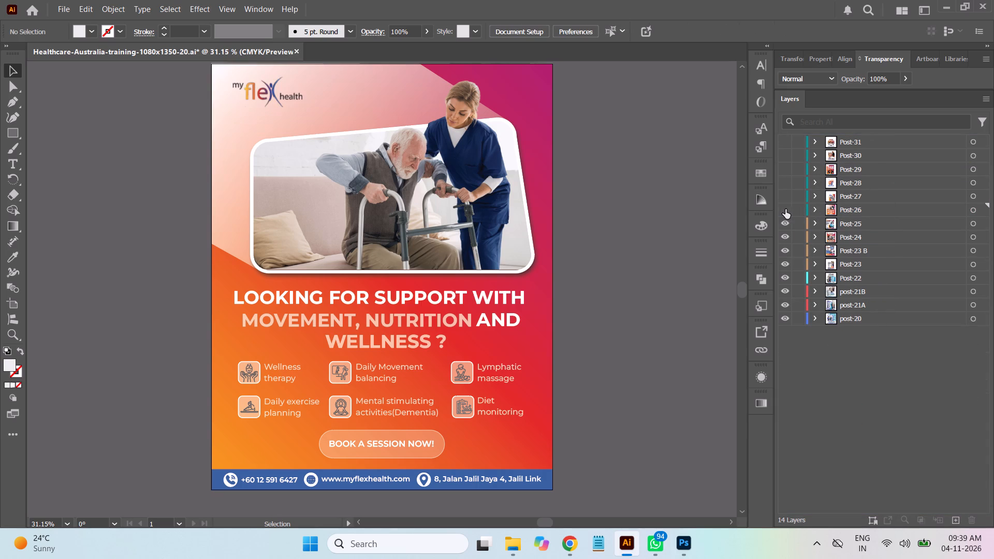
click(785, 210)
click(783, 197)
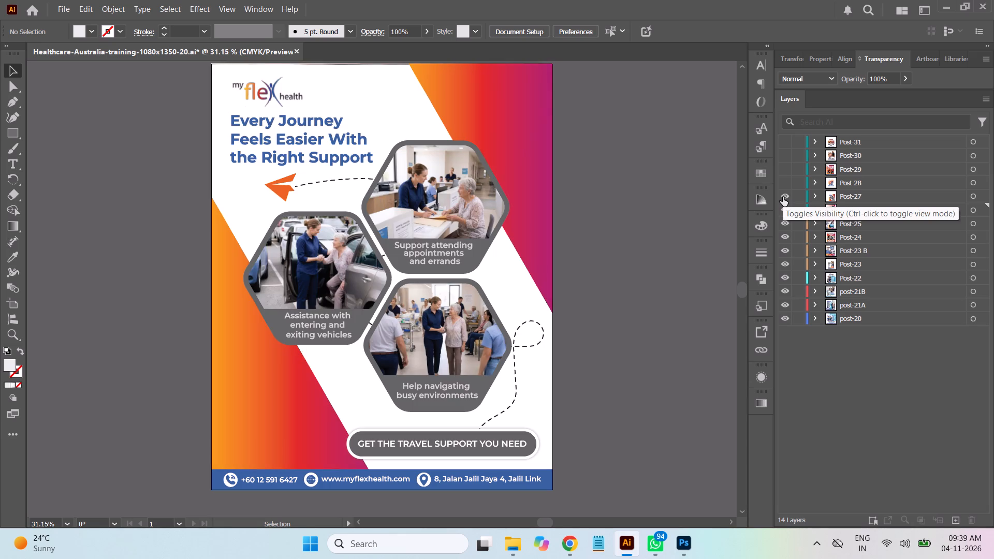
click(784, 184)
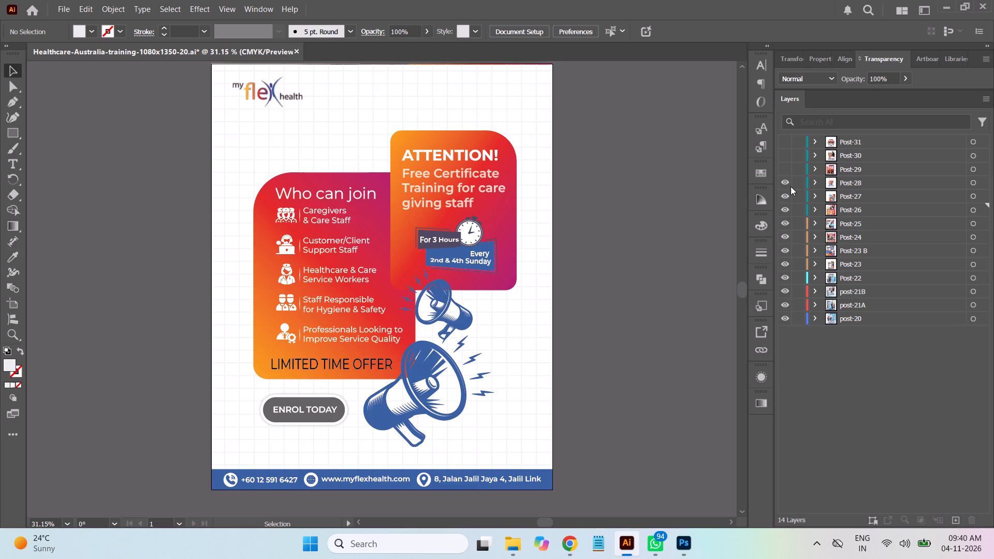
click(786, 167)
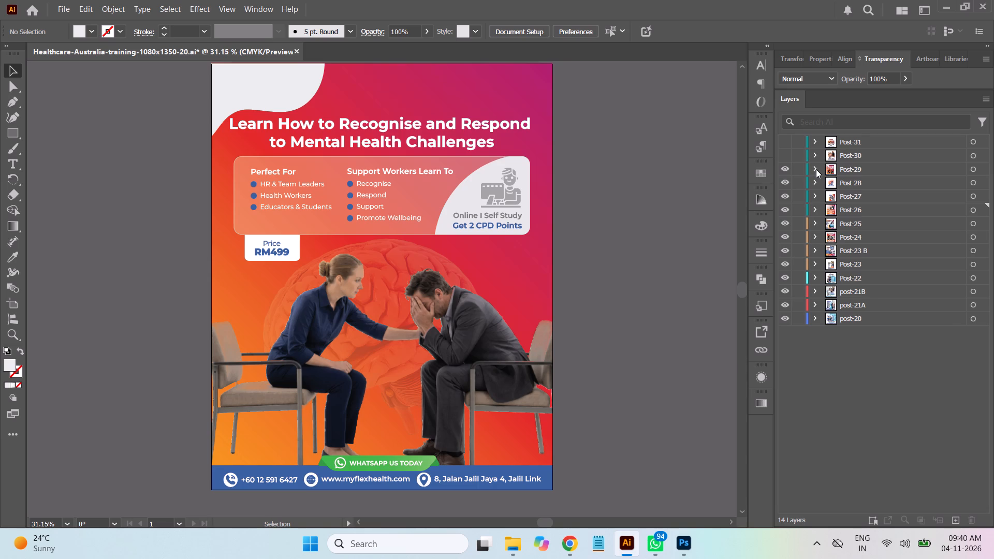
Move the grey corner path in Post-29 directly below the logo Australia object in the stacking order.
click(816, 169)
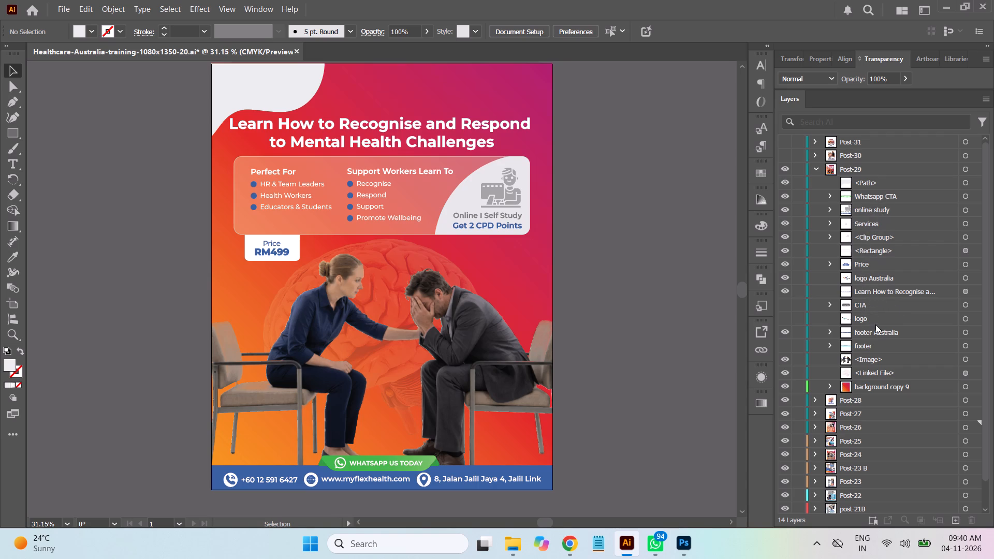
click(963, 238)
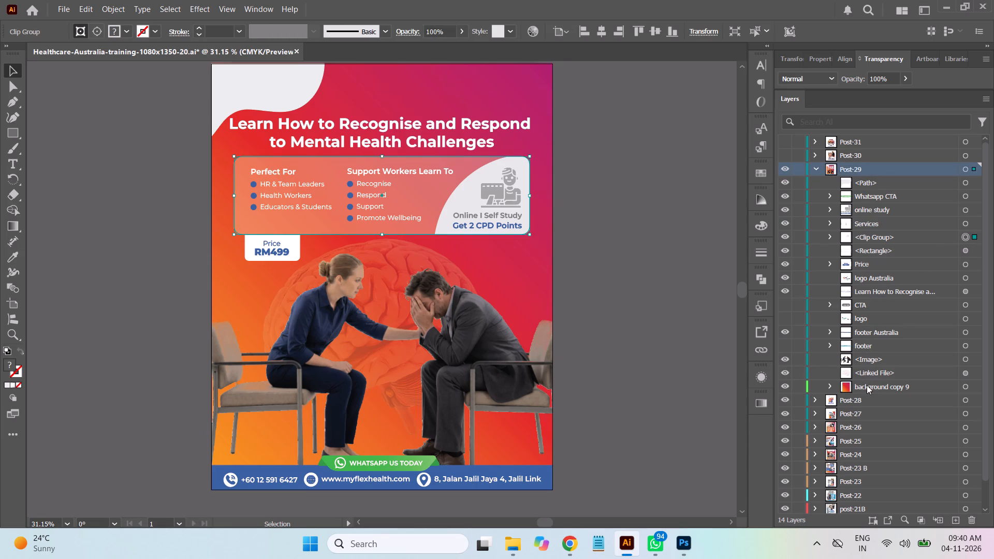
click(966, 182)
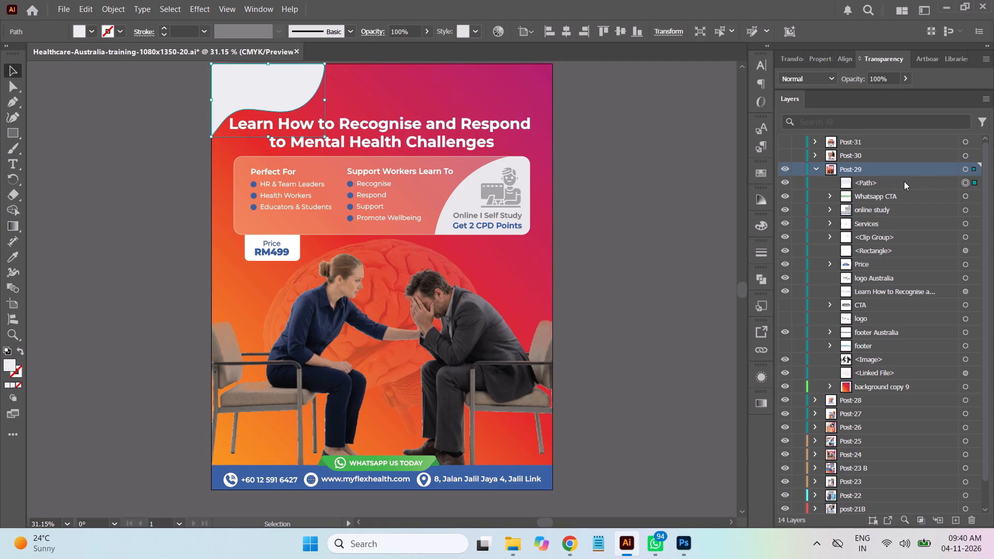
click(904, 181)
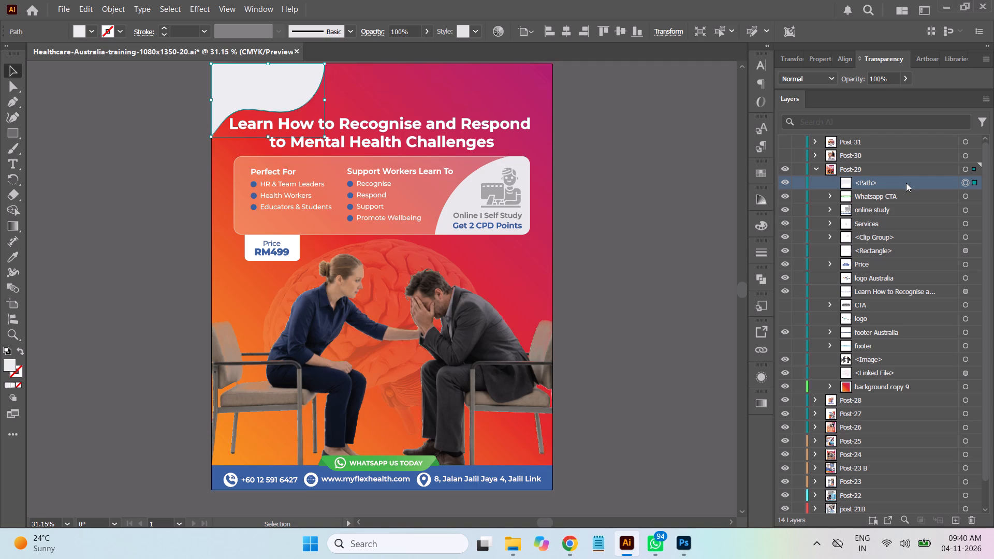
click(906, 183)
drag(906, 183, 899, 287)
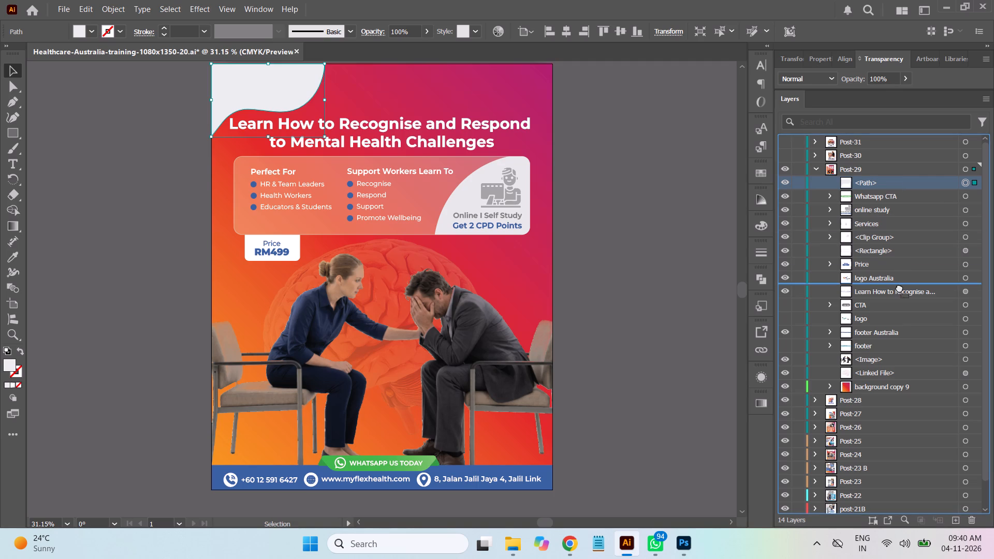
drag(899, 287, 906, 285)
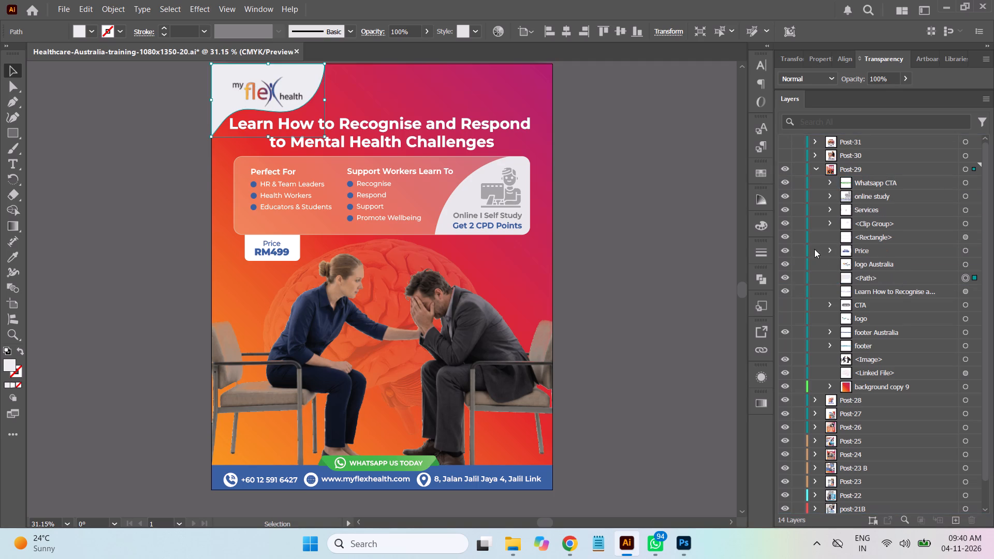
Change the fill of the corner shape behind the Post-29 logo to white (ffffff) and save the document.
double_click(7, 364)
drag(625, 186, 565, 134)
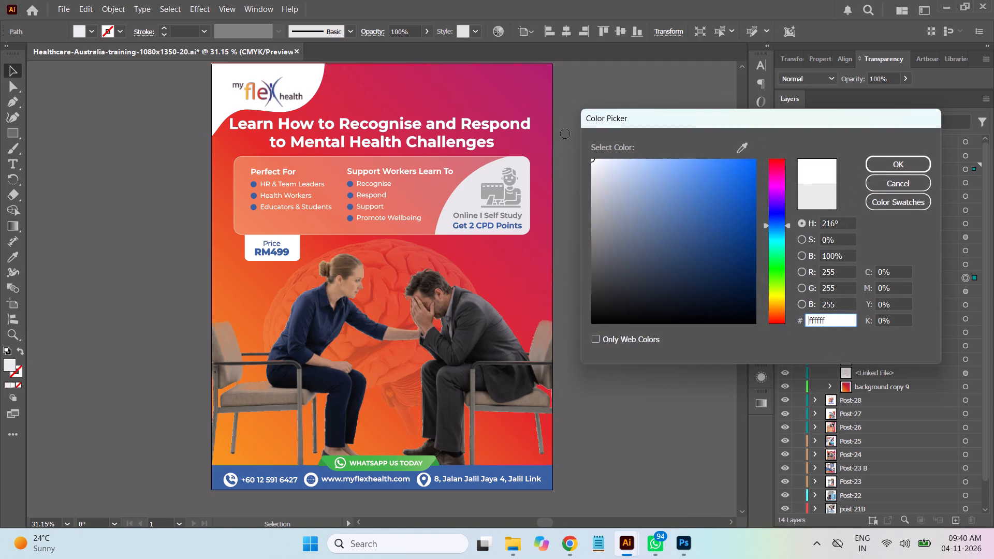
drag(565, 134, 565, 134)
click(901, 165)
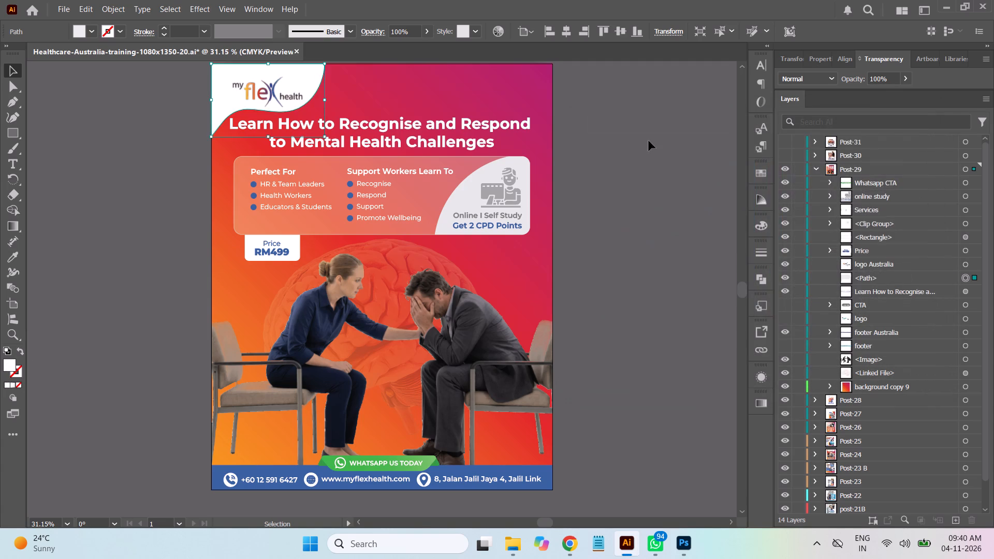
click(681, 131)
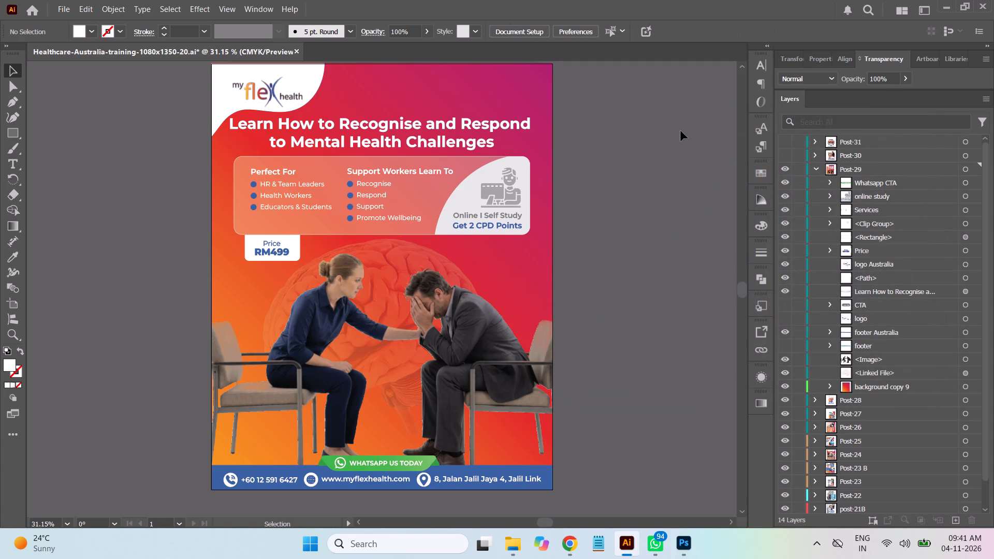
key(ctrl+s)
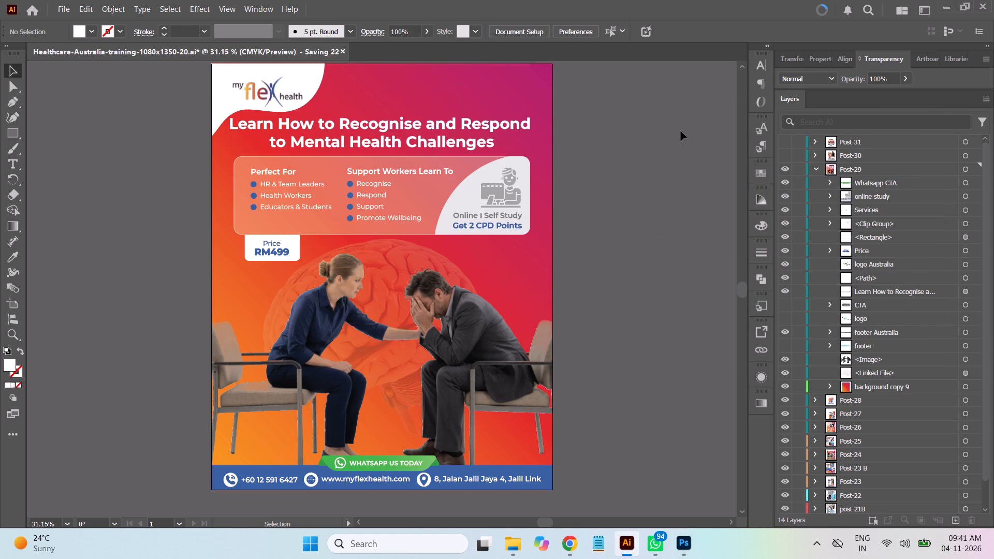
Scale the "Learn How to Recognise and Respond to Mental Health Challenges" headline down proportionally about its centre to about 44.6 pt, and save.
click(968, 293)
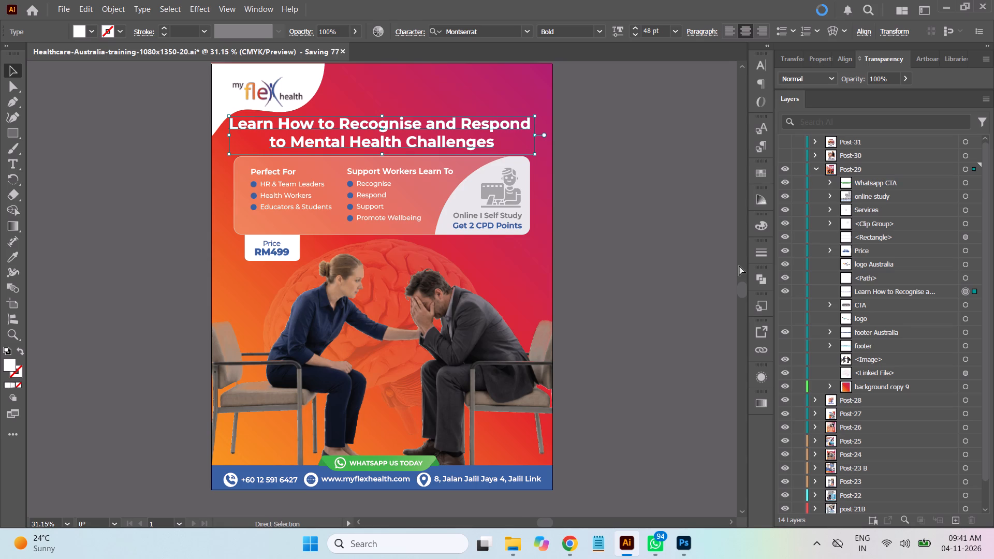
key(ctrl+equal)
key(ctrl+equal)
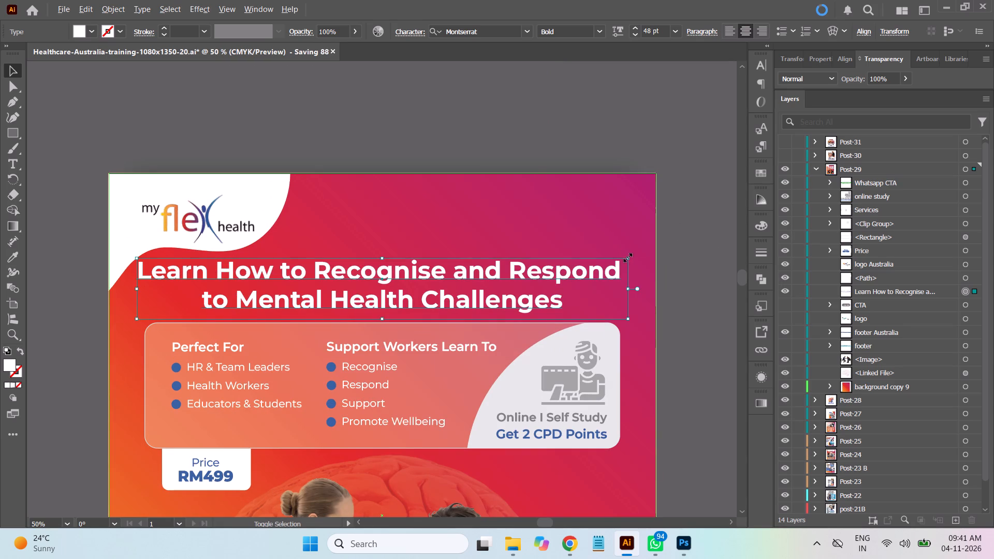
alt+shift+drag(627, 258, 624, 259)
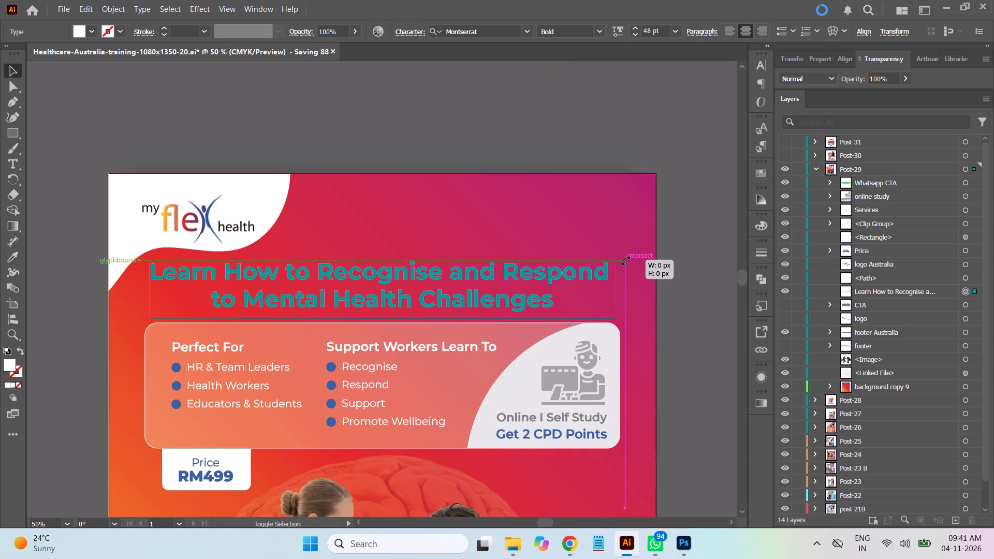
alt+shift+drag(624, 259, 623, 260)
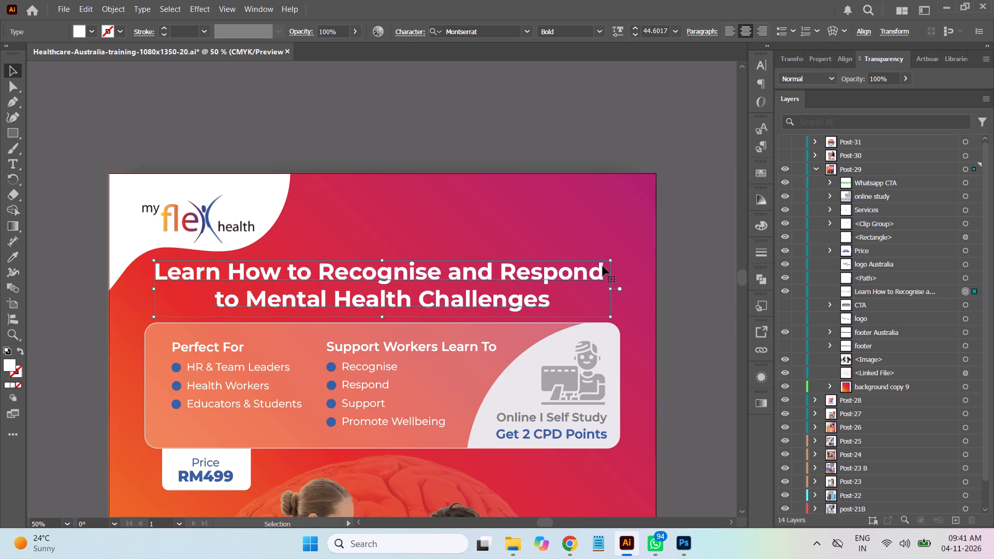
click(709, 229)
scroll(709, 229, down, 4)
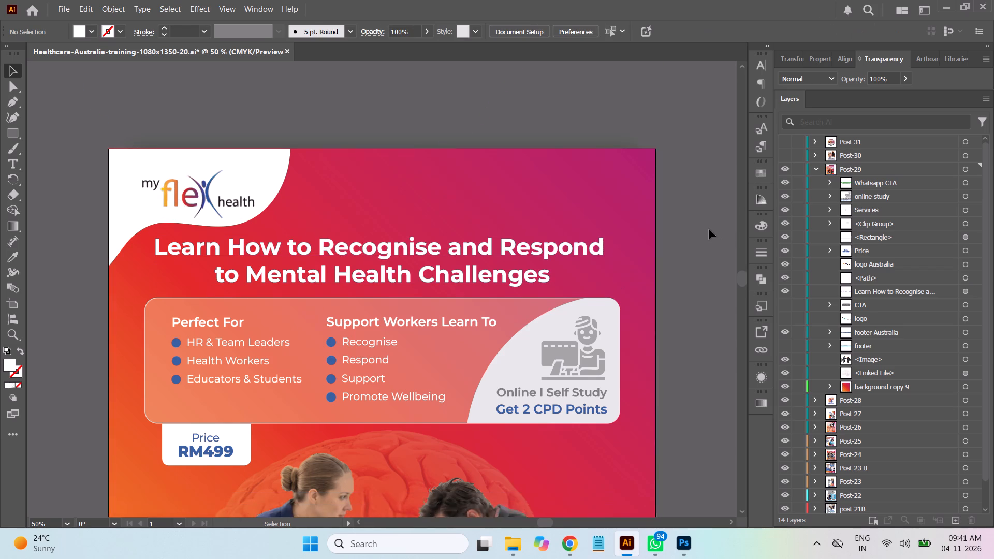
scroll(709, 229, down, 7)
key(ctrl+minus)
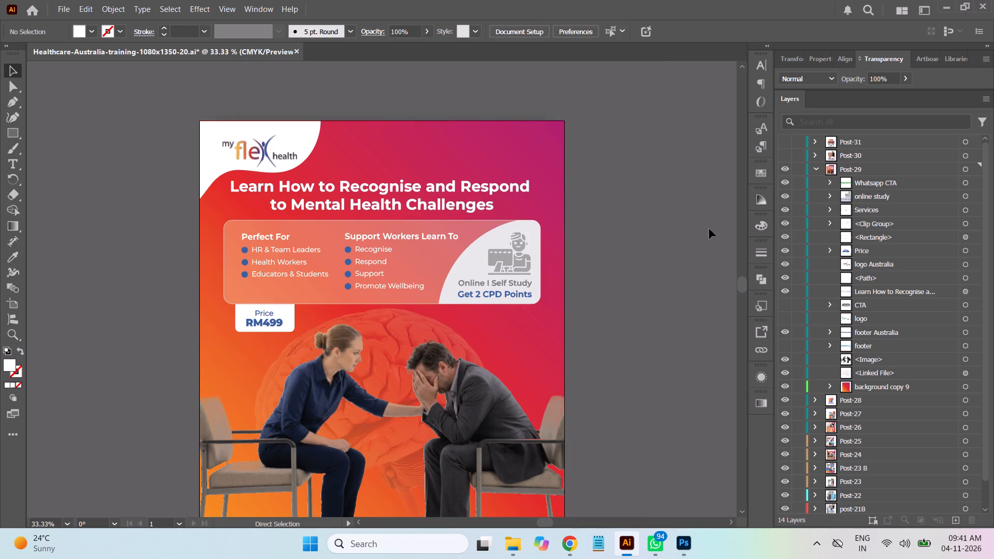
scroll(707, 228, down, 6)
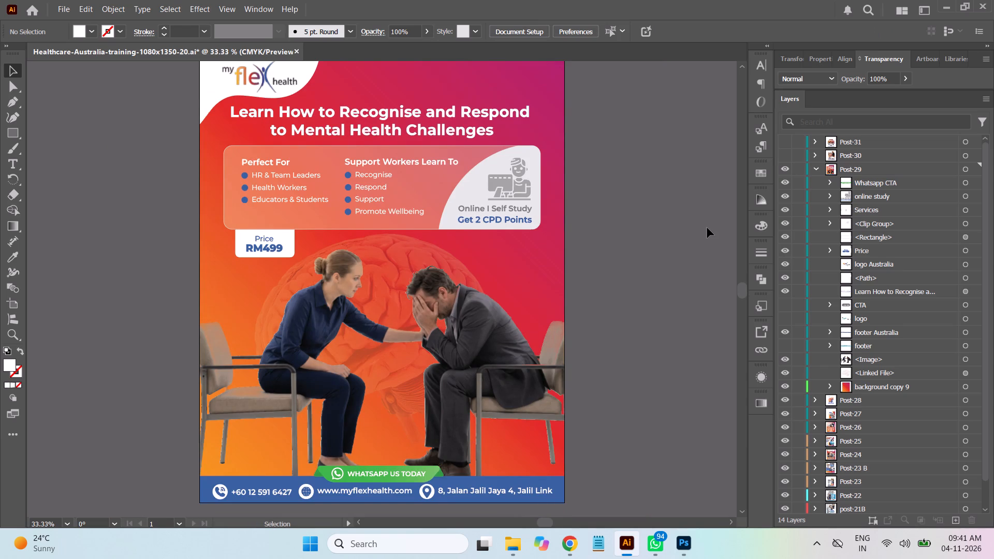
scroll(707, 228, up, 1)
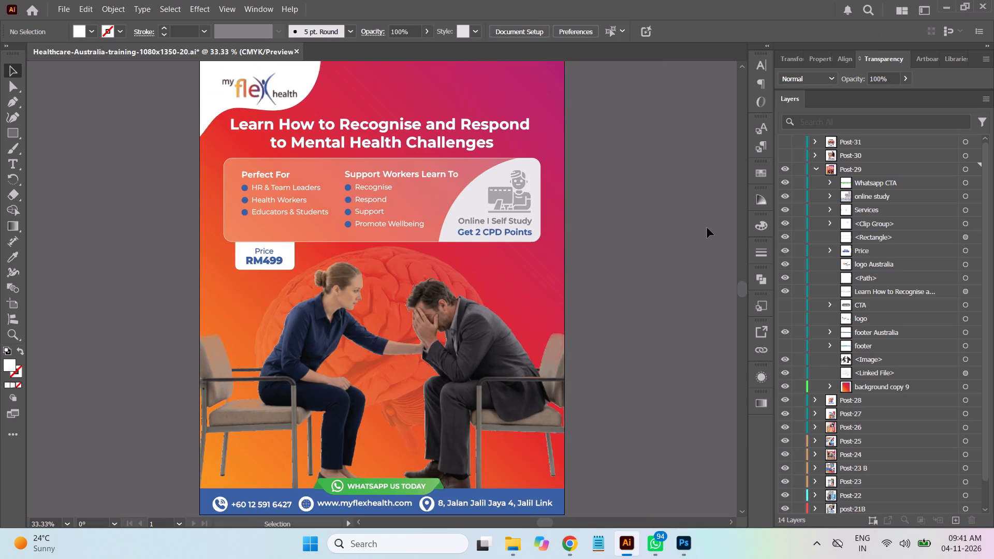
key(ctrl+s)
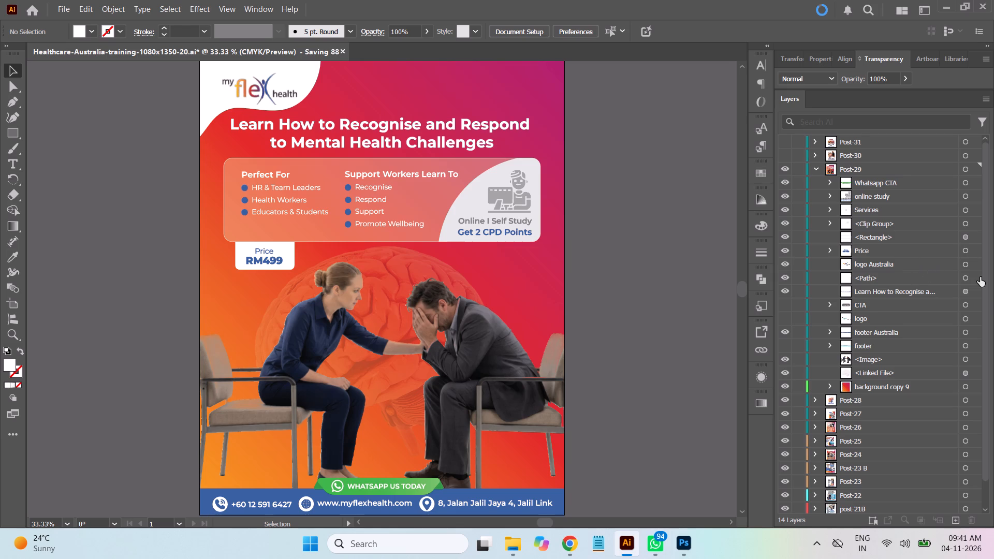
Fill the clip group's ellipse behind the Online I Self Study block with white (ffffff), save the document and collapse the group.
click(963, 281)
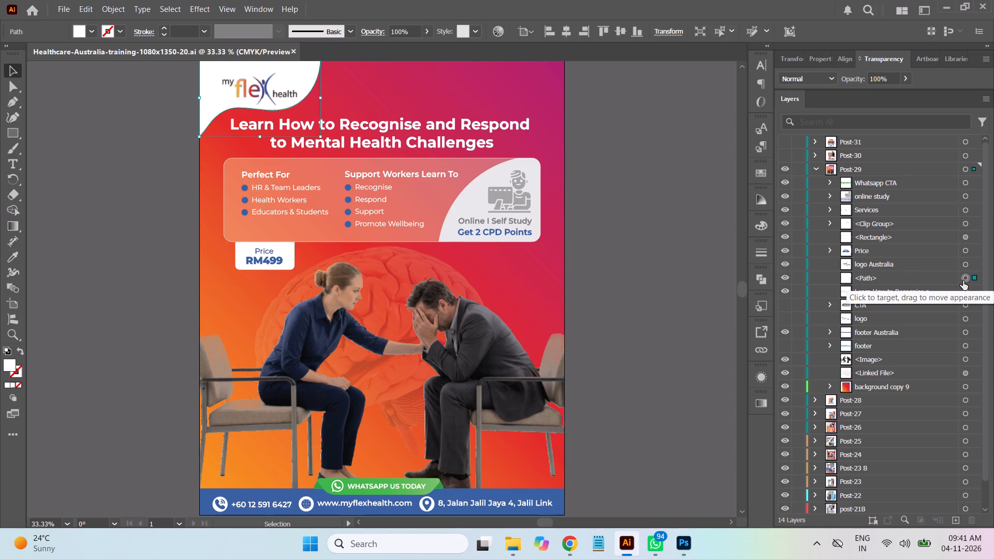
click(967, 225)
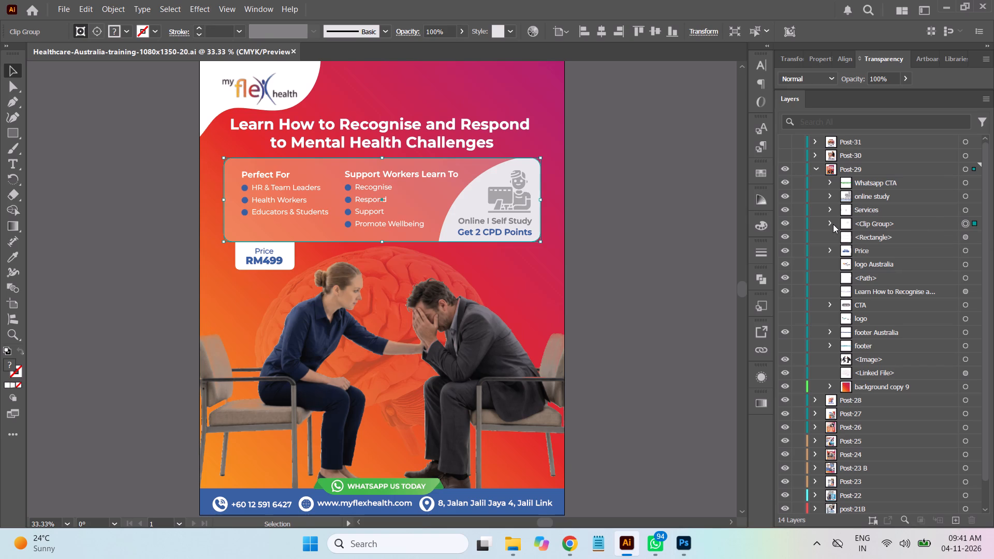
click(831, 224)
click(966, 251)
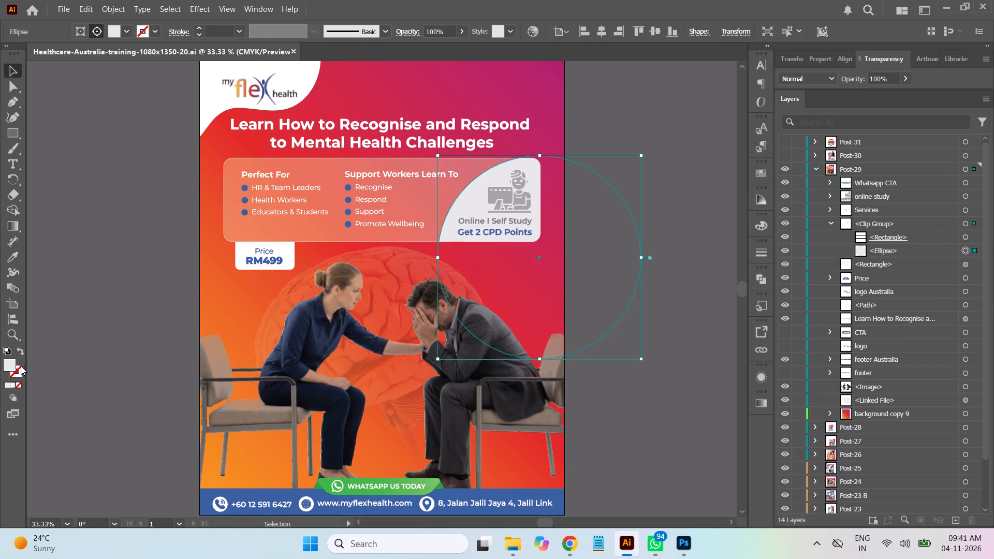
double_click(3, 364)
double_click(12, 364)
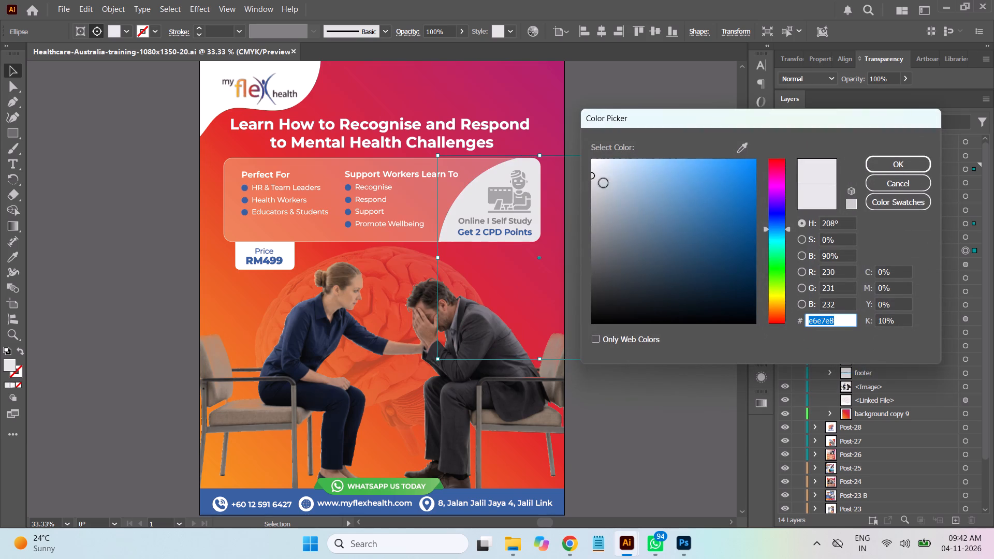
drag(607, 172, 582, 139)
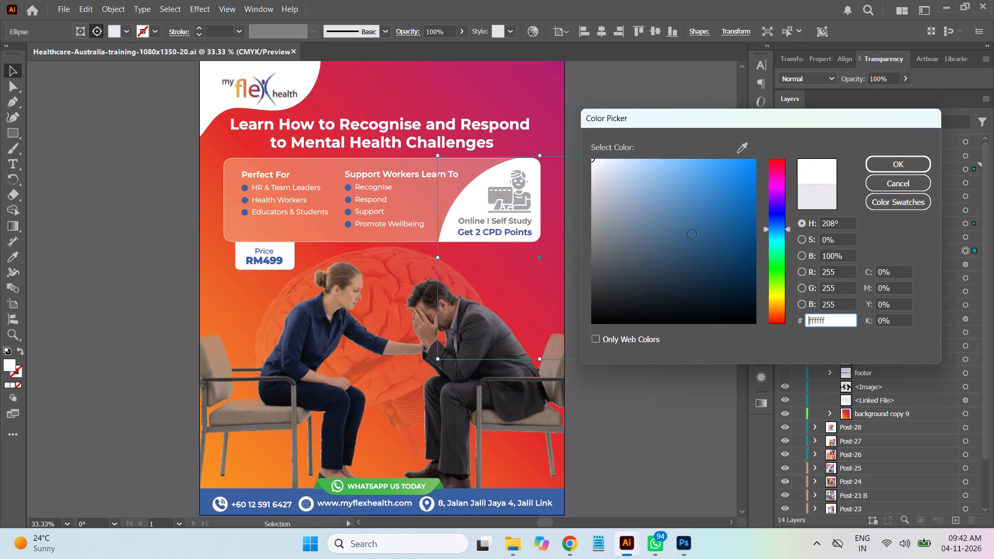
click(886, 166)
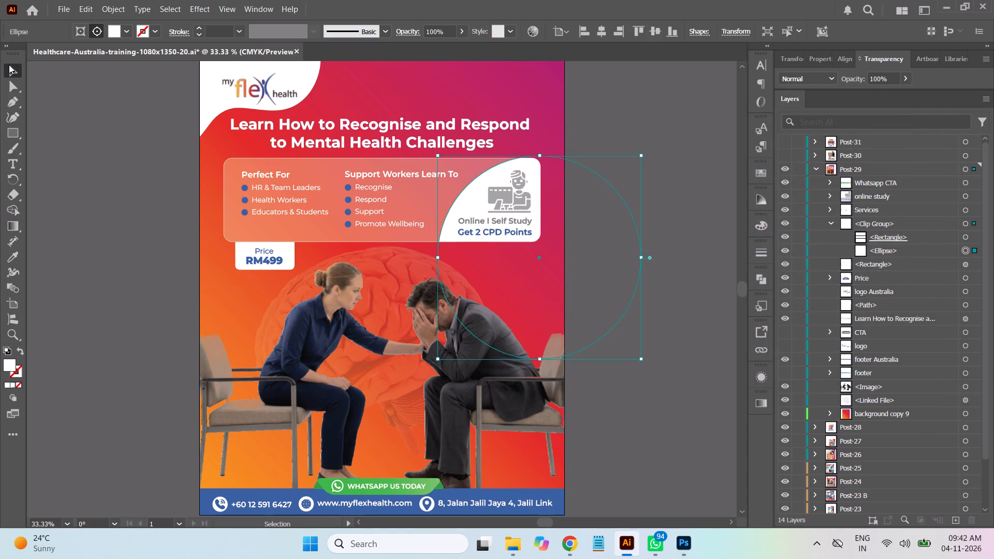
click(12, 70)
click(103, 172)
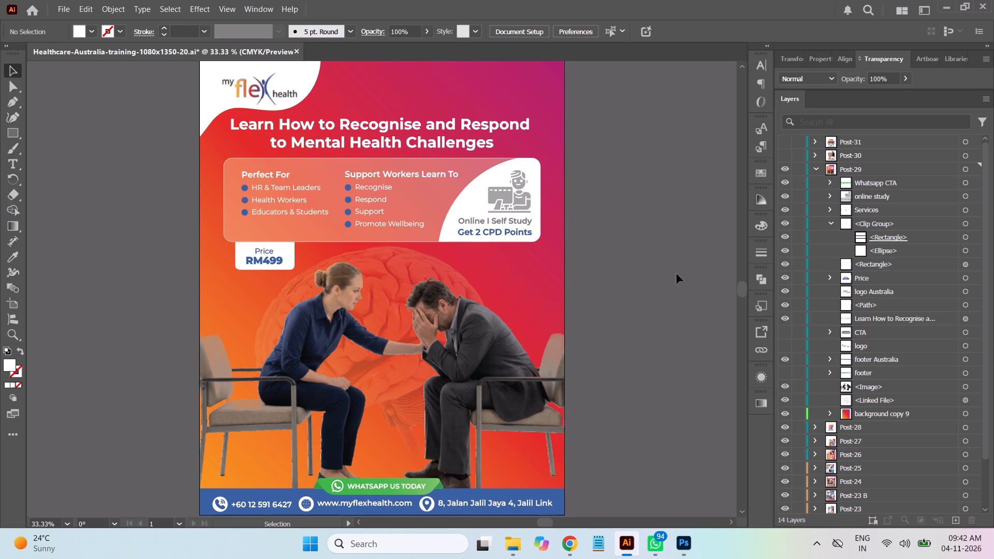
key(ctrl+s)
scroll(646, 255, up, 1)
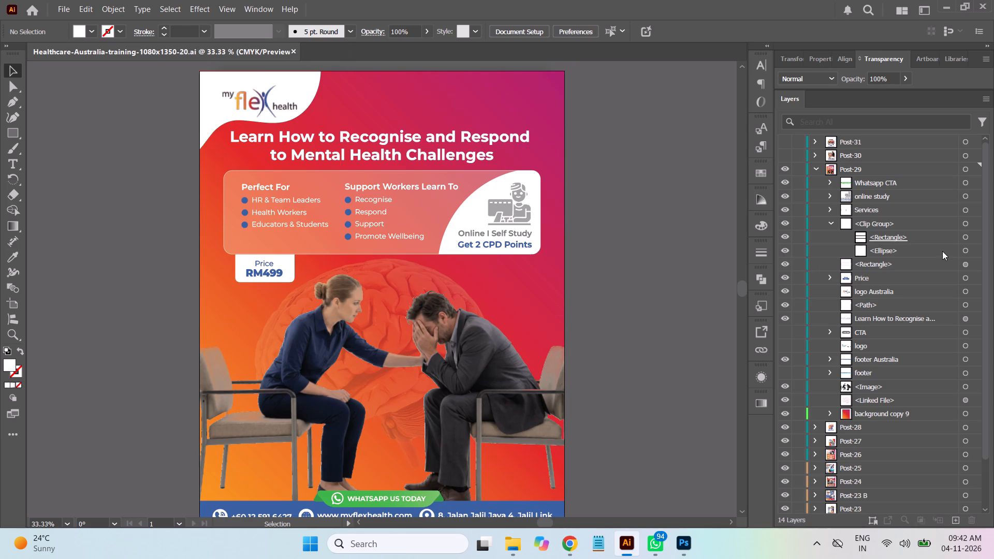
click(831, 223)
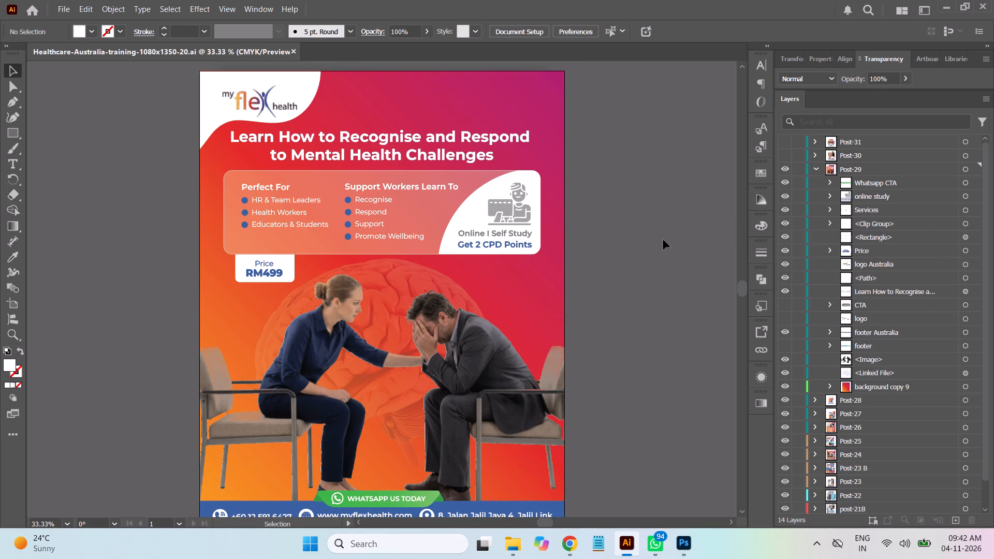
Fill the three Perfect For list bullets in the Services group with white (ffffff) and set their opacity to 50%.
scroll(648, 241, down, 2)
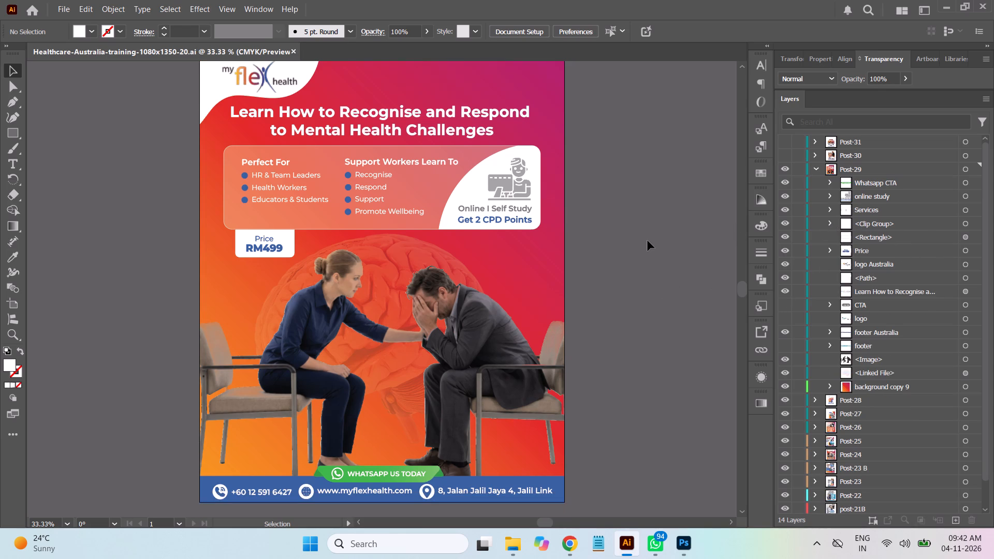
scroll(648, 241, up, 1)
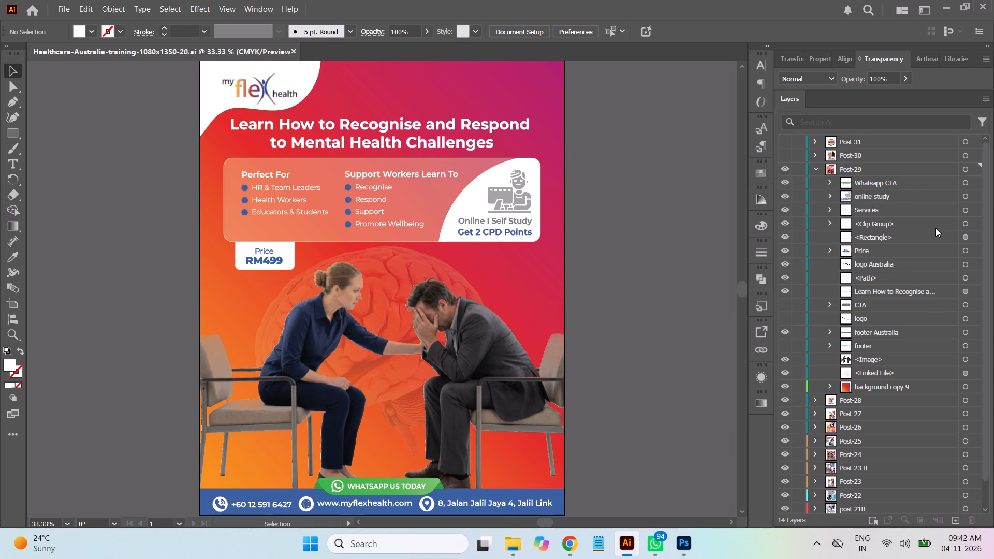
click(834, 210)
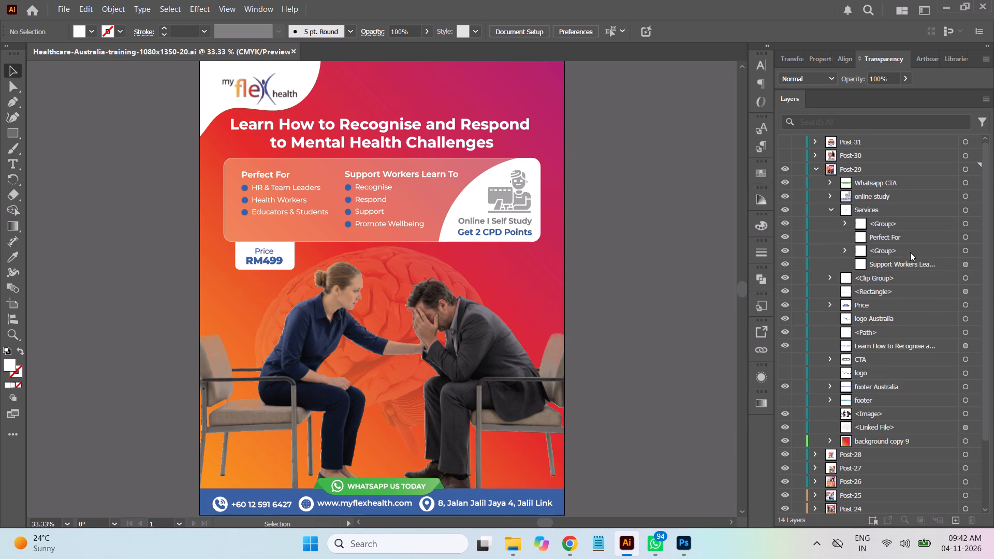
click(845, 223)
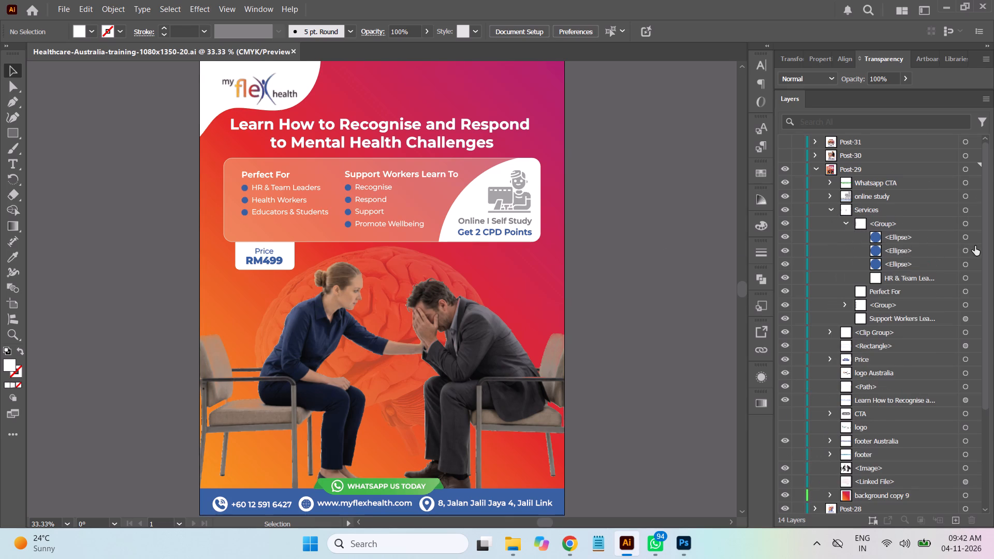
click(968, 237)
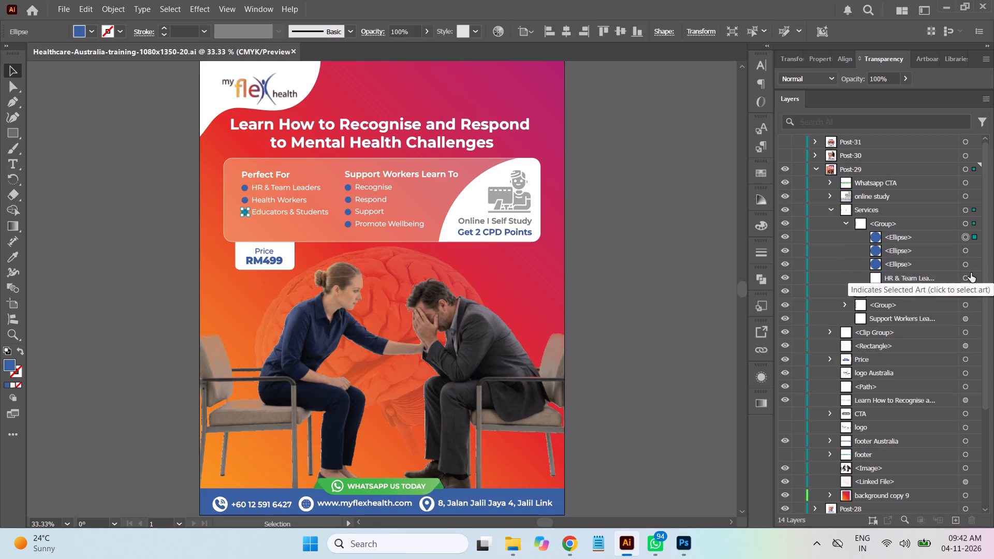
shift+click(965, 266)
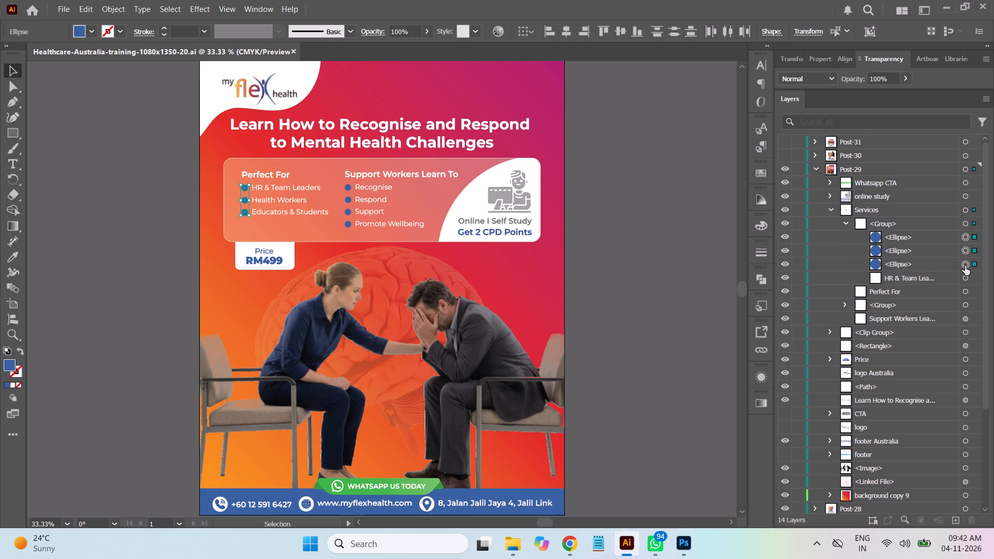
click(932, 235)
shift+click(924, 267)
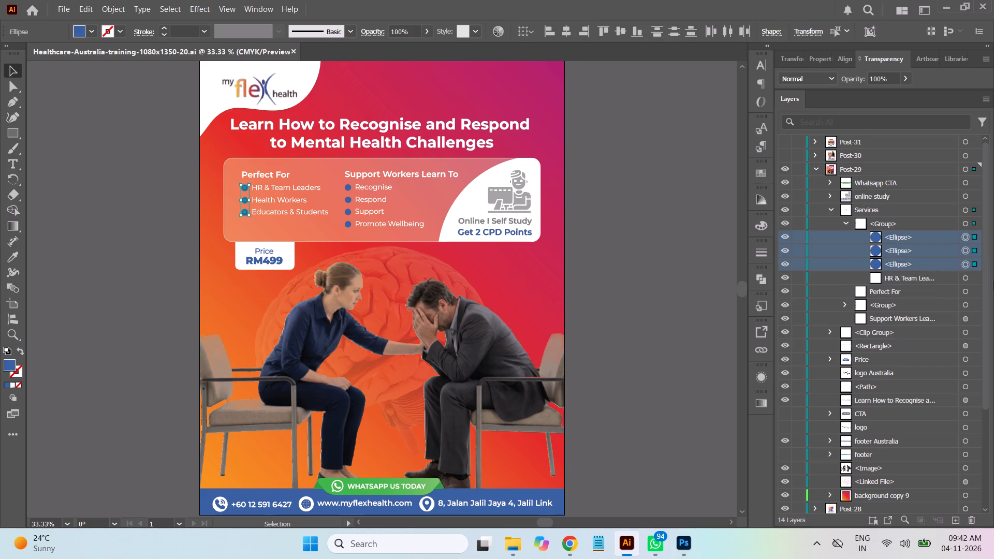
double_click(7, 366)
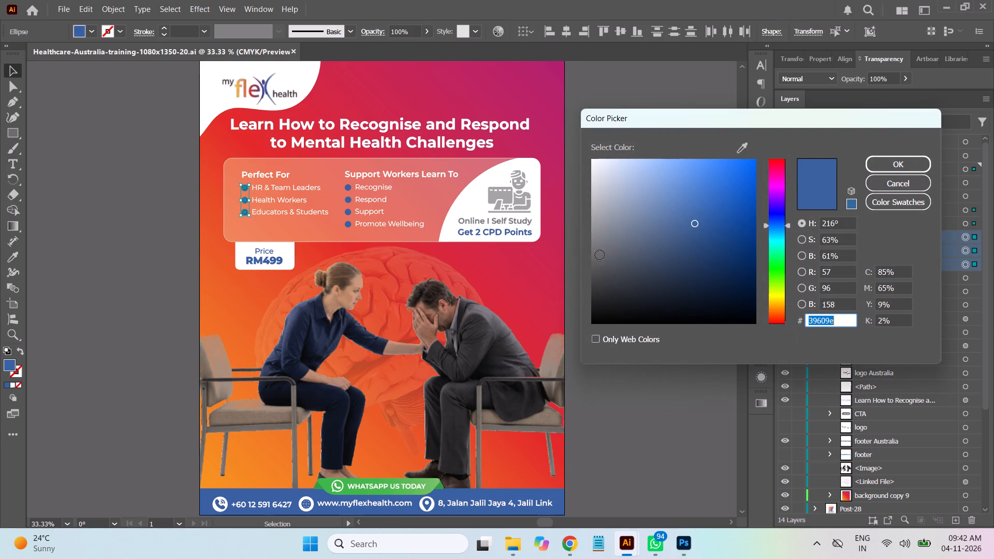
drag(606, 183, 577, 131)
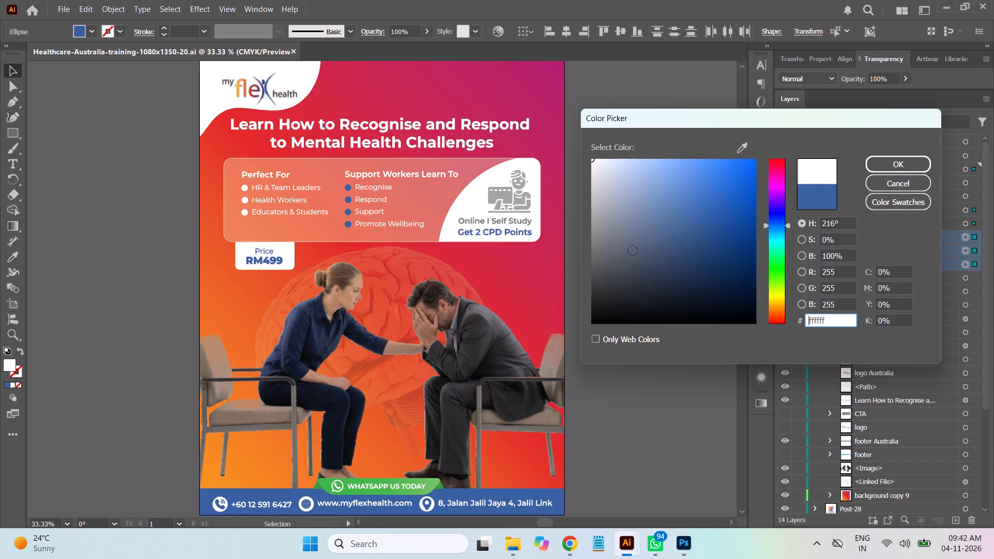
click(894, 168)
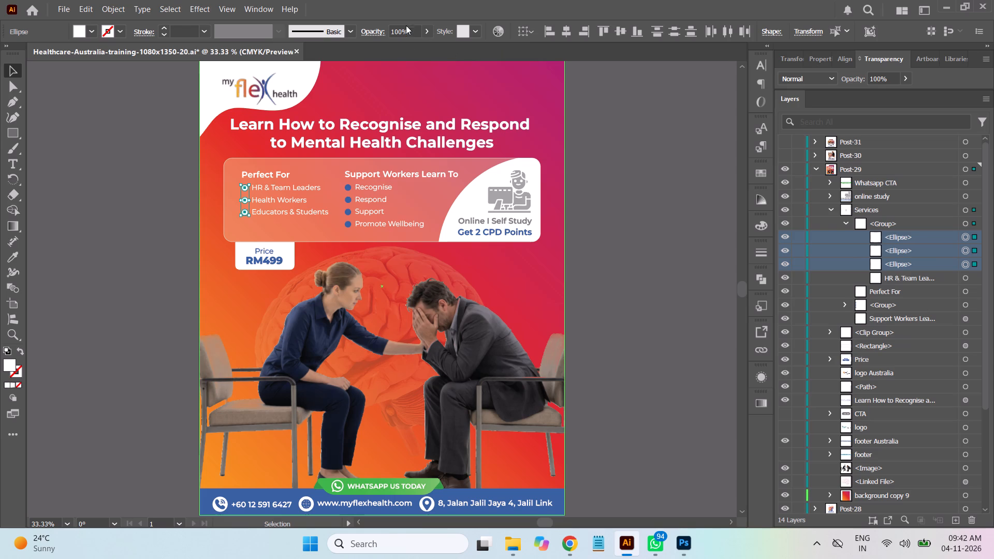
drag(411, 33, 369, 32)
text(50)
key(Return)
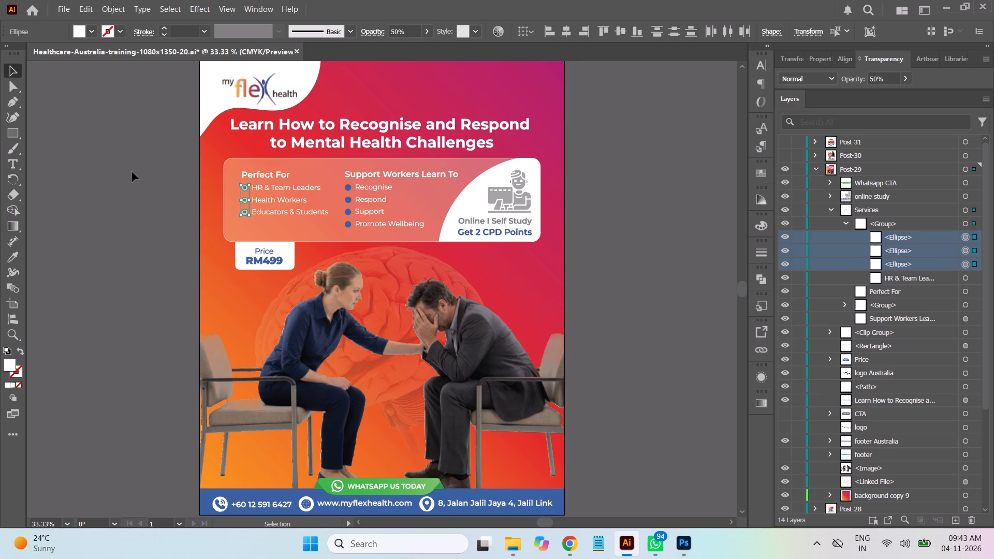
click(132, 172)
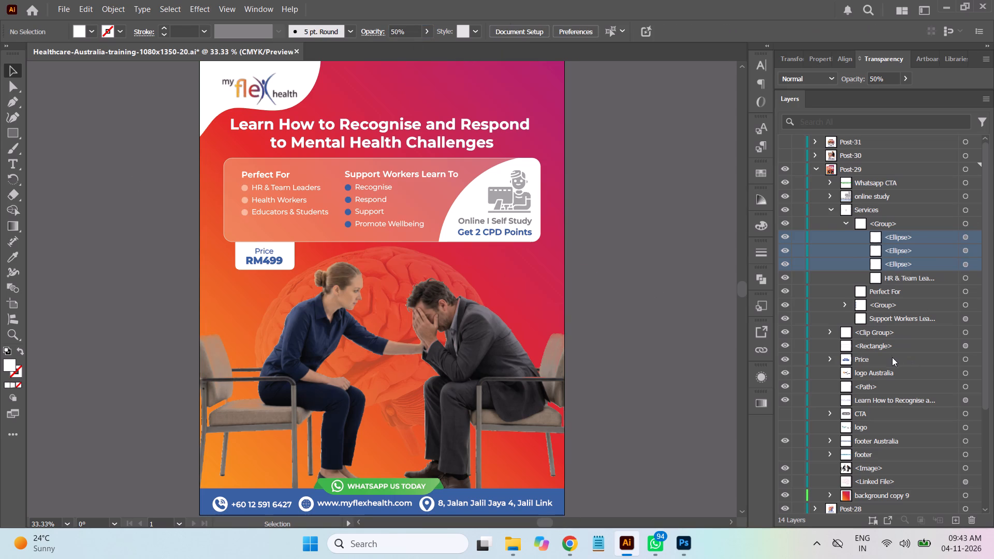
Change the font style of the HR & Team Leaders list text under Perfect For to SemiBold.
click(966, 279)
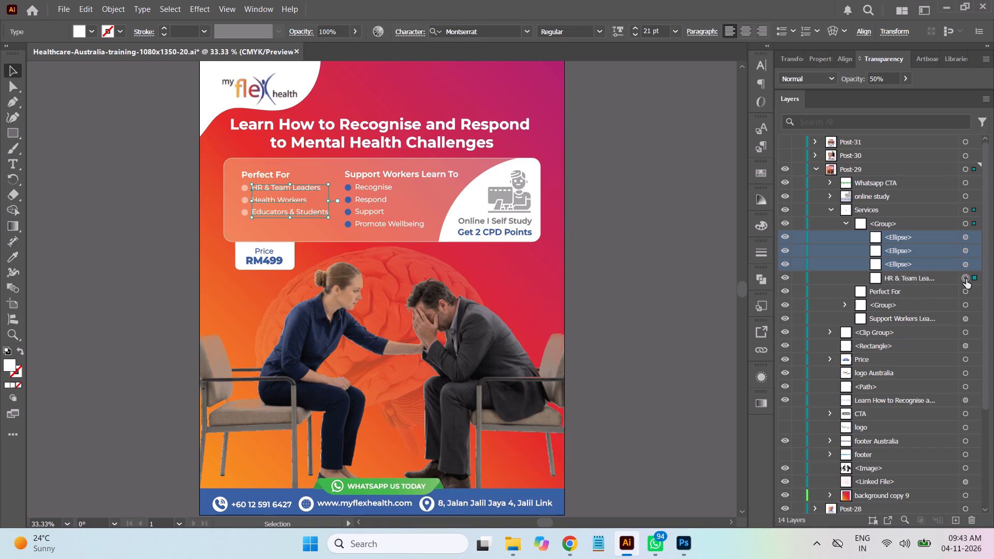
click(601, 34)
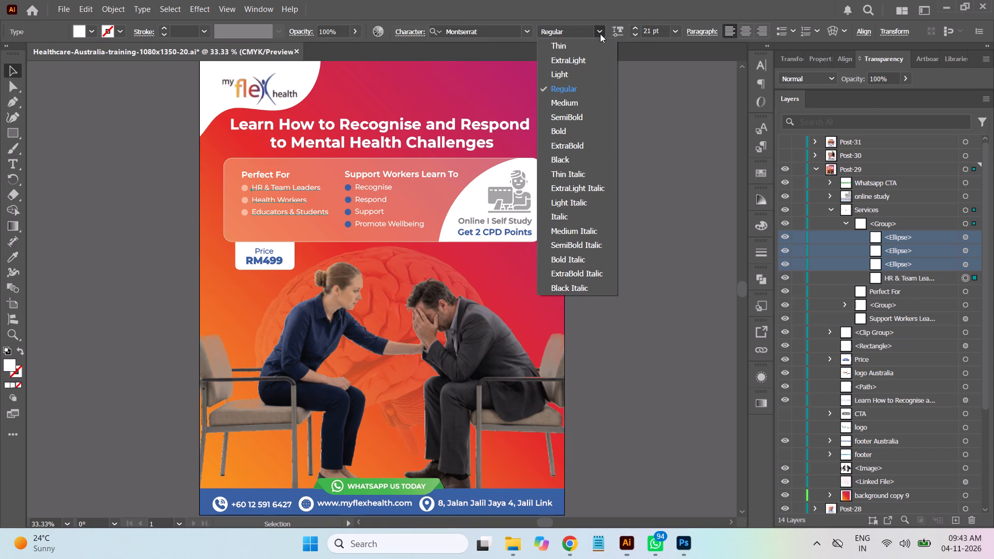
click(577, 117)
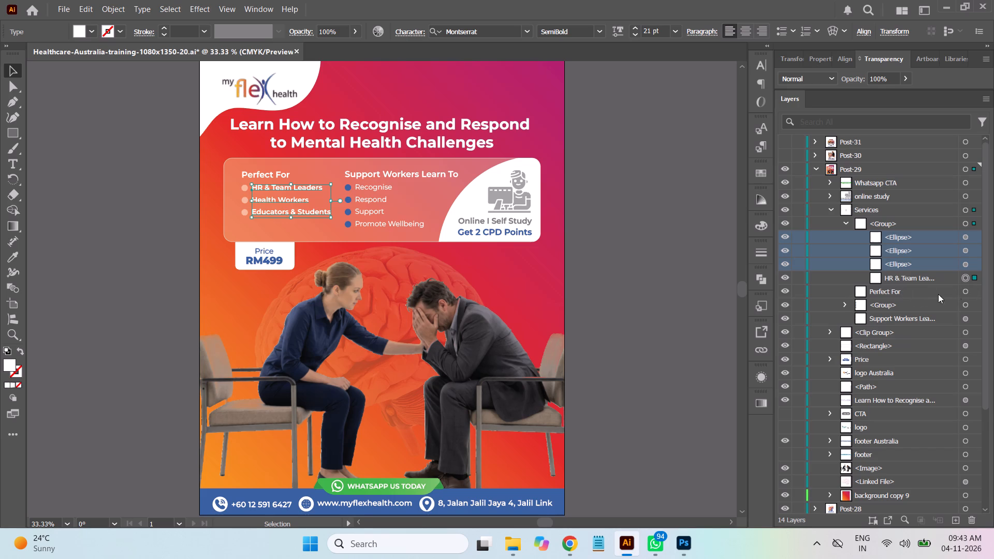
Increase the font size of the Perfect For heading to 28 pt.
click(962, 293)
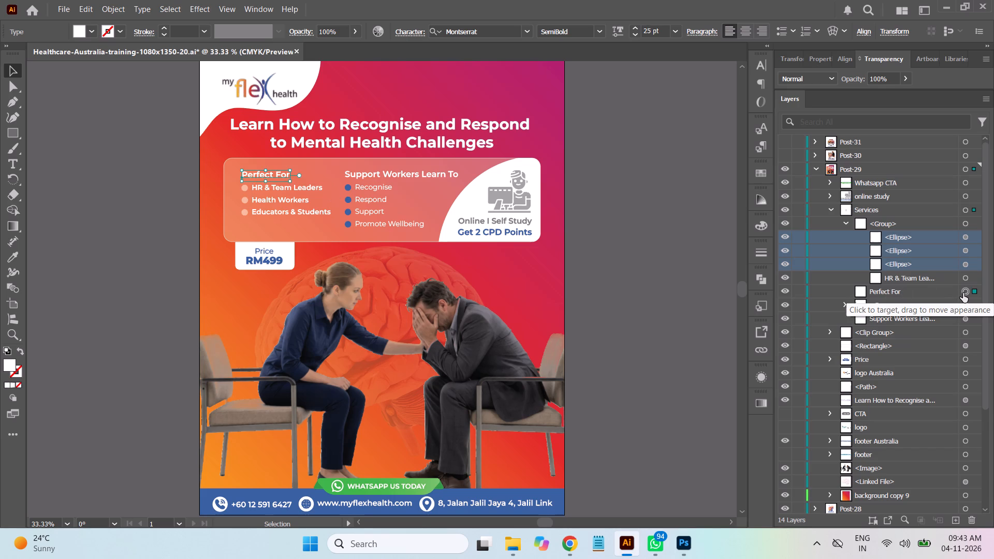
click(967, 278)
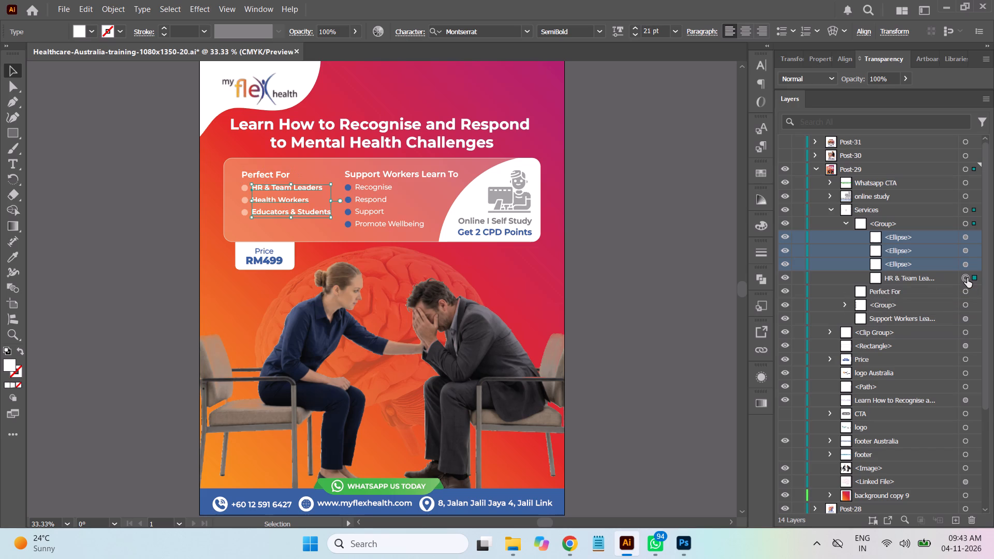
click(965, 292)
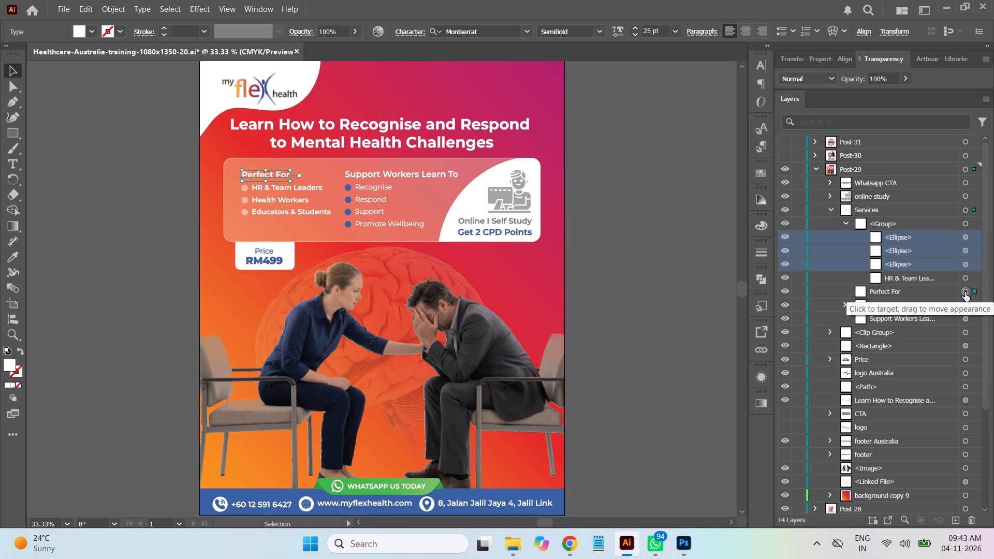
click(668, 31)
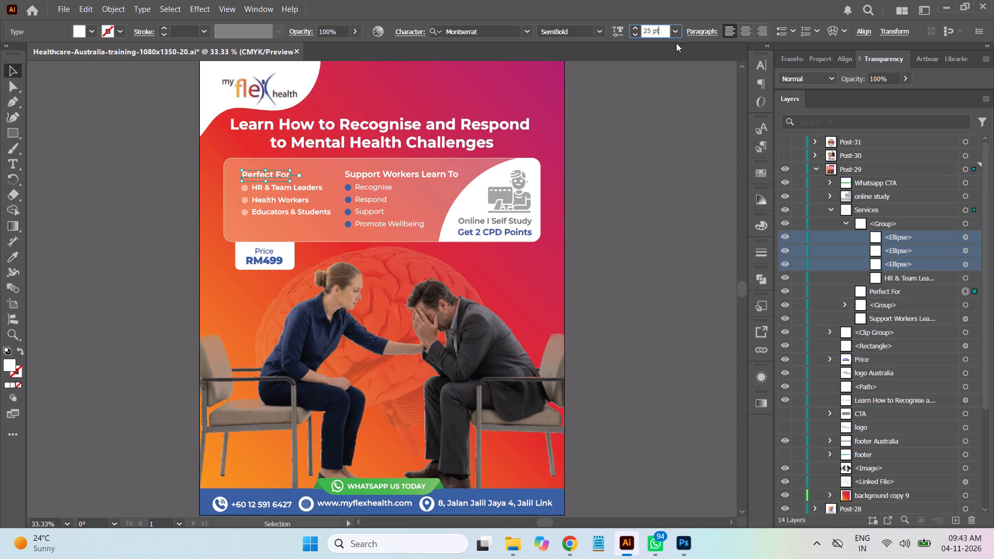
key(Up)
key(Up)
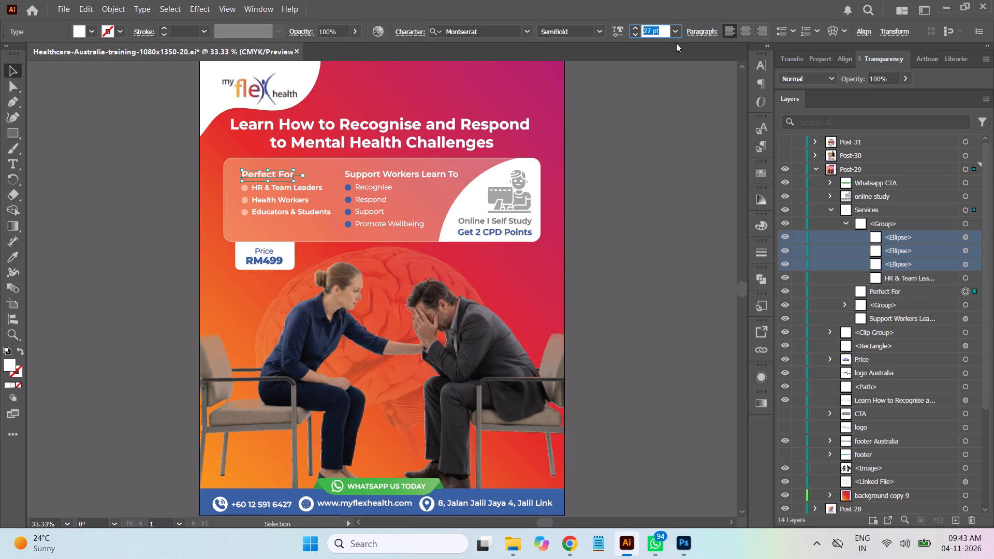
key(Up)
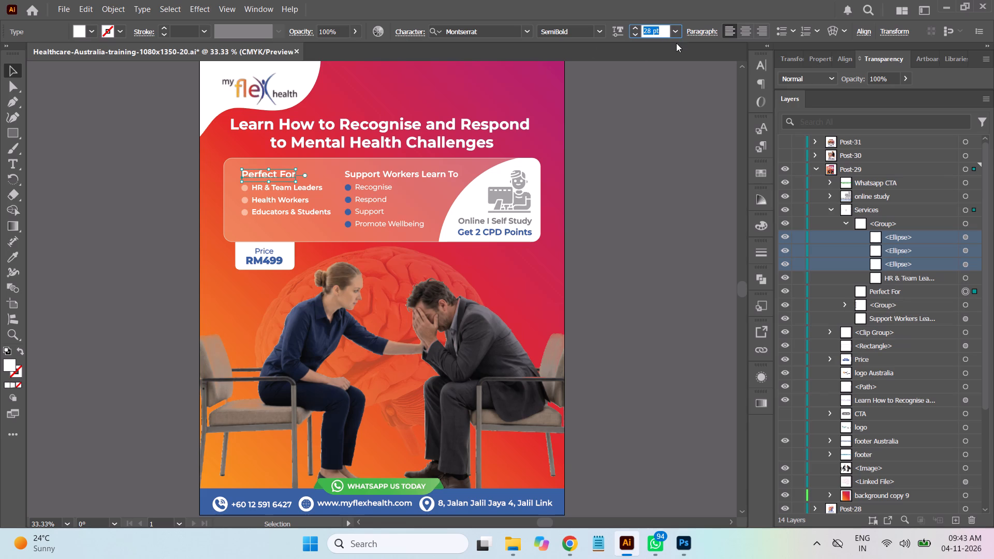
click(630, 175)
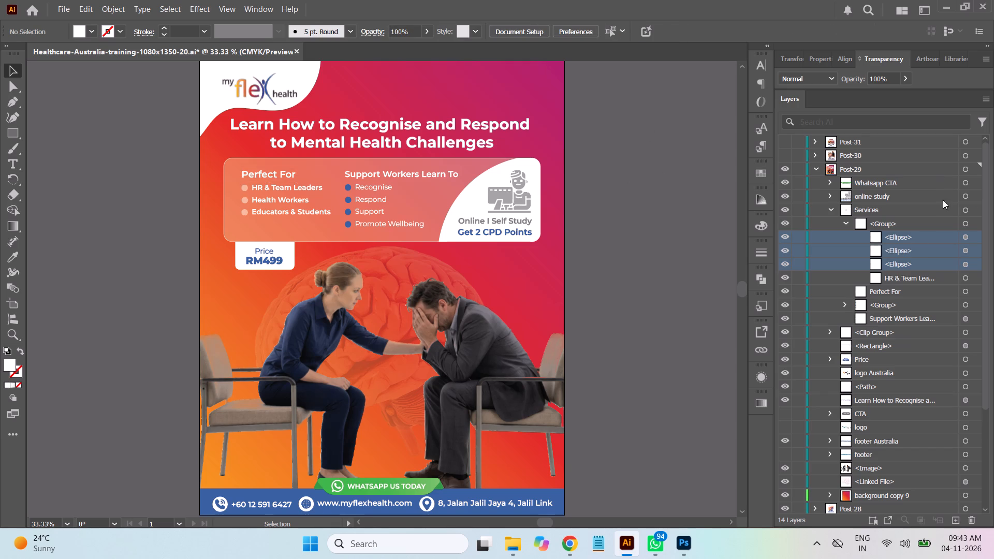
Collapse the Perfect For bullet group and increase the Support Workers Learn To heading's font size to 28 pt.
click(846, 222)
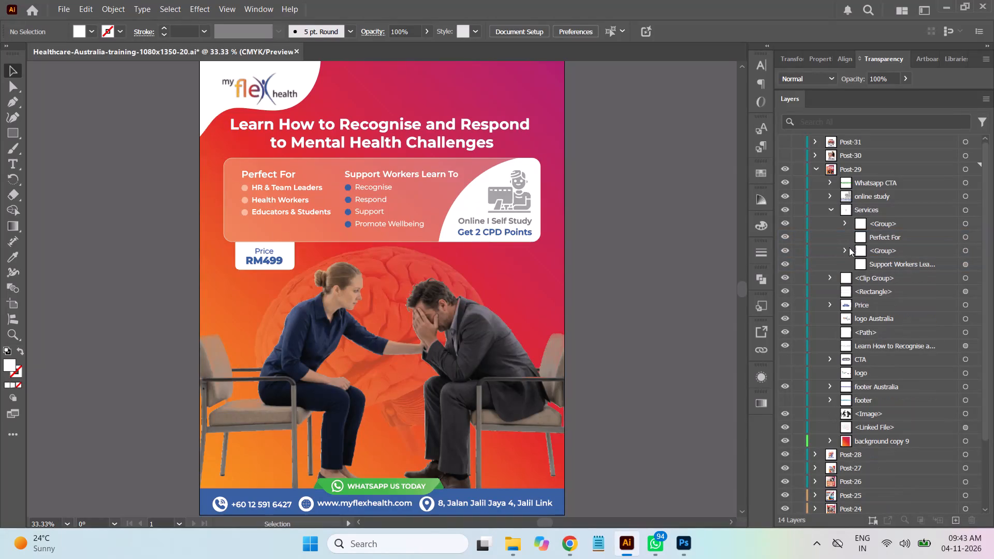
click(966, 263)
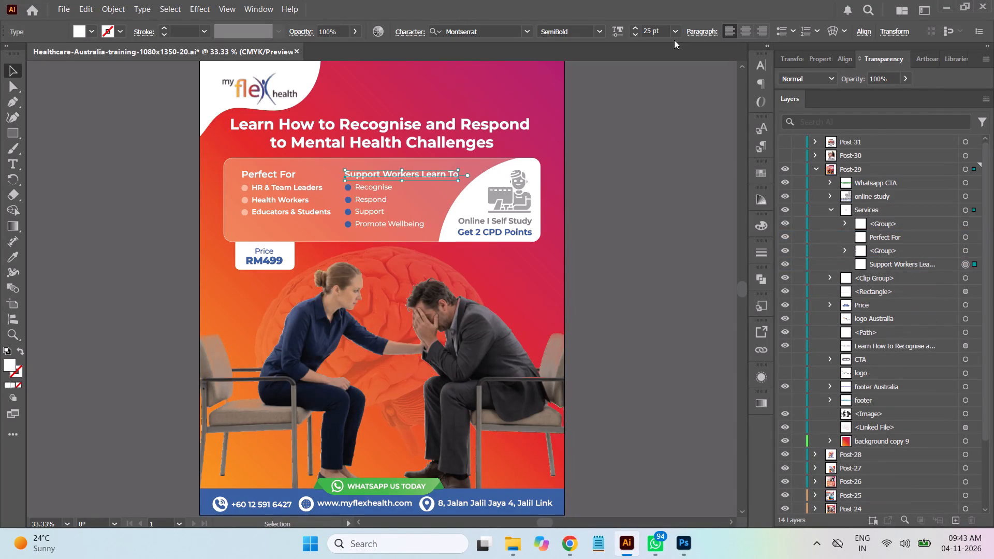
click(662, 33)
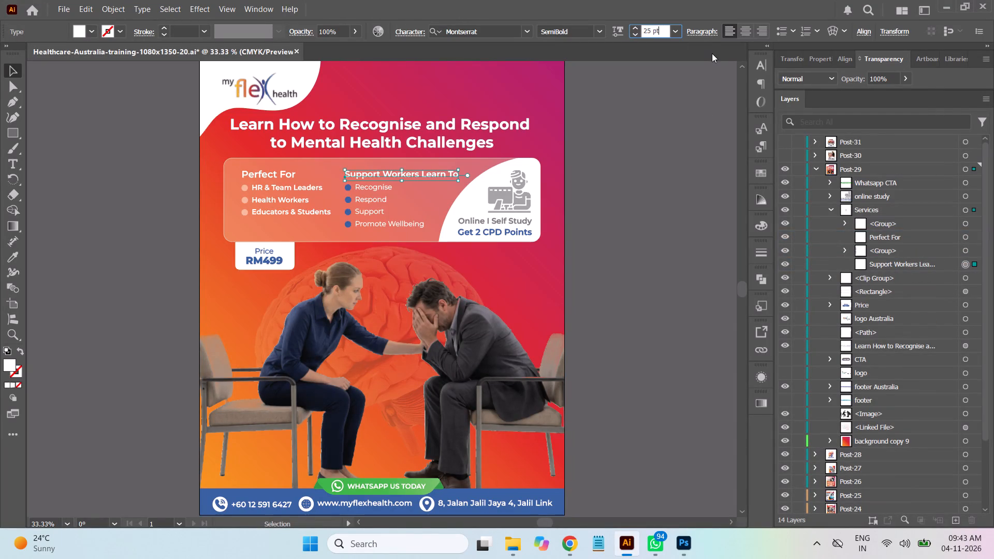
key(Up)
key(Up)
key(Up)
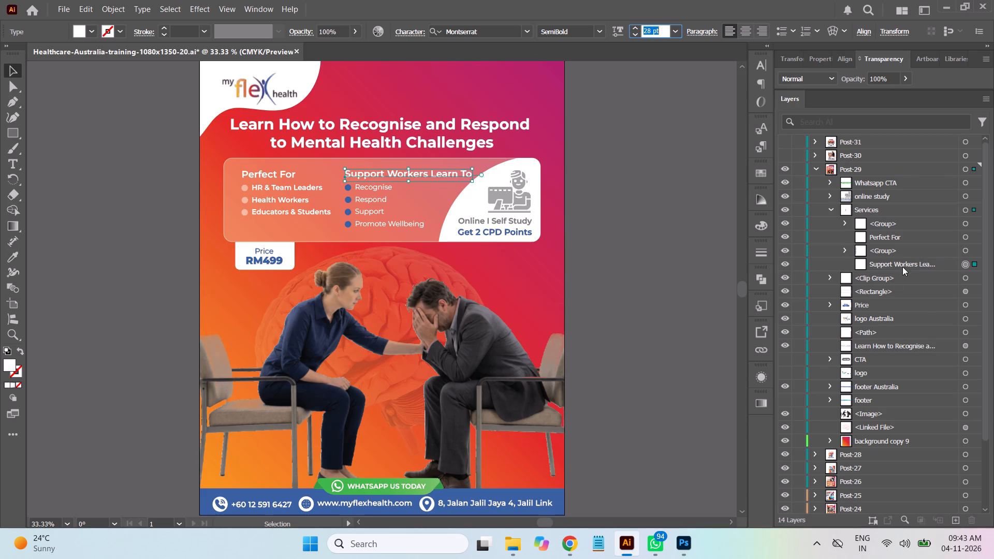
Fill the four Support Workers Learn To list bullets with white (ffffff) and set their opacity to 50%.
click(842, 250)
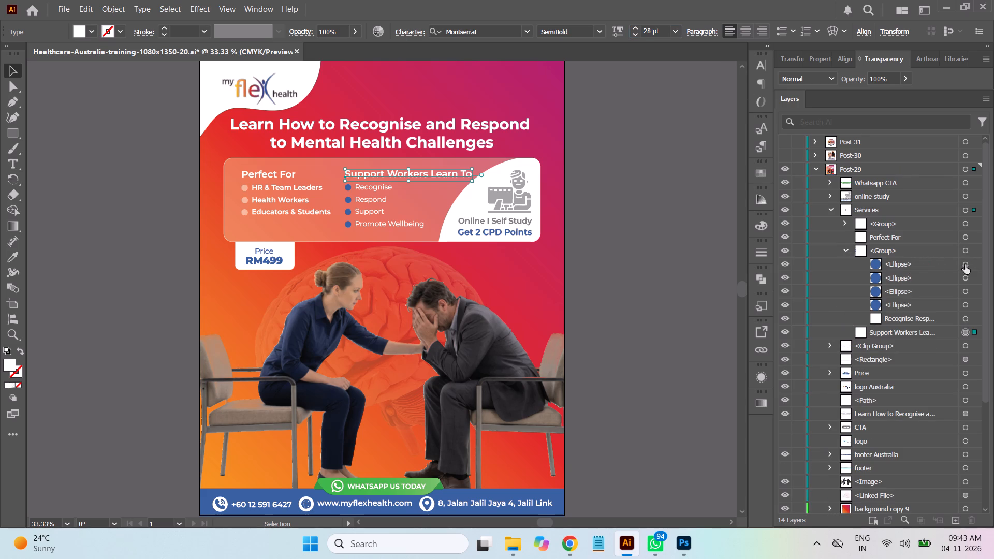
click(966, 264)
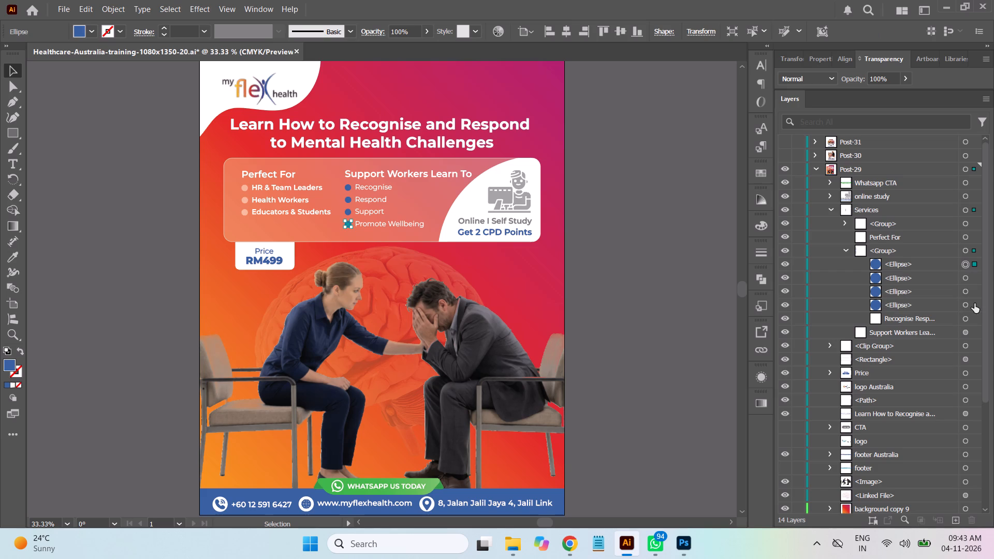
shift+click(964, 306)
click(938, 264)
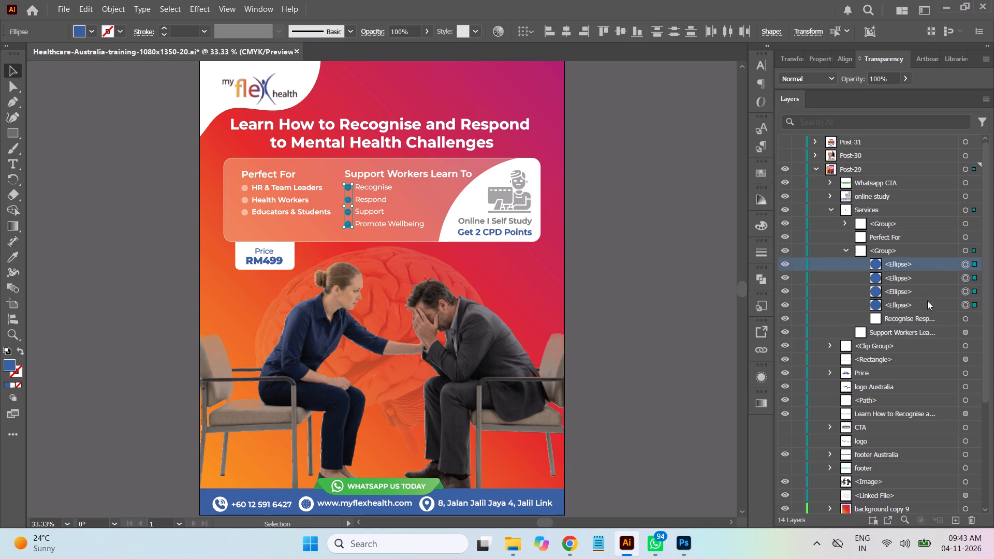
shift+click(927, 301)
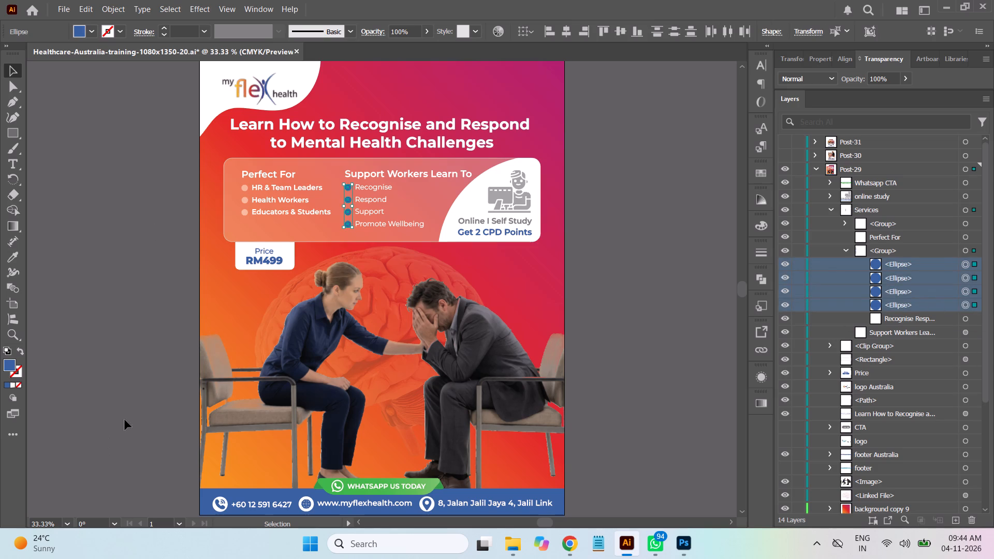
double_click(9, 362)
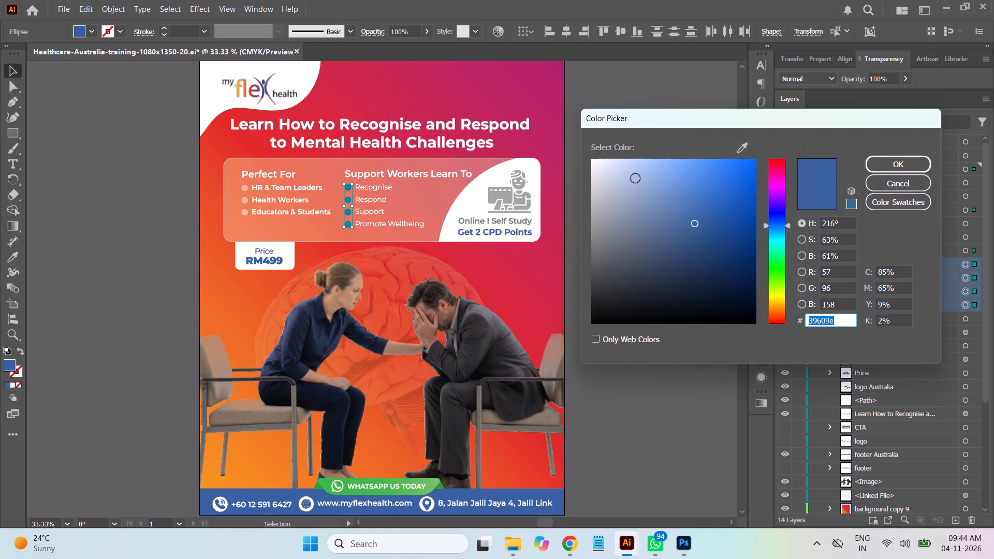
drag(620, 175, 550, 119)
click(906, 164)
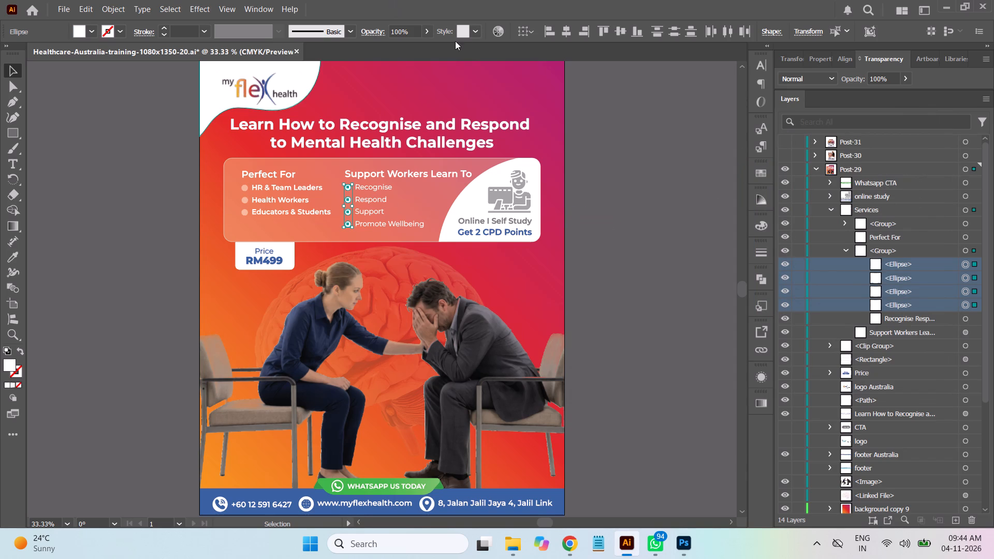
drag(410, 34, 359, 33)
text(50)
key(Return)
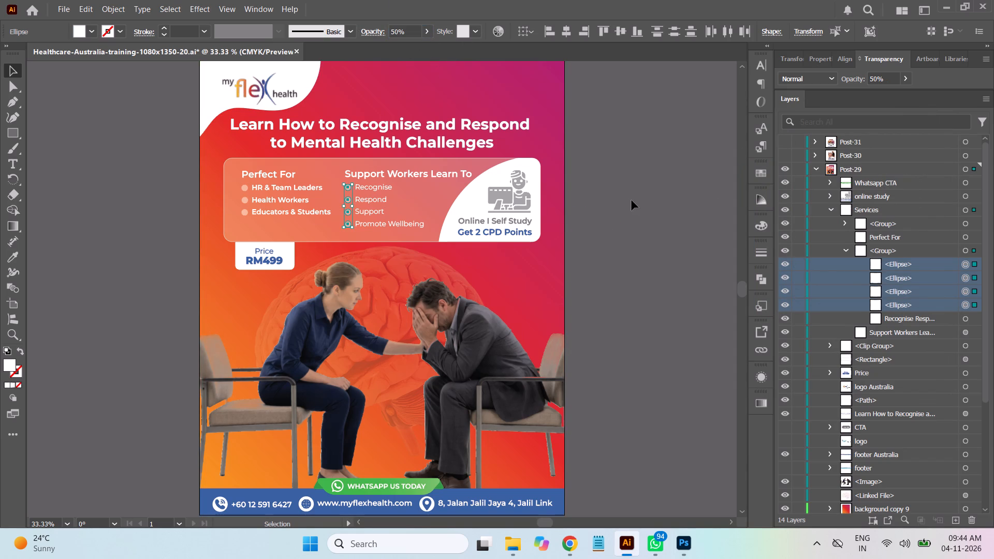
click(638, 201)
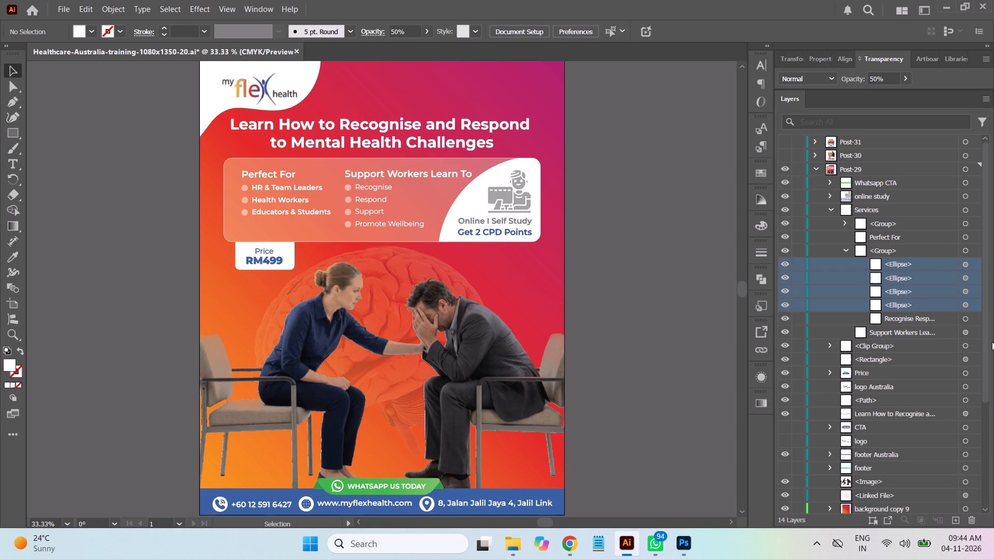
Change the font style of the Recognise, Respond, Support list text under Support Workers Learn To to SemiBold and save the document.
click(966, 320)
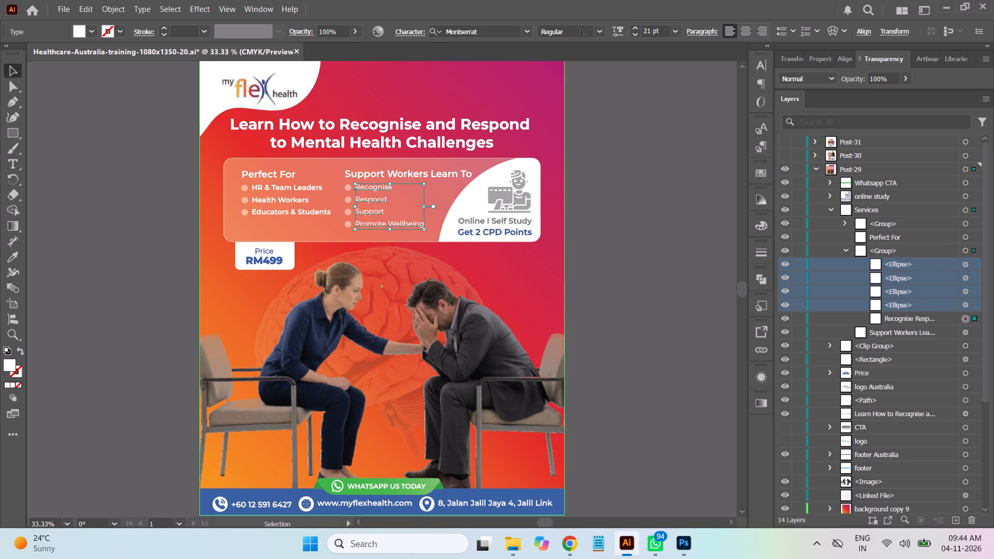
click(595, 32)
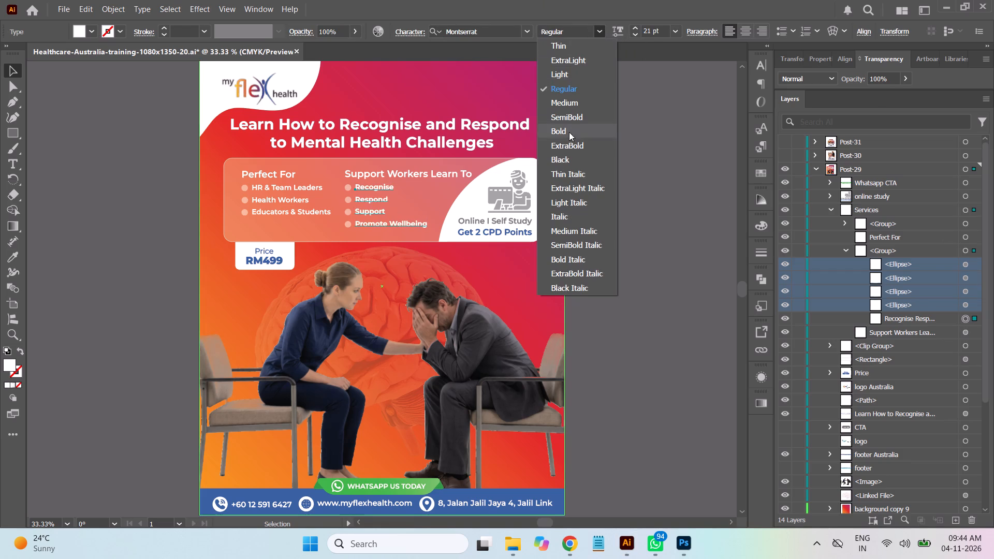
click(573, 116)
click(631, 195)
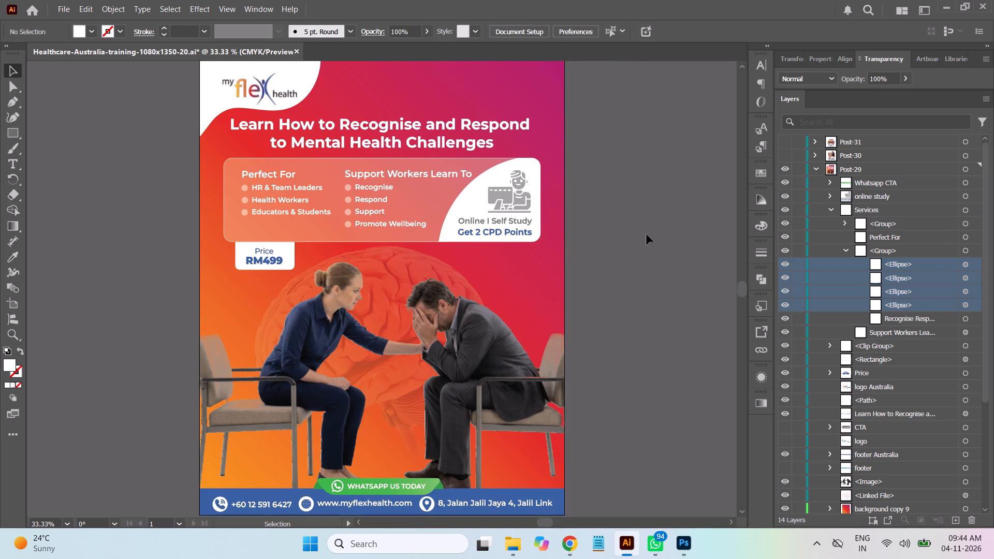
key(ctrl+s)
Shift both headings and their bullet lists in the Services panel together slightly to the left, away from the white curved corner, and save.
click(845, 251)
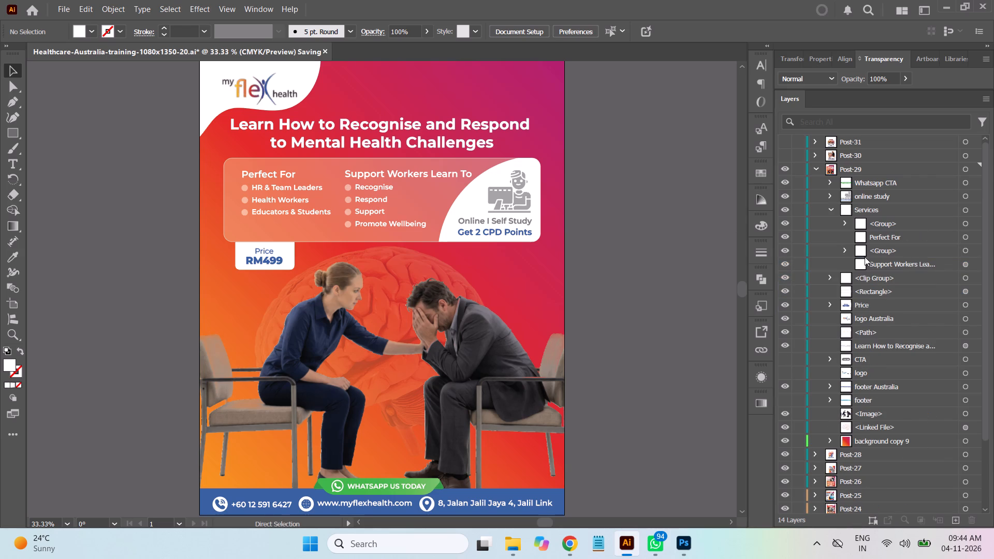
click(966, 264)
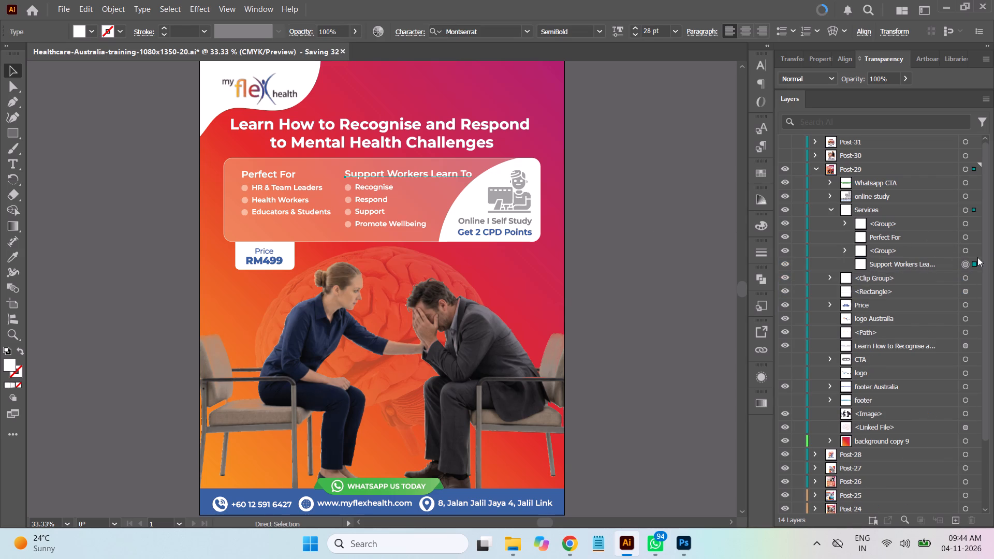
shift+click(968, 251)
shift+click(966, 237)
shift+click(964, 225)
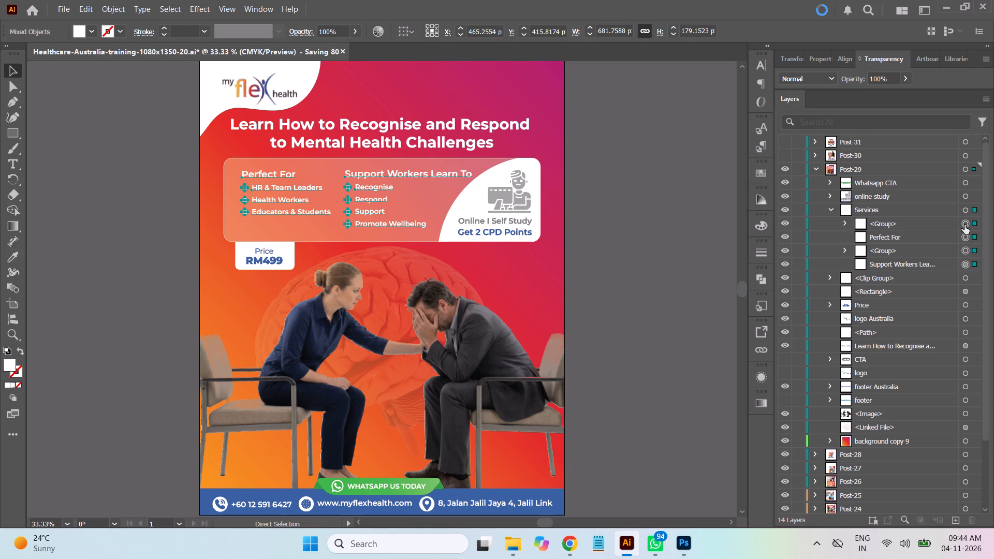
click(924, 223)
shift+click(925, 264)
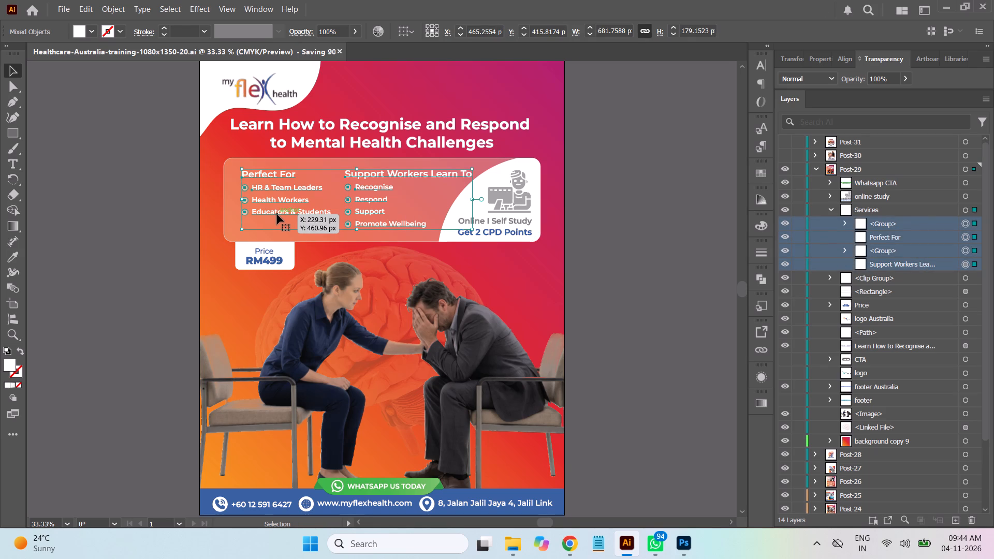
drag(277, 214, 272, 213)
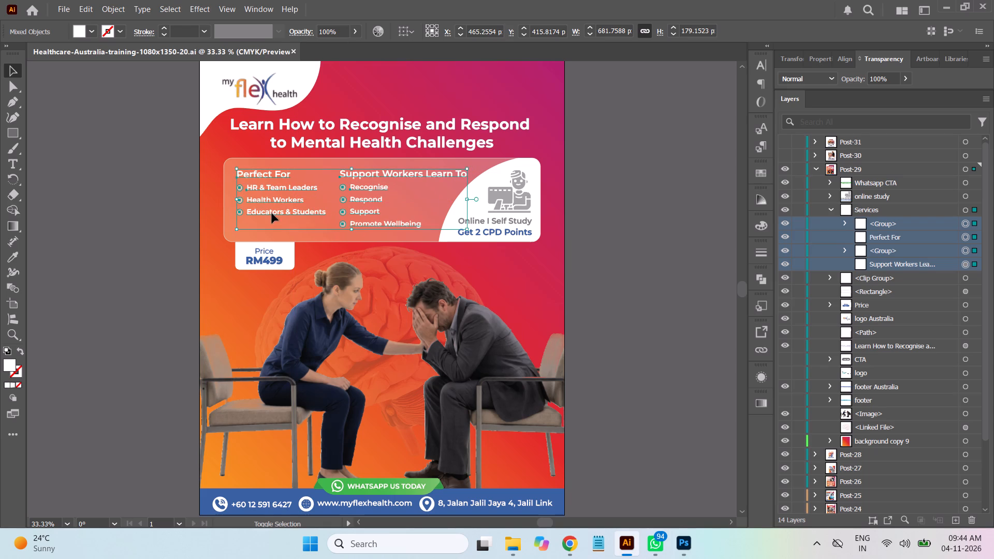
click(684, 236)
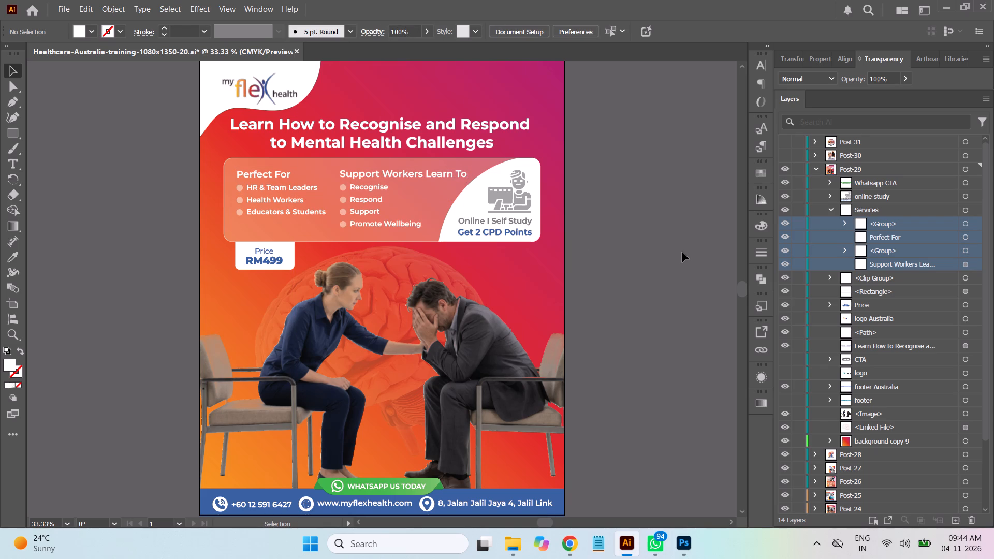
key(ctrl+s)
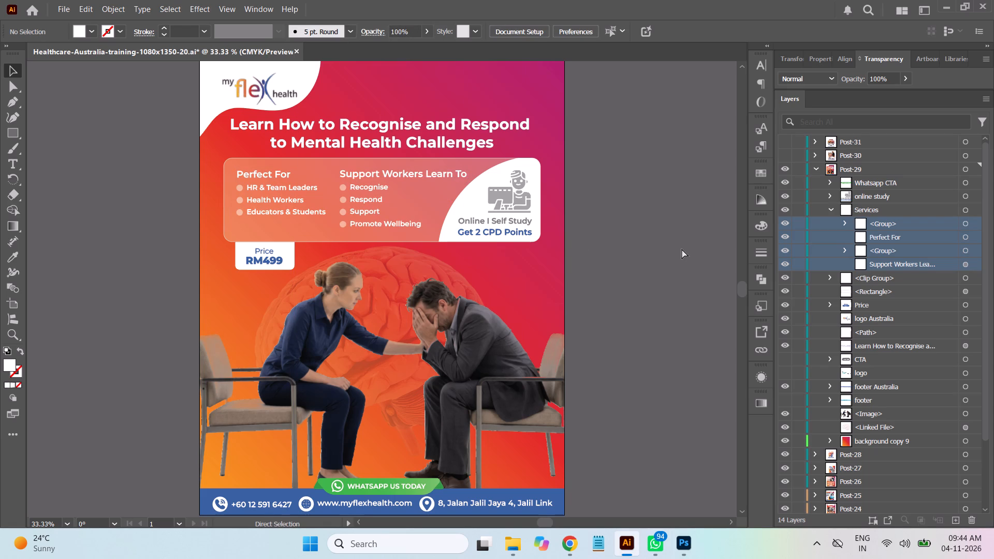
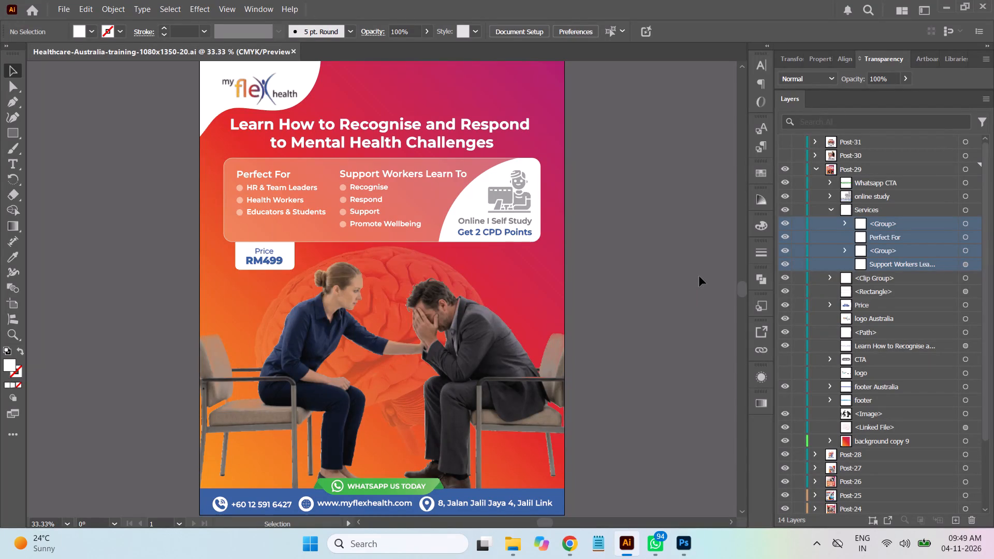
Collapse the Services group and the Post-29 layer so only the top-level post layers are listed.
click(831, 207)
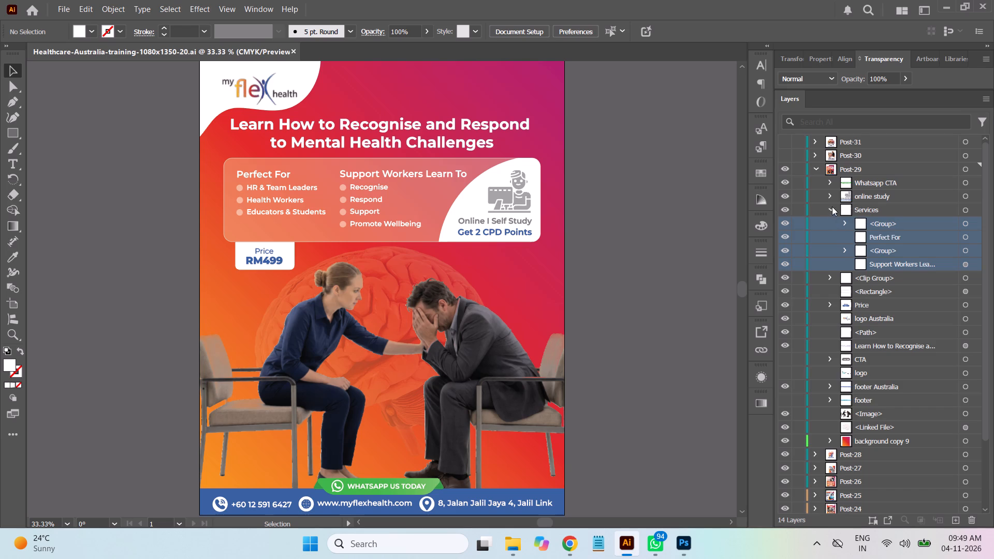
click(817, 169)
click(676, 208)
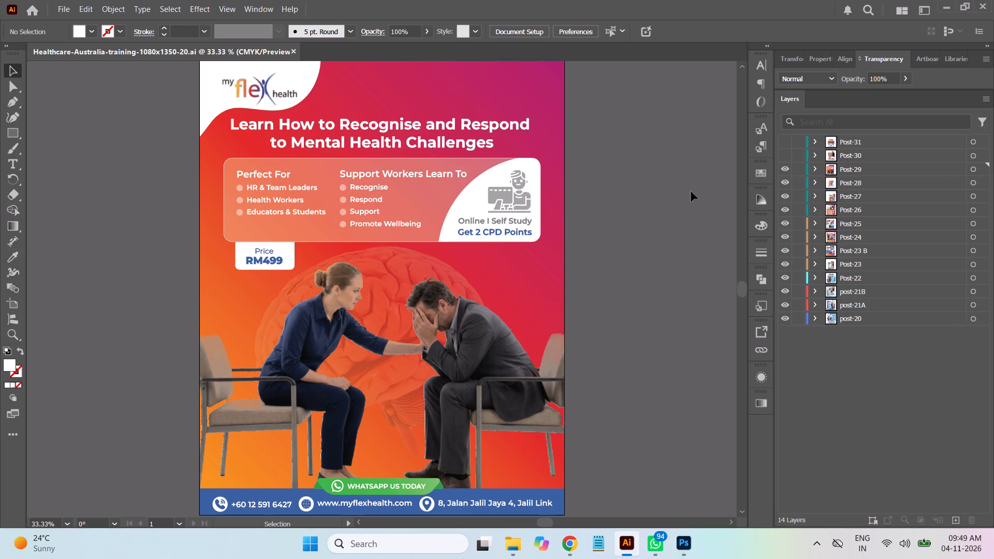
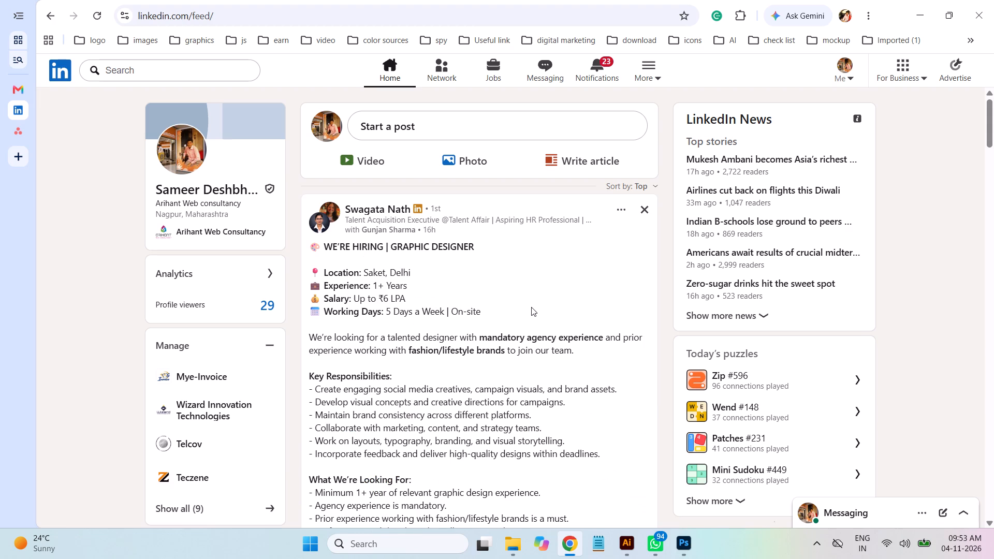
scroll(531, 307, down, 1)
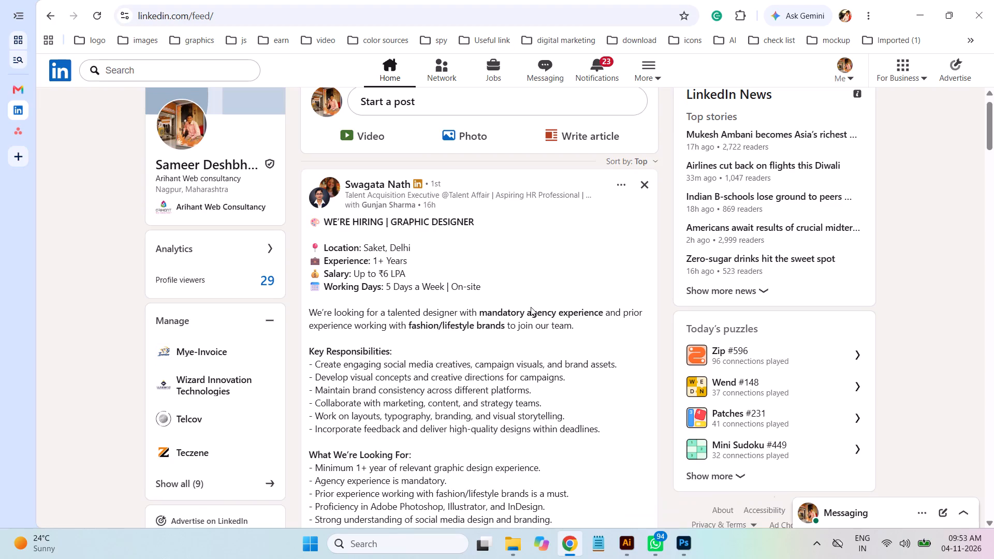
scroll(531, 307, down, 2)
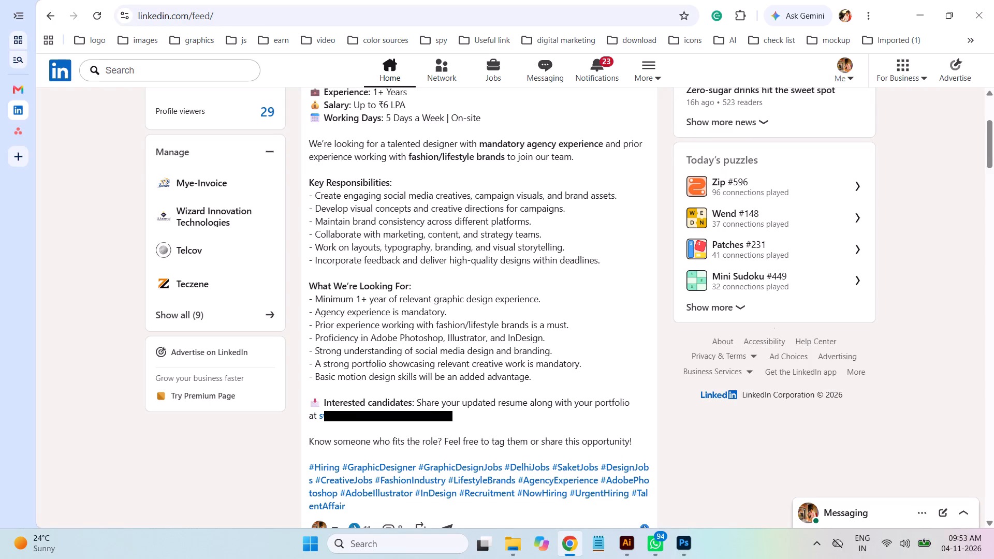
Read through the graphic designer hiring post in the LinkedIn feed, including its location, salary, responsibilities and candidate requirements.
drag(533, 324, 571, 322)
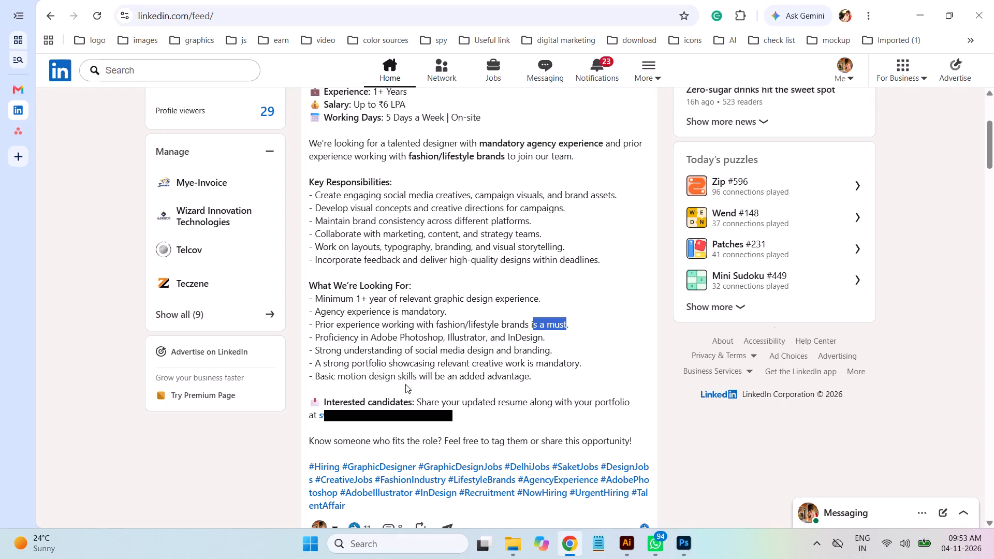
scroll(509, 345, down, 1)
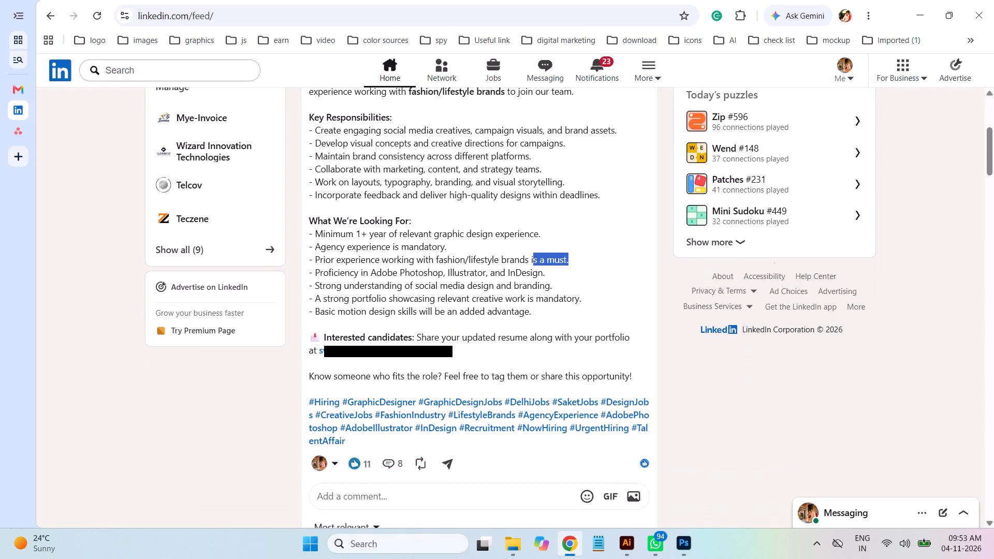
scroll(506, 343, up, 2)
scroll(506, 343, down, 4)
scroll(506, 343, up, 5)
scroll(504, 339, down, 1)
scroll(504, 339, up, 2)
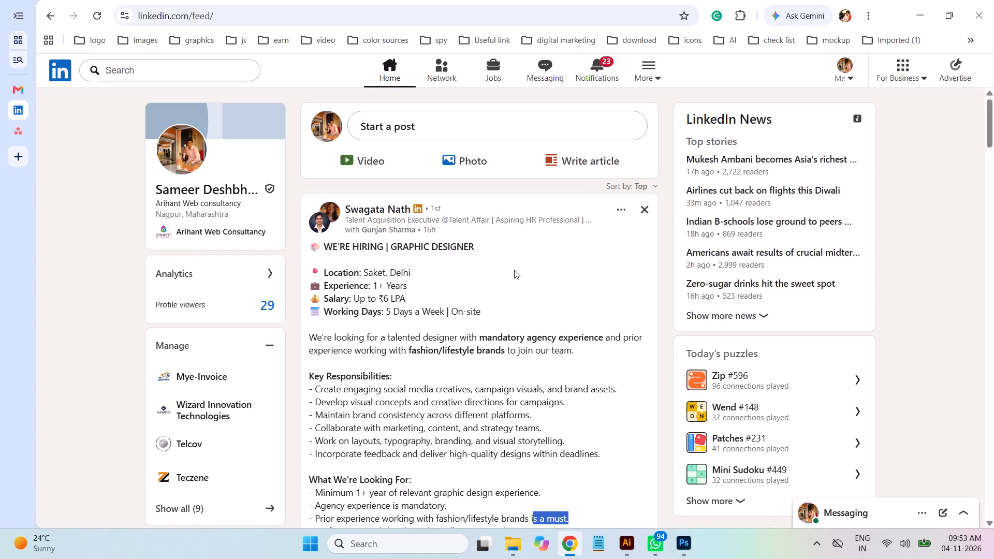
Copy the contact email address given for interested candidates in the graphic designer hiring post.
scroll(514, 270, down, 1)
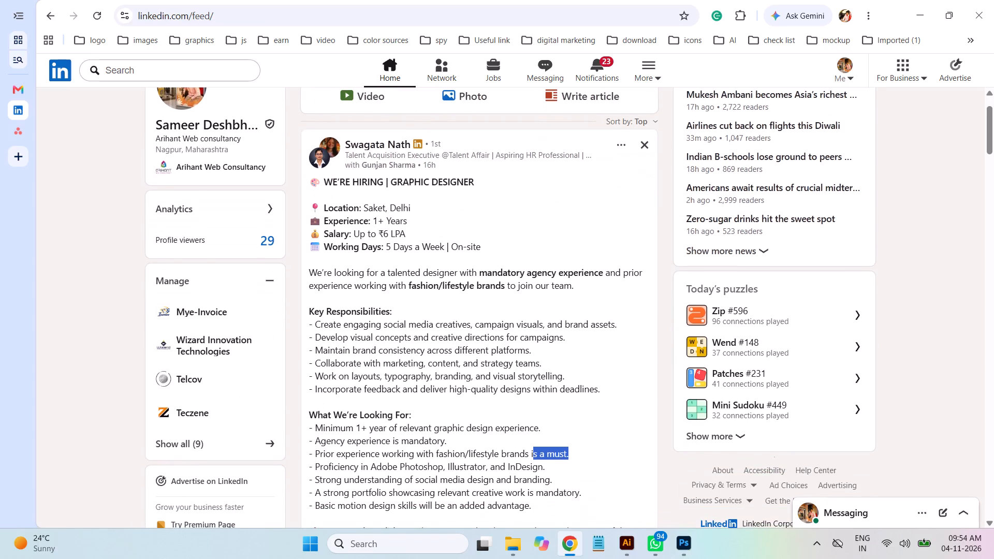
scroll(514, 270, down, 6)
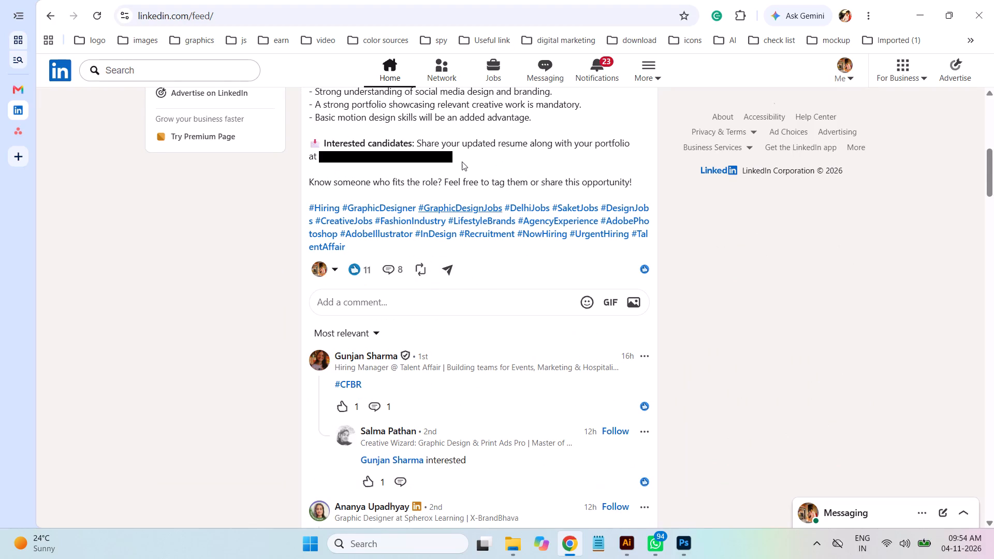
drag(462, 161, 320, 154)
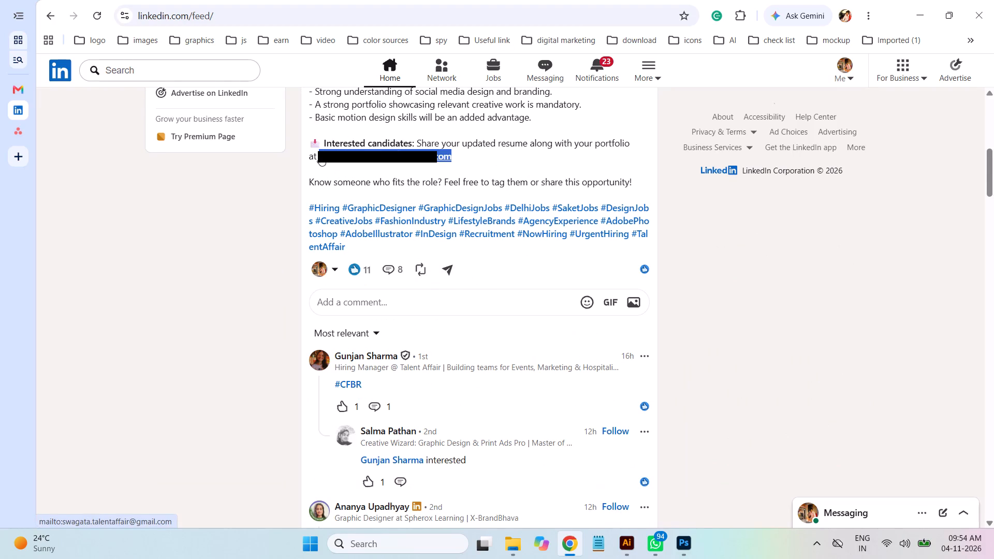
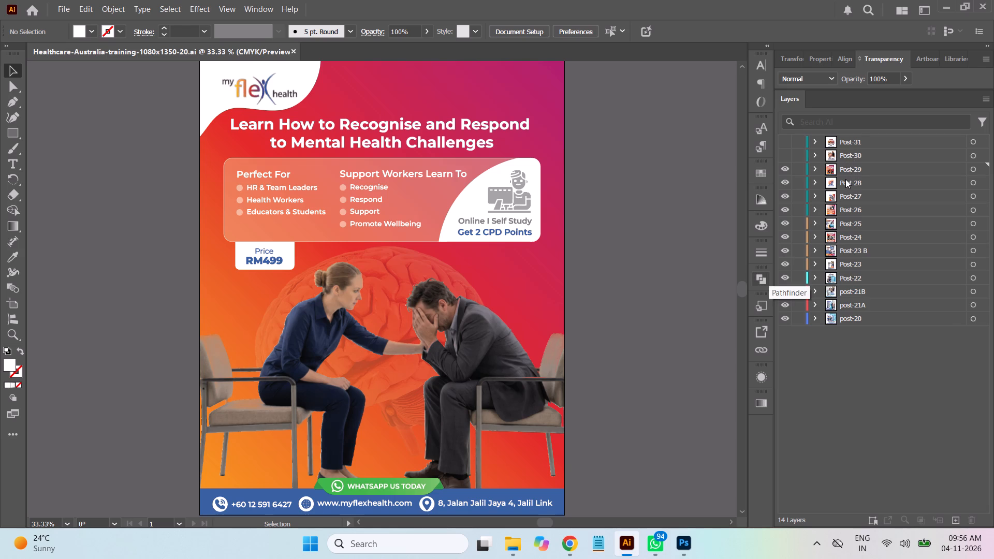
Enlarge the Whatsapp CTA group in Post-29 proportionally about its centre to about 478 by 61 px.
click(814, 169)
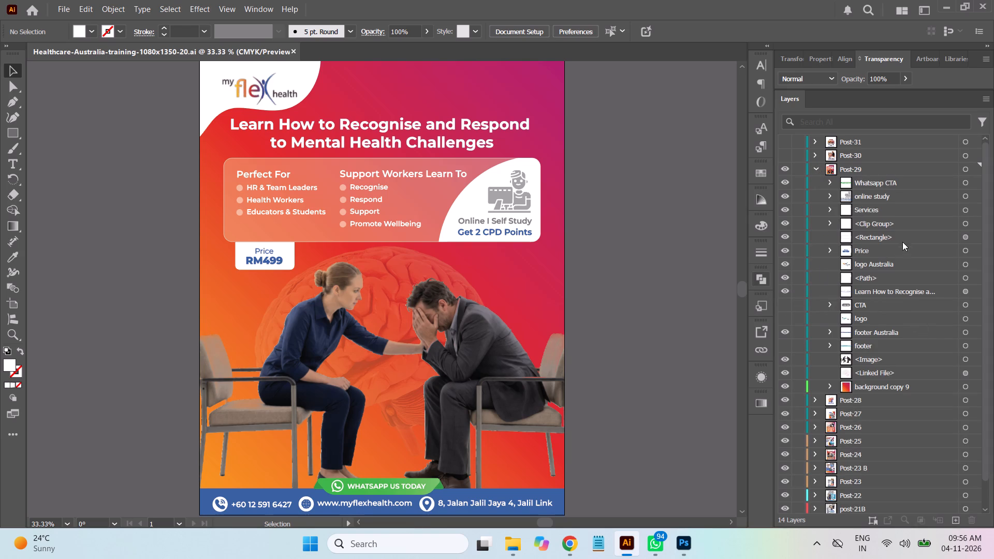
click(970, 184)
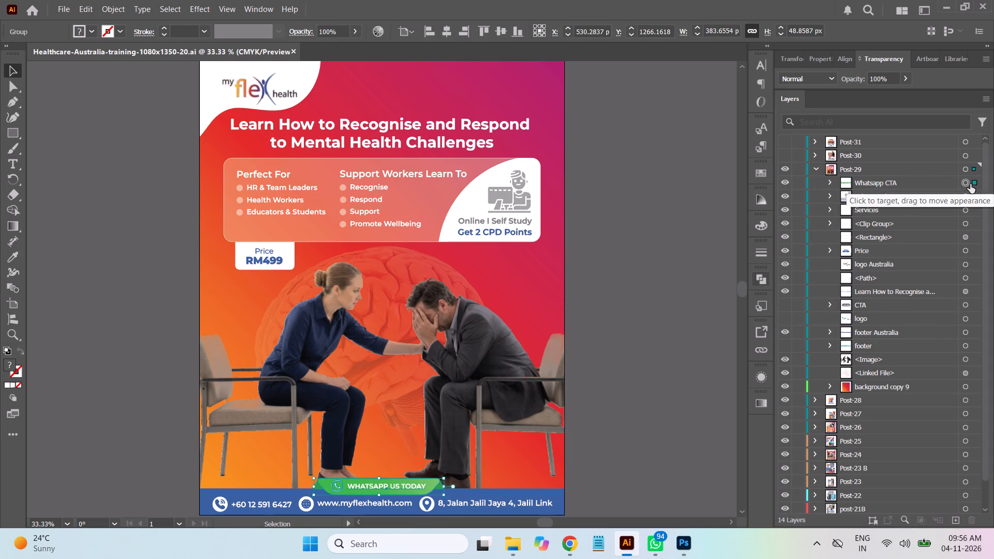
key(ctrl+equal)
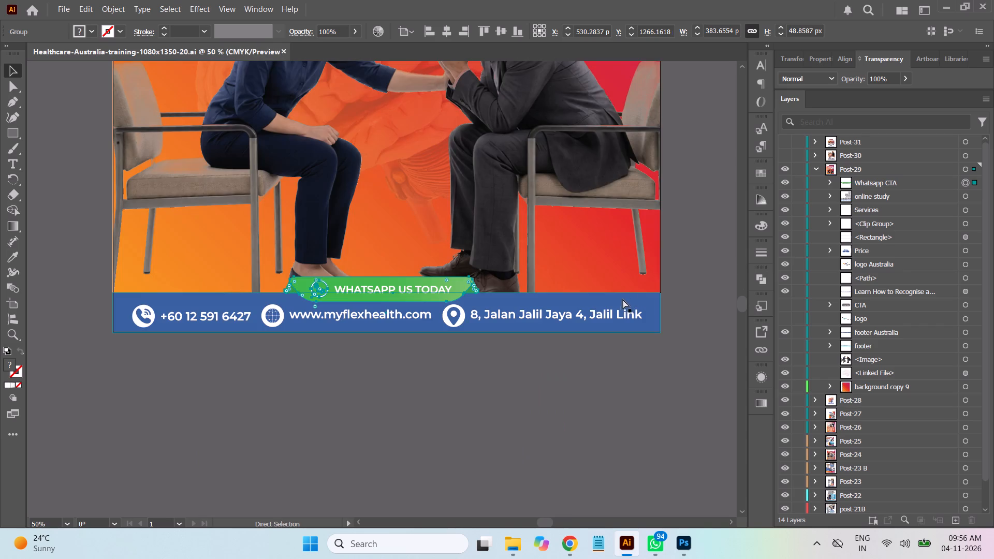
key(ctrl+equal)
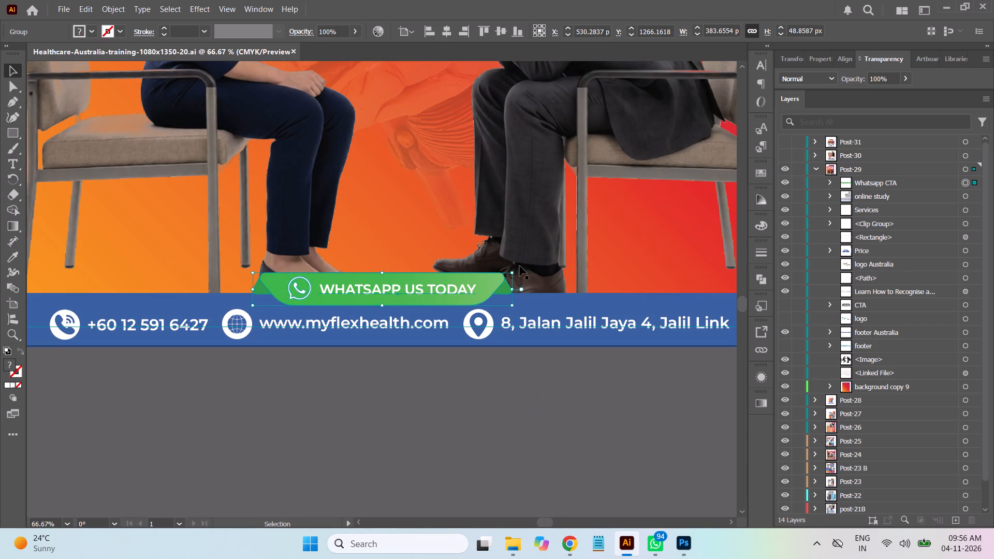
alt+shift+drag(511, 273, 516, 272)
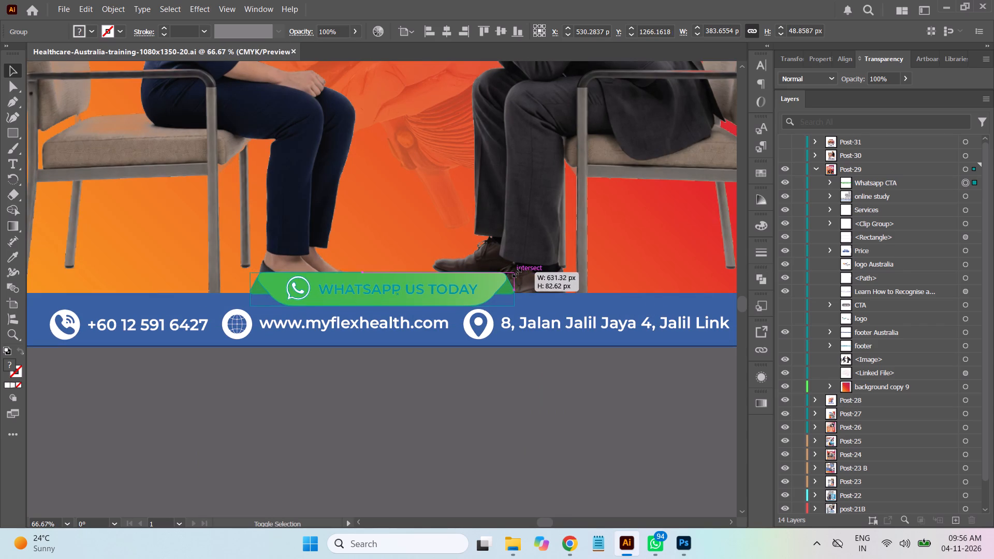
alt+shift+drag(516, 272, 546, 267)
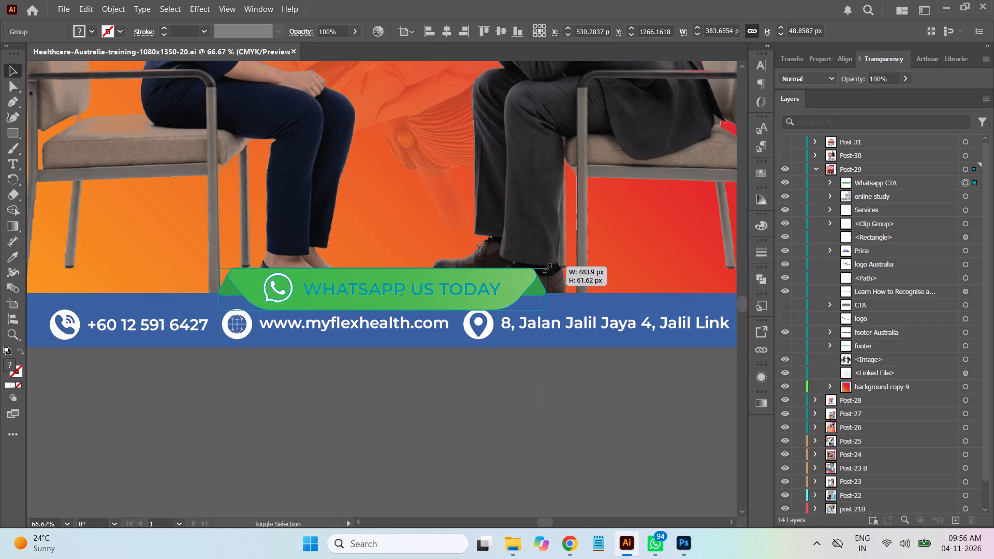
alt+shift+drag(546, 267, 547, 267)
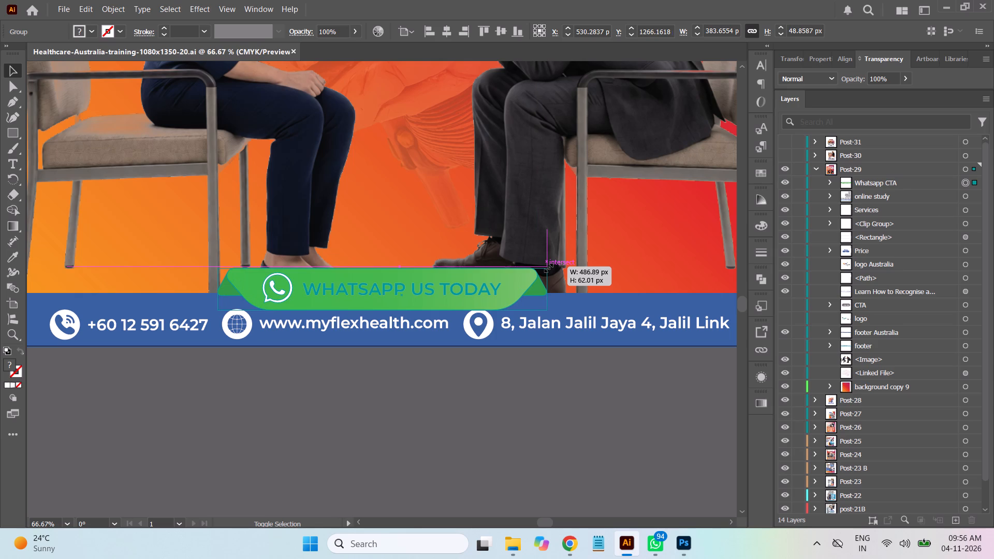
alt+shift+drag(547, 267, 544, 268)
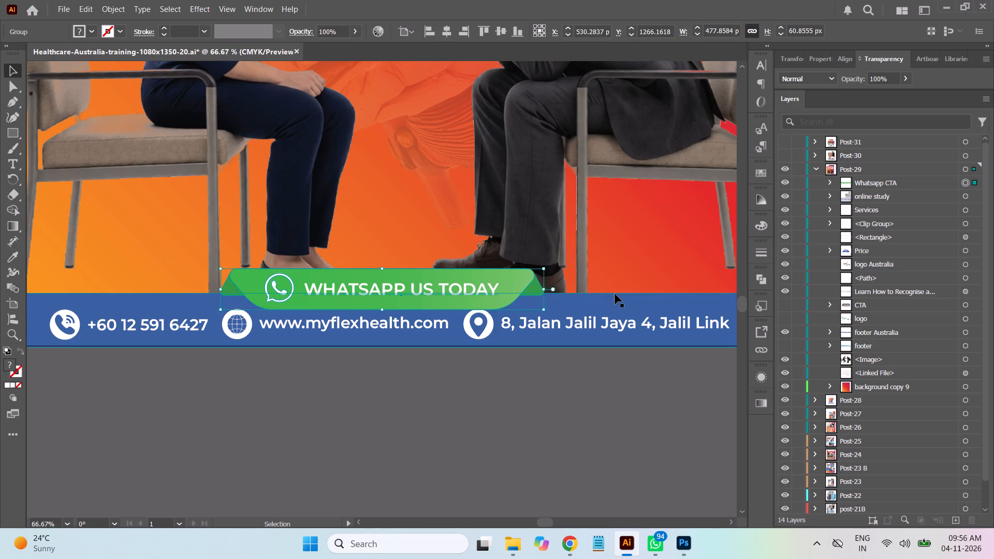
Move the enlarged WhatsApp Us Today banner up about 8 px so it overlaps less of the blue footer.
key(Up)
key(Up)
key(Up)
key(Up)
drag(420, 301, 419, 298)
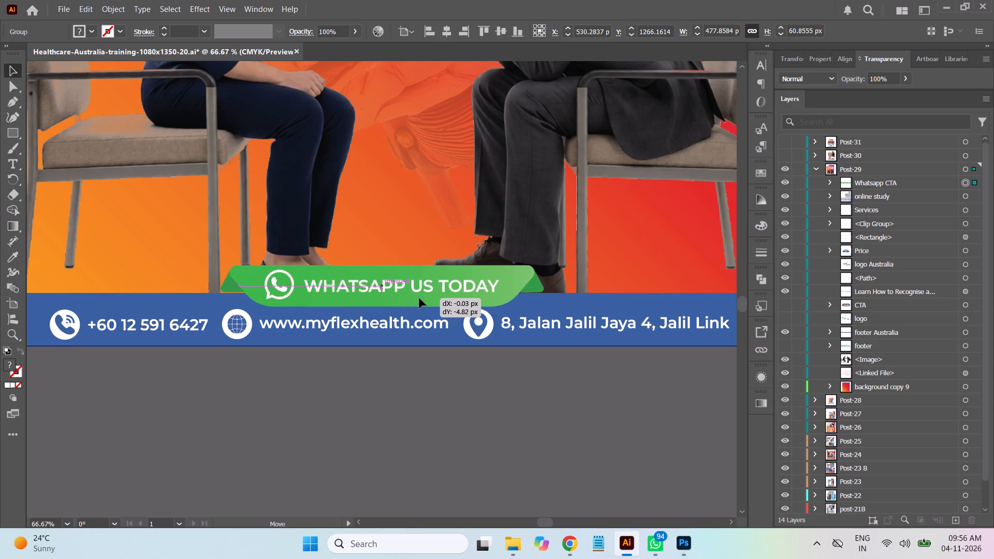
drag(419, 298, 419, 300)
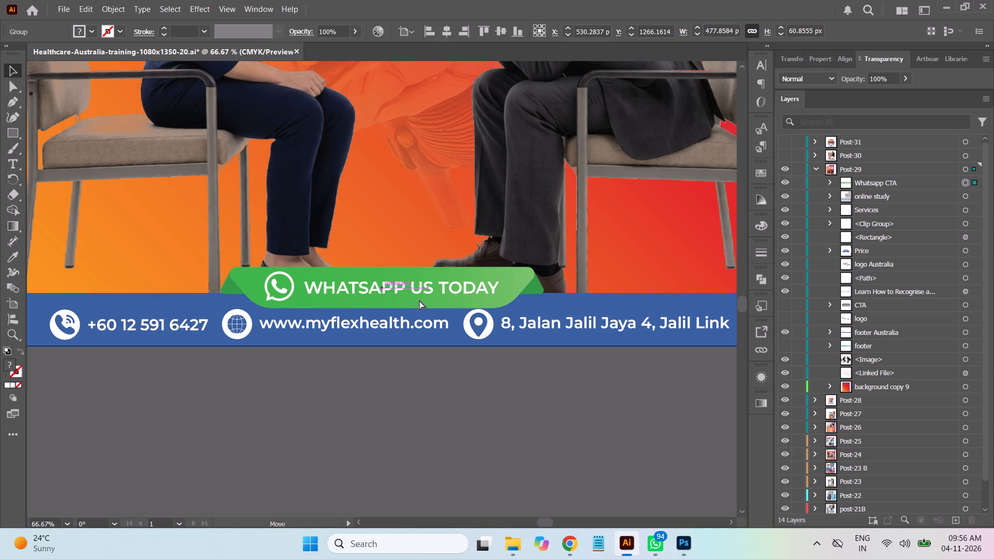
drag(419, 300, 420, 296)
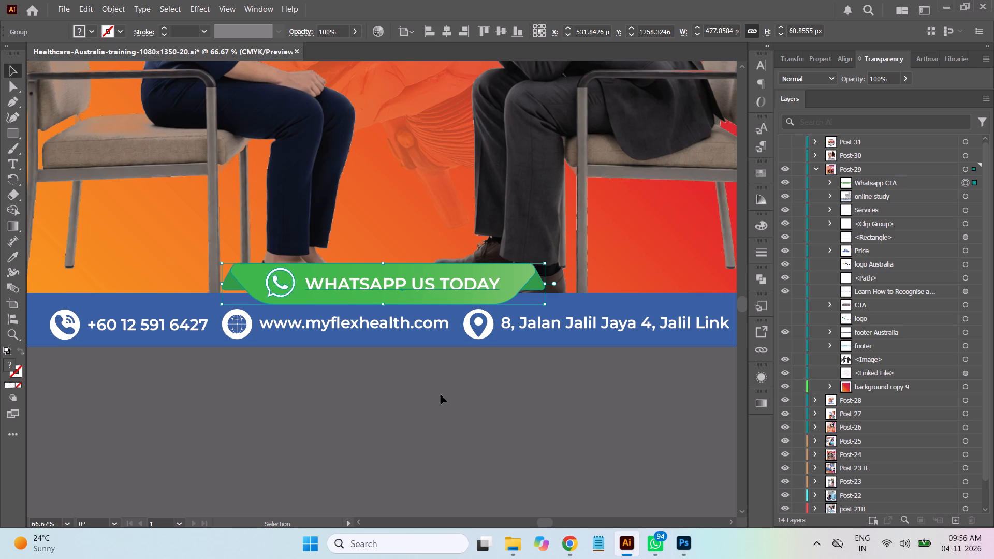
Select the blue background rectangle inside the footer Australia group of Post-29.
click(832, 330)
click(966, 387)
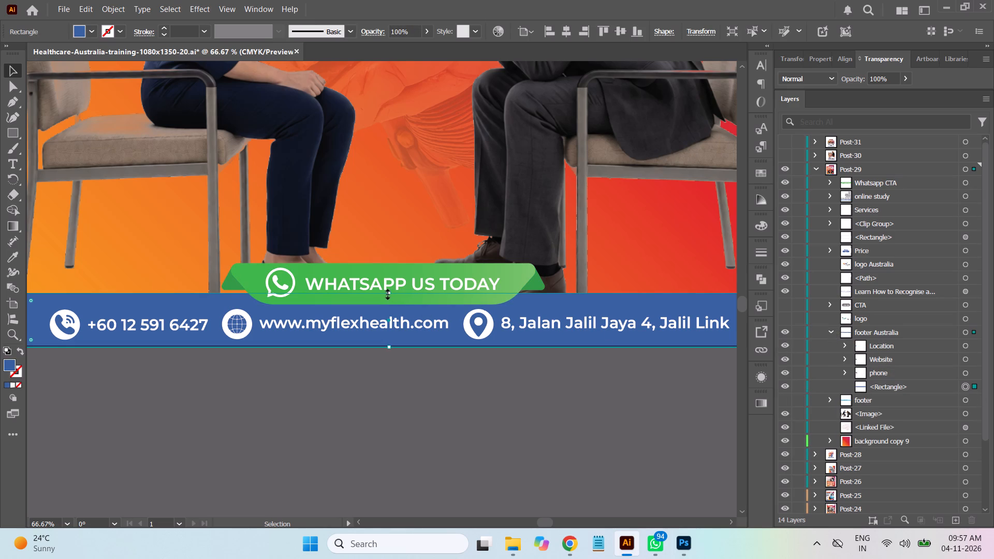
Extend the blue footer rectangle of Post-29 slightly upward, save the document, and collapse the Post-29 layer.
click(386, 293)
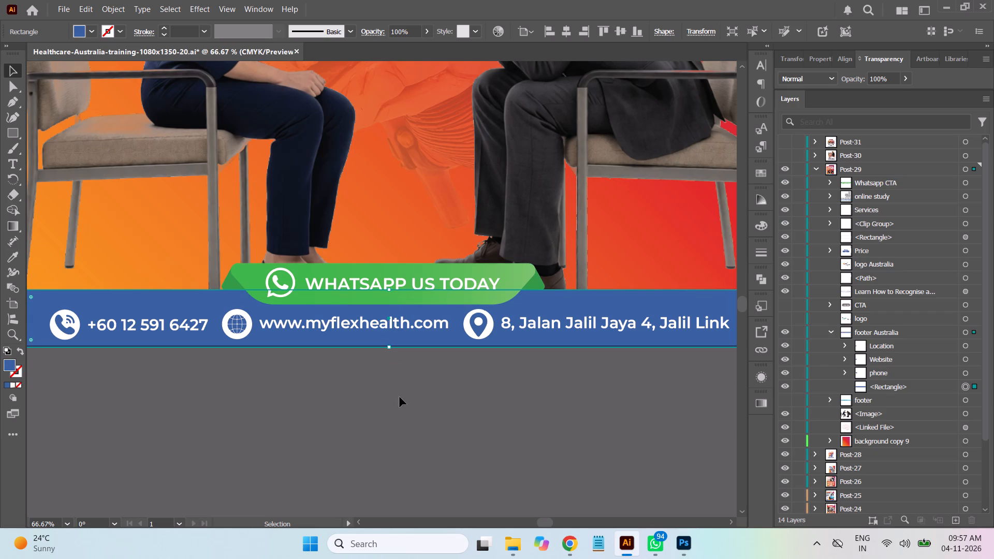
click(398, 401)
key(ctrl+s)
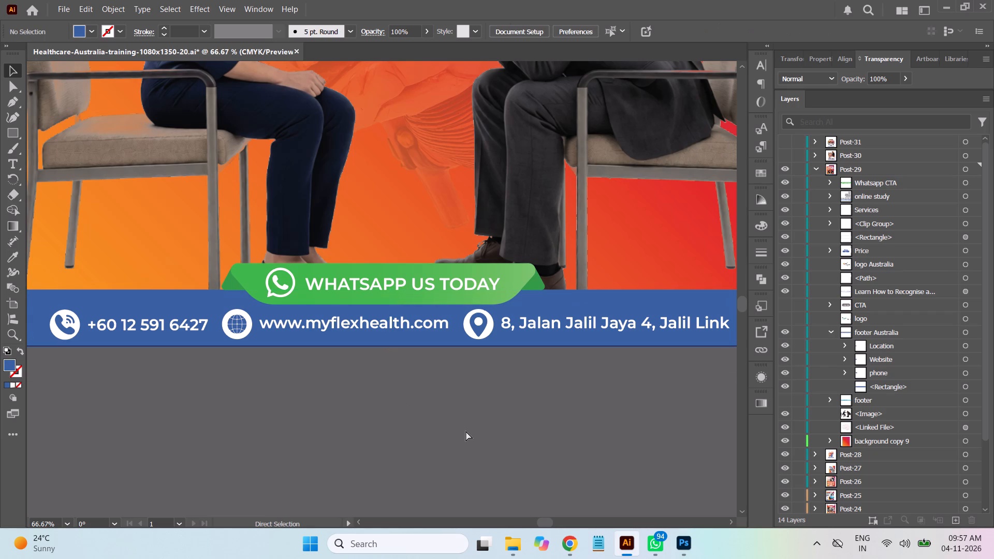
key(ctrl+minus)
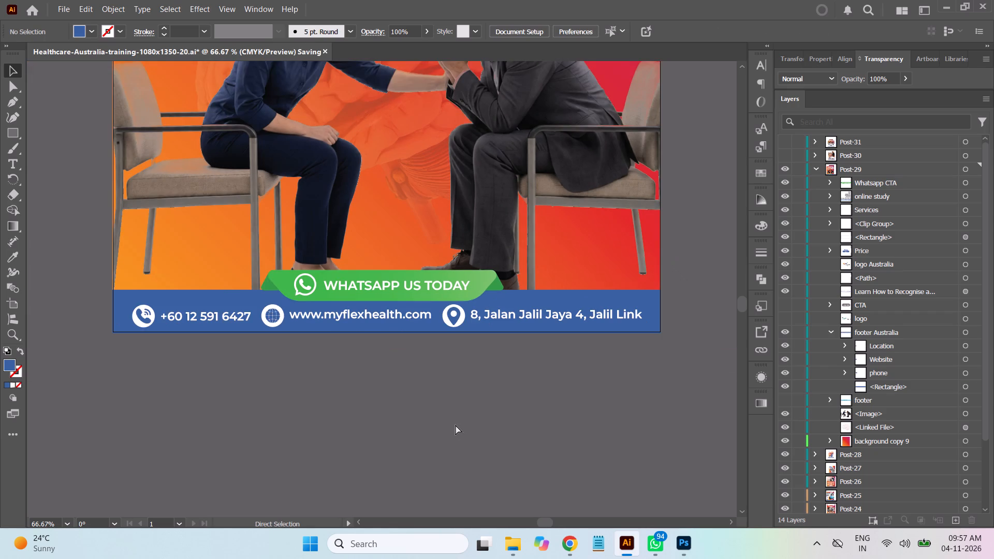
key(ctrl+minus)
key(ctrl+minus)
key(ctrl+minus)
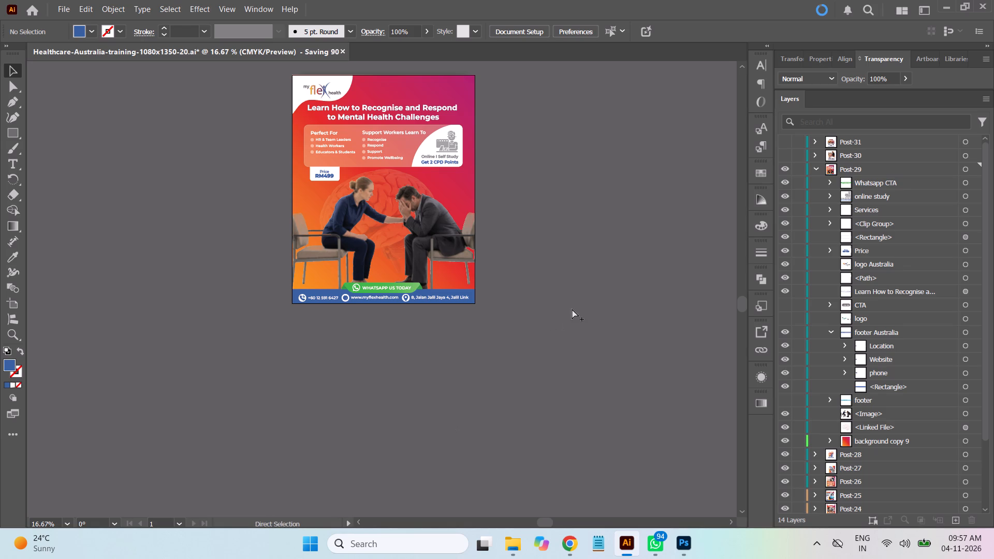
key(ctrl+alt+0)
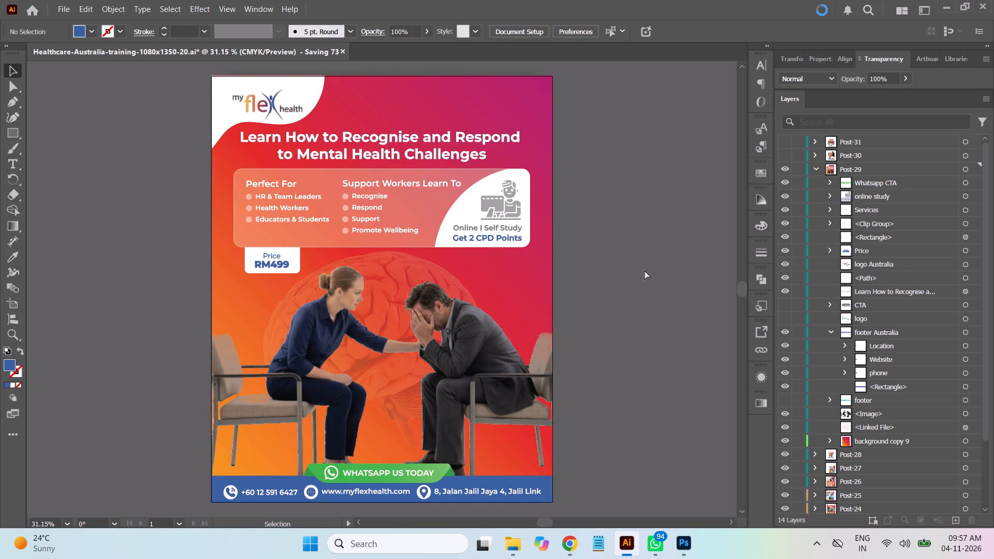
key(ctrl+s)
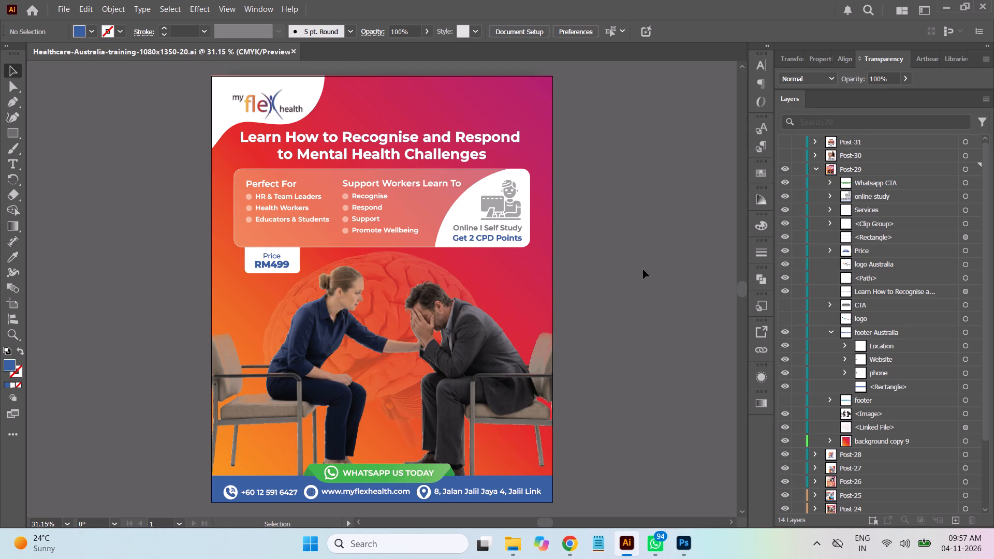
click(830, 330)
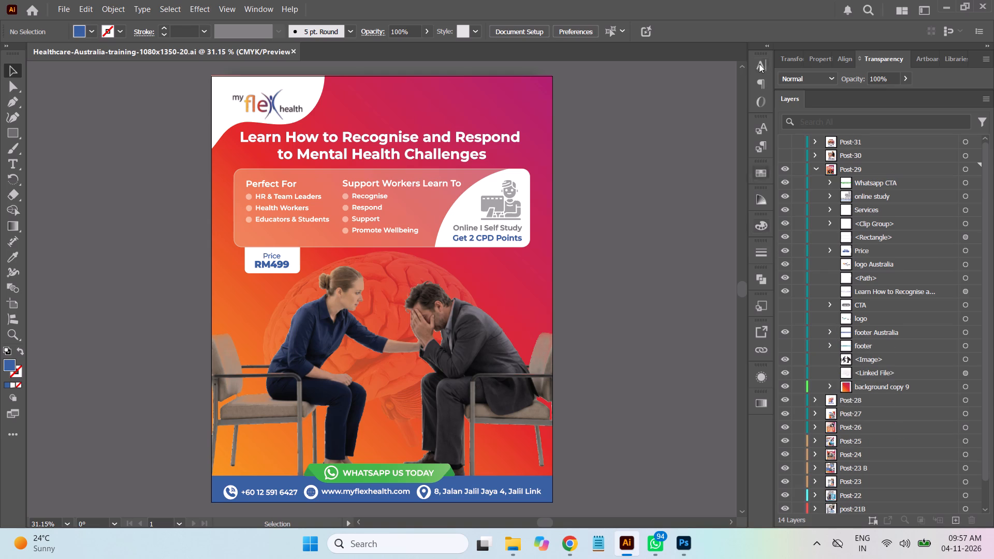
click(816, 170)
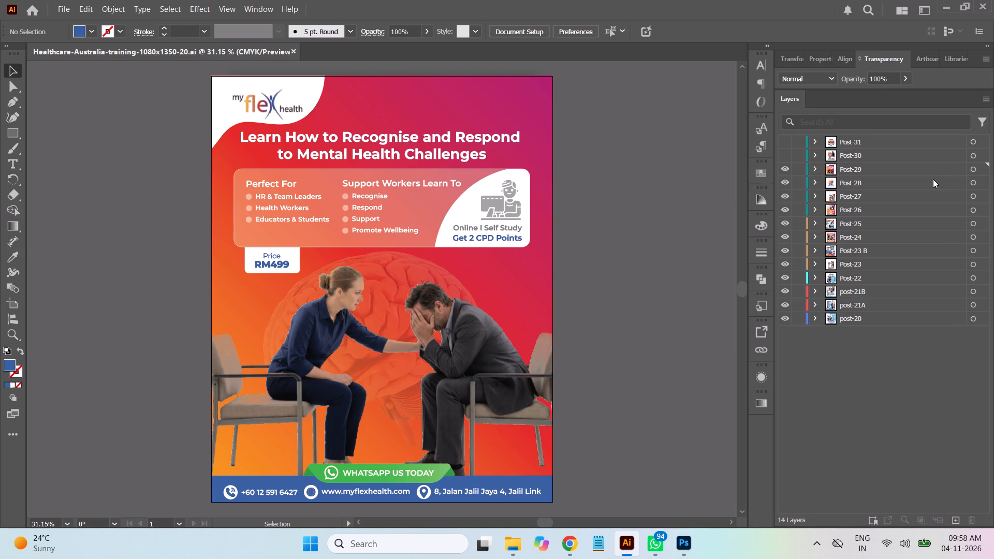
Show the Post-30 layer and apply the orange-to-purple gradient graphic style to its price hexagon.
click(784, 157)
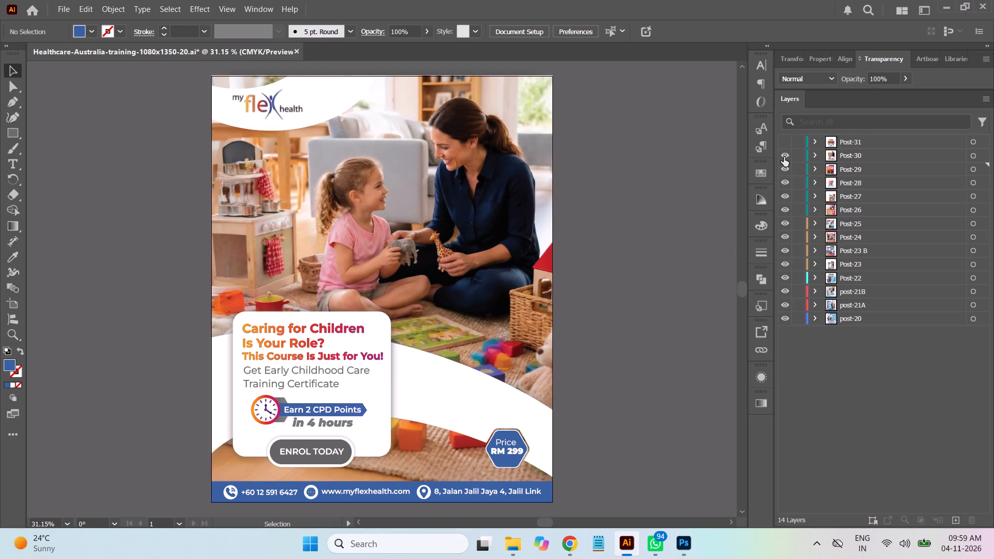
click(813, 155)
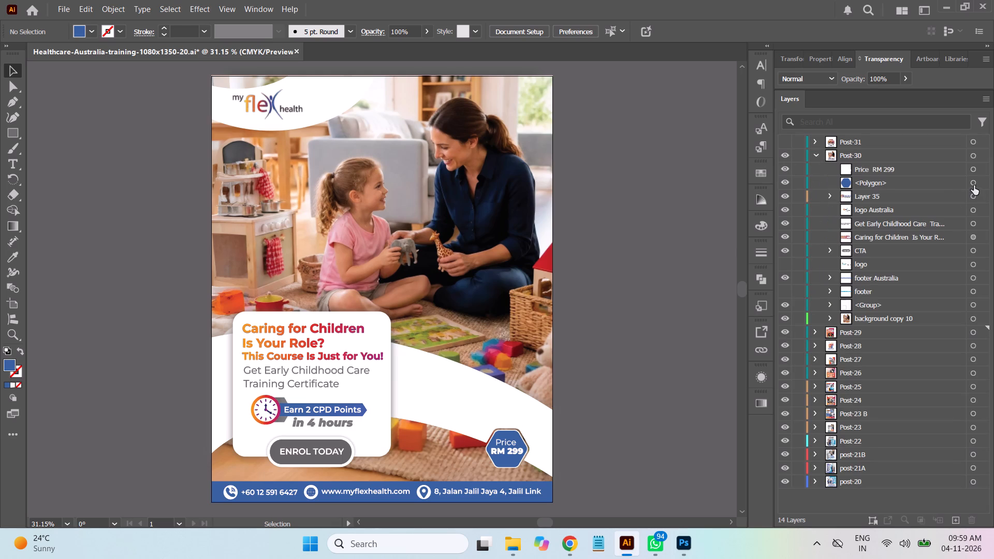
click(973, 183)
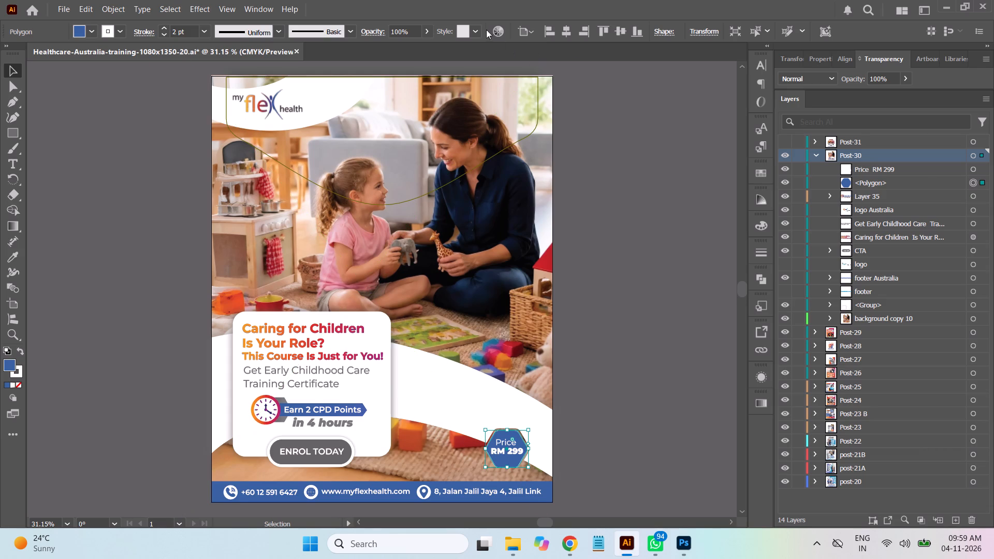
click(475, 32)
click(422, 85)
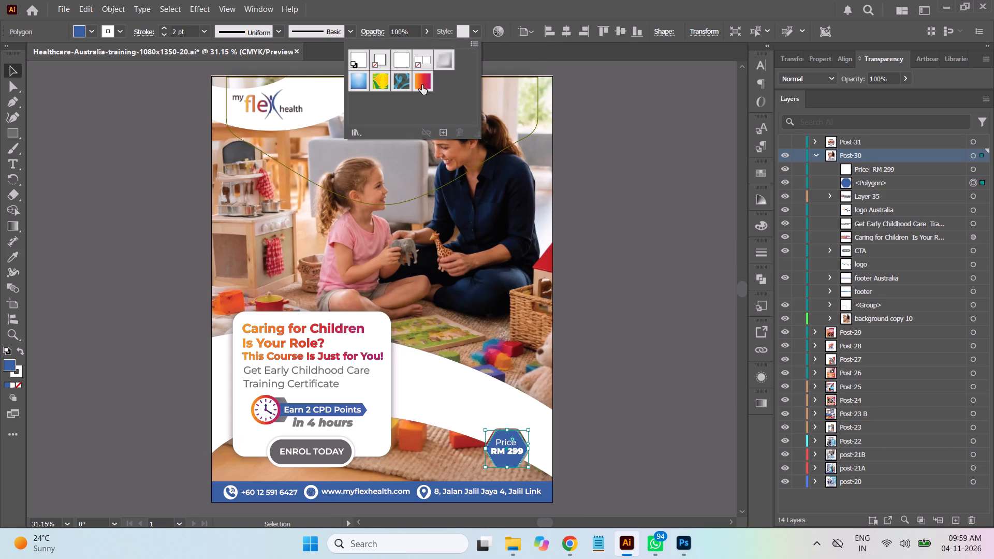
click(662, 266)
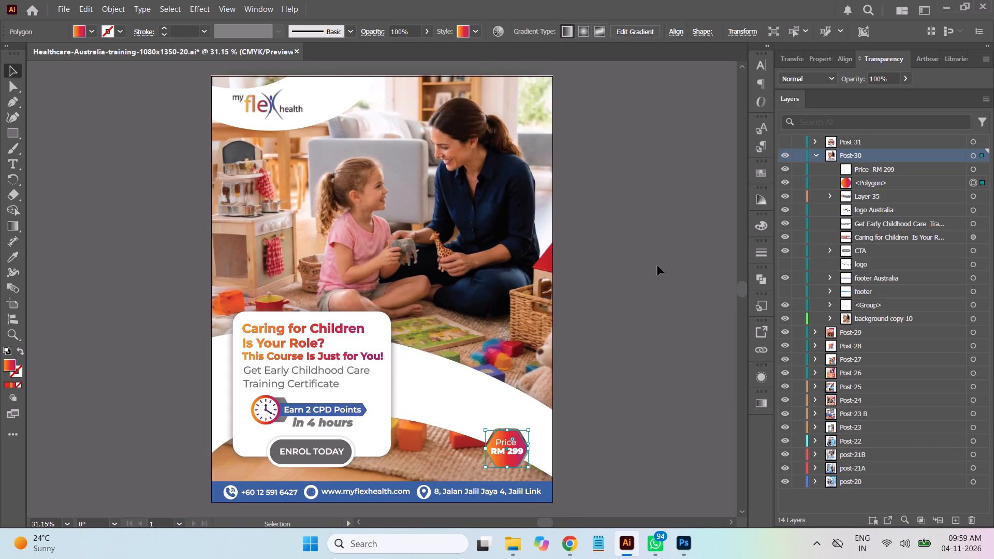
click(657, 266)
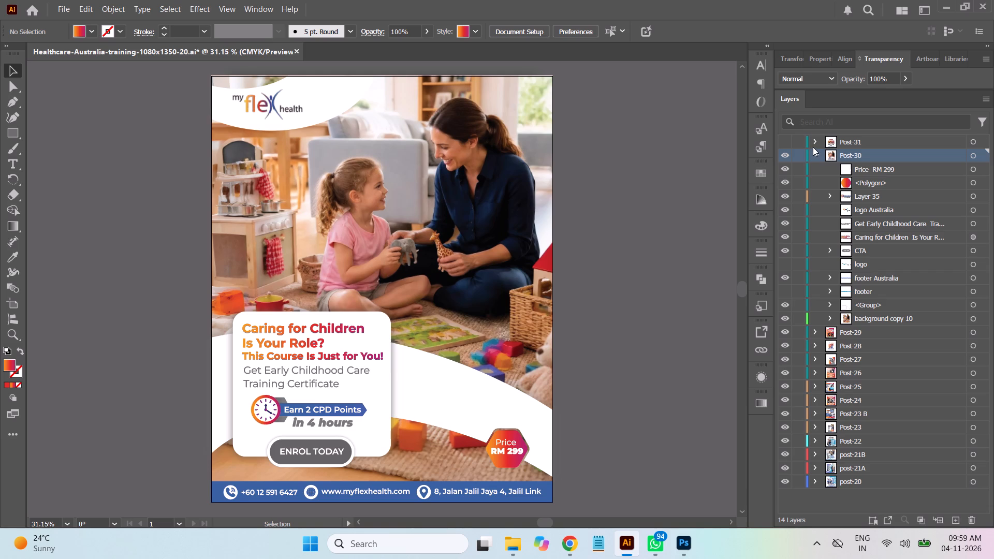
click(654, 272)
click(815, 156)
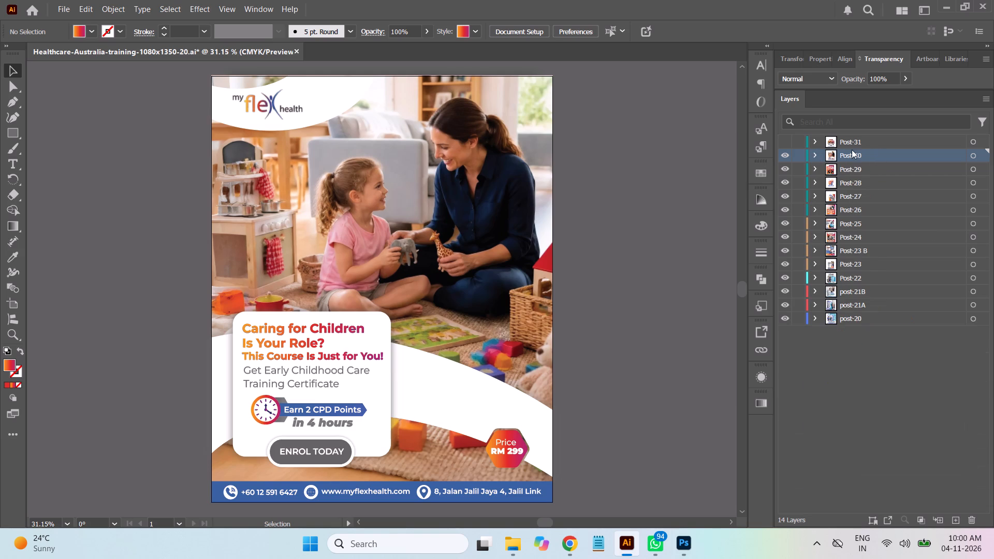
Show the Post-31 layer and apply the orange-to-purple gradient graphic style to its background rectangle.
click(785, 141)
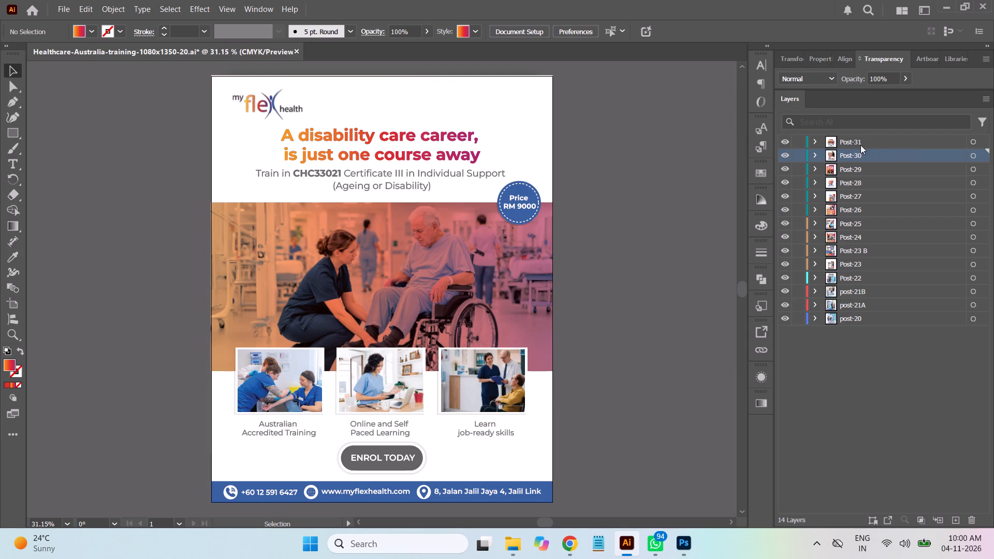
click(814, 141)
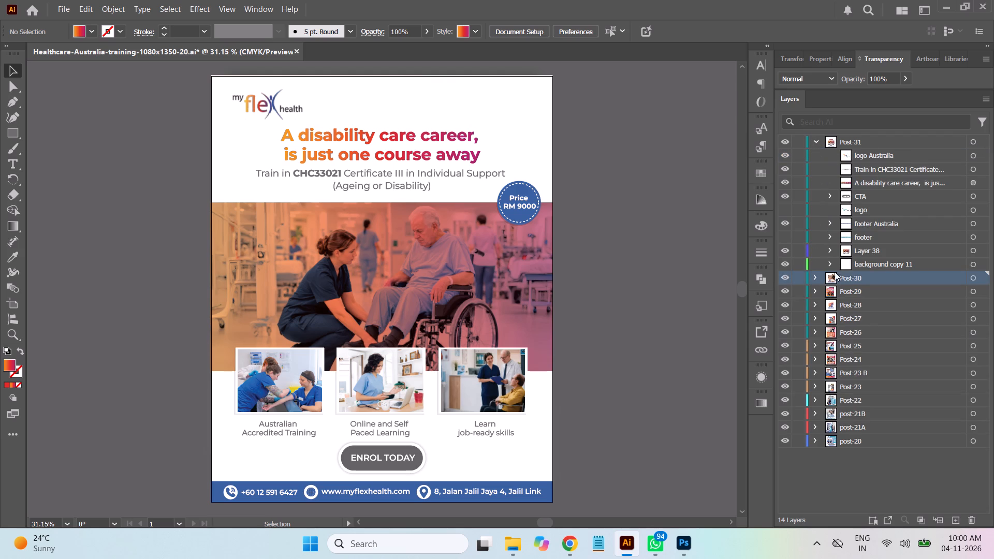
click(829, 262)
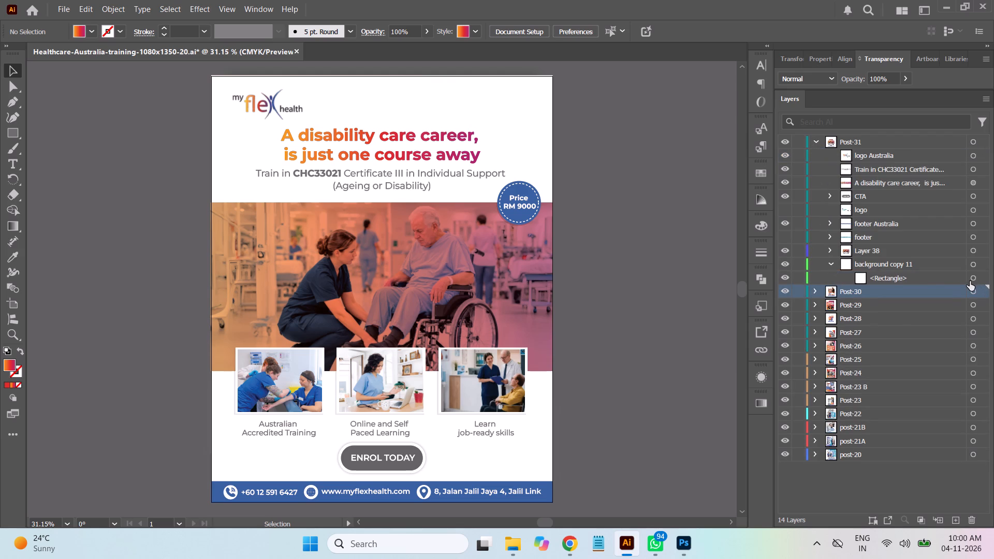
click(972, 279)
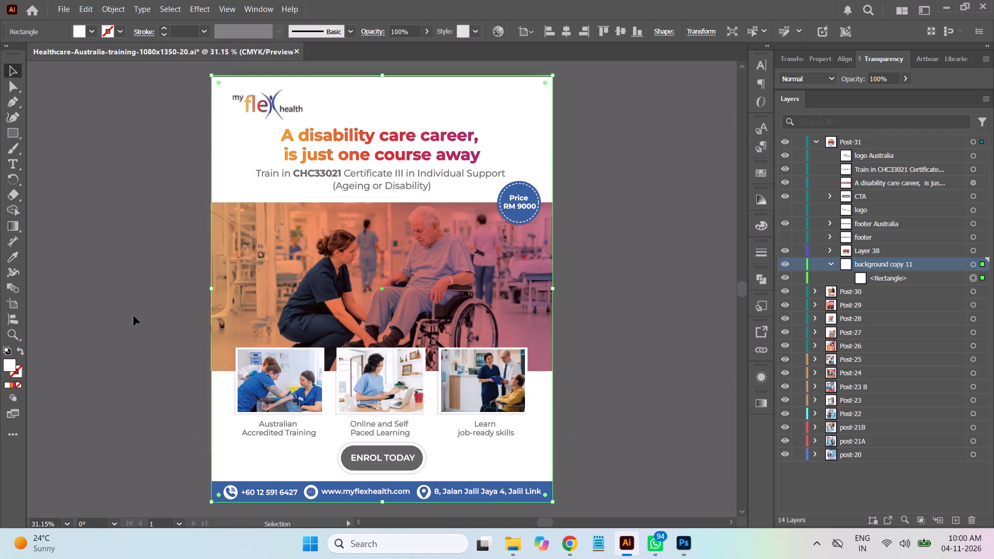
click(473, 32)
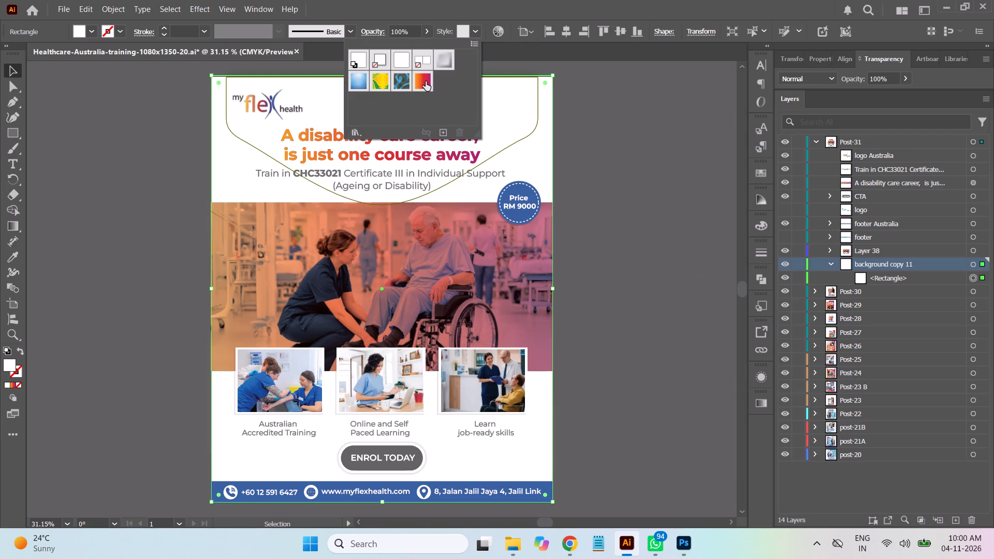
click(422, 81)
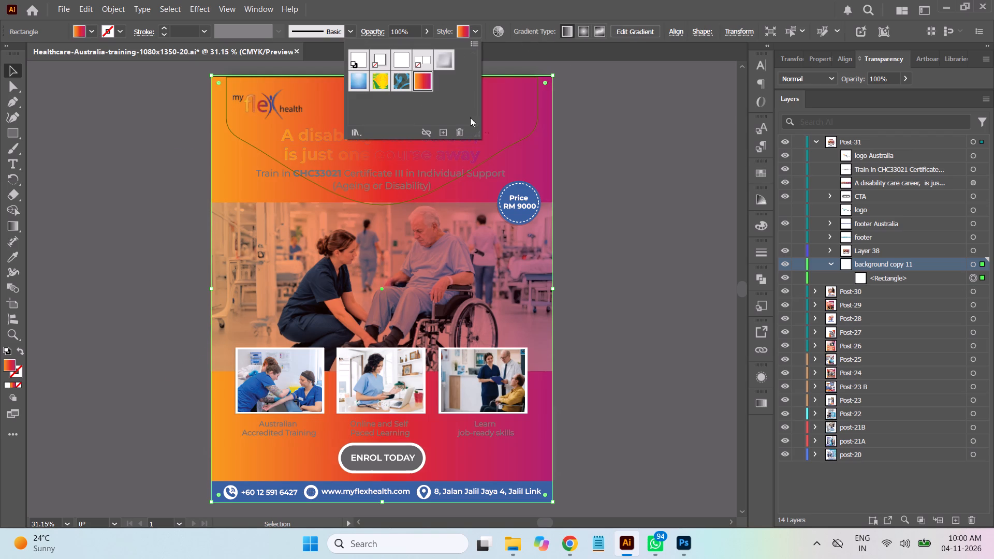
click(649, 225)
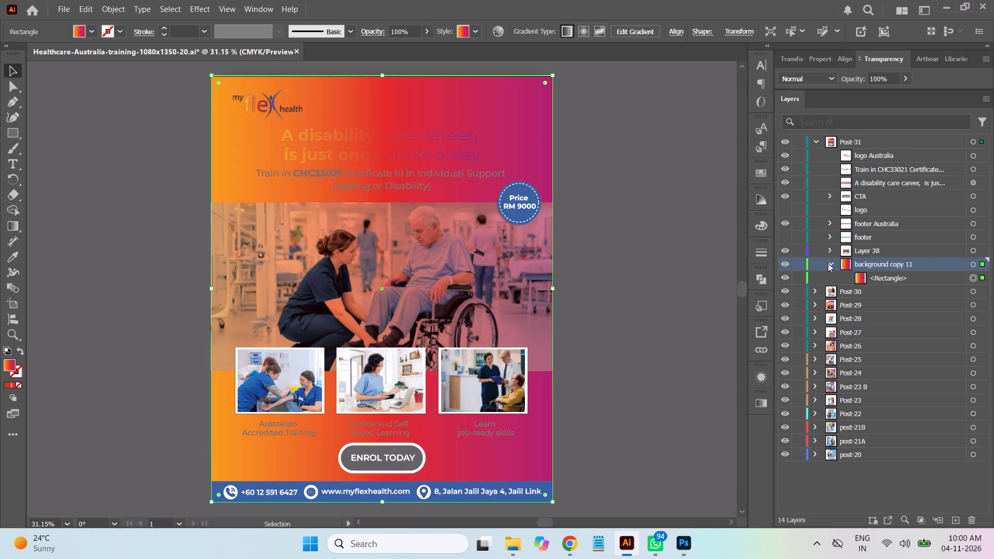
click(828, 262)
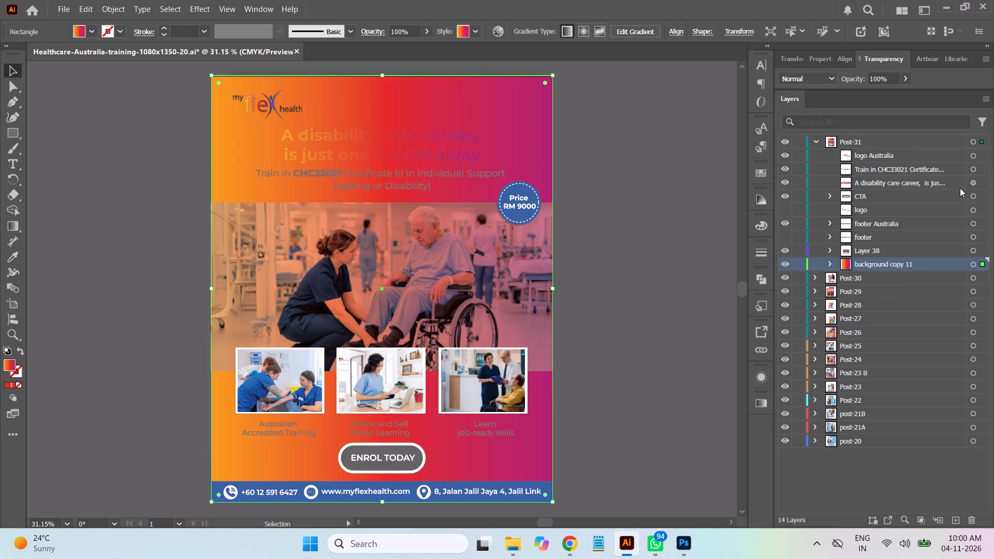
Set the fill of Post-31's headline "A disability care career, is just one course away" to white (ffffff).
click(973, 183)
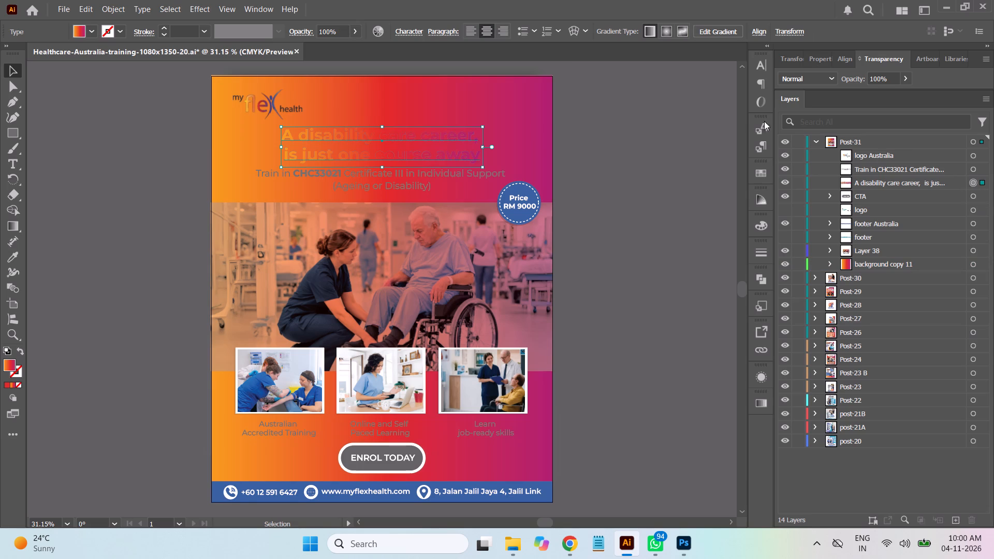
double_click(8, 364)
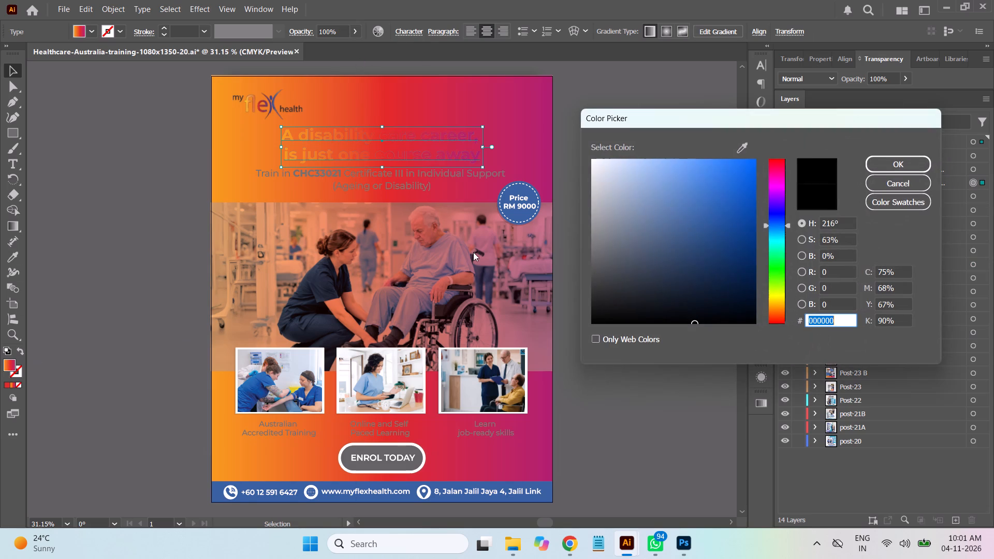
drag(614, 181, 564, 137)
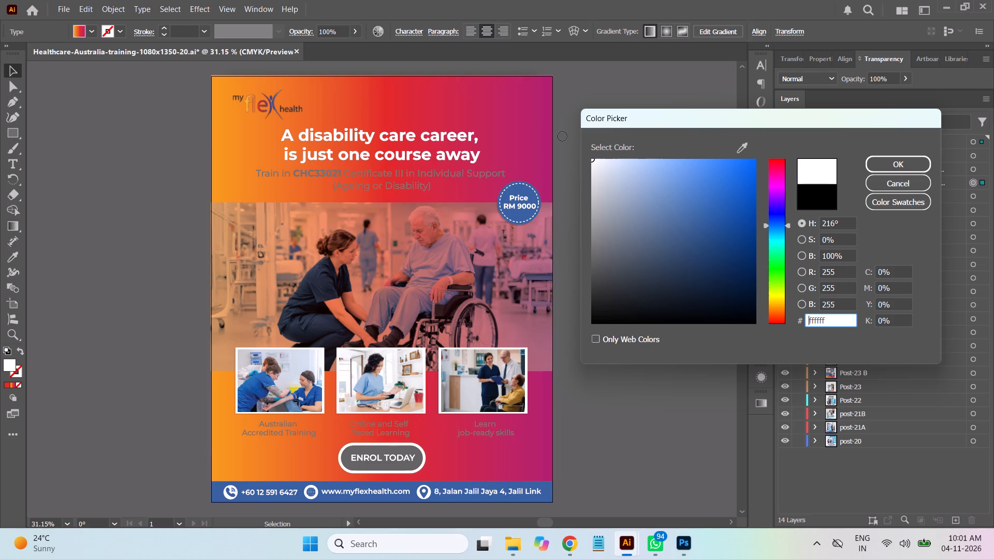
click(897, 163)
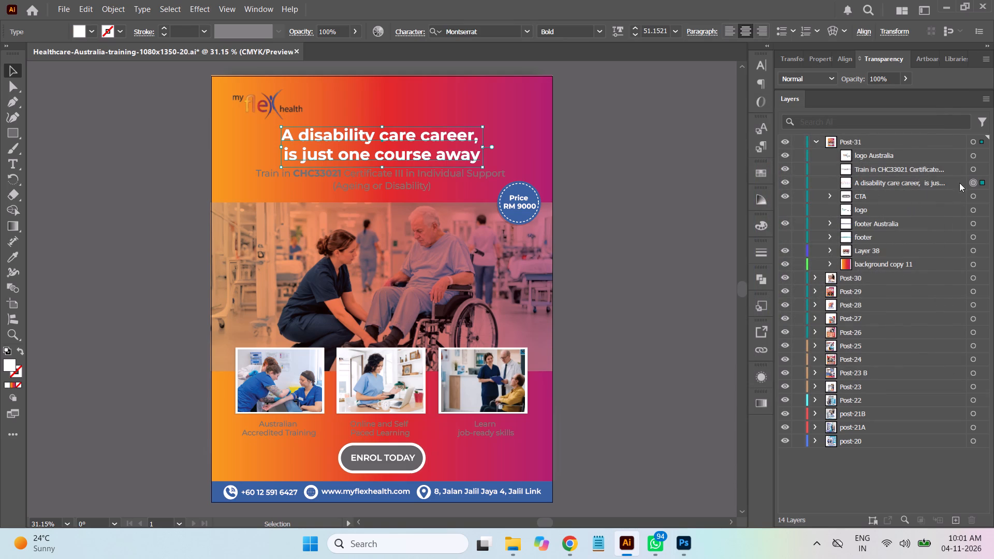
Set the fill of Post-31's "Train in CHC33021" subheading to white (ffffff) and save the document.
click(975, 169)
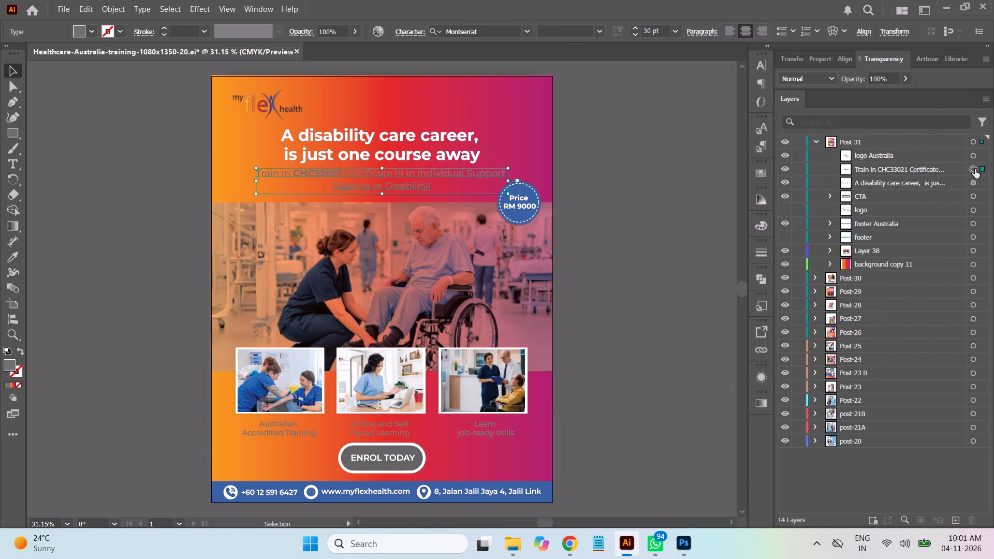
double_click(11, 365)
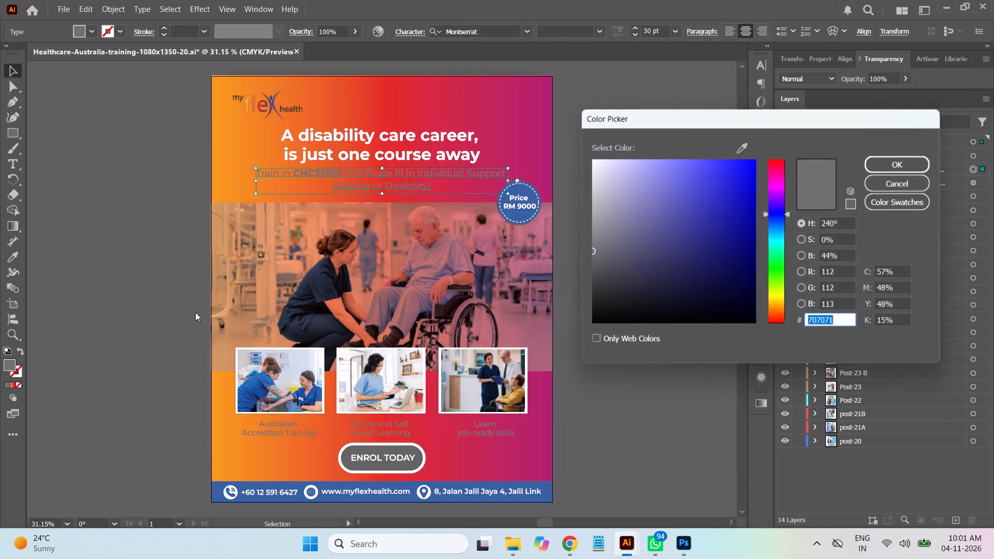
drag(598, 178, 584, 159)
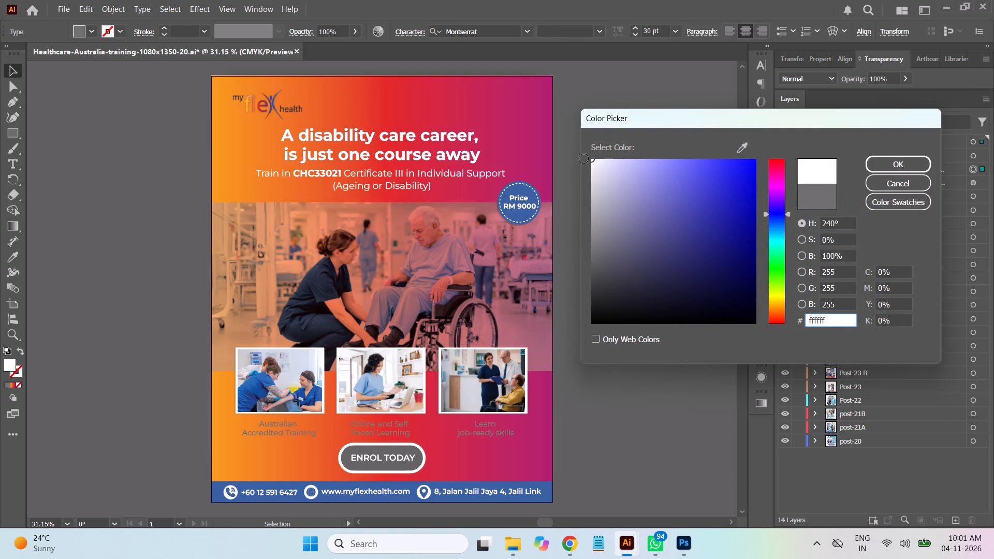
drag(584, 159, 572, 142)
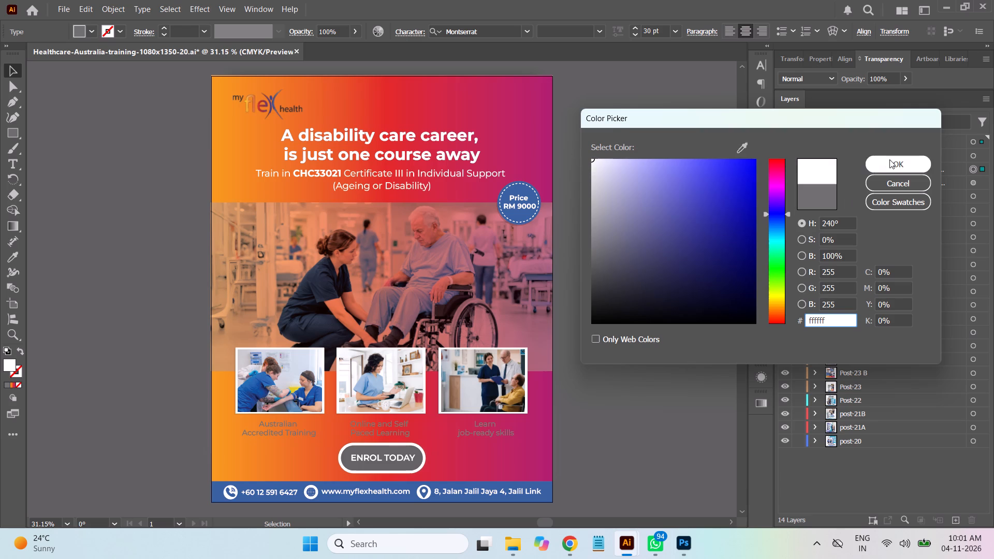
click(889, 159)
click(689, 144)
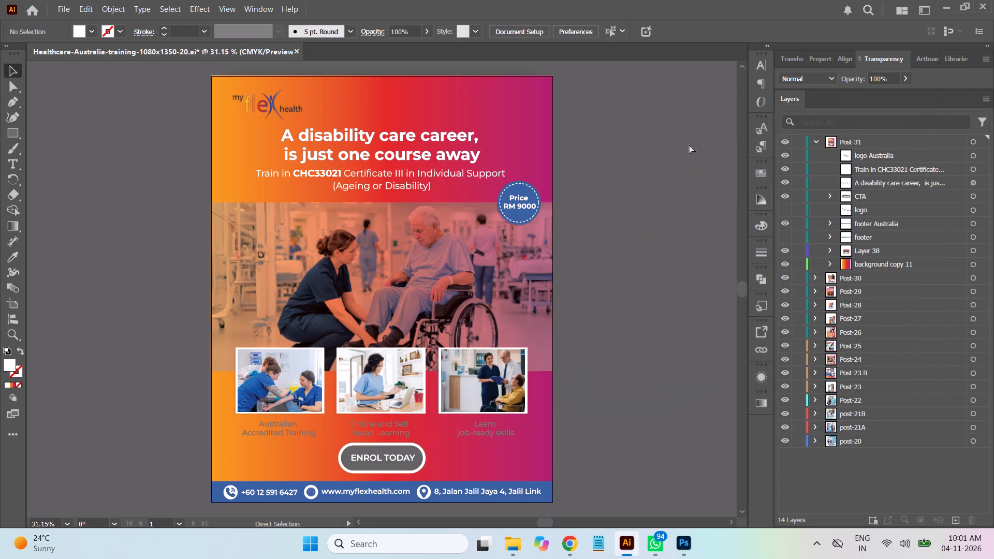
key(ctrl+s)
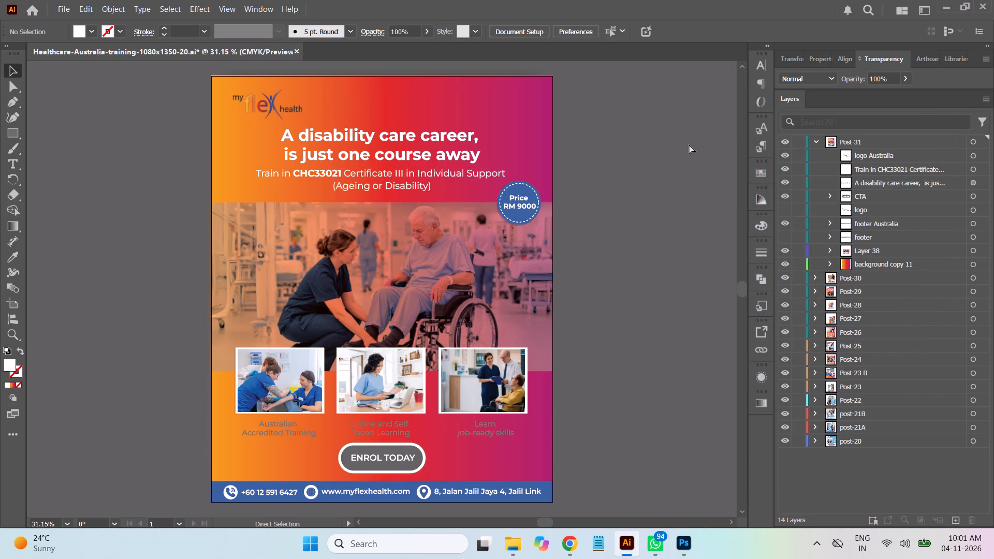
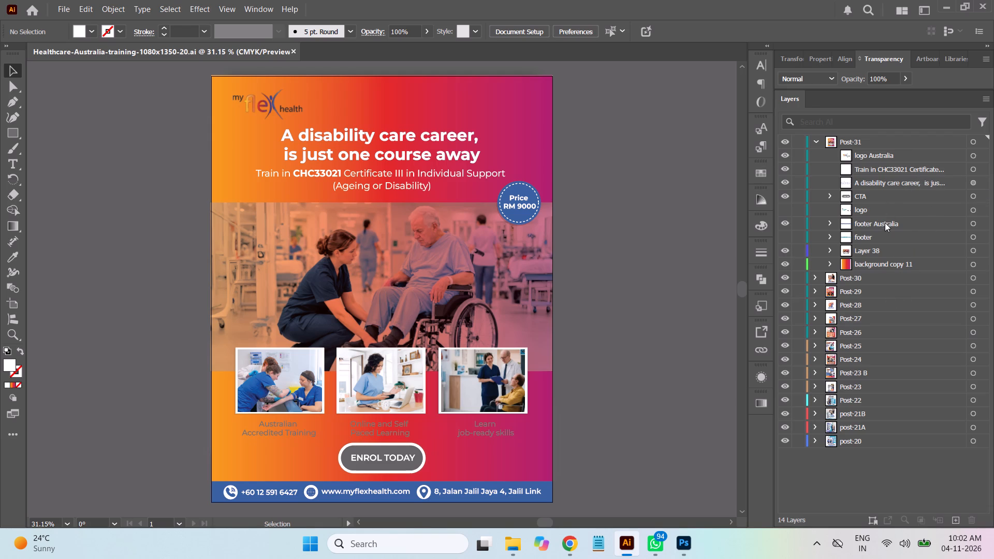
Set the fill of Post-31's three photo captions, from "Australian Accredited Training" to "Learn job-ready skills", to white (ffffff).
click(976, 181)
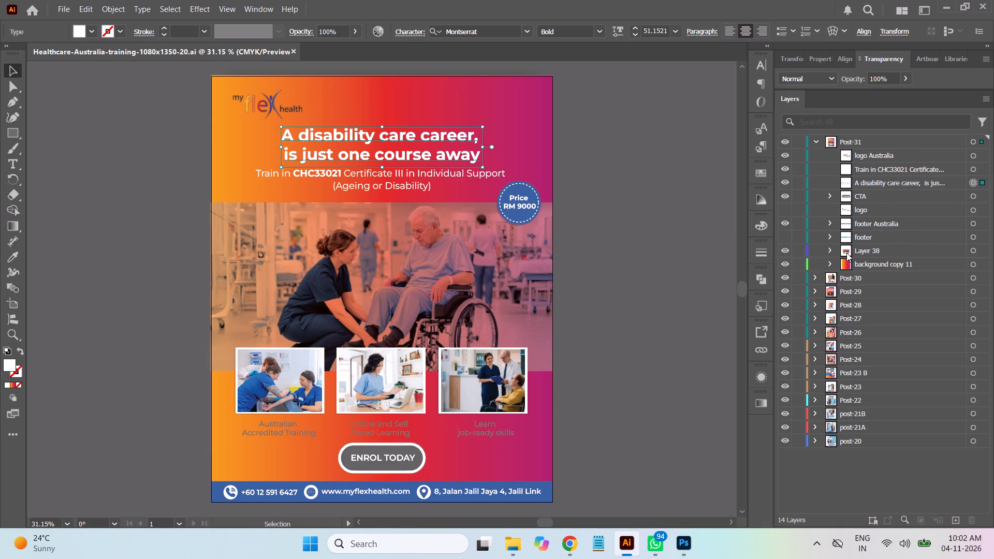
click(784, 251)
click(784, 251)
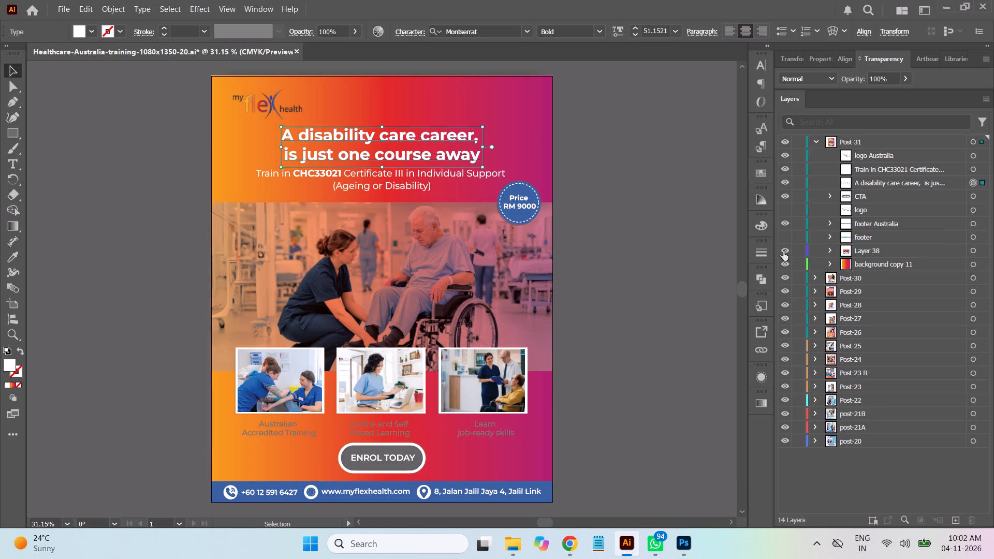
click(829, 249)
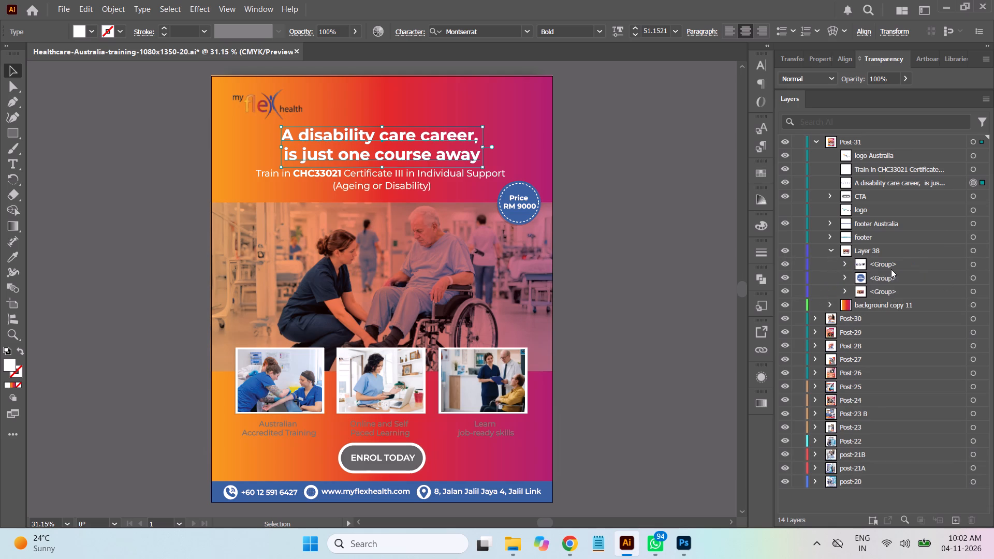
click(846, 264)
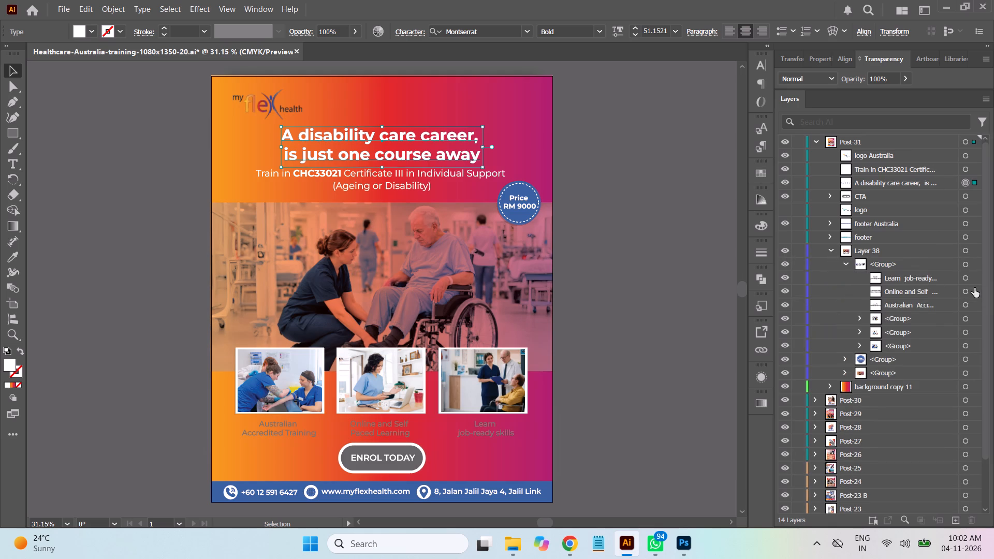
click(966, 278)
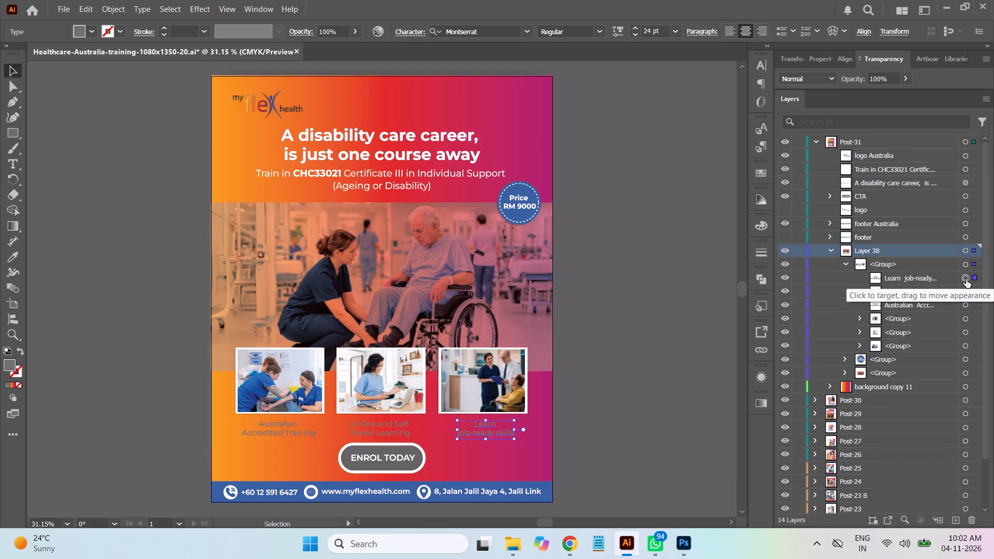
shift+click(966, 292)
shift+click(964, 302)
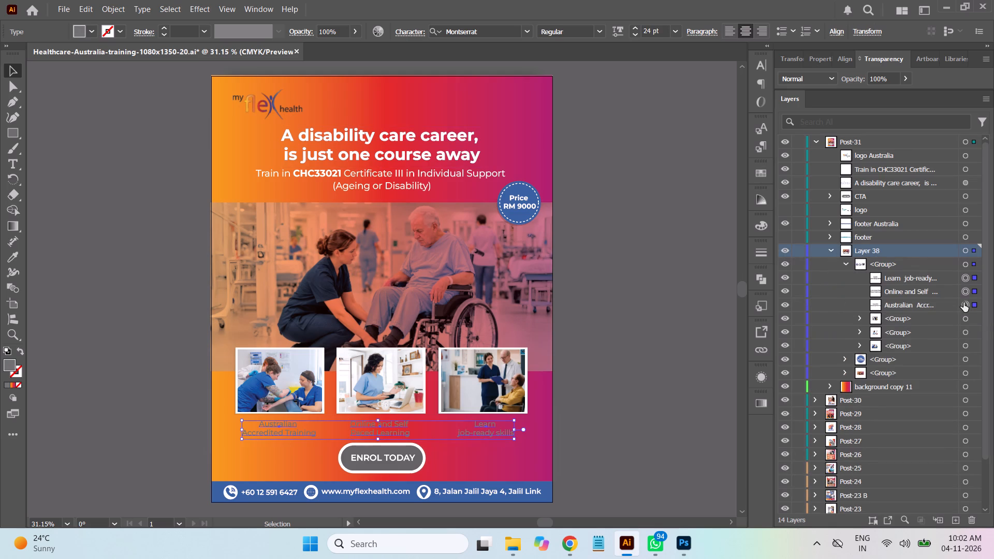
click(943, 278)
shift+click(938, 304)
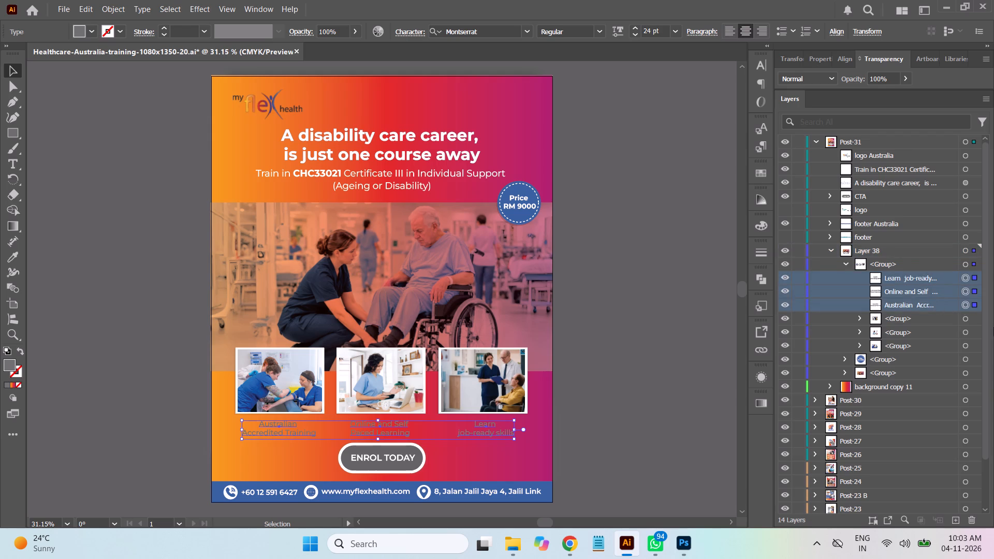
double_click(10, 364)
drag(604, 166, 572, 140)
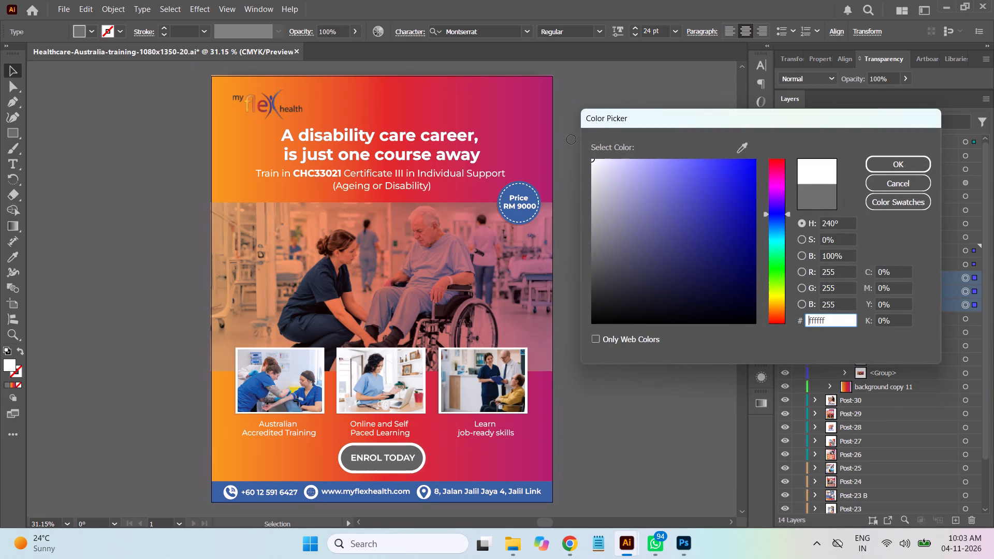
drag(572, 140, 571, 139)
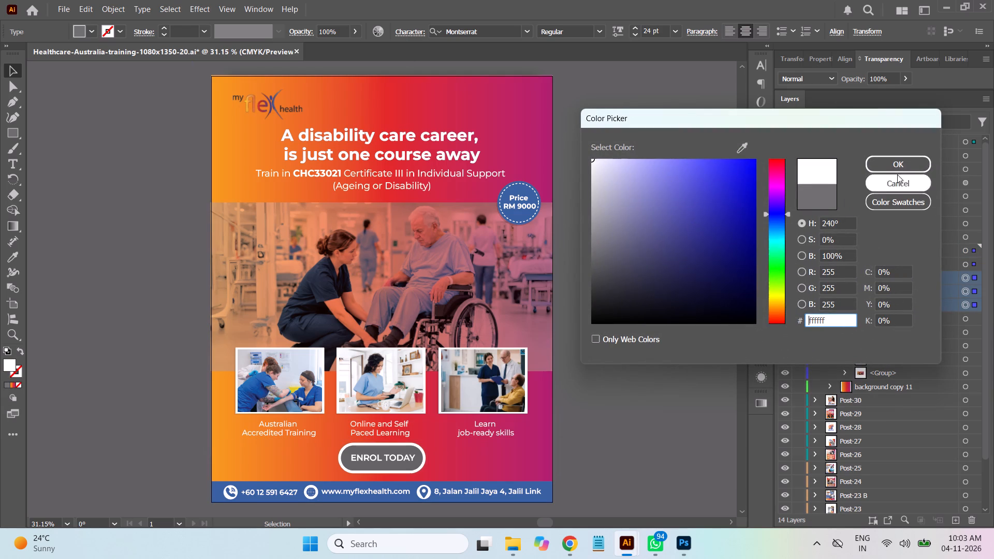
click(889, 165)
Set the font style of Post-31's three photo captions to Montserrat SemiBold and deselect them.
click(602, 30)
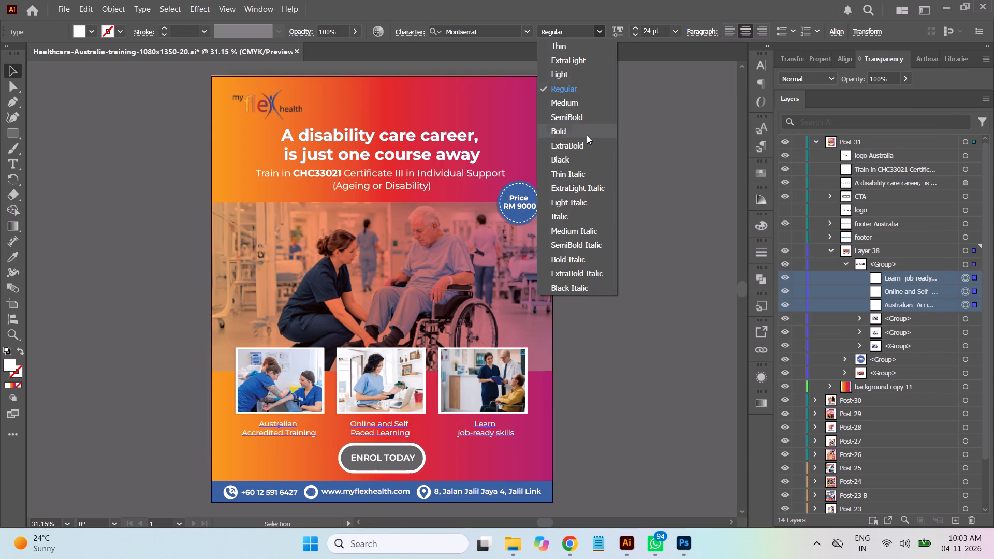
click(579, 117)
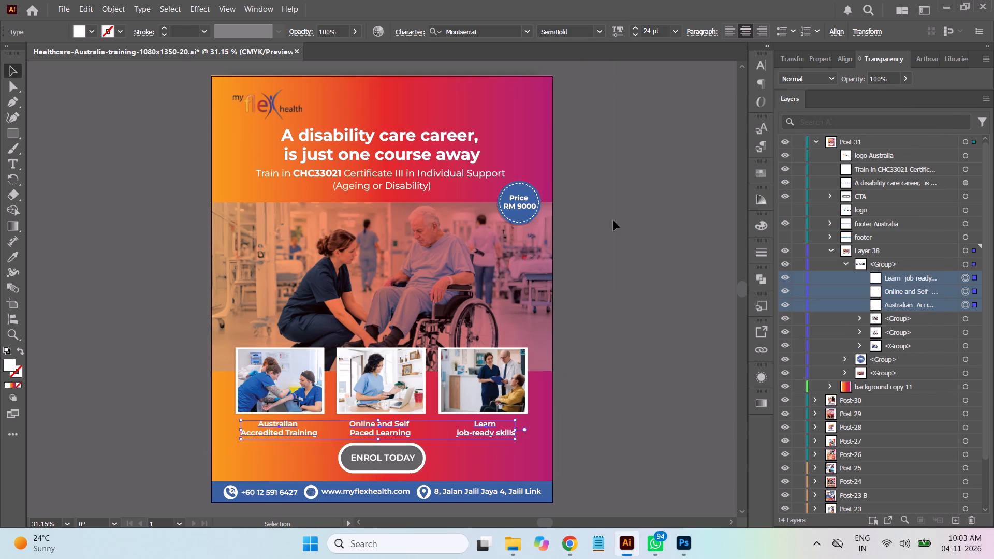
click(680, 288)
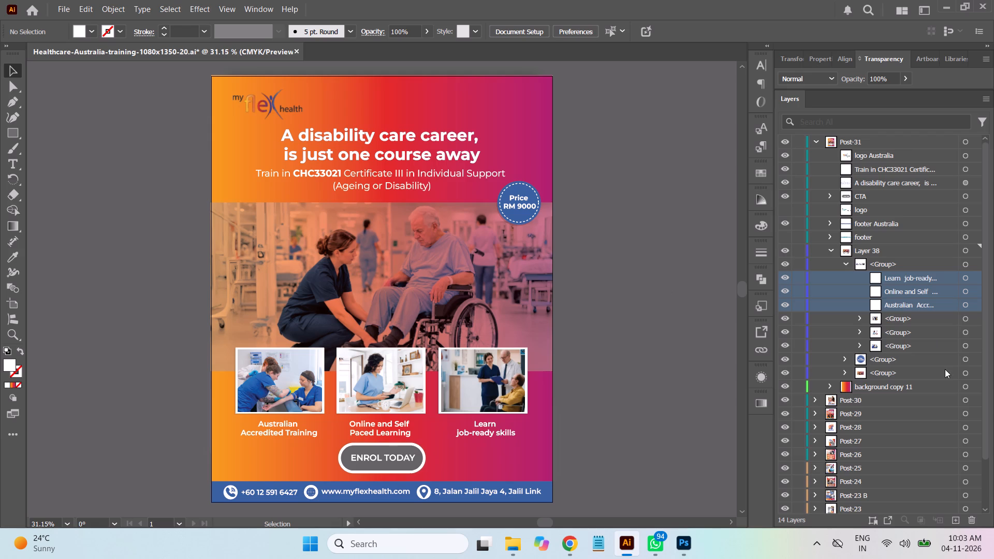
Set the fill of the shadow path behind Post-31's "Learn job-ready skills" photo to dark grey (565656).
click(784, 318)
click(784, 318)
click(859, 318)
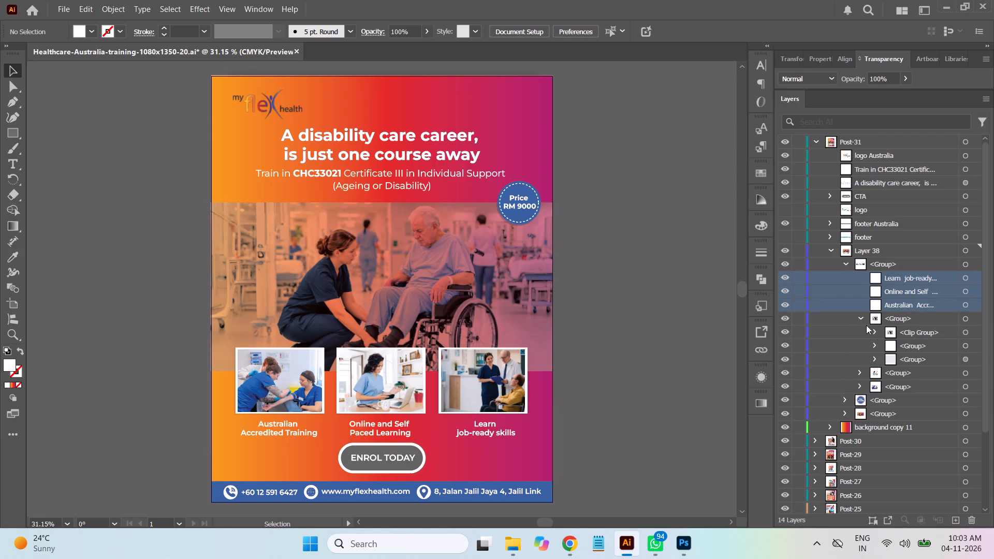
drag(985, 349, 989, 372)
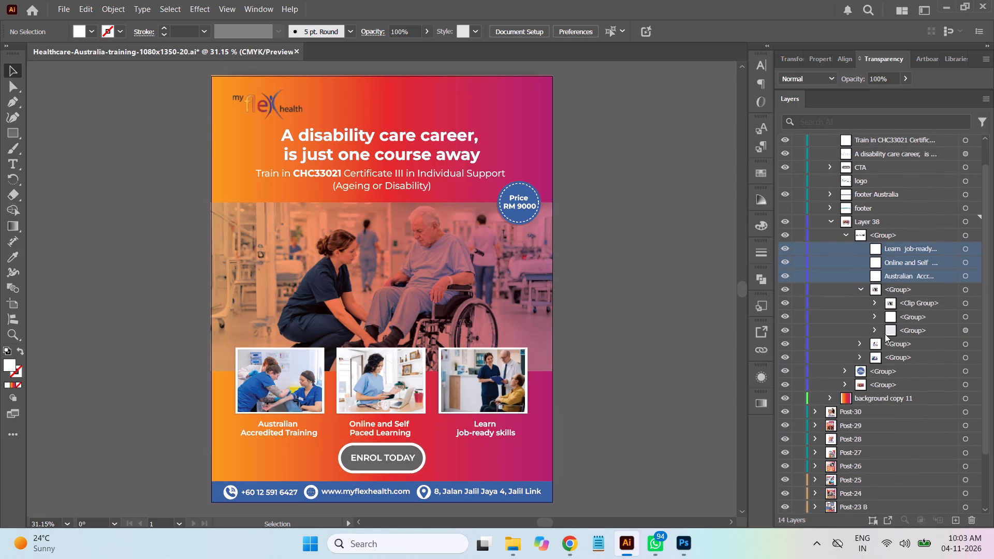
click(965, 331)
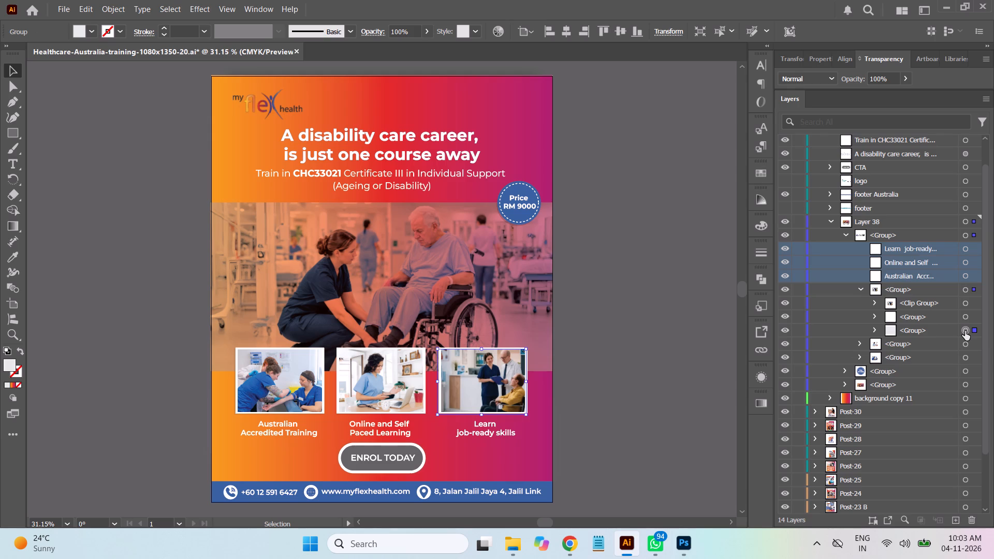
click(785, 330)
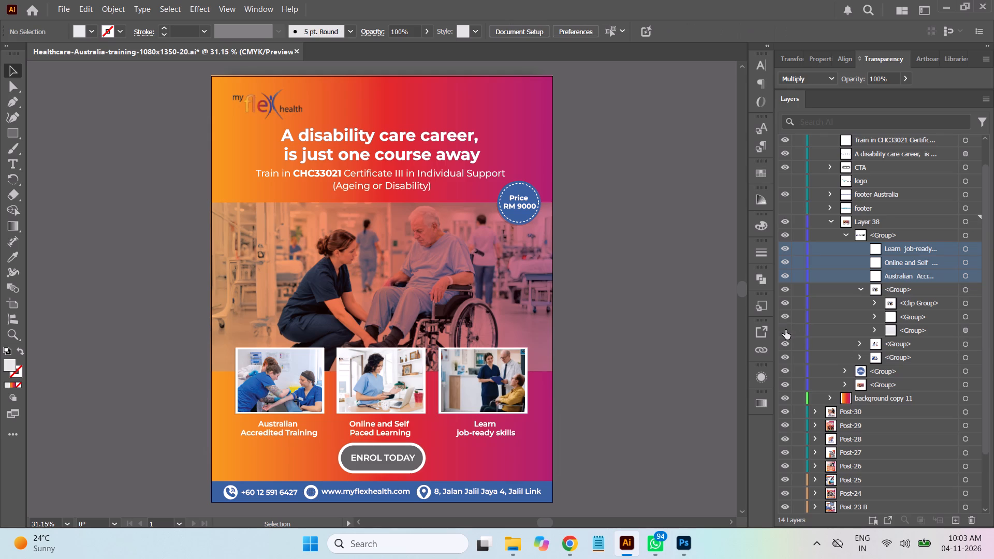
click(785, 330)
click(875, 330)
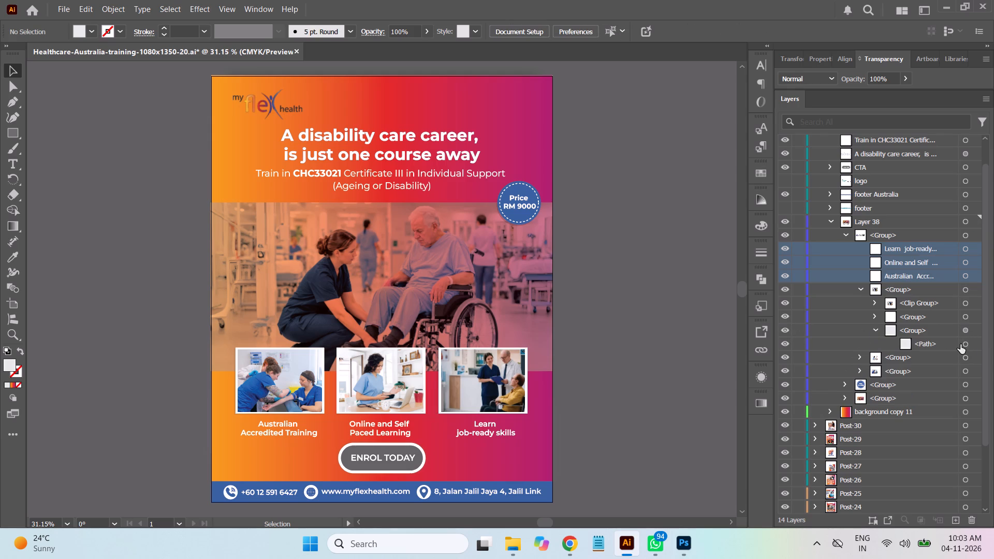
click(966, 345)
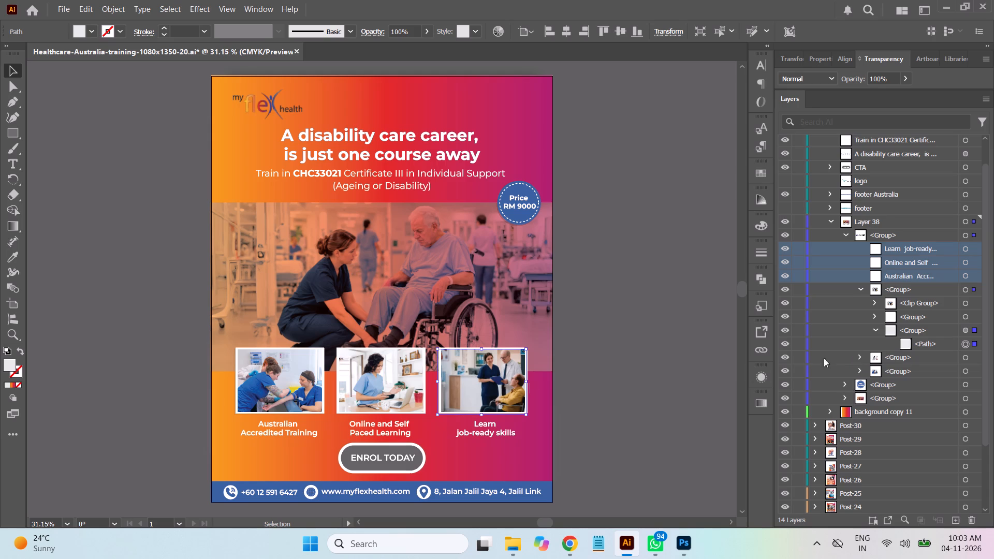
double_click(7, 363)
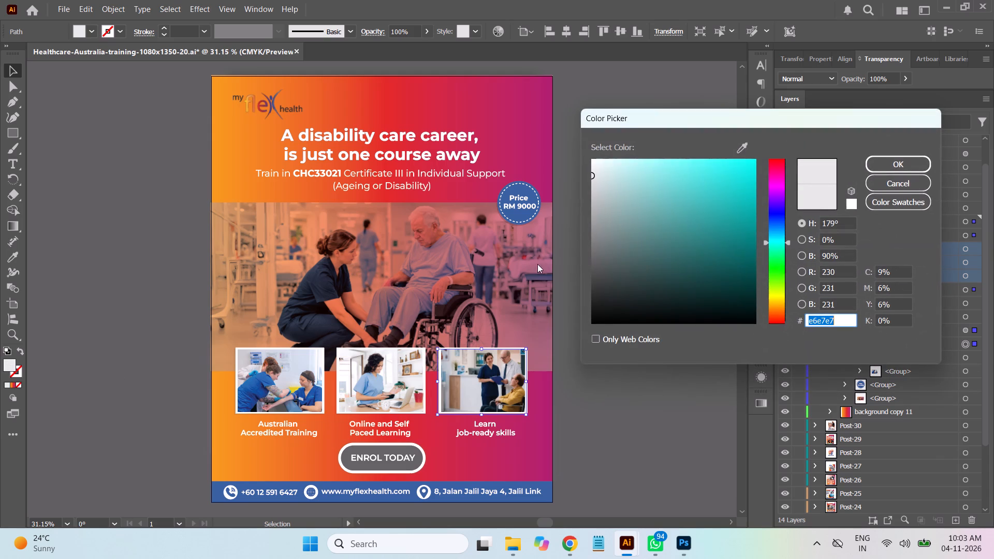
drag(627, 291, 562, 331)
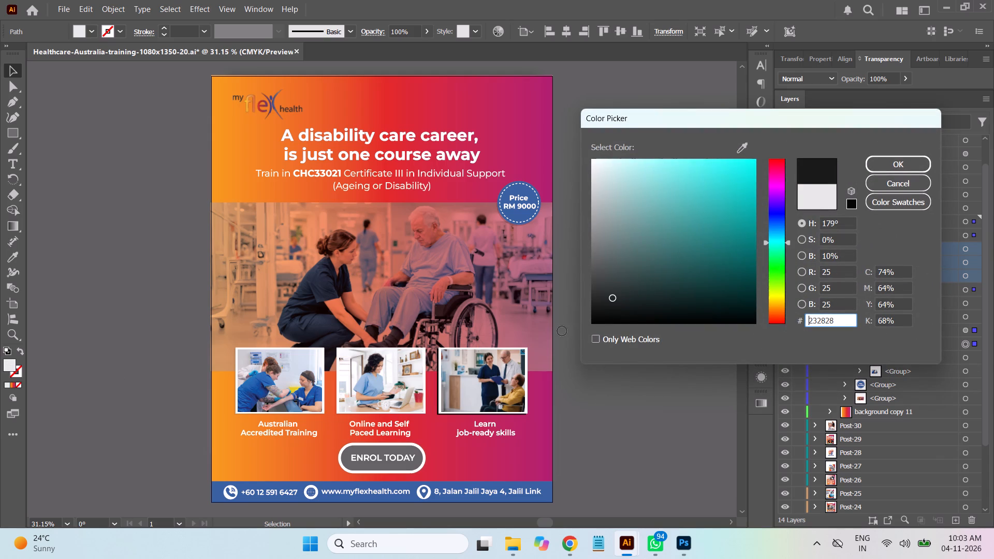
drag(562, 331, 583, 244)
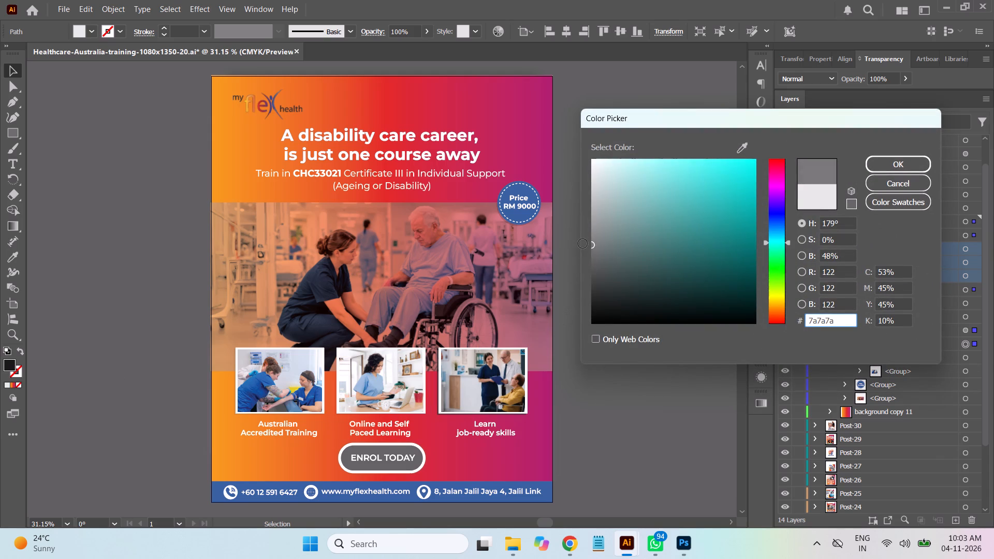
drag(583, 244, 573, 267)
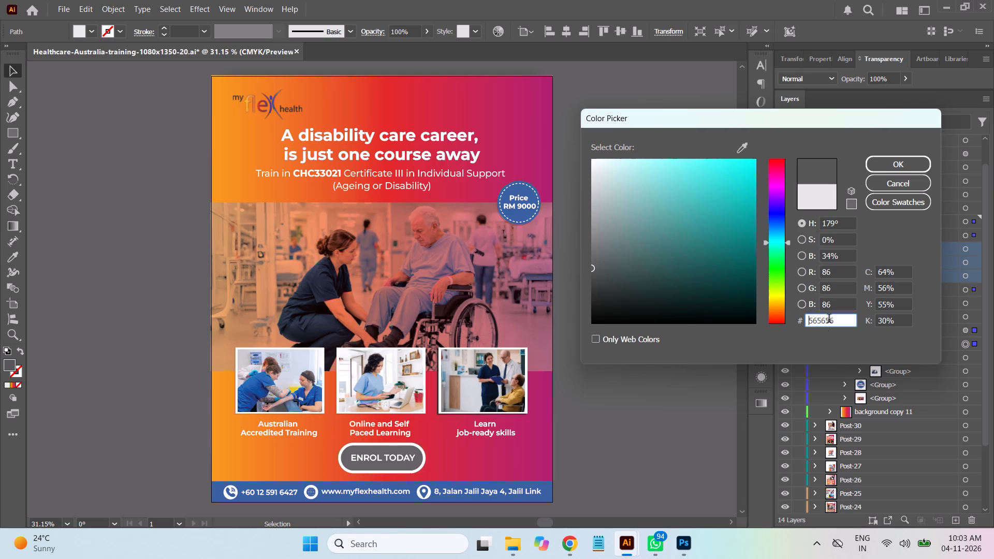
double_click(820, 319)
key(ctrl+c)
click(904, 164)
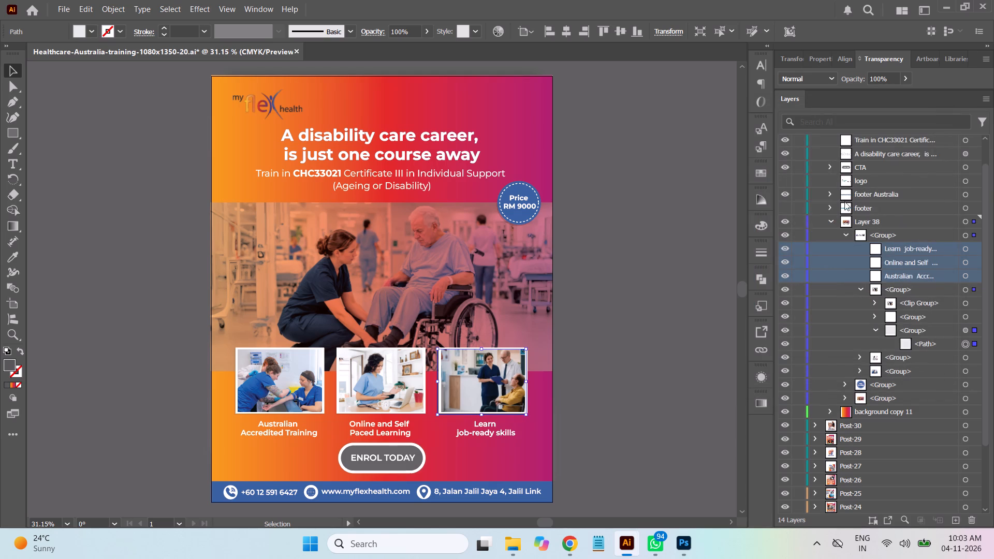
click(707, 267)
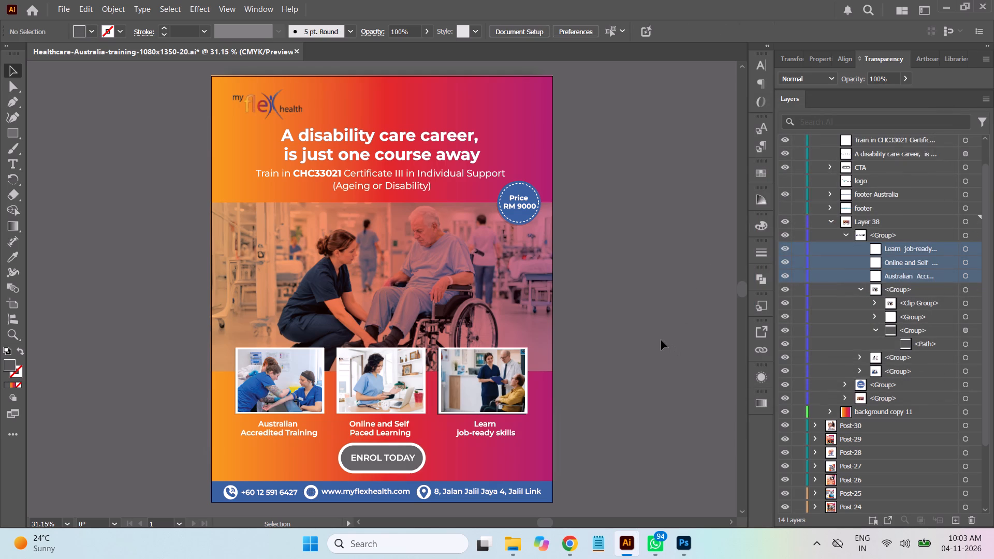
Set the fill of the shadow path behind the "Learn job-ready skills" photo to black.
key(ctrl+equal)
key(ctrl+equal)
key(ctrl+equal)
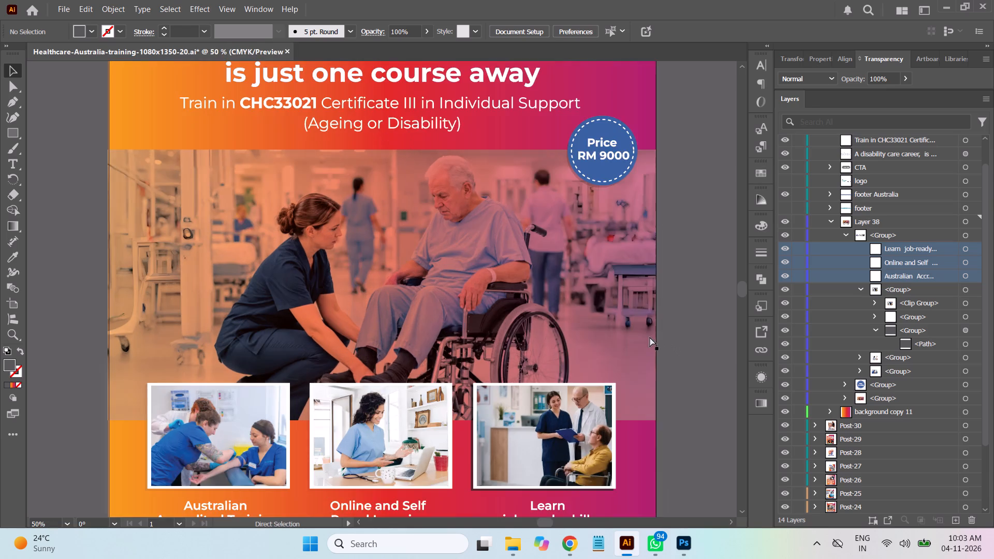
scroll(657, 297, down, 8)
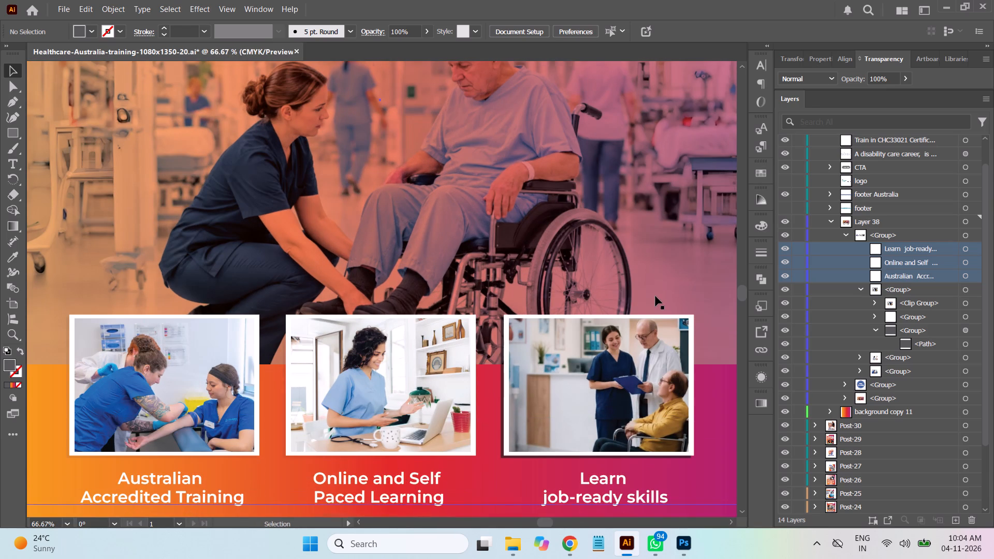
scroll(655, 296, down, 5)
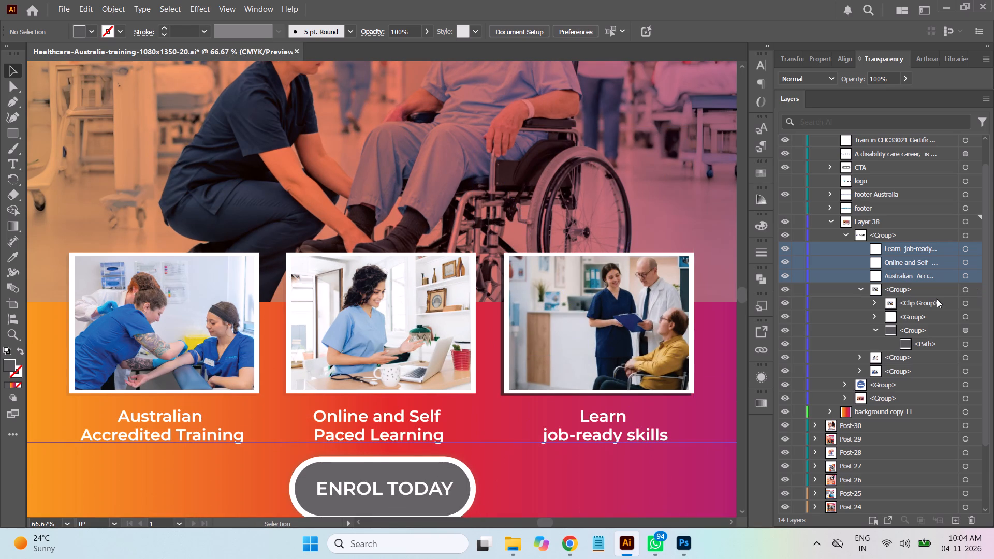
click(969, 344)
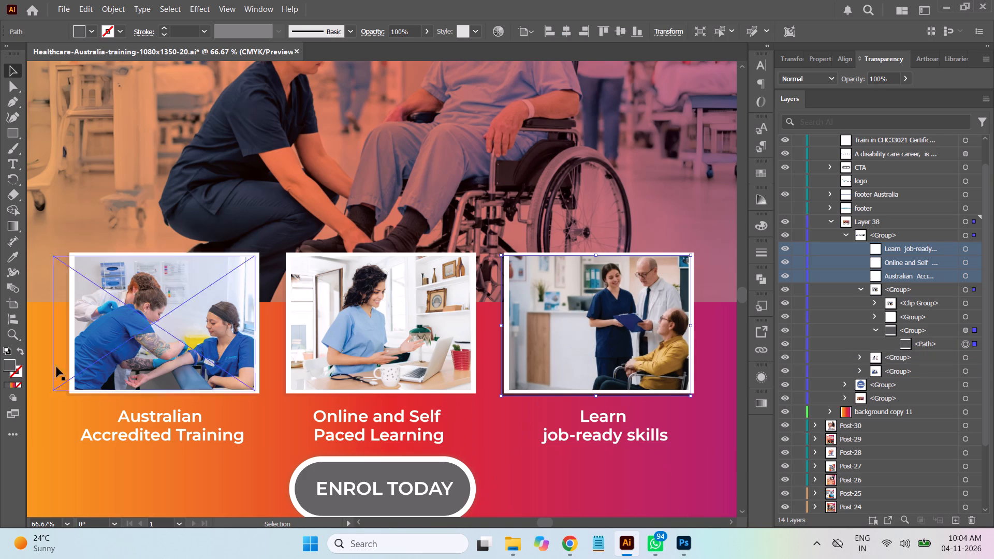
double_click(11, 366)
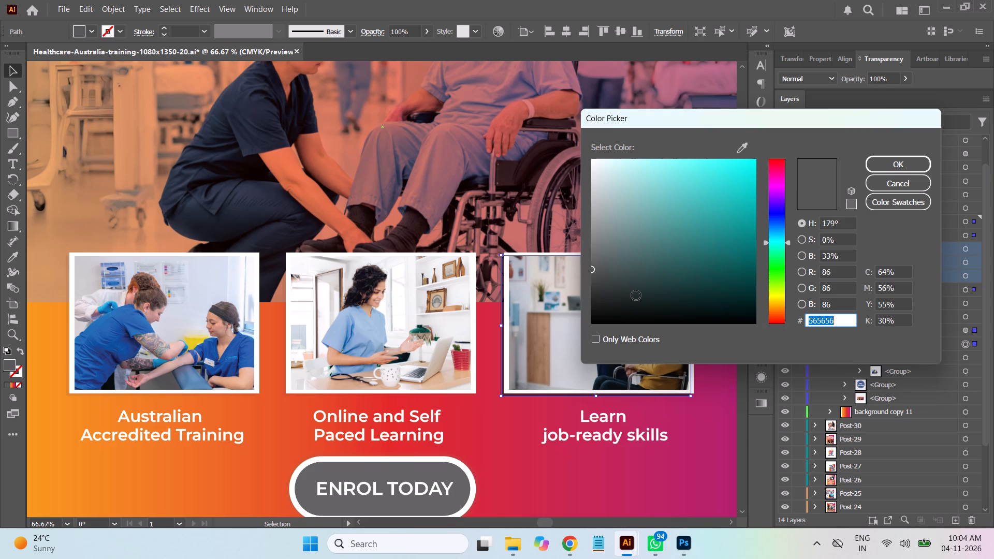
drag(622, 310, 564, 334)
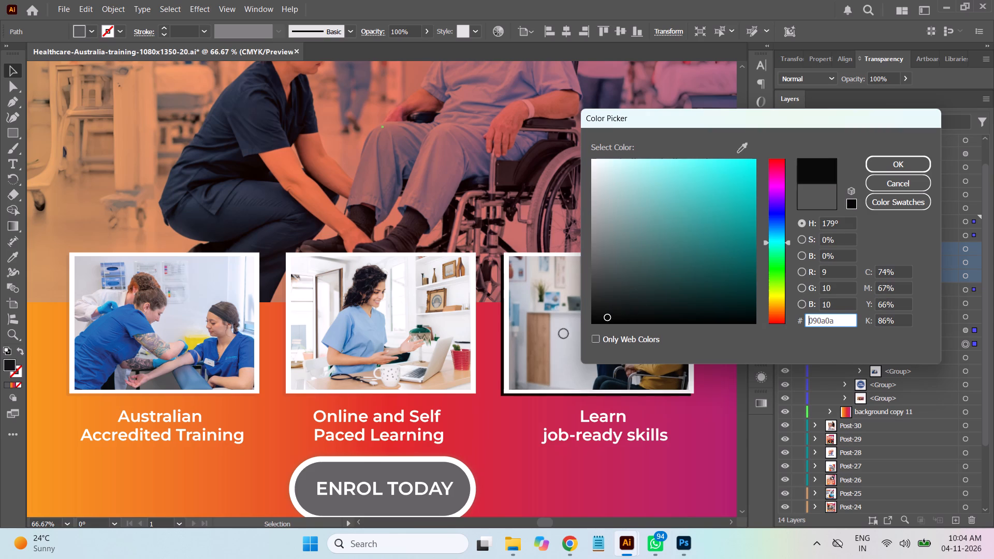
drag(564, 334, 551, 347)
click(886, 170)
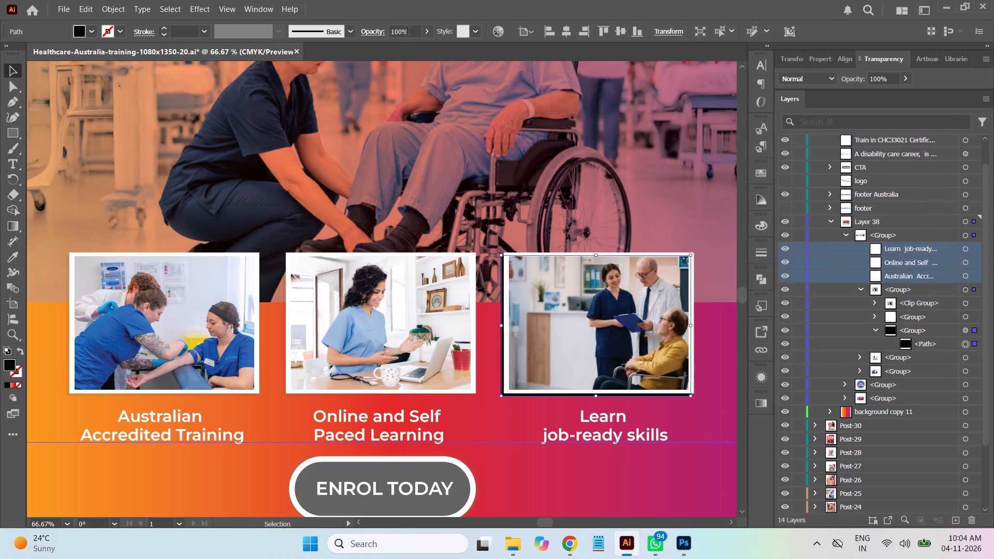
Set the opacity of the black shadow path behind the "Learn job-ready skills" photo to 30%.
drag(410, 33, 343, 33)
text(30)
key(Return)
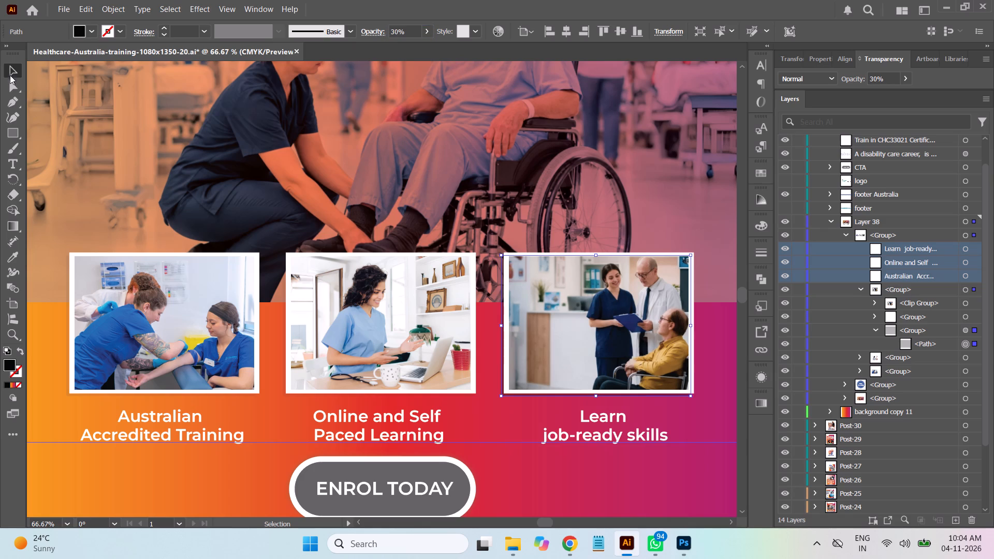
Set the opacity of the black shadow path behind Post-31's "Learn job-ready skills" photo to 20% and deselect it.
click(9, 73)
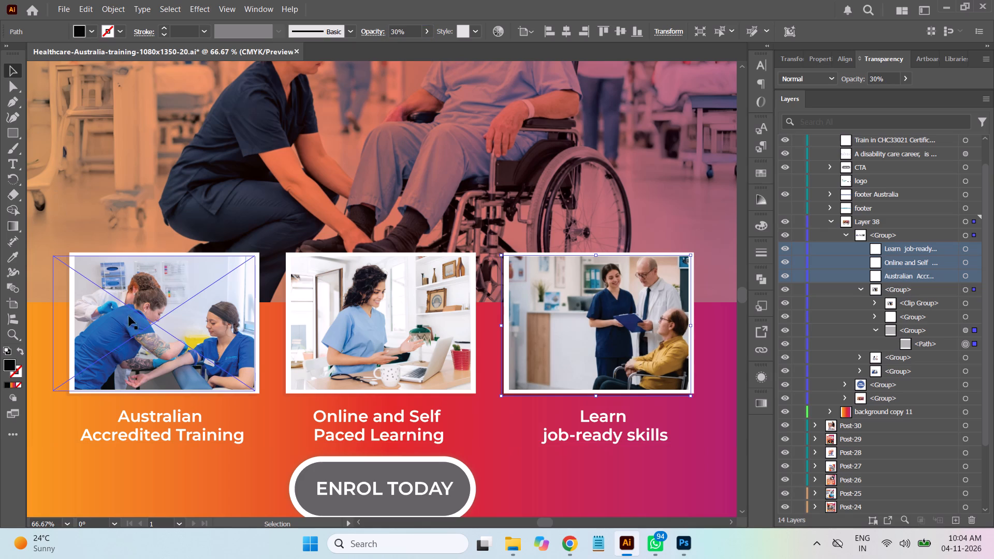
click(185, 468)
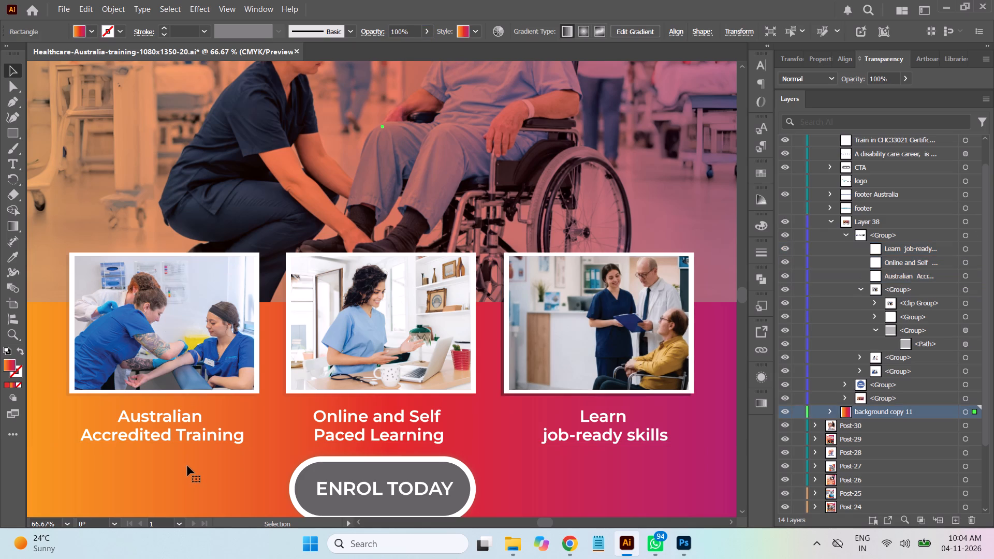
click(965, 345)
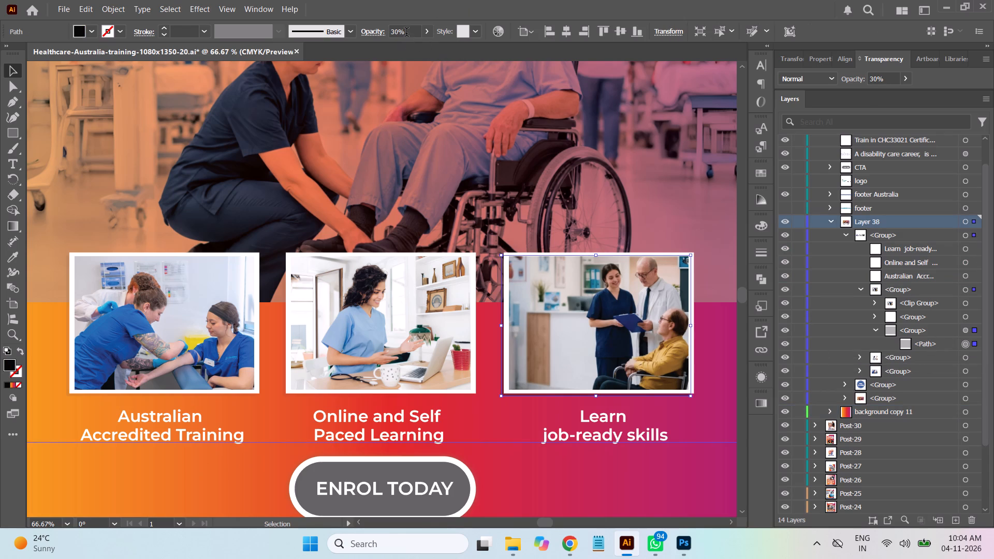
drag(406, 32, 346, 31)
text(20)
key(Return)
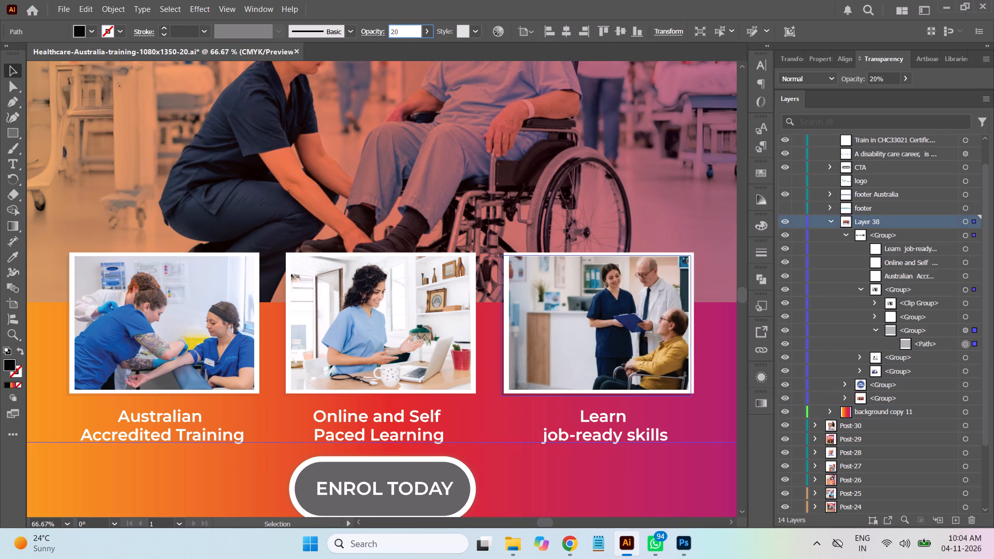
click(9, 70)
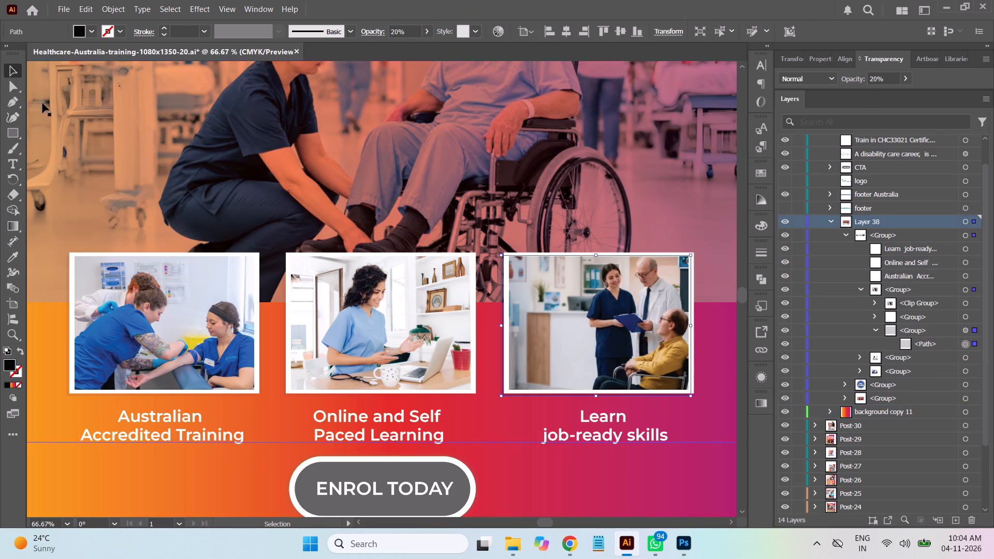
click(75, 150)
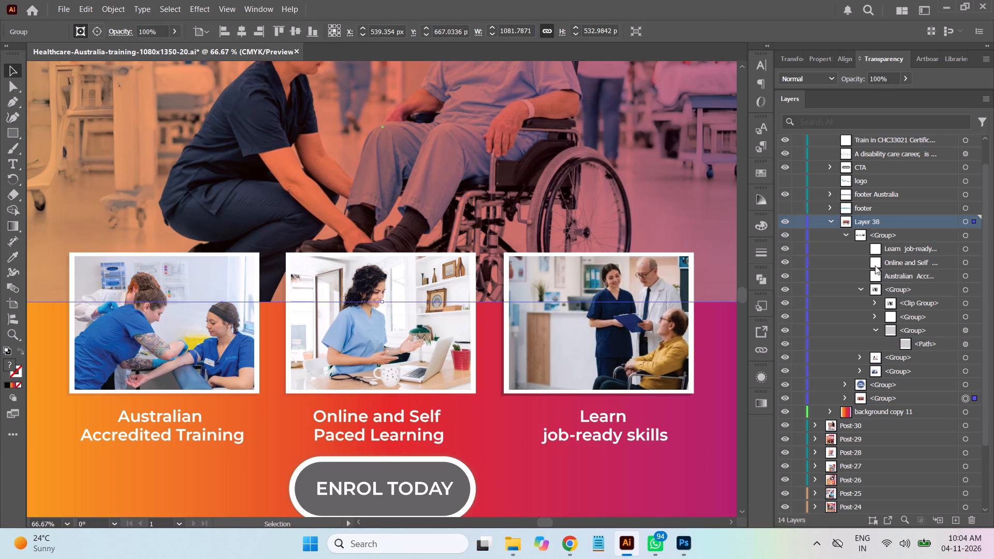
Set the fill of the shadow path behind the "Online and Self Paced Learning" photo to black (000000).
click(873, 329)
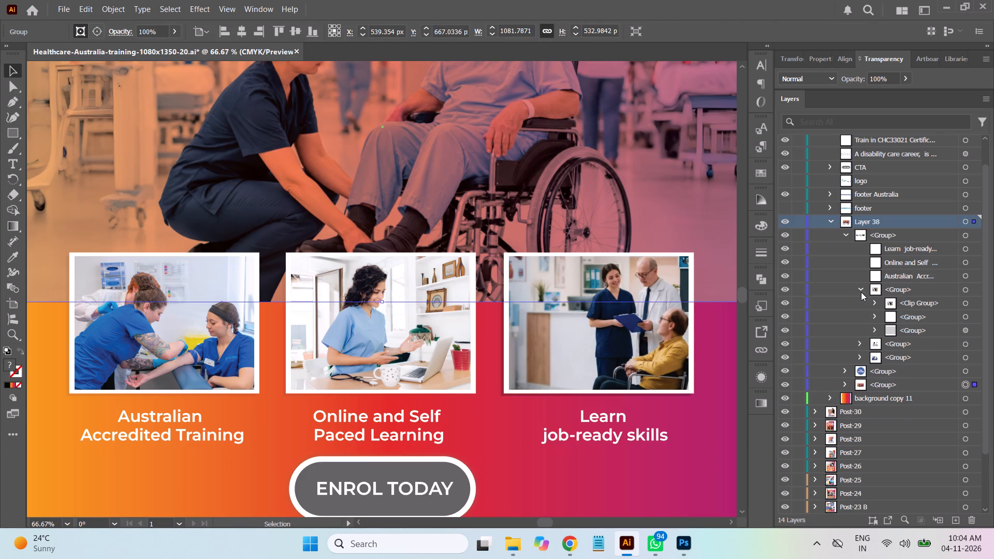
click(860, 291)
click(859, 304)
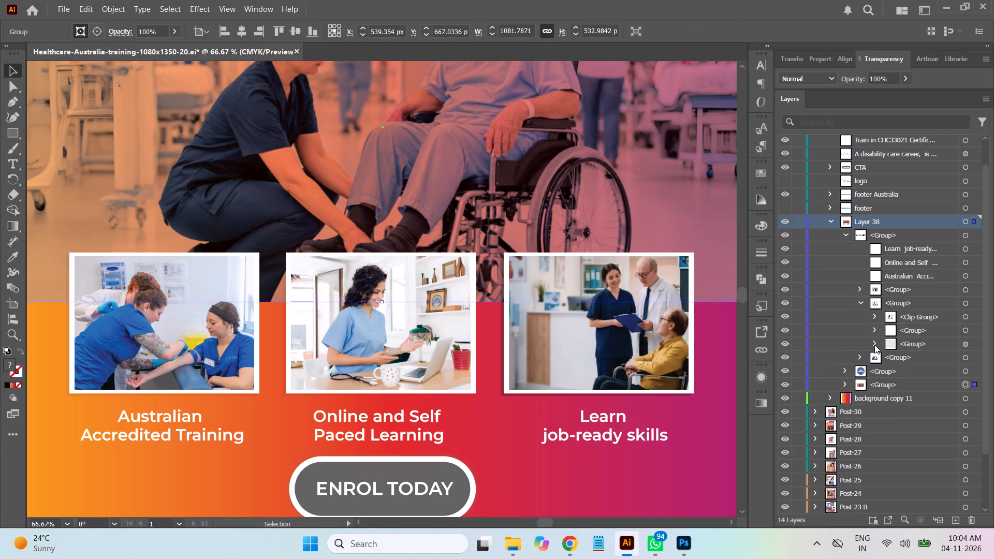
click(874, 342)
click(964, 359)
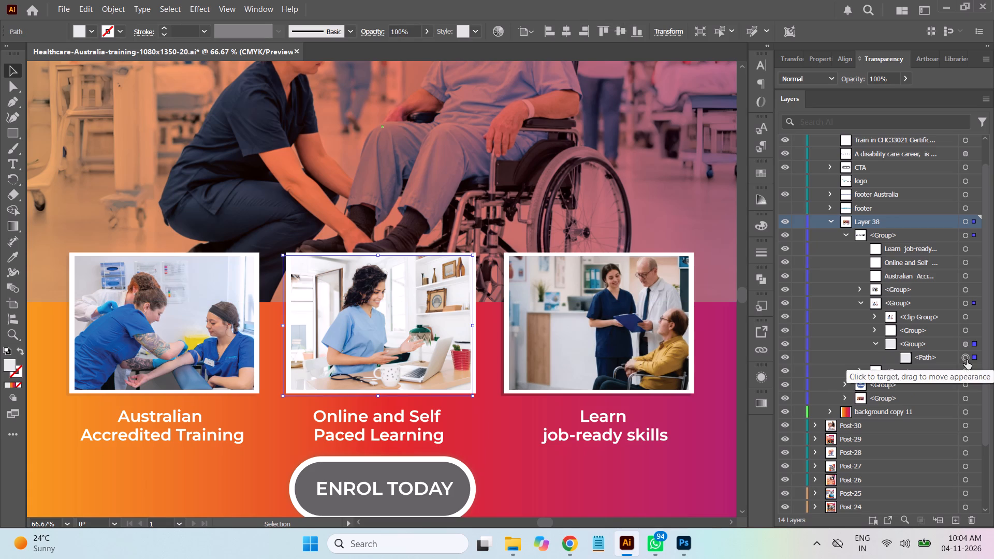
double_click(8, 364)
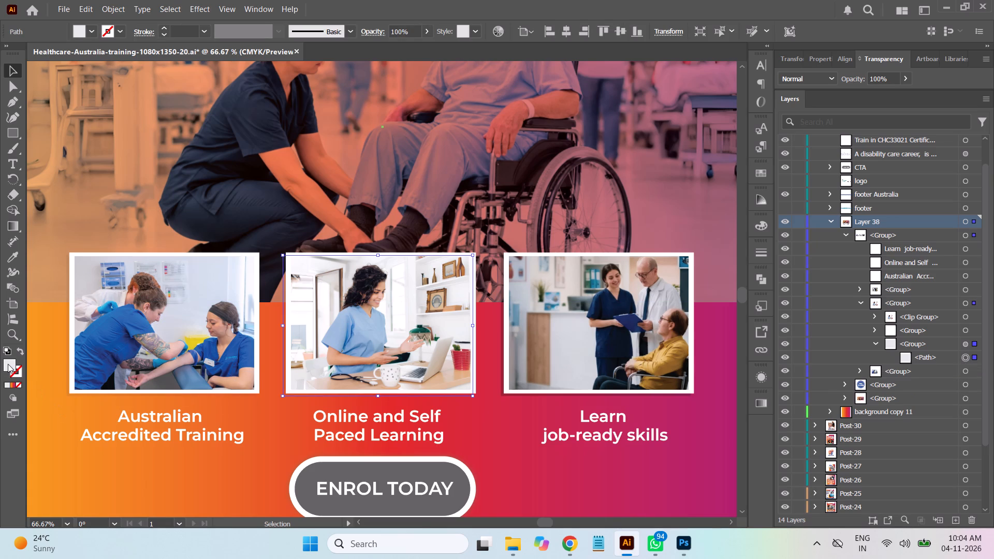
drag(630, 307, 539, 352)
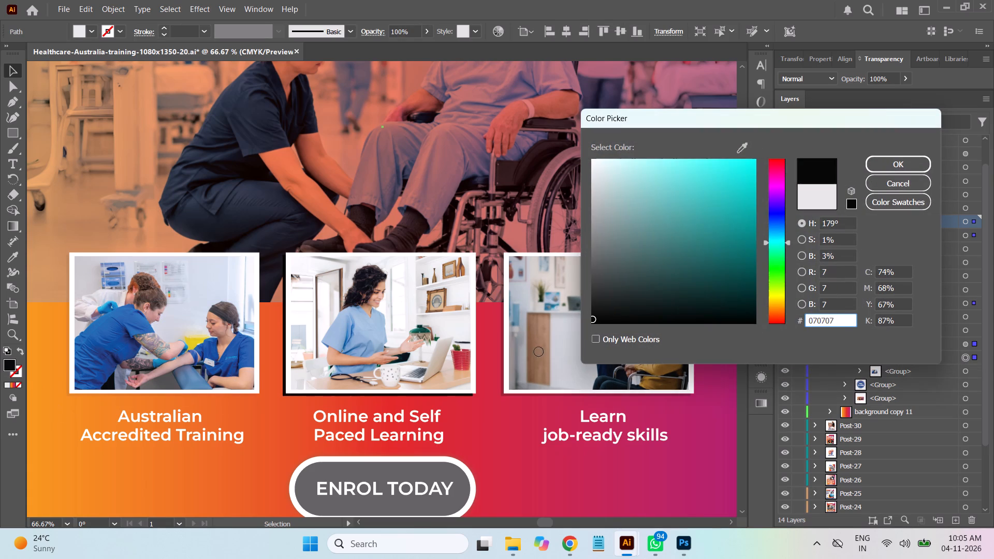
drag(539, 352, 535, 358)
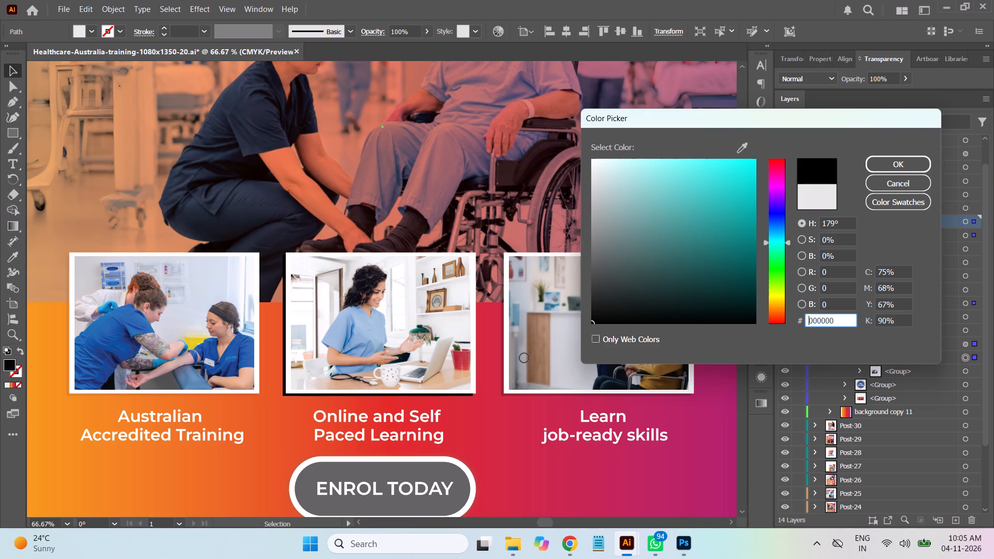
click(889, 167)
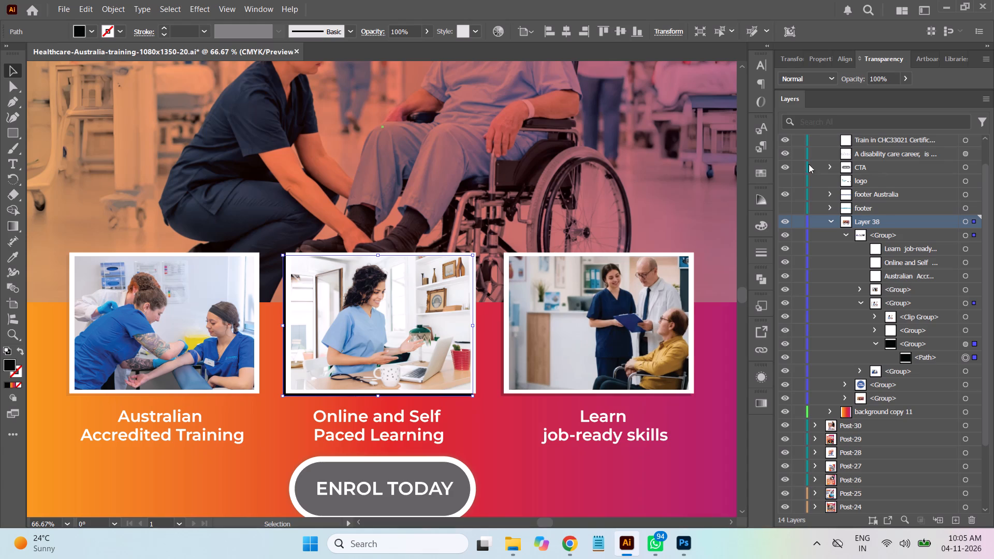
Set the opacity of the black shadow path behind the "Online and Self Paced Learning" photo to 20%.
drag(412, 32, 381, 33)
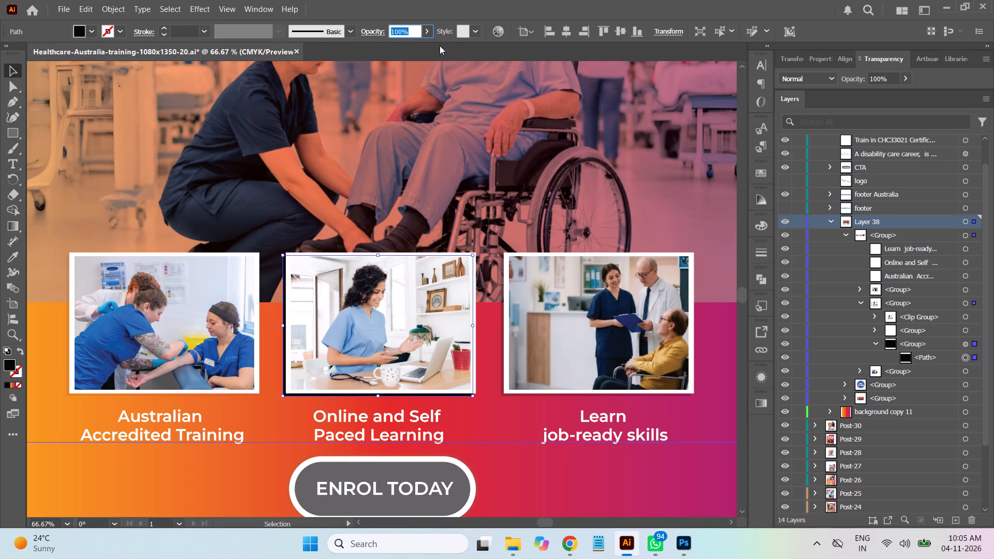
text(20)
key(Return)
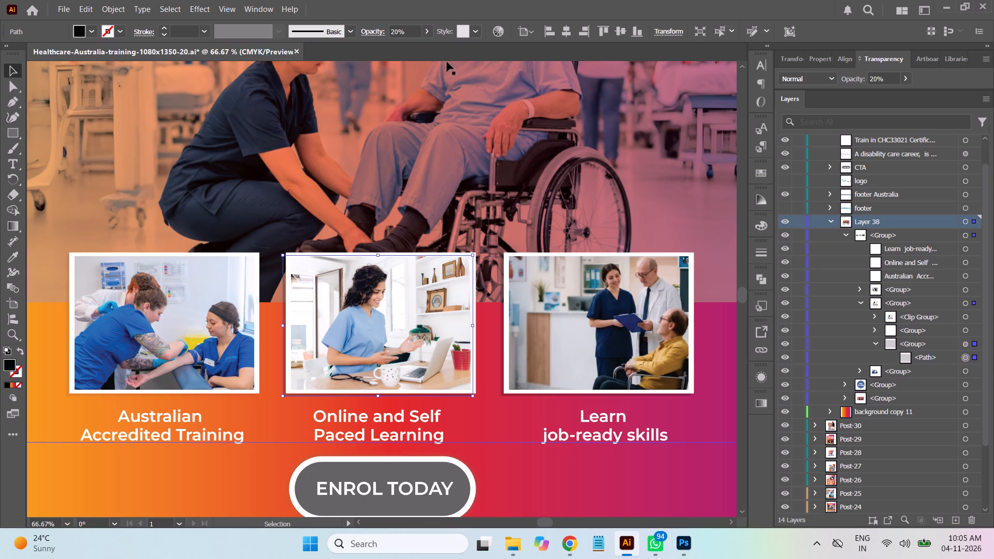
Set the fill of the shadow path behind the "Australian Accredited Training" photo to black (000000).
click(876, 343)
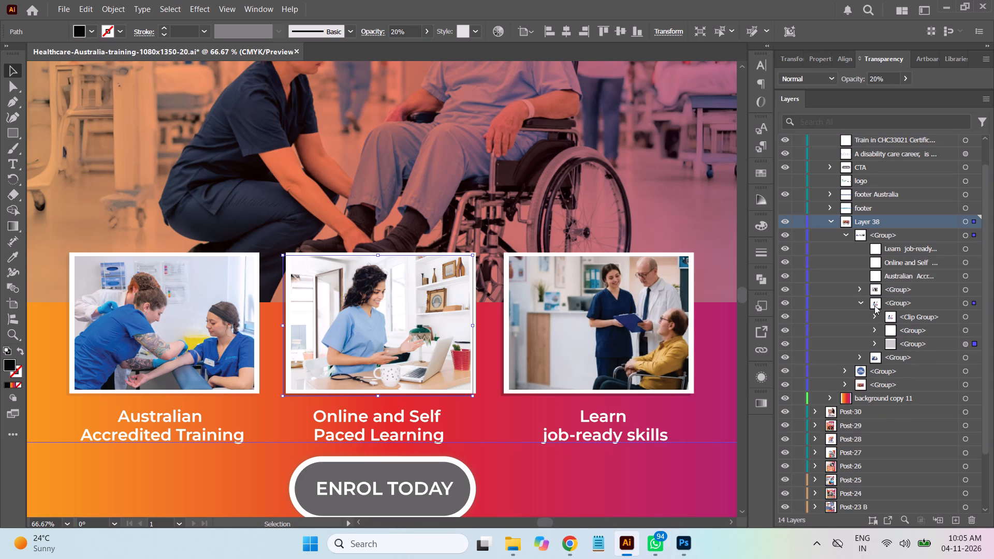
click(860, 301)
click(859, 318)
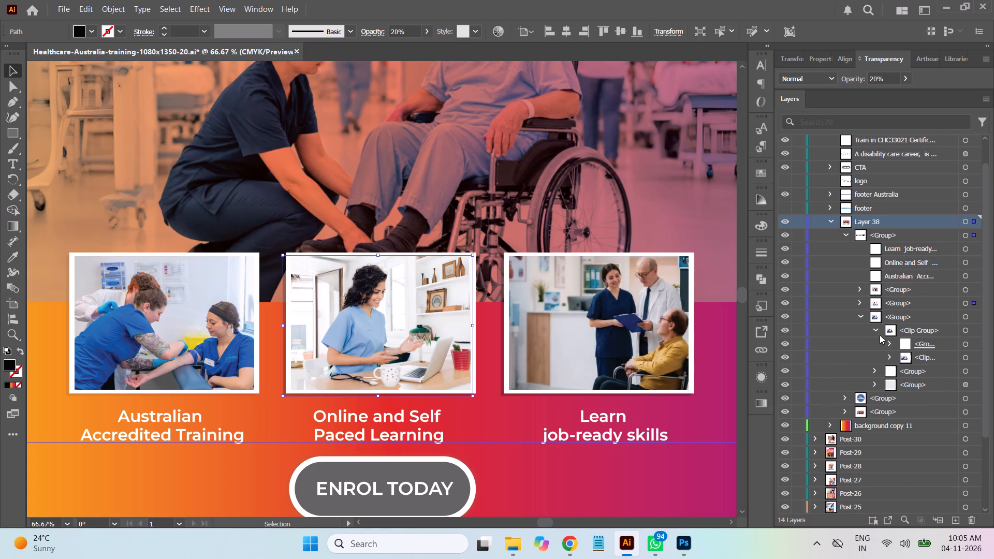
click(873, 328)
click(871, 356)
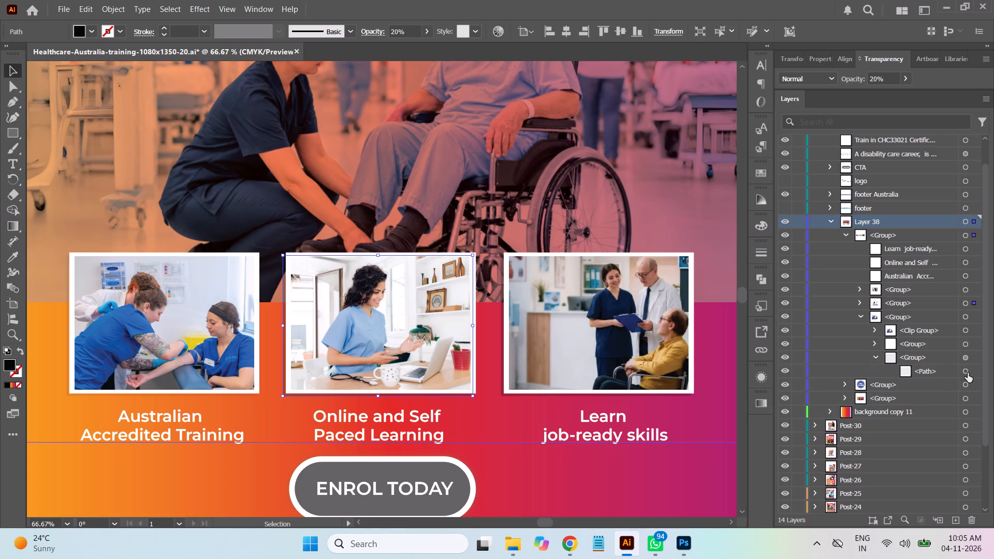
click(967, 373)
click(945, 372)
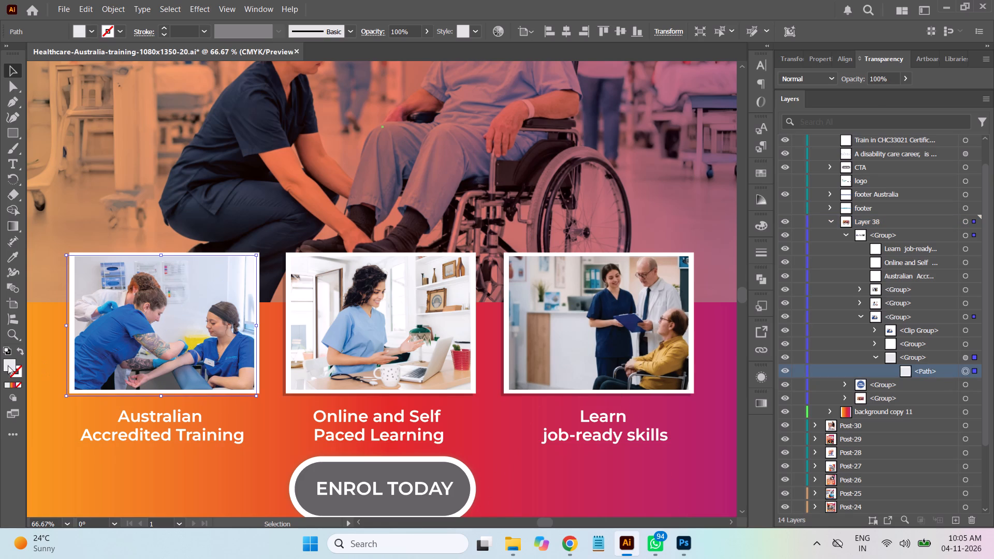
double_click(6, 366)
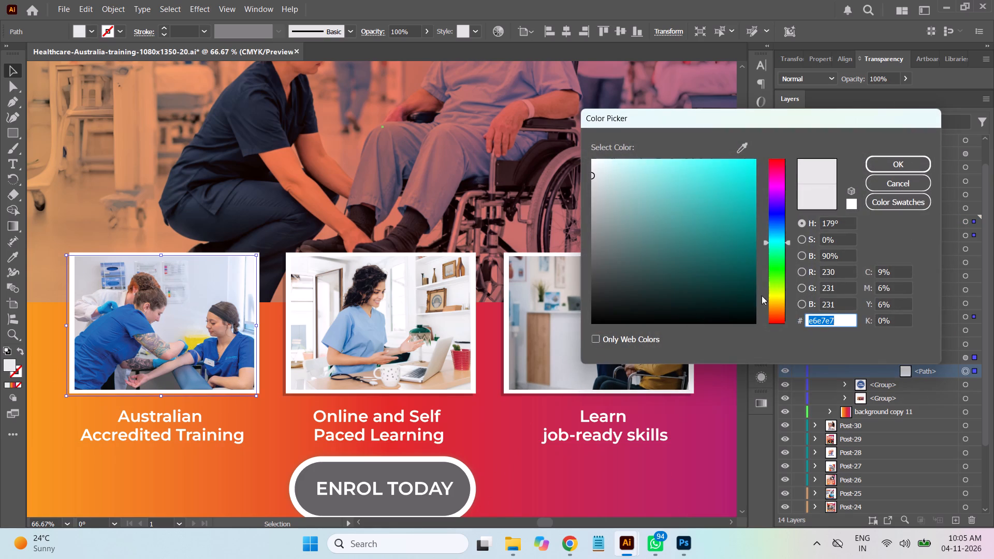
drag(613, 312, 549, 350)
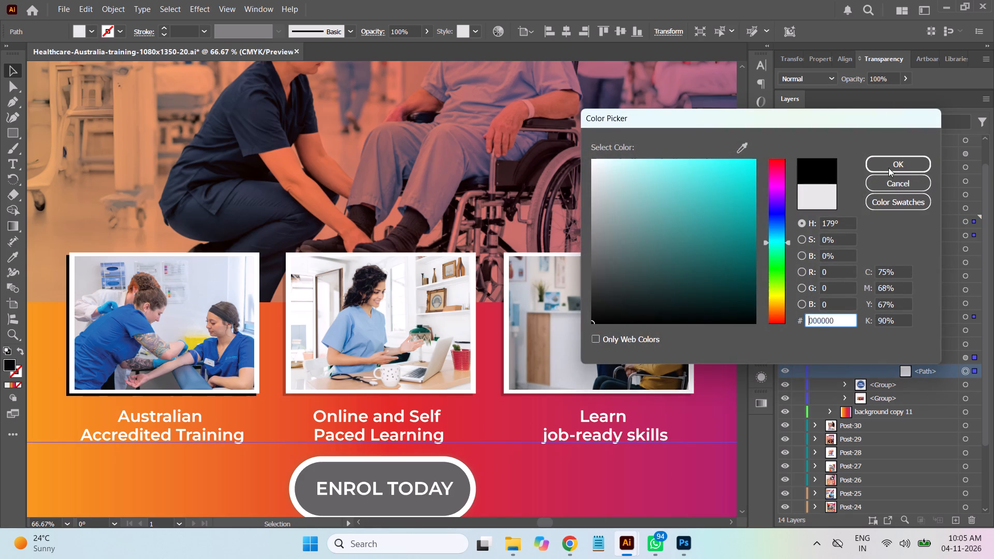
click(889, 167)
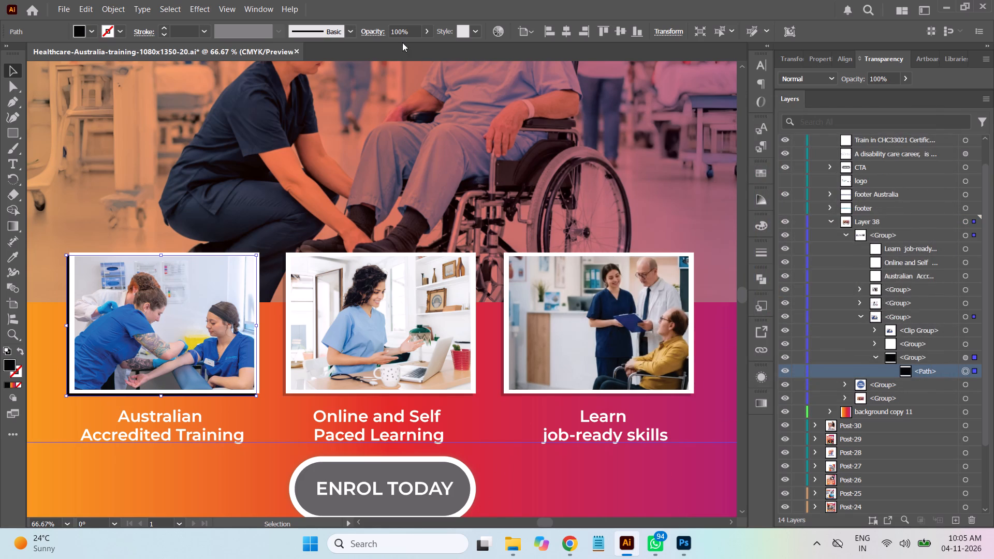
Set the opacity of the black shadow path behind the "Australian Accredited Training" photo to 20% and deselect it.
drag(411, 32, 346, 38)
text(20)
key(Return)
click(6, 71)
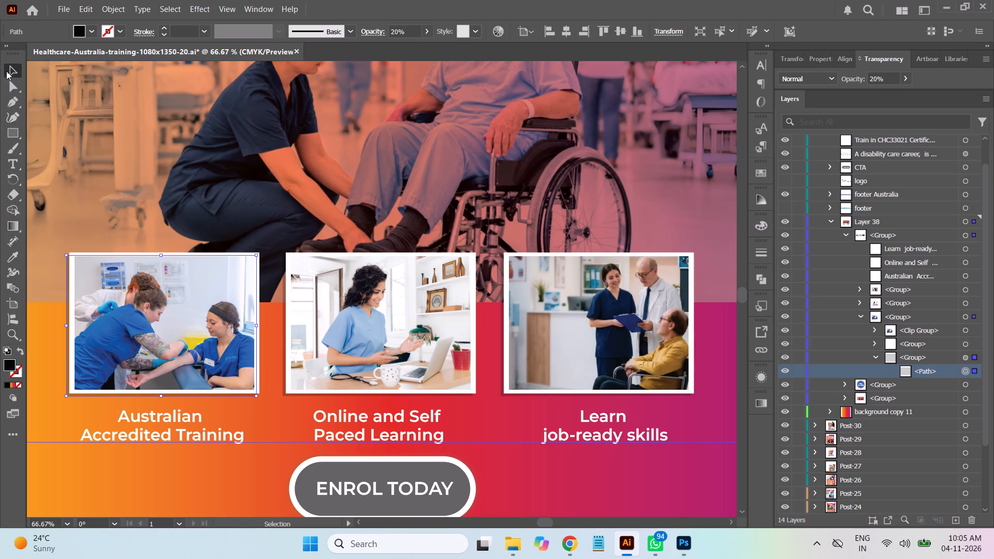
click(389, 160)
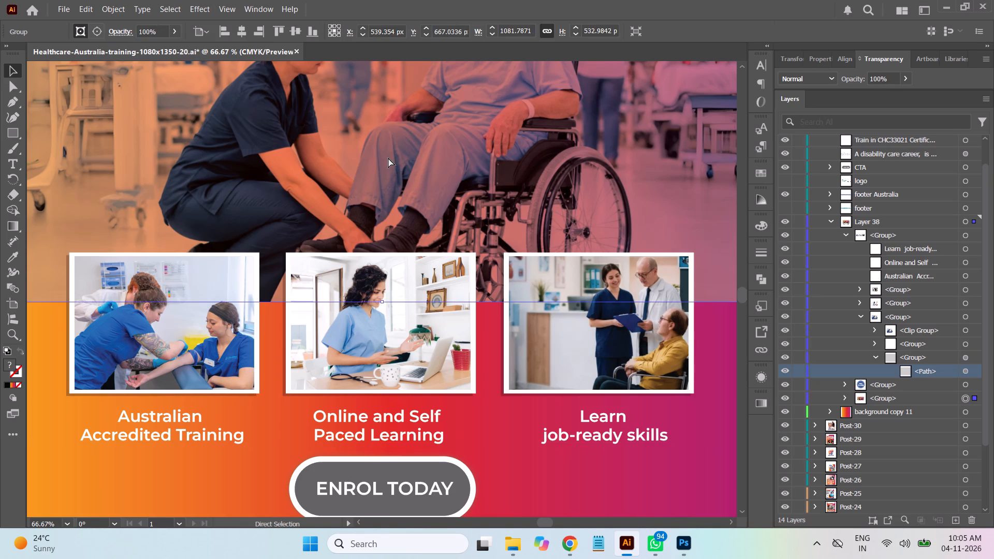
Clear the selection and save the document.
key(ctrl+minus)
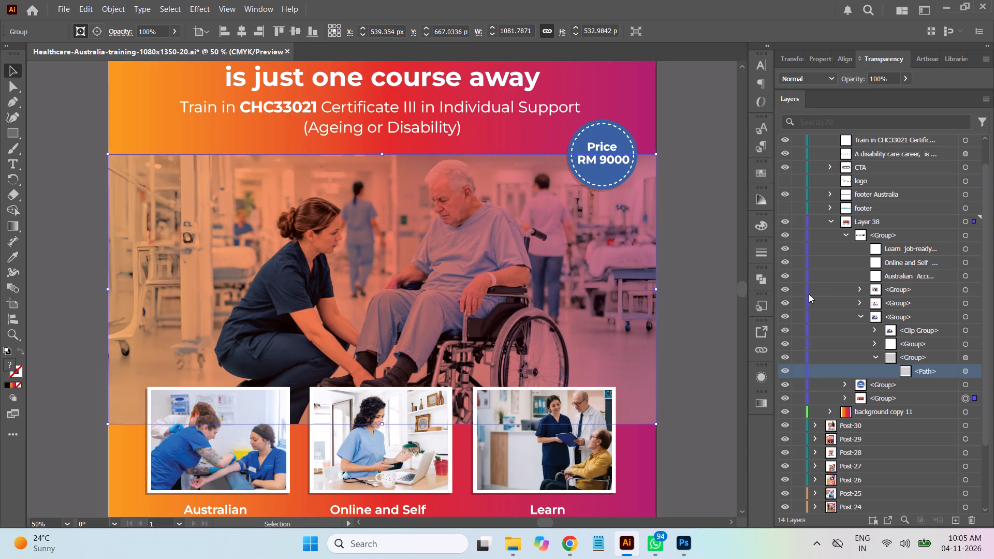
click(707, 305)
key(ctrl+s)
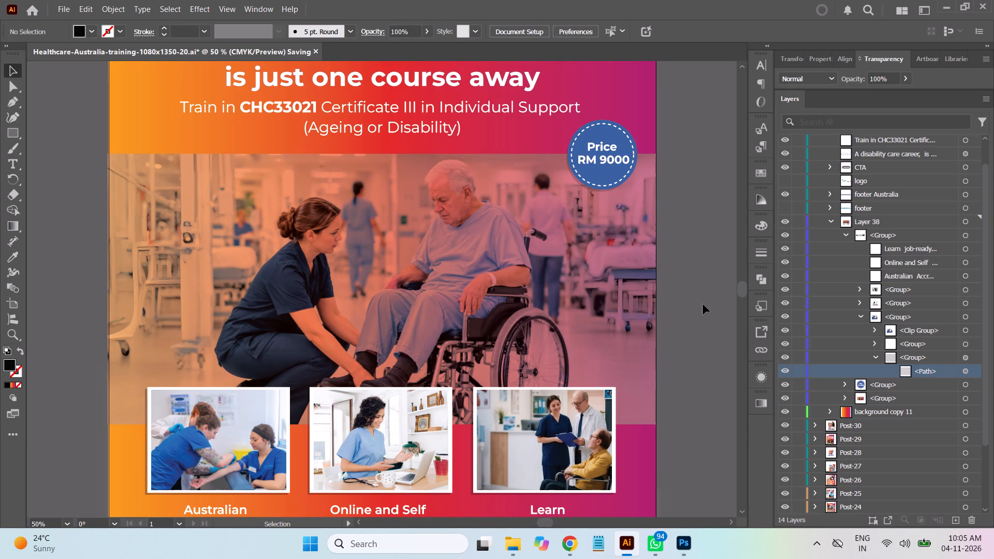
Stretch the clipping shape of Post-31's main wheelchair photo slightly beyond its upper and lower edges.
click(875, 357)
click(863, 316)
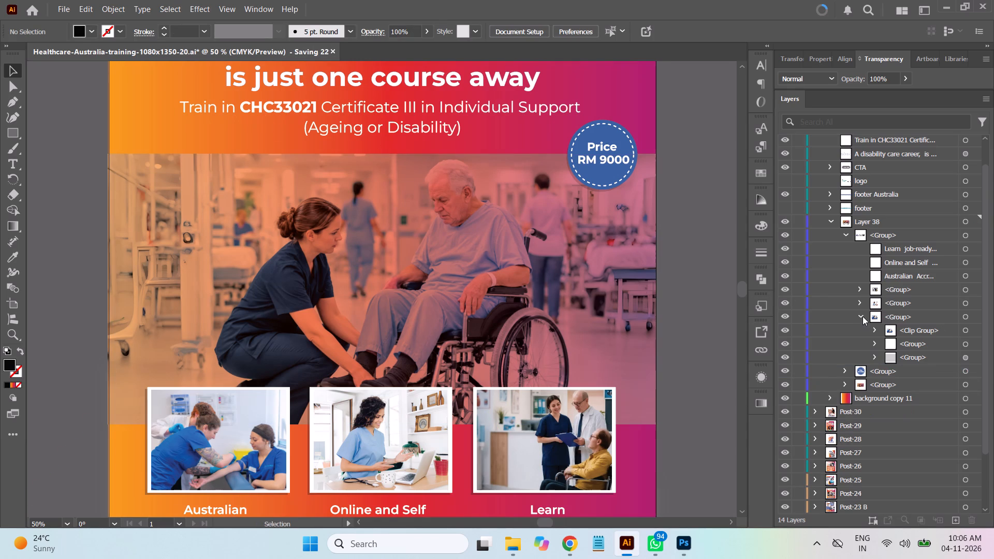
click(844, 232)
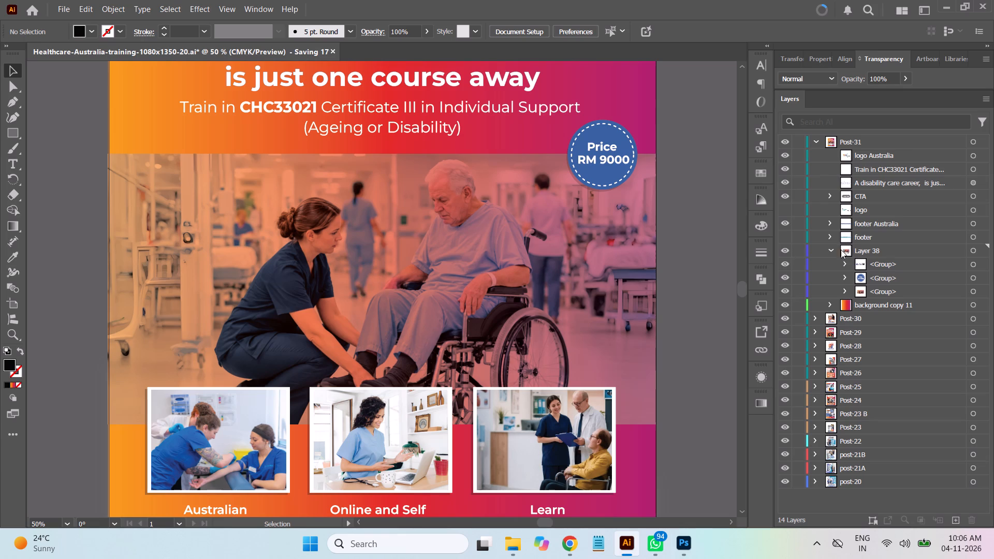
click(844, 289)
click(967, 318)
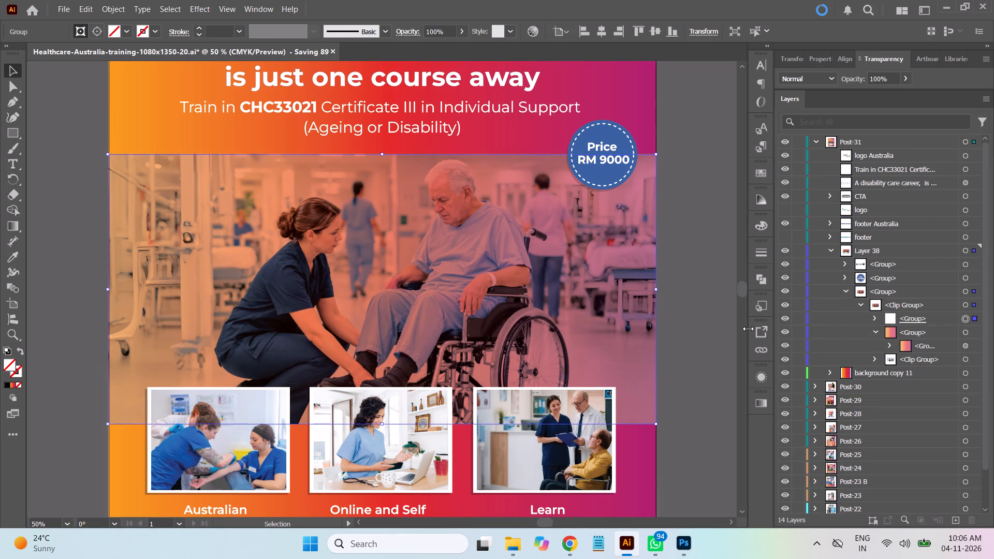
key(ctrl+minus)
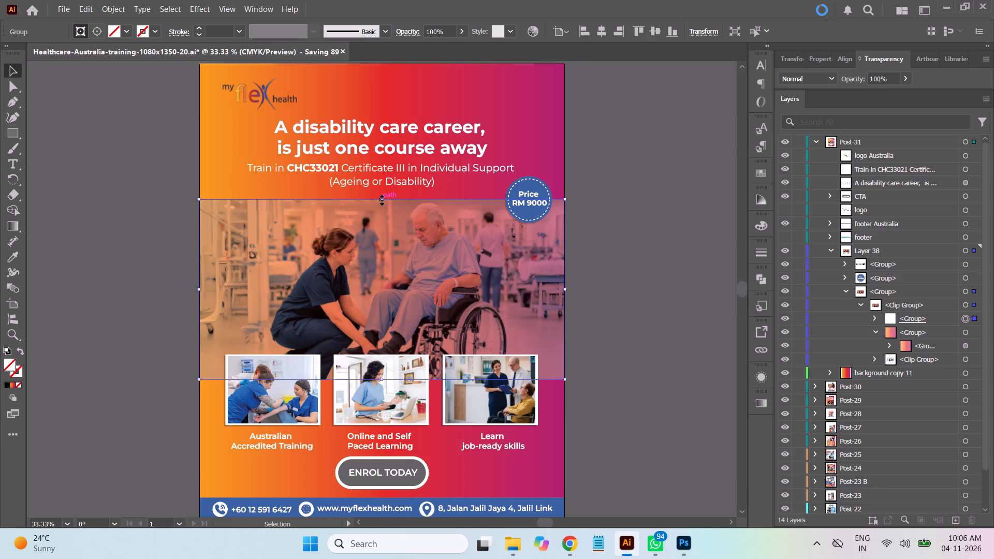
drag(381, 199, 386, 84)
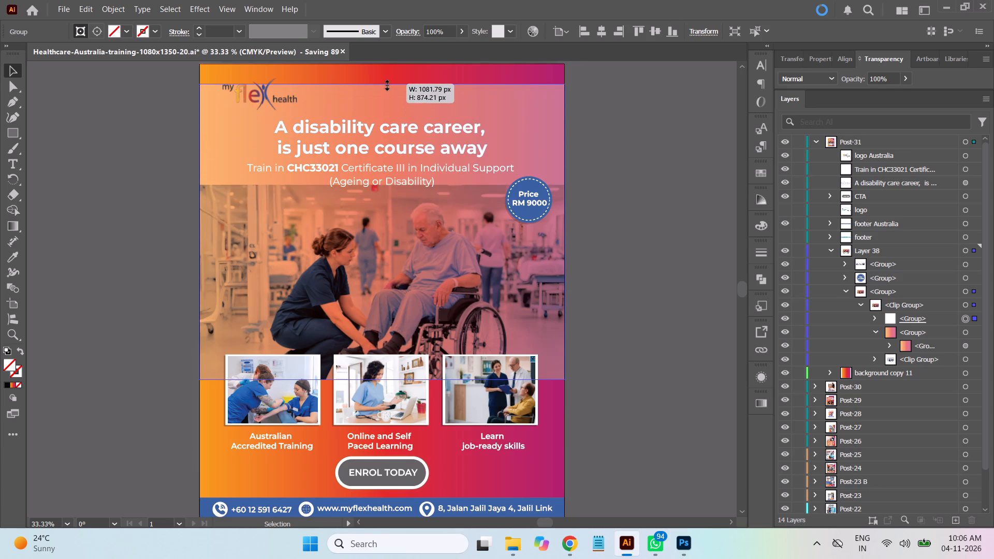
drag(386, 84, 383, 190)
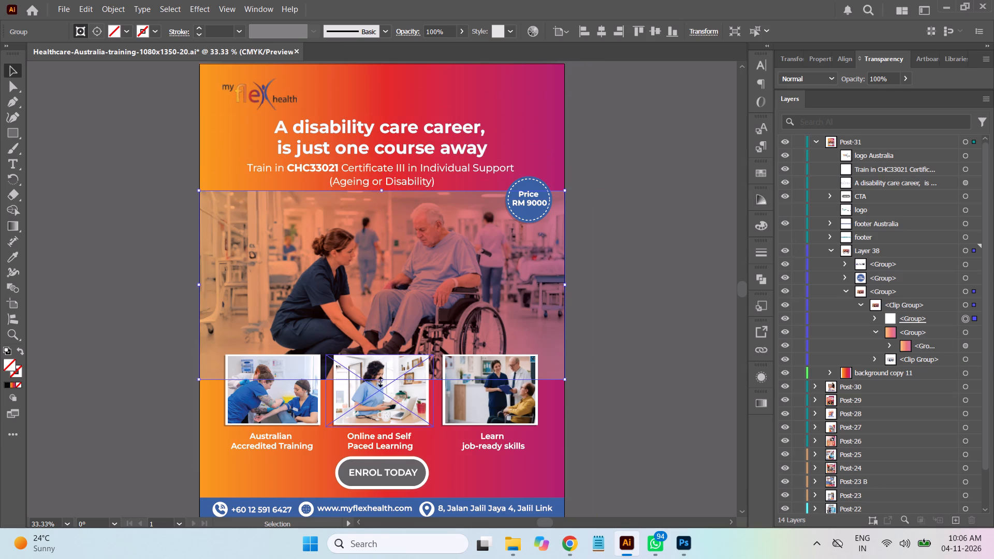
drag(379, 380, 372, 488)
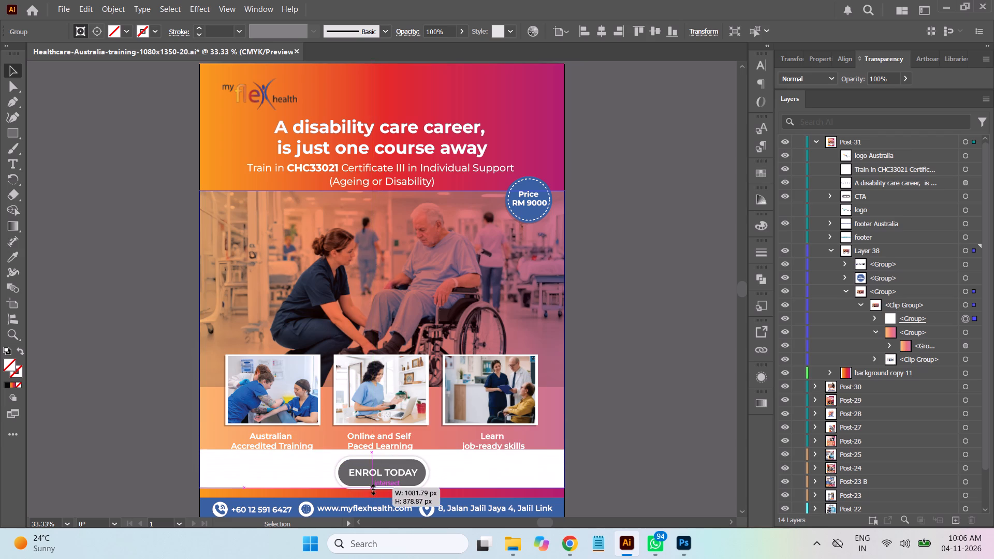
Shorten the main wheelchair photo's clipping shape from below so it ends across the upper half of the three small photos, and deselect it.
drag(372, 488, 390, 383)
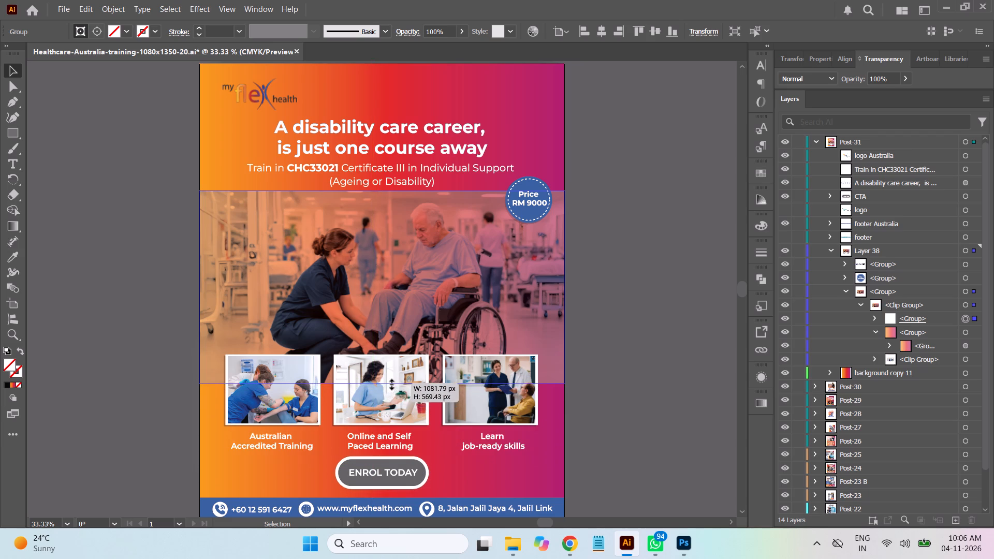
drag(390, 383, 390, 387)
click(665, 326)
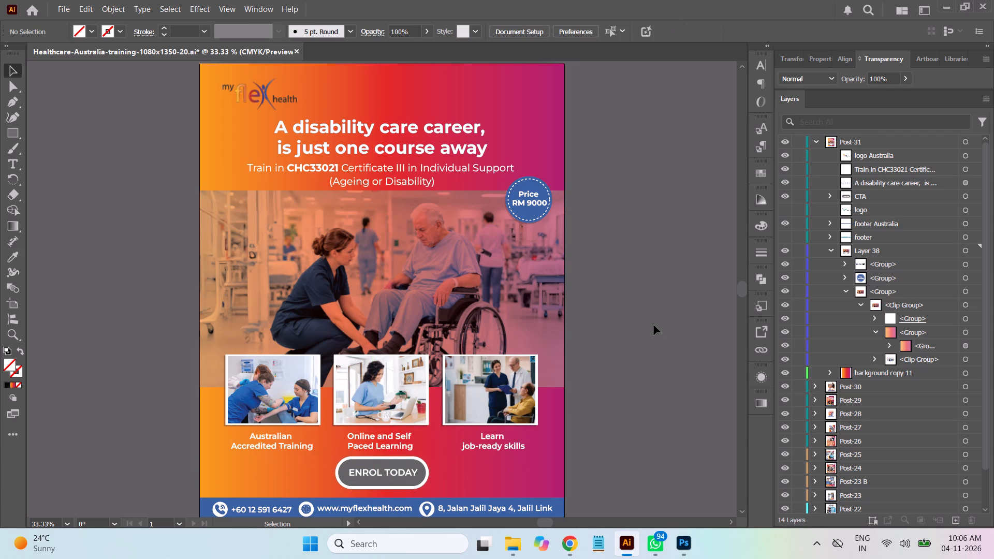
key(ctrl+minus)
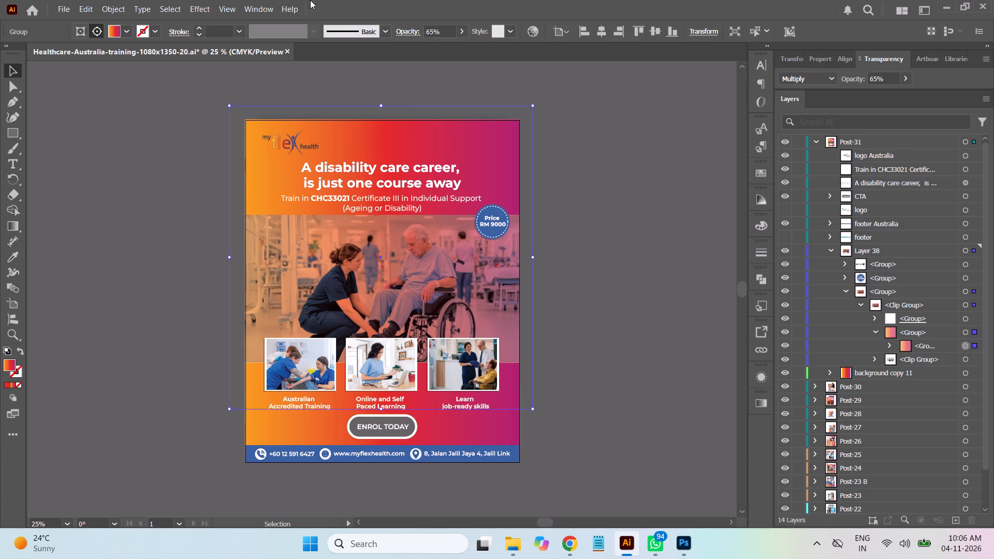
Set the opacity of the Multiply gradient overlay on Post-31's main wheelchair photo to 100%, deselect it and collapse its group.
drag(444, 35, 393, 30)
drag(440, 32, 404, 29)
text(100)
key(Return)
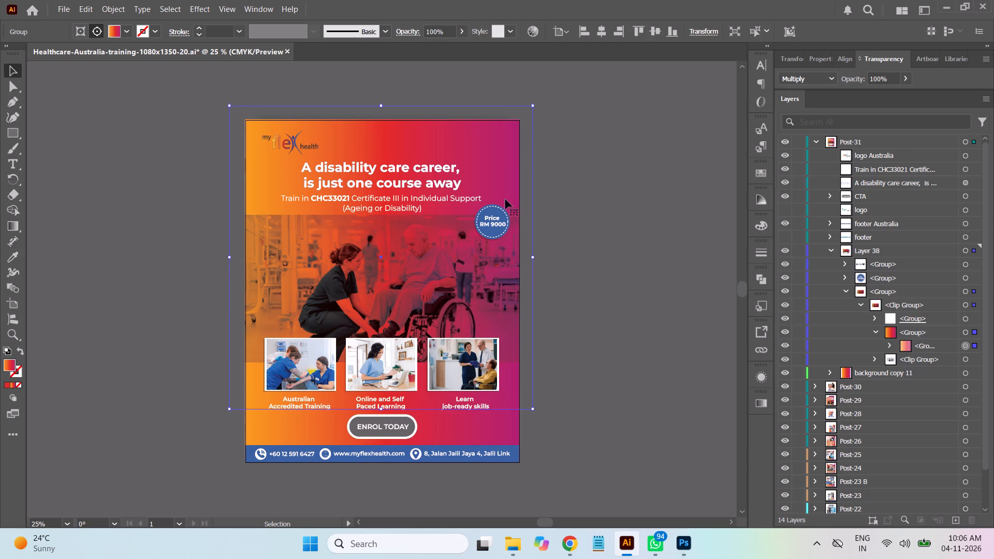
click(598, 256)
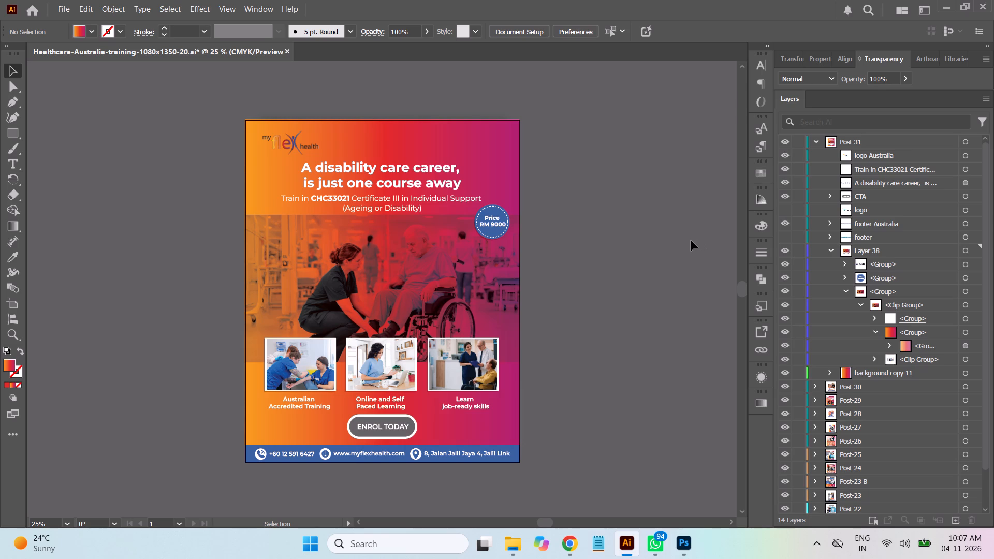
click(874, 331)
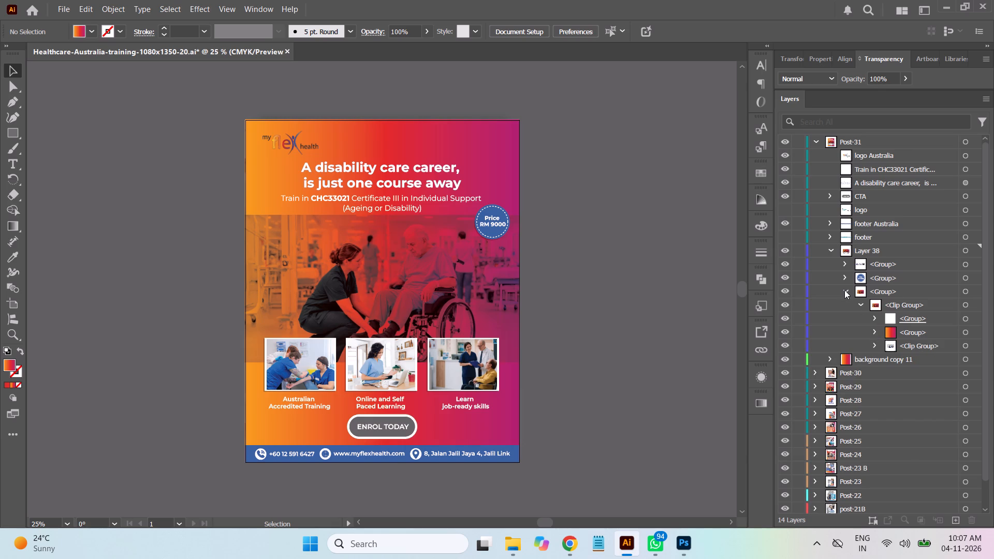
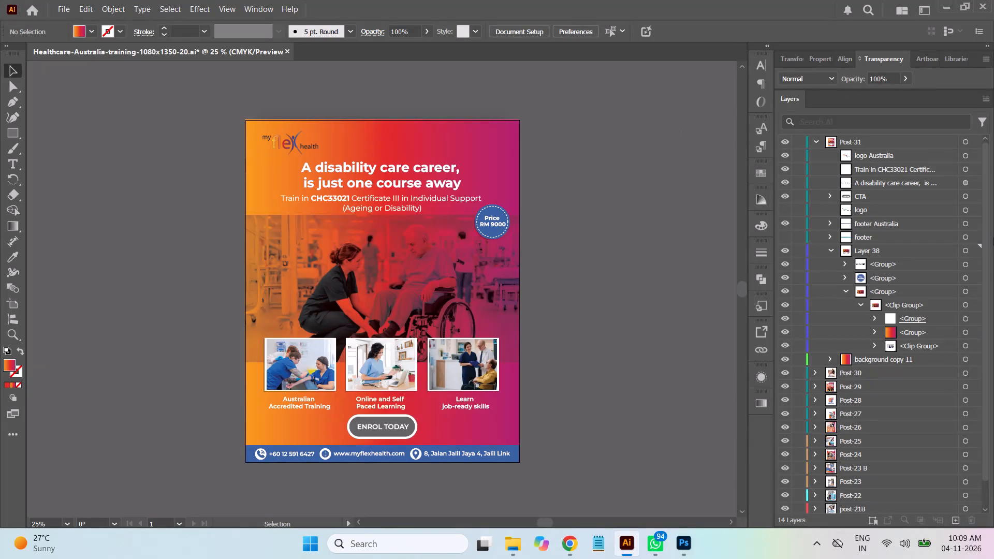
Examine the clipping shape of Post-31's main wheelchair photo by toggling its visibility and selecting it and its clip group.
click(966, 333)
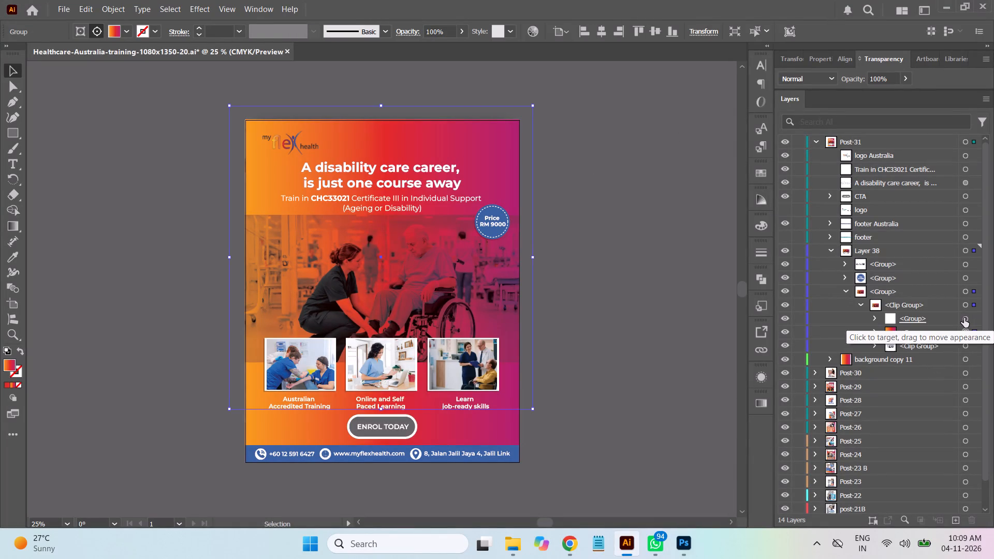
click(964, 318)
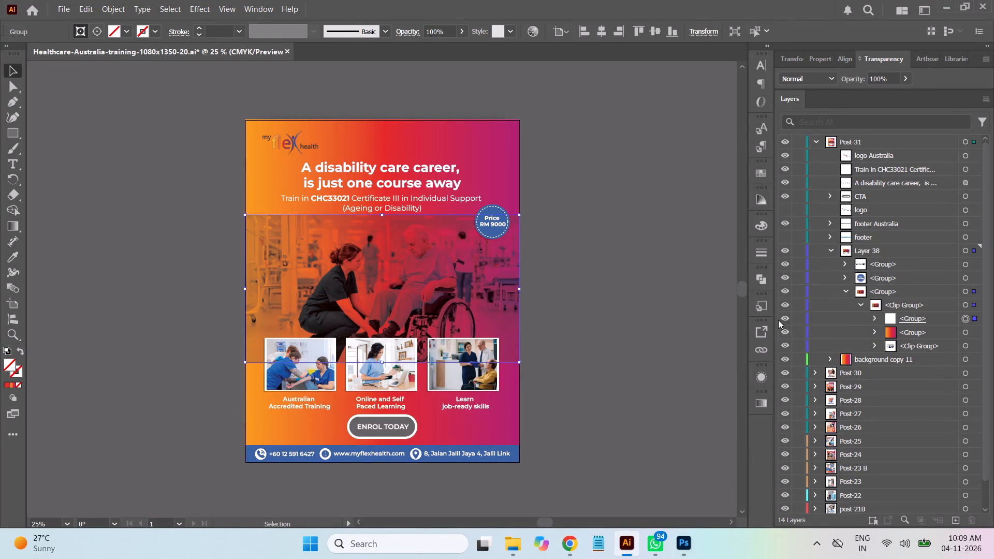
click(786, 317)
click(786, 317)
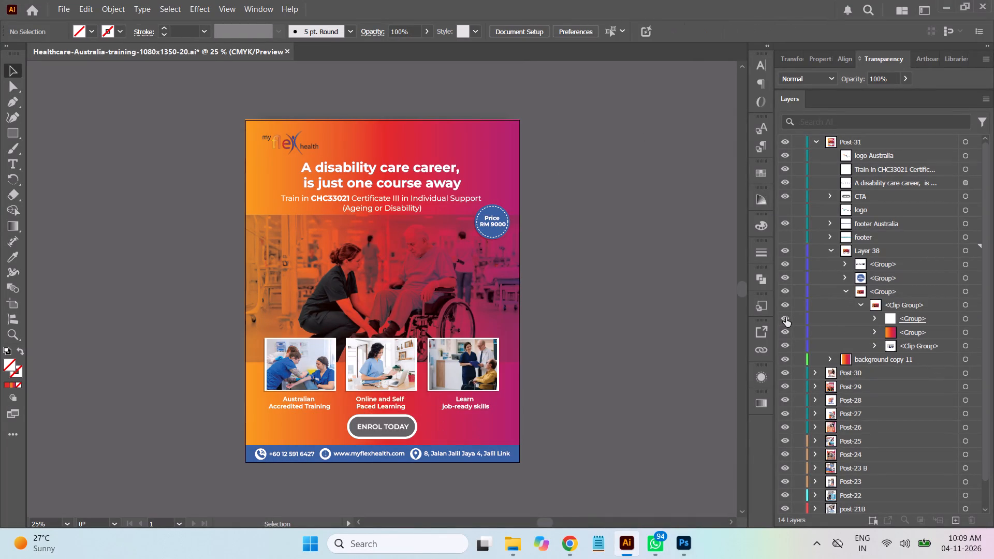
click(786, 317)
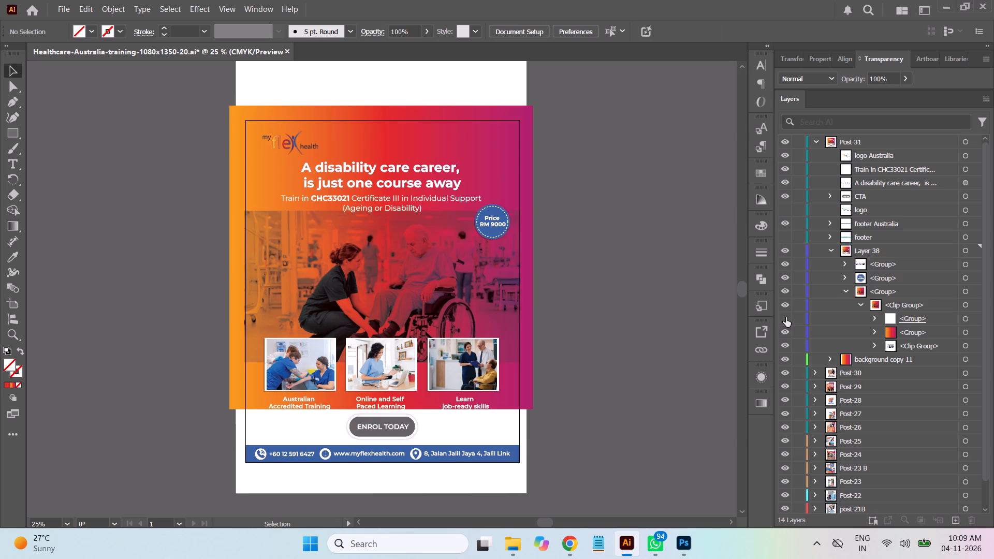
click(786, 317)
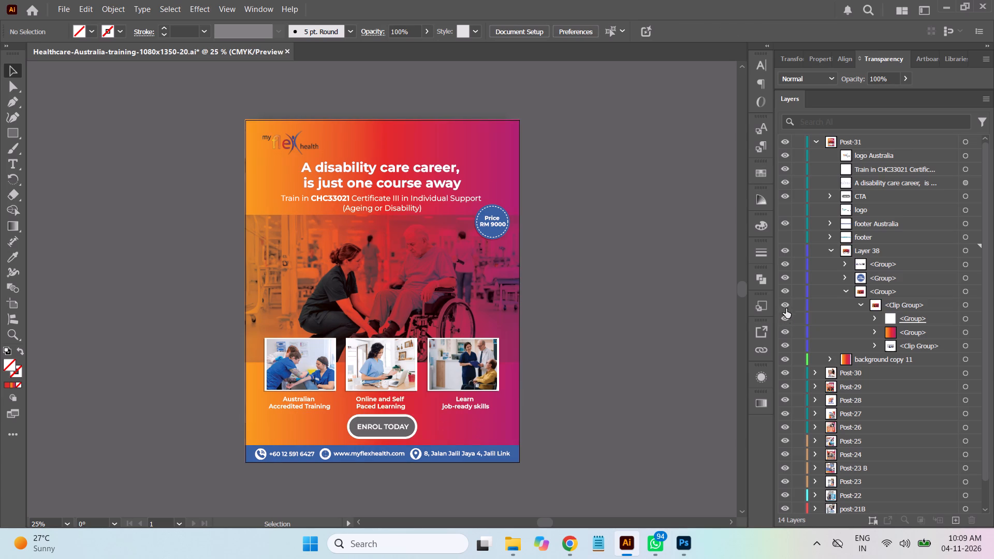
click(966, 305)
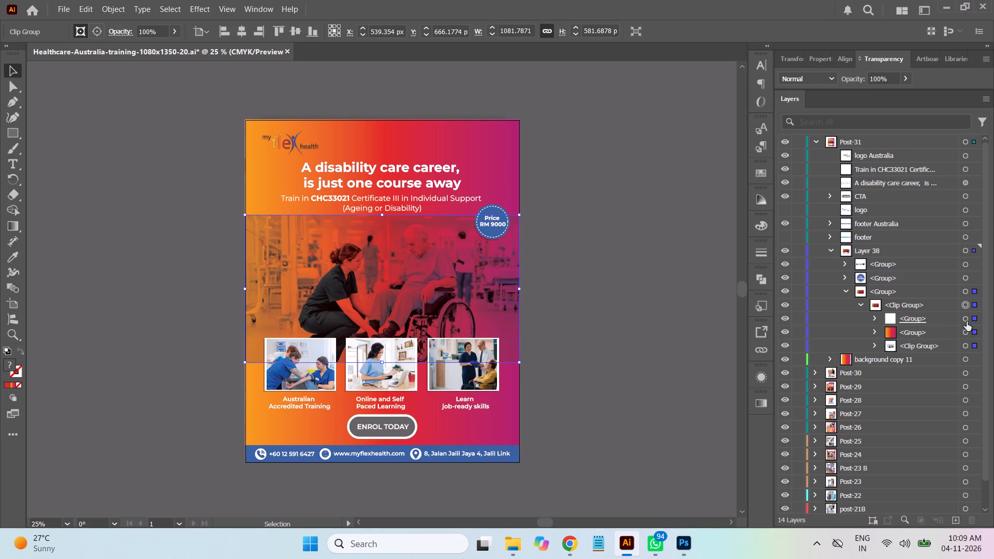
click(965, 320)
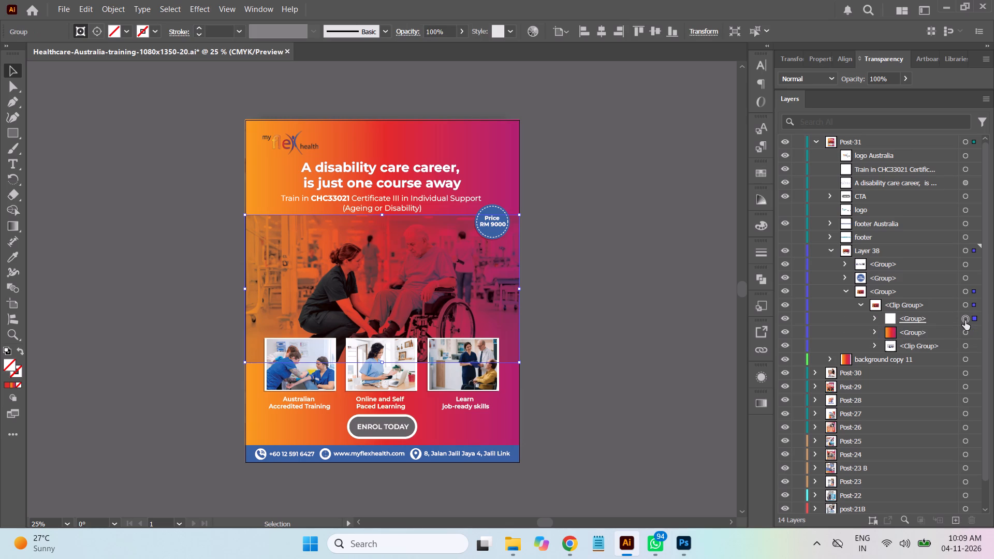
Compare Post-31's main wheelchair photo with and without its gradient overlay, and inspect the nested Multiply gradient group.
click(966, 335)
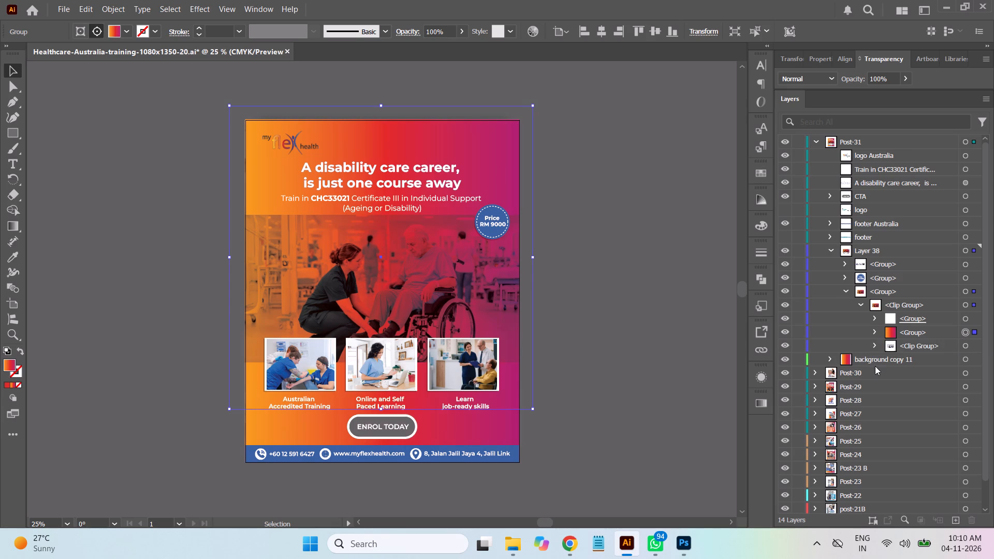
click(785, 333)
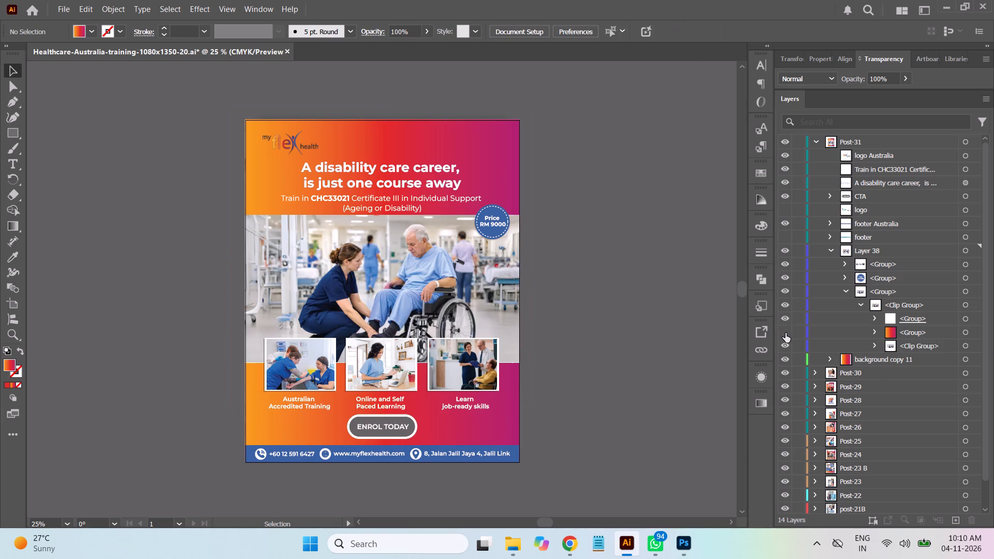
click(785, 333)
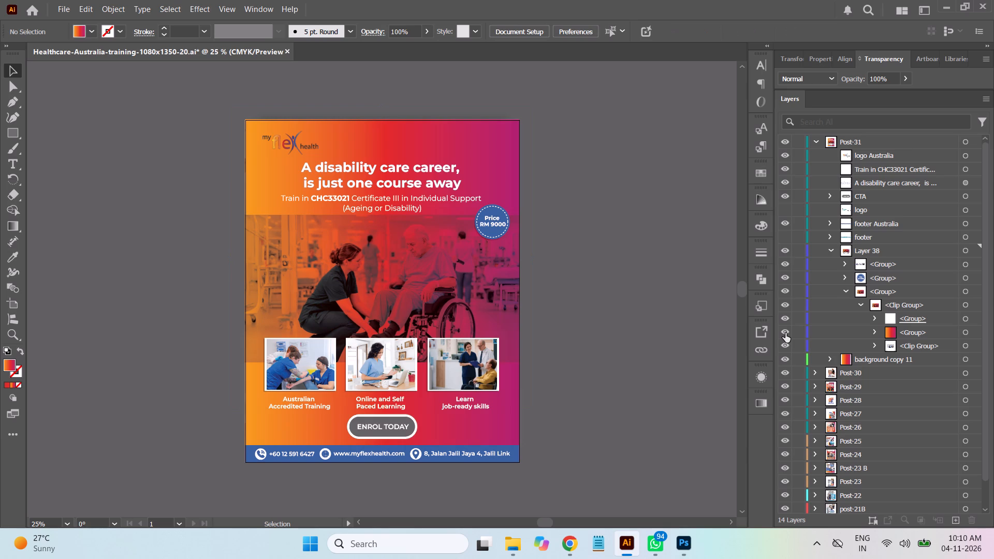
click(785, 333)
click(785, 333)
click(872, 333)
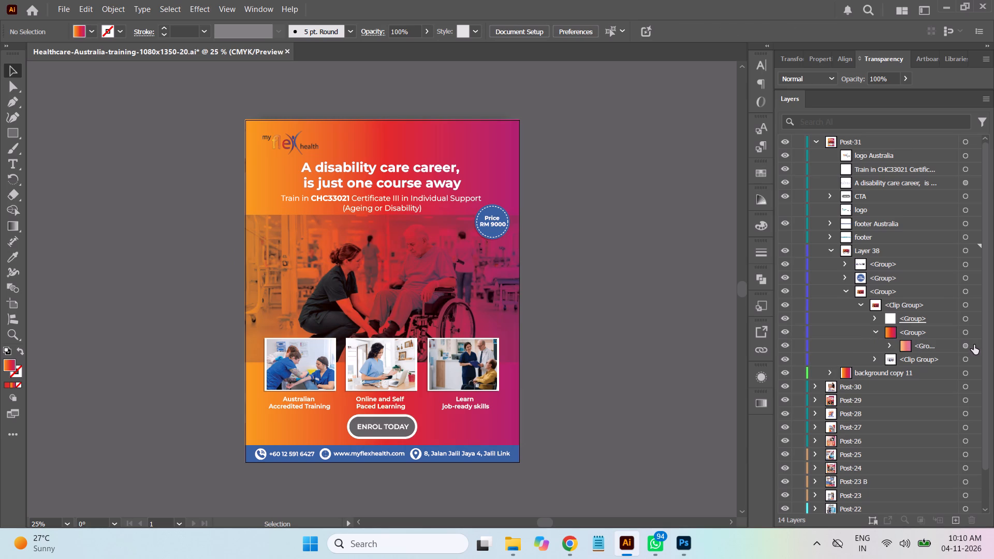
click(964, 345)
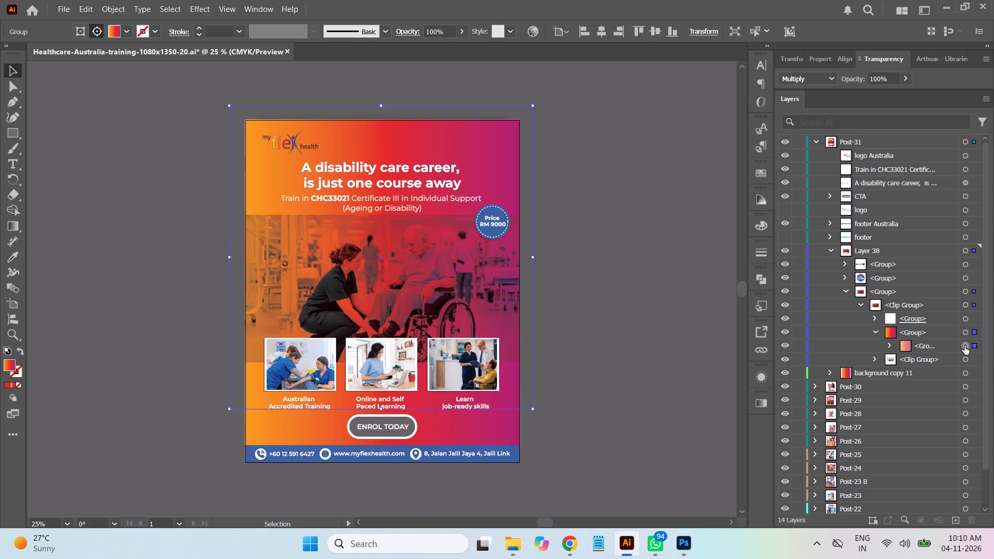
click(933, 345)
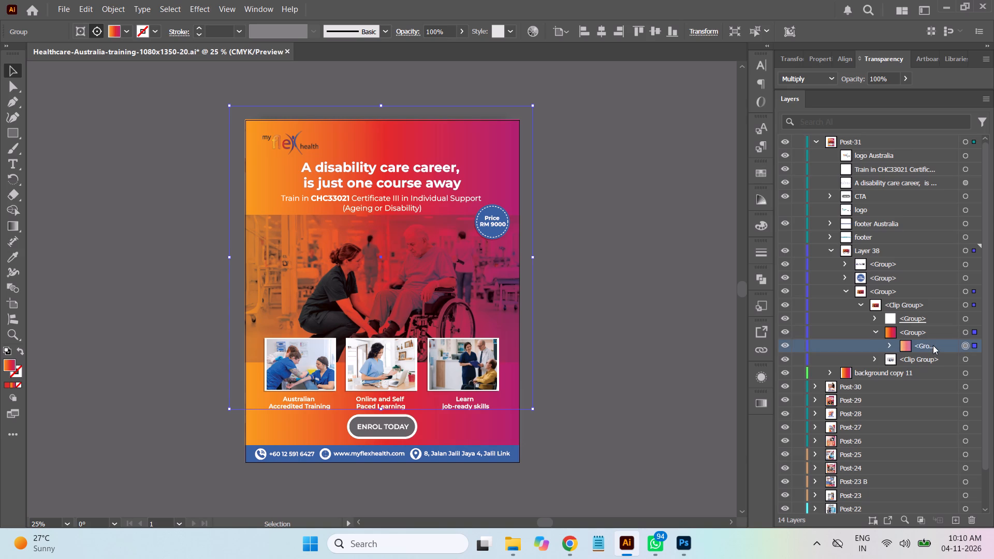
click(663, 322)
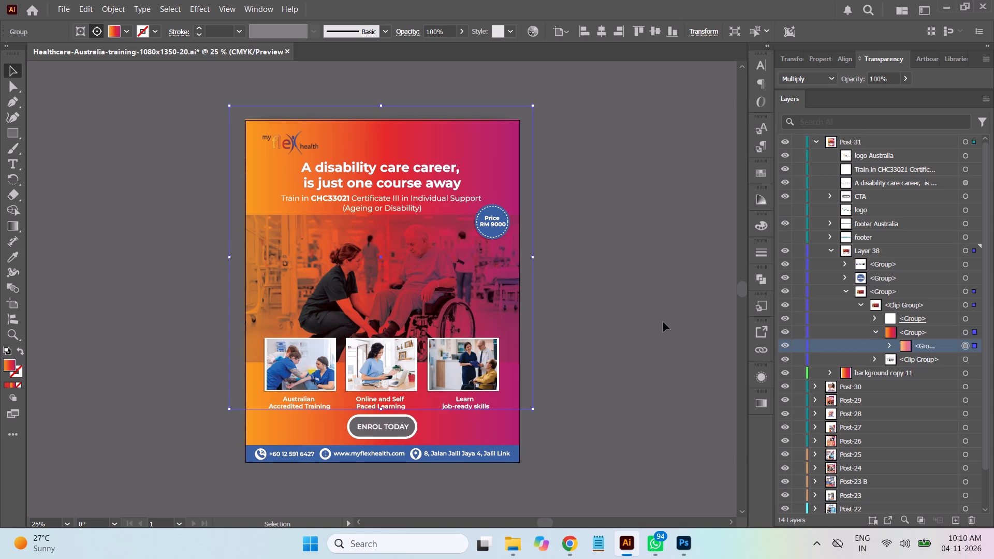
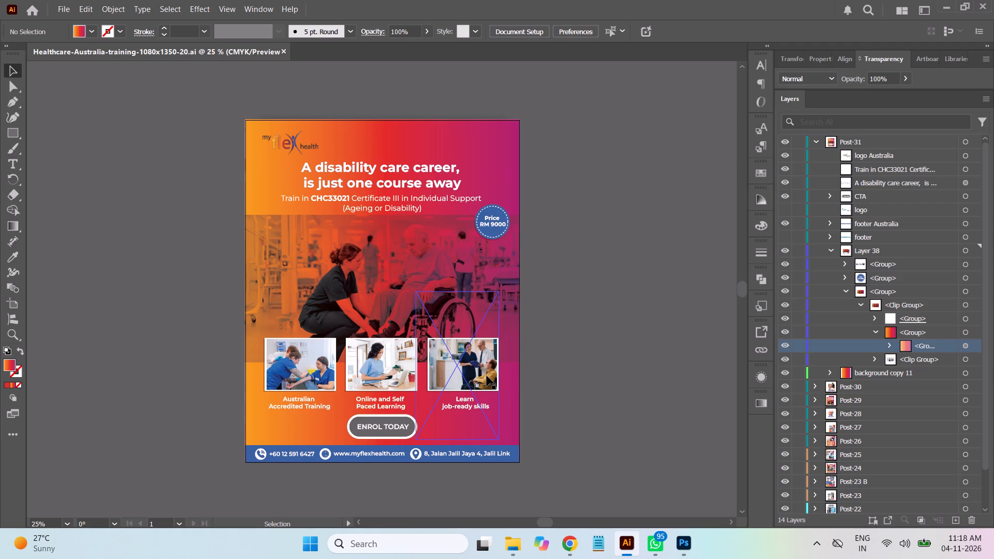
Clear the selection and save the document.
click(640, 285)
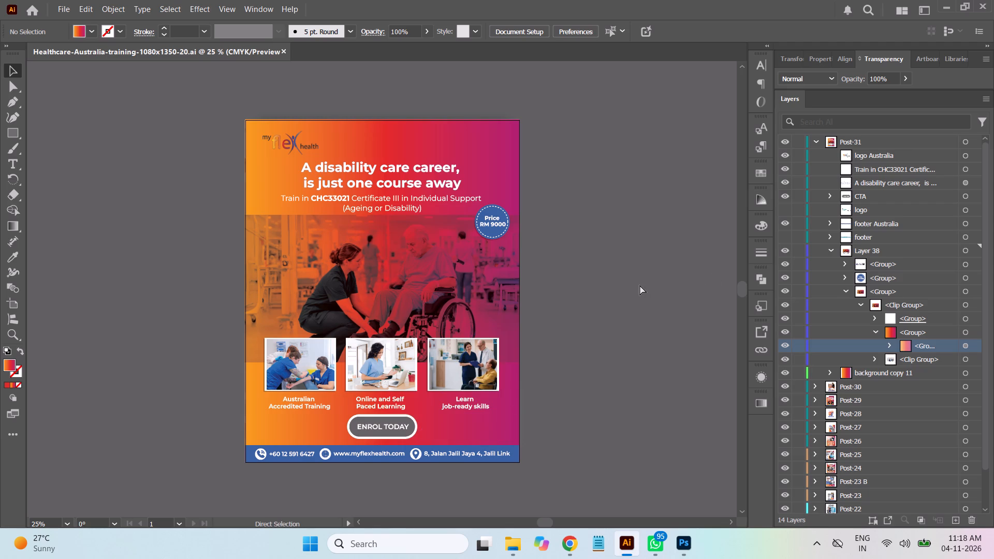
key(ctrl+s)
Fill the upper, white-outlined rectangle in Post-31's CTA layer with white (ffffff).
click(874, 331)
click(859, 307)
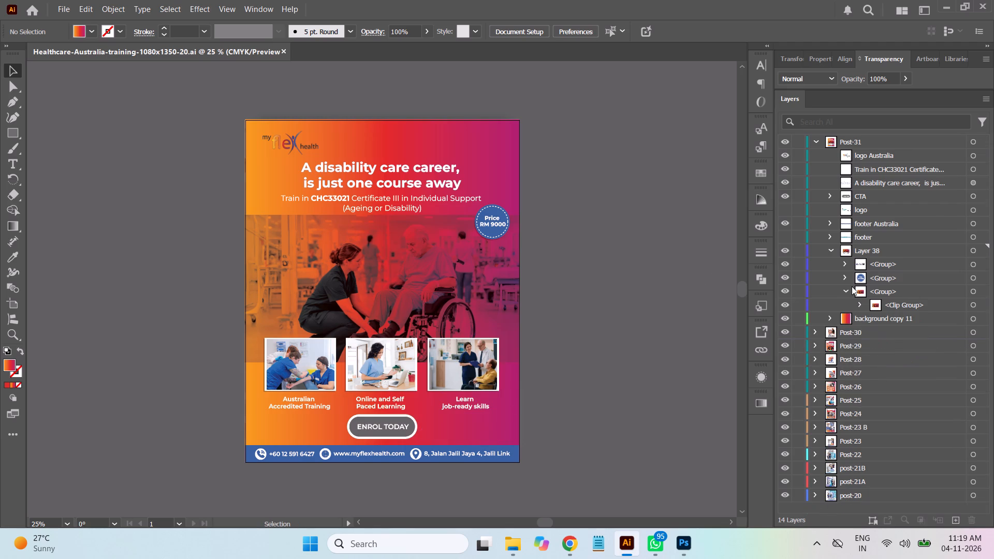
click(846, 287)
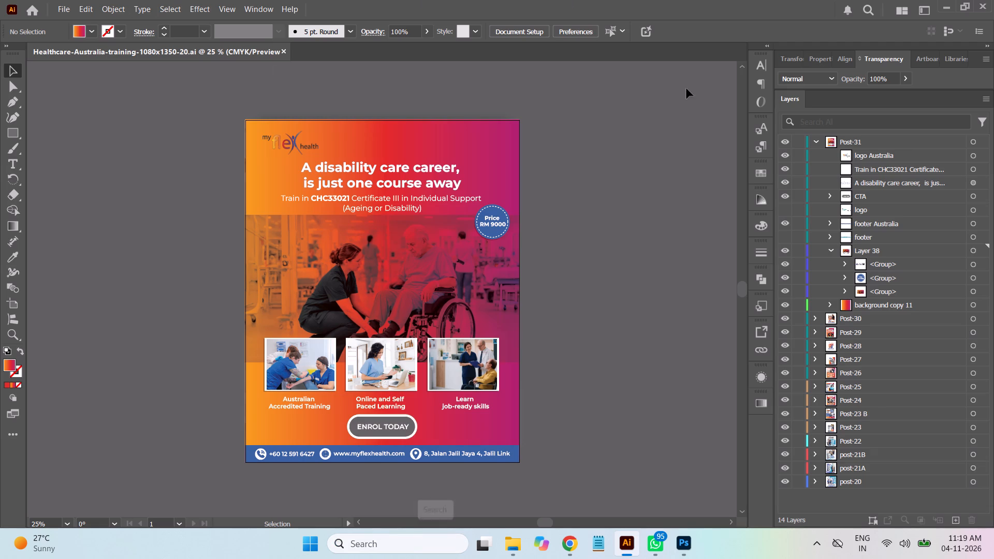
click(601, 228)
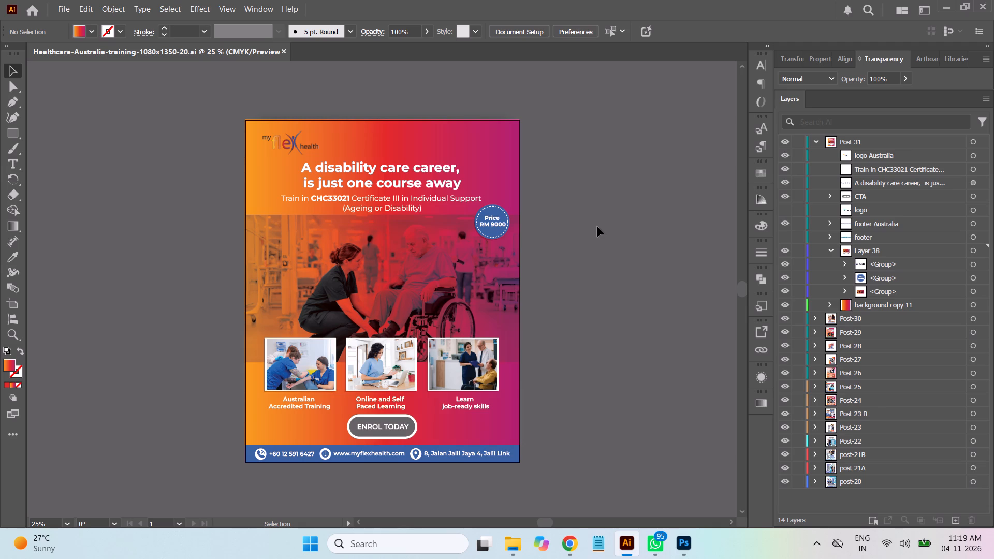
click(828, 252)
click(827, 195)
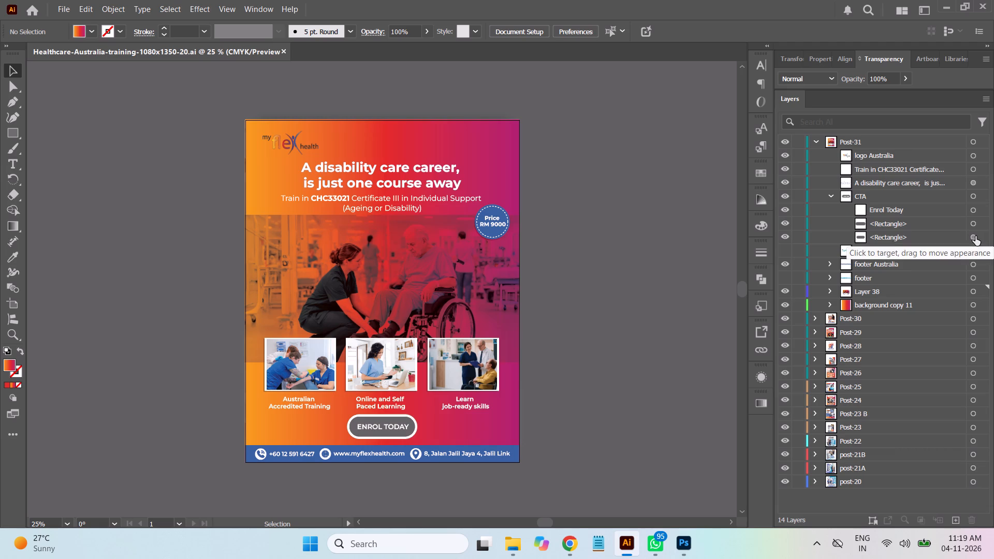
click(973, 225)
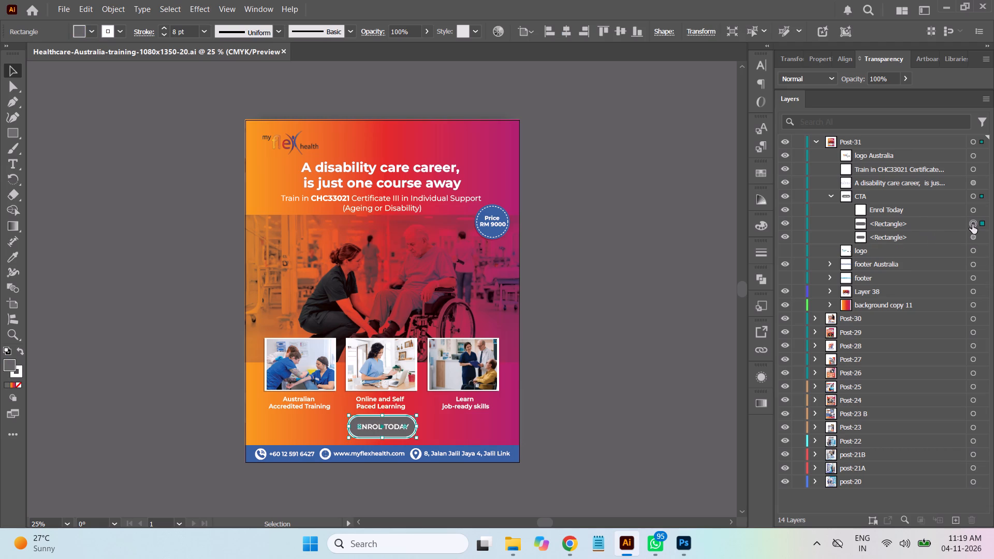
click(919, 221)
double_click(10, 366)
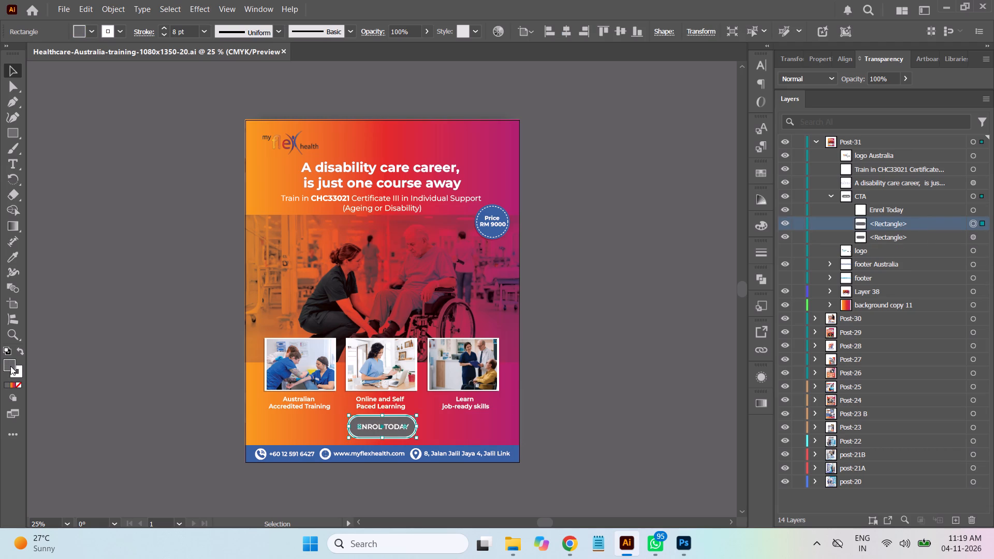
drag(618, 189, 517, 106)
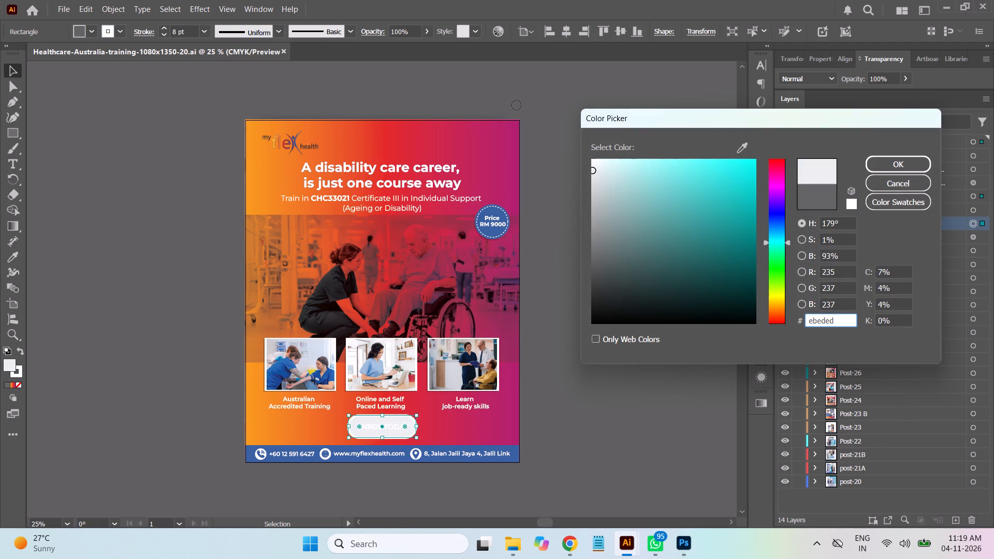
drag(517, 106, 510, 100)
click(893, 163)
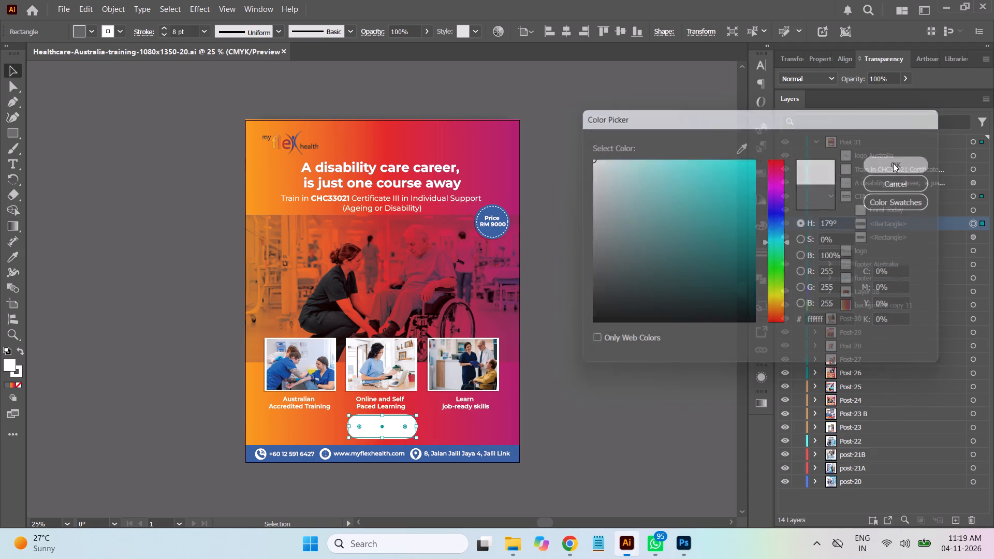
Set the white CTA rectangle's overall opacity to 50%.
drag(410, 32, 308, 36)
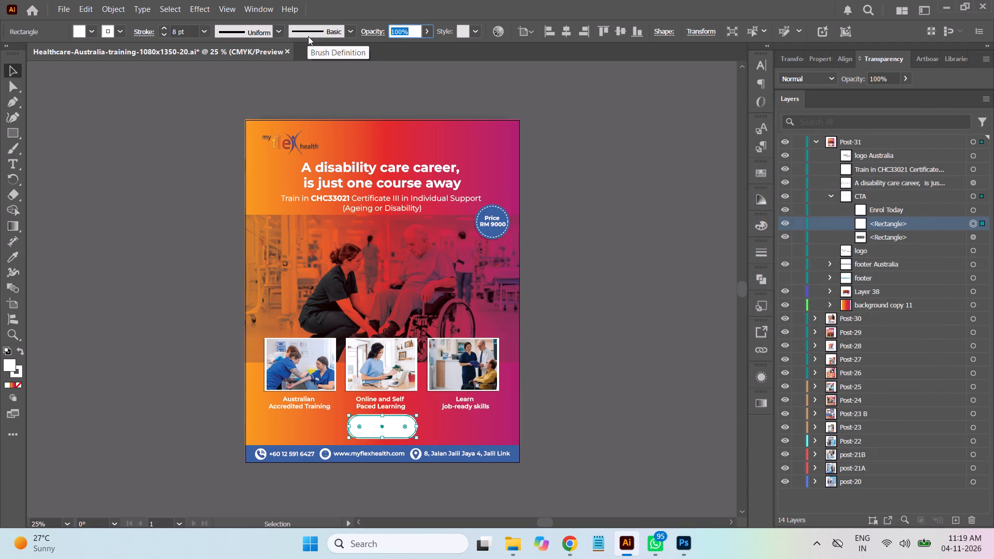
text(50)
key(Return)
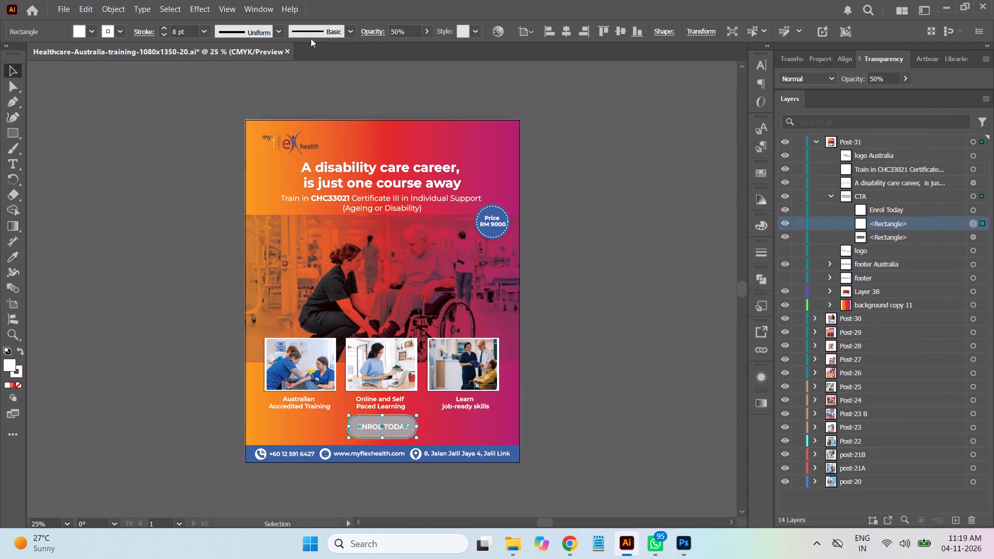
Delete the grey rectangle lying beneath the white one in Post-31's CTA layer.
click(908, 236)
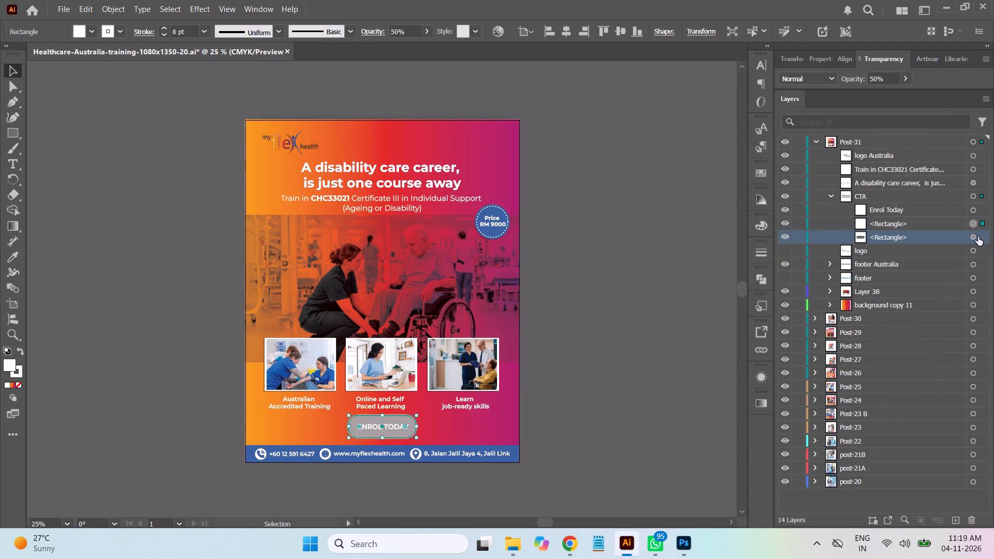
click(973, 237)
click(926, 240)
click(972, 521)
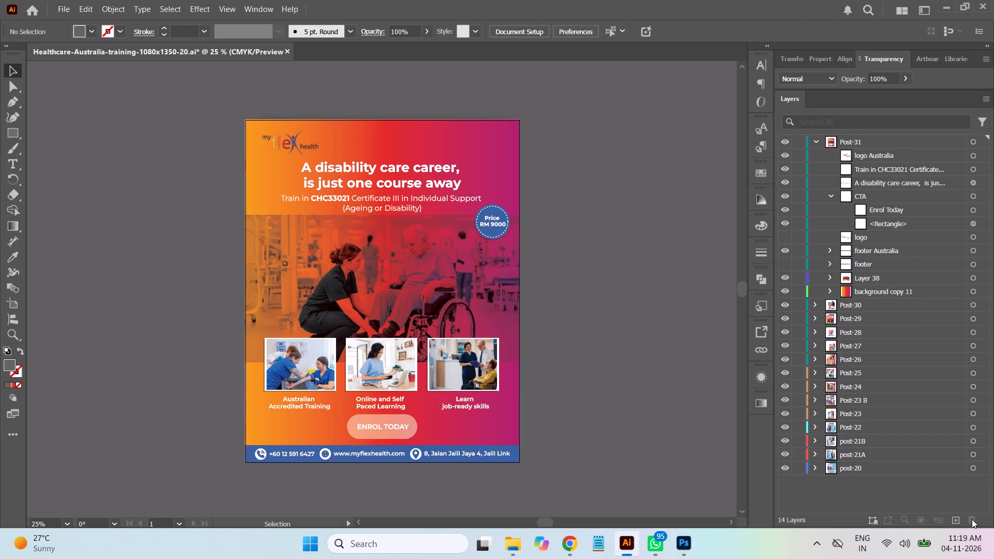
Set the remaining CTA rectangle's overall opacity to 100%, with its appearance attributes shown.
click(972, 223)
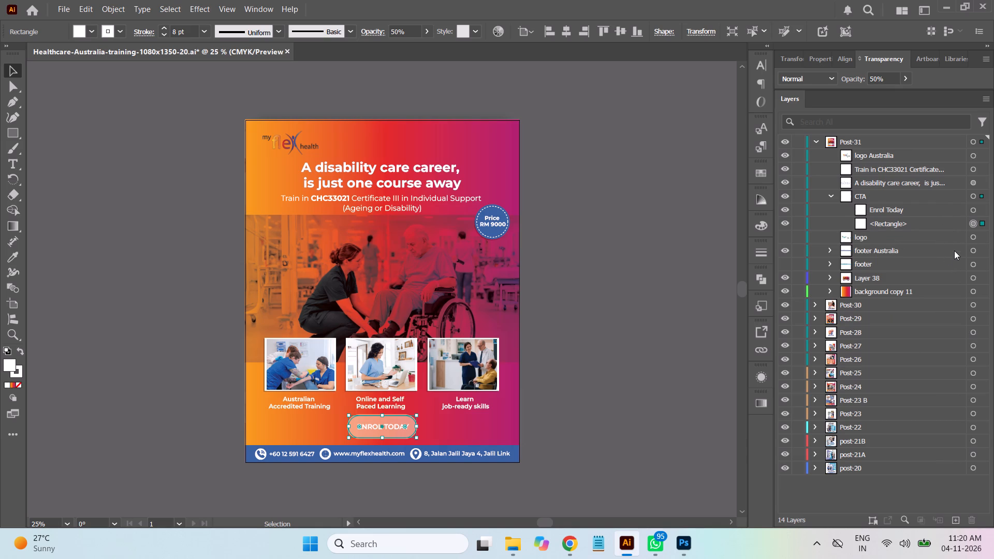
click(912, 224)
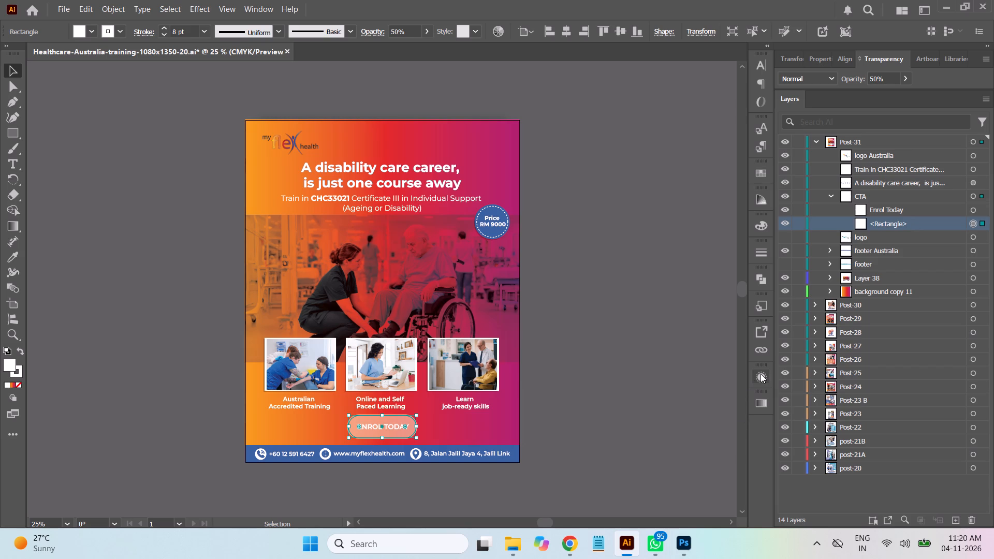
click(761, 374)
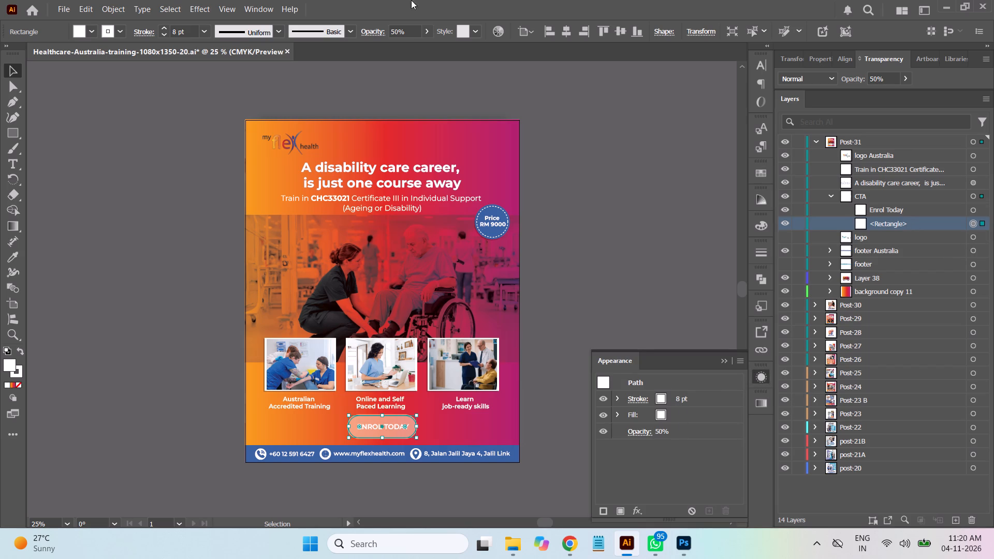
drag(407, 31, 318, 30)
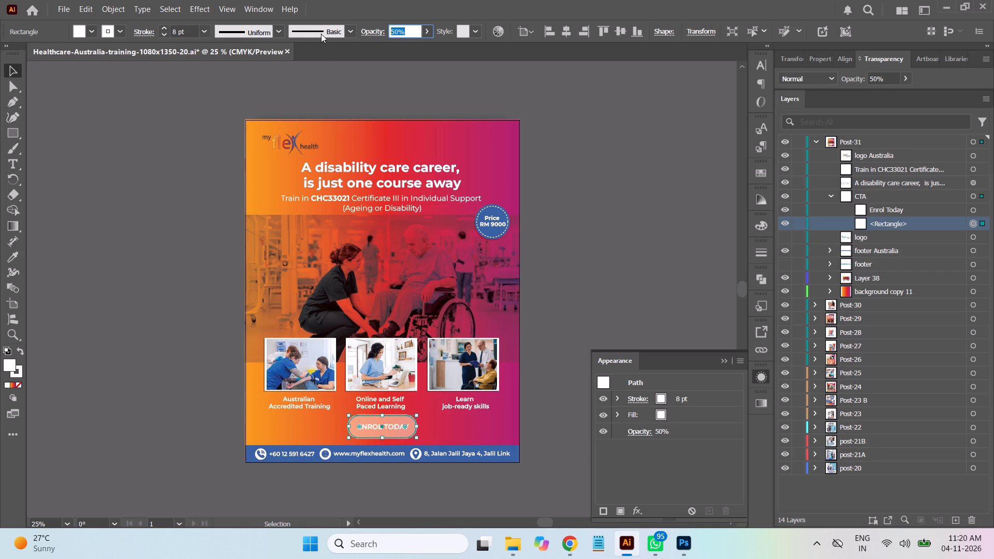
text(100)
key(Return)
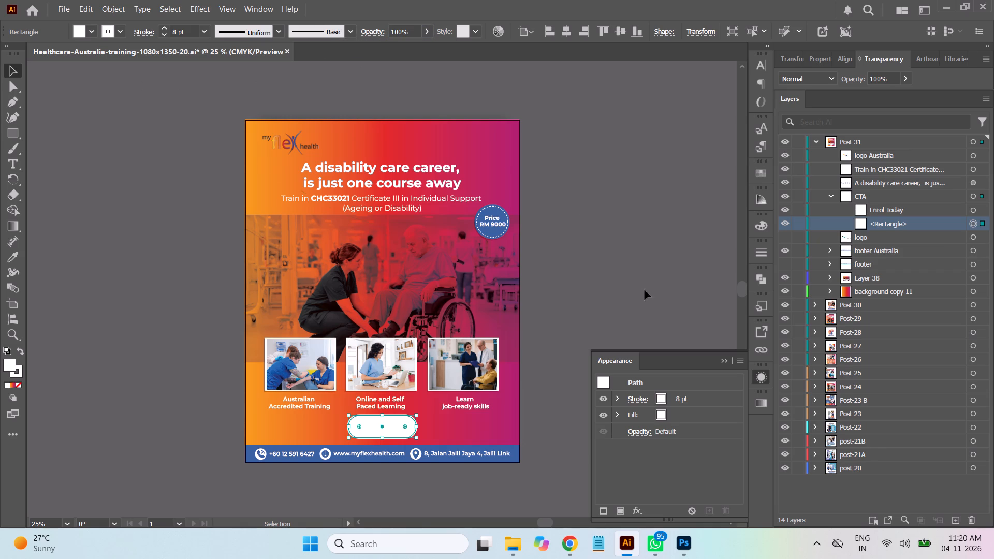
Set only the fill of the CTA rectangle to 50% opacity, leaving its white stroke solid.
click(634, 414)
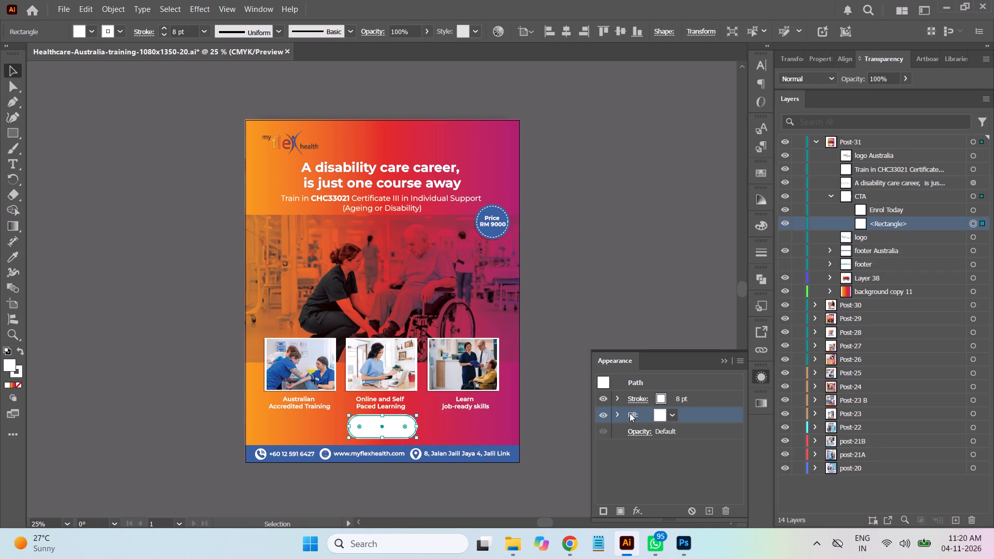
click(617, 413)
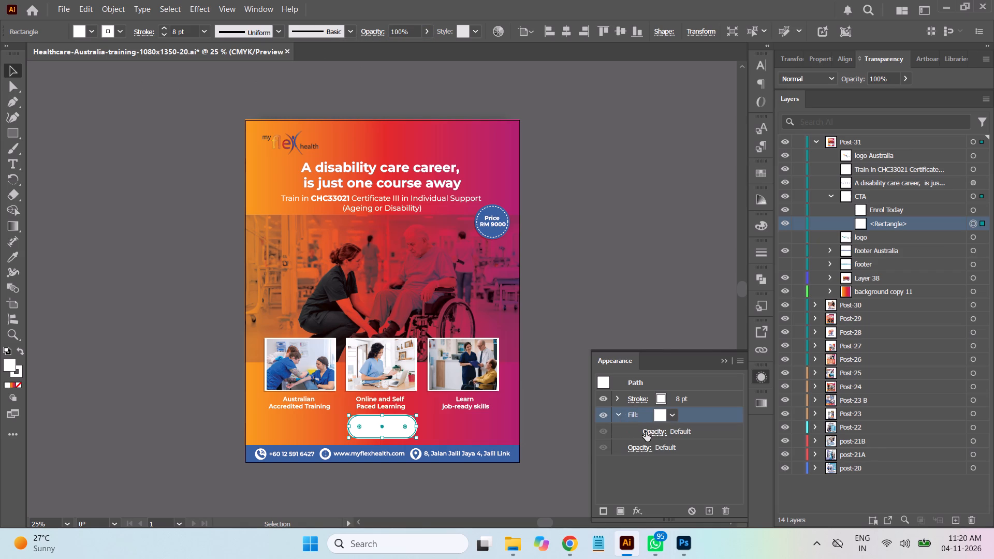
click(649, 432)
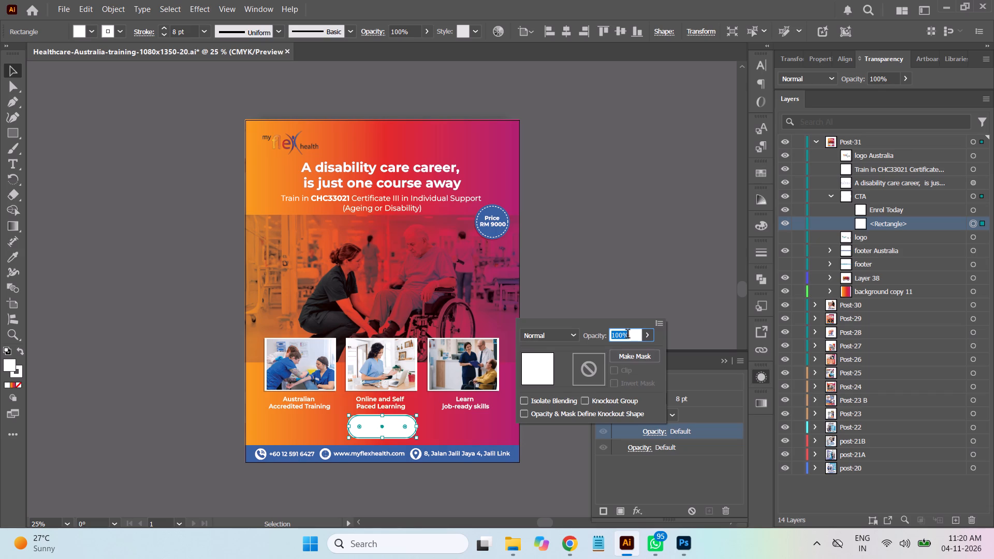
text(50)
key(Return)
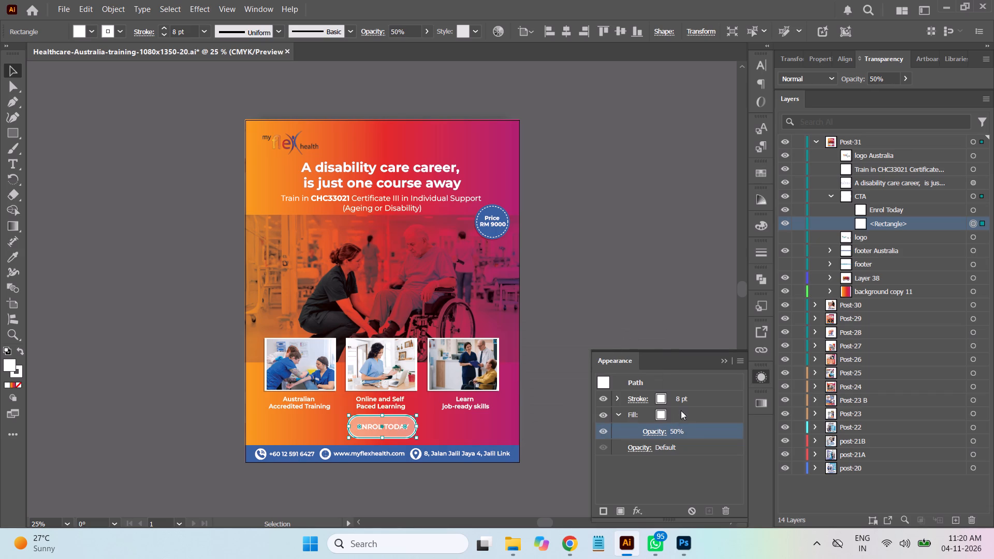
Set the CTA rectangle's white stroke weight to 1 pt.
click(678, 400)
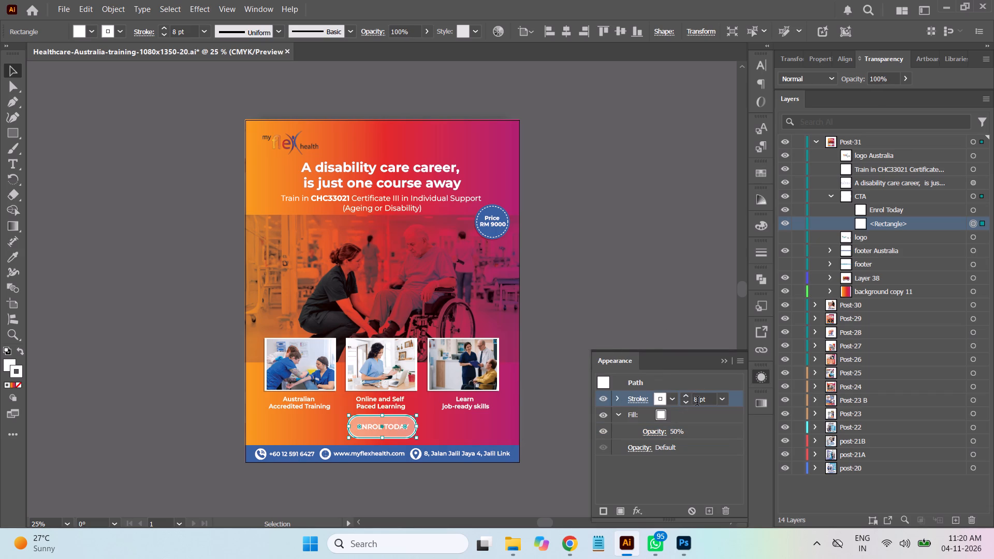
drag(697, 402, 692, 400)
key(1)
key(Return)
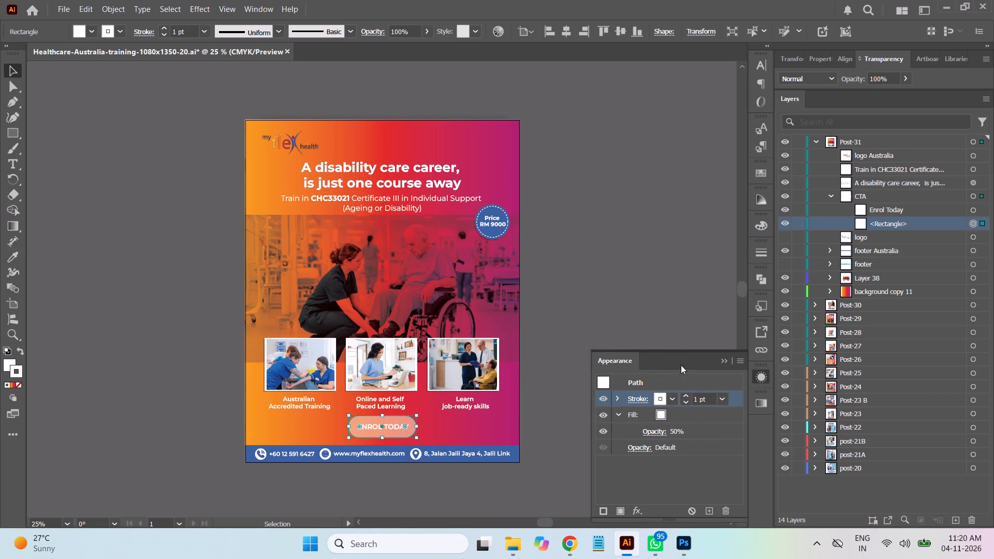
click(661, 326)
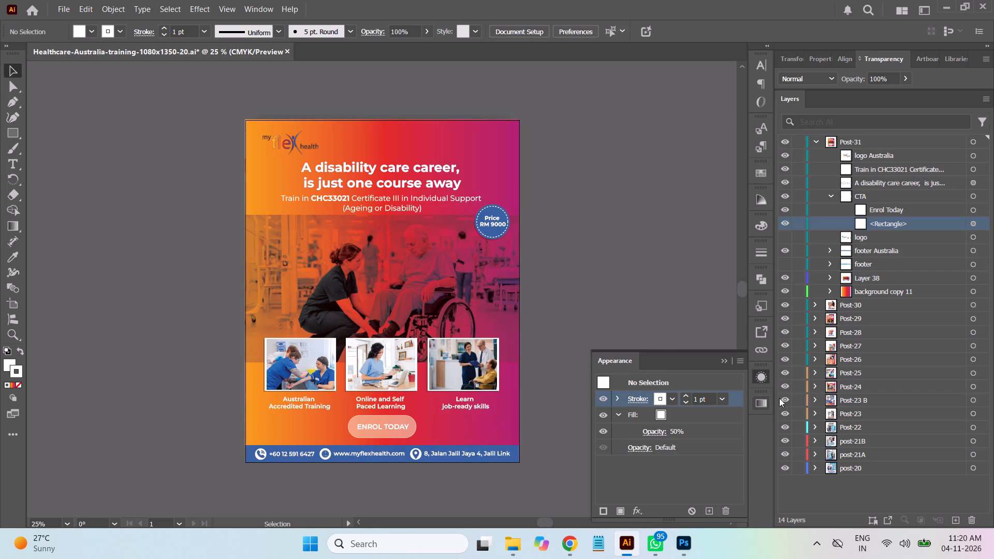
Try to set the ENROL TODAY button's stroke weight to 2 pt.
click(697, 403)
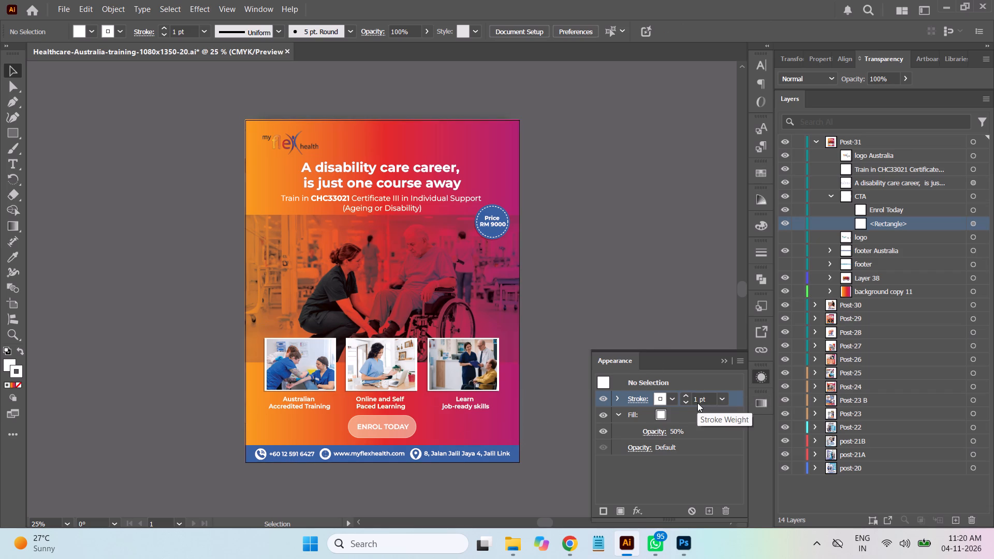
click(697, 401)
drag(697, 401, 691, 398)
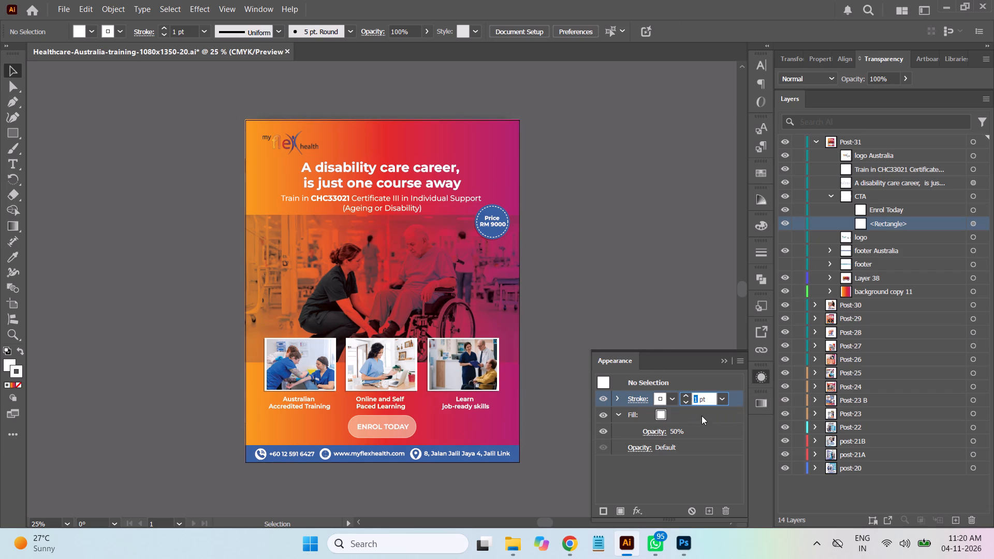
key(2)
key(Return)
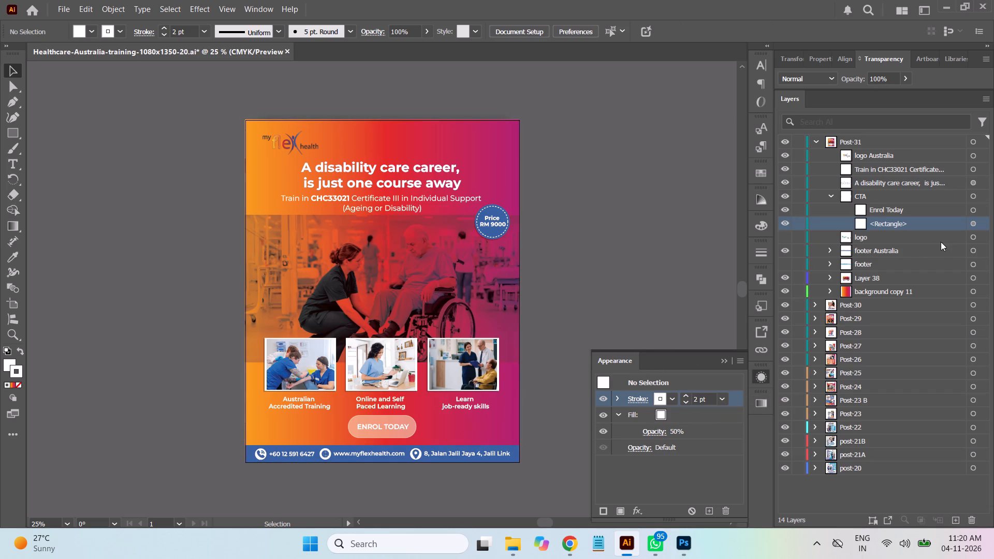
Select the CTA rectangle and set its white stroke weight to 2 pt.
click(972, 224)
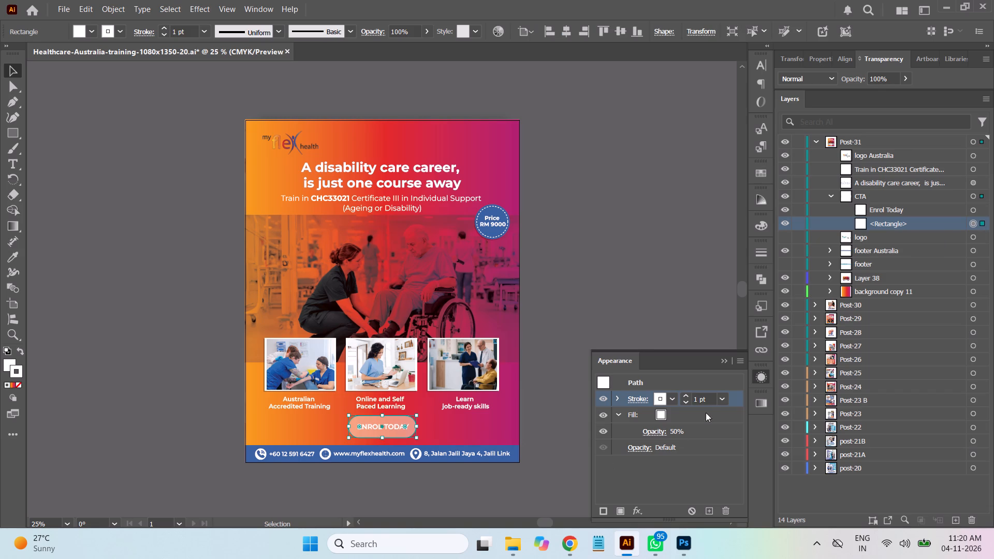
drag(698, 401, 692, 399)
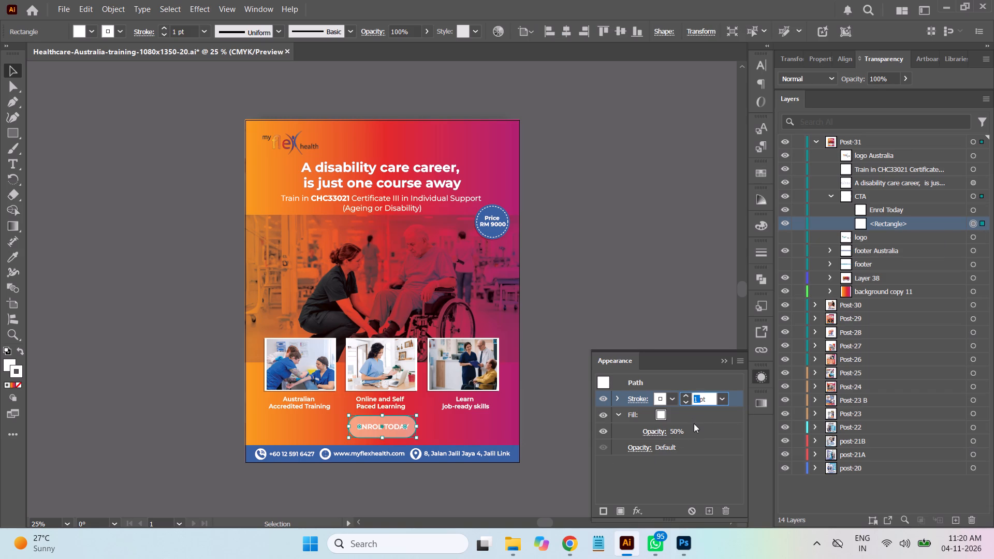
key(2)
key(Return)
click(676, 319)
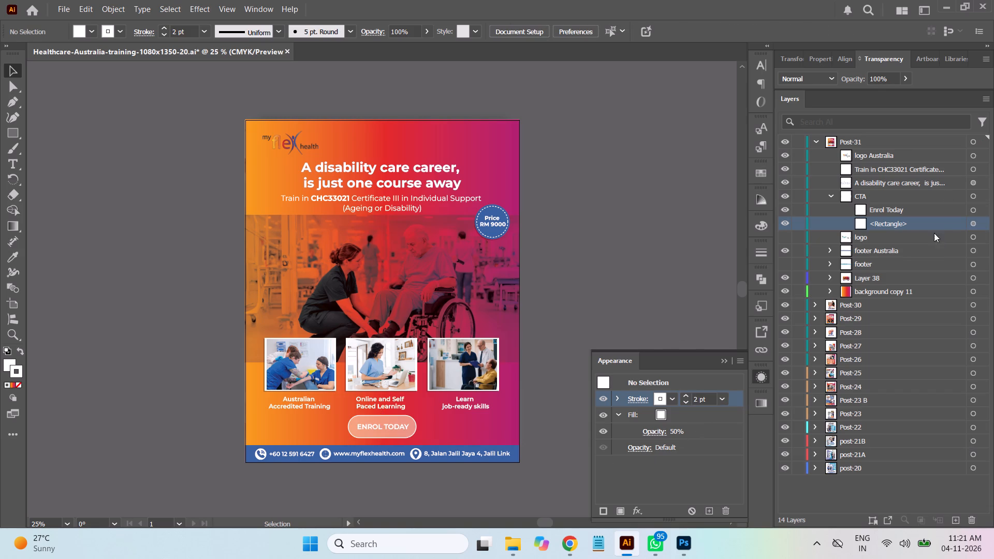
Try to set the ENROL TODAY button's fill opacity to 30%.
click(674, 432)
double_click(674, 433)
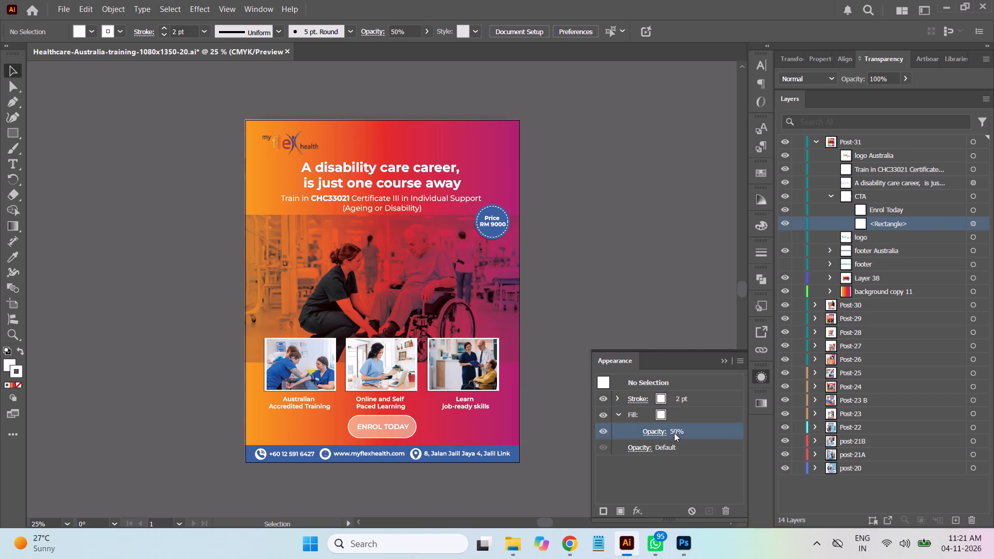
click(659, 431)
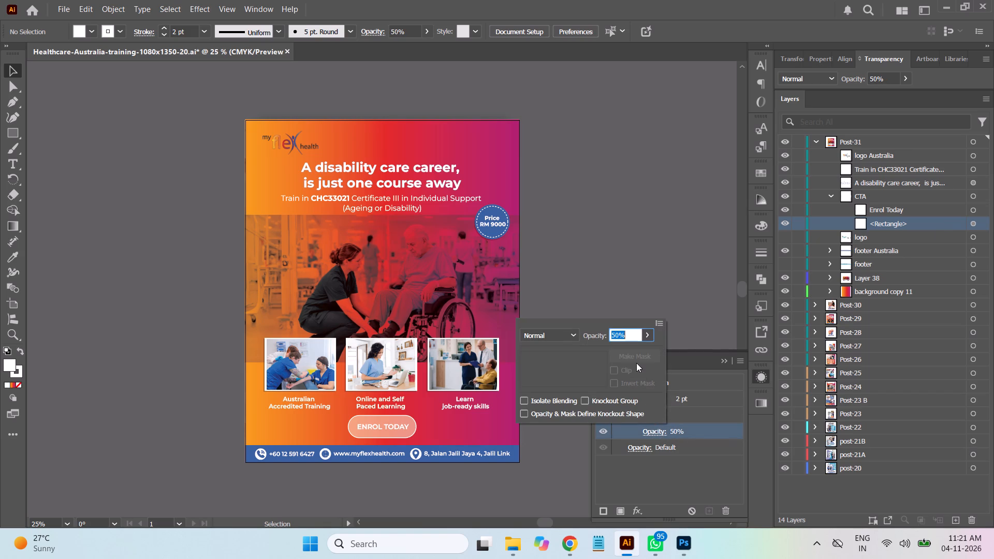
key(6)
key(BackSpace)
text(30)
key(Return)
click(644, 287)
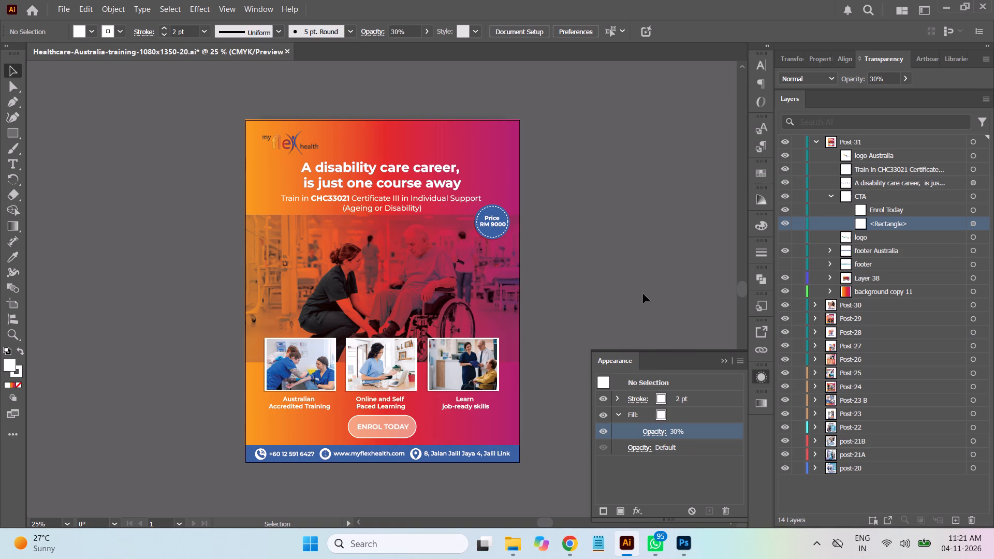
Close the appearance settings, deselect everything and save the document.
click(722, 362)
click(662, 346)
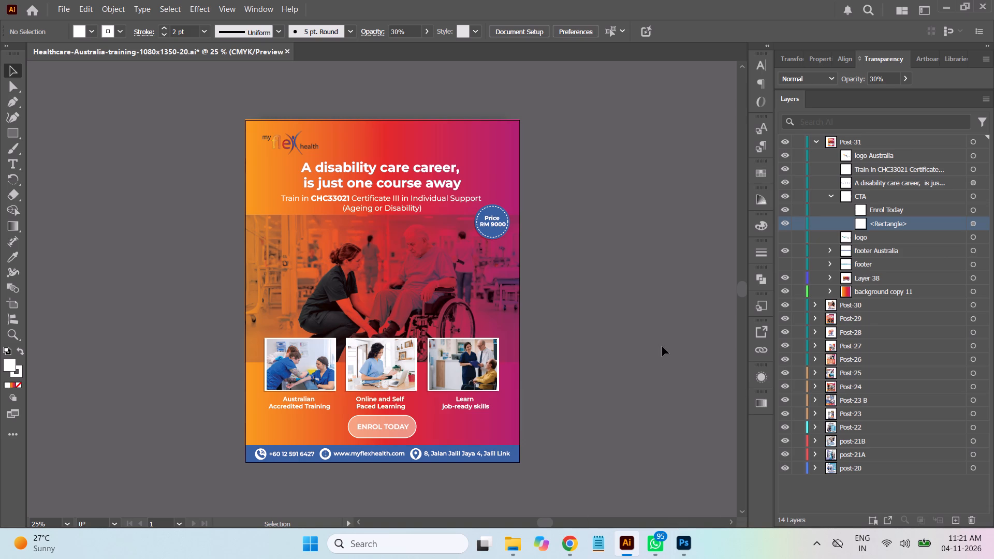
key(ctrl+s)
Centre the logo Australia image horizontally at the top of Post-31.
click(832, 195)
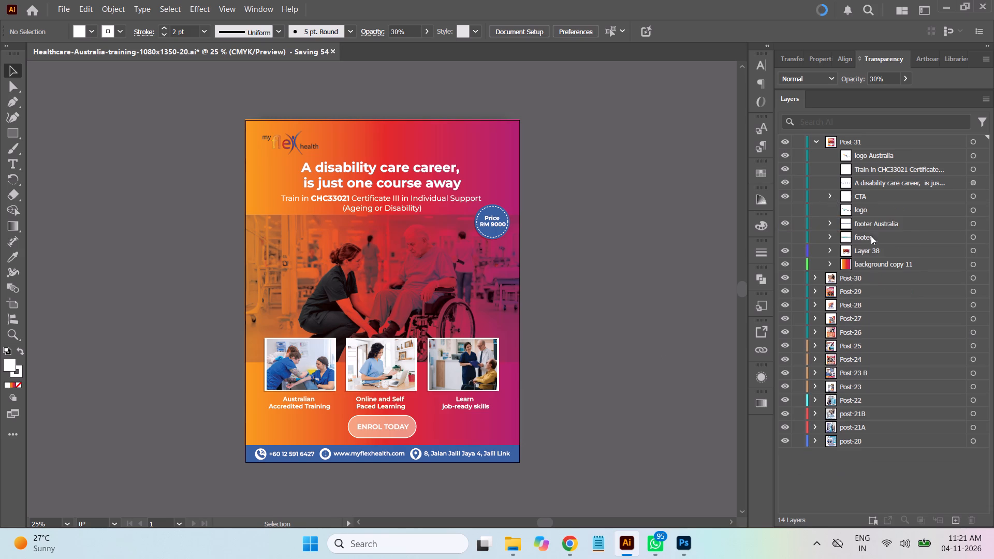
click(972, 157)
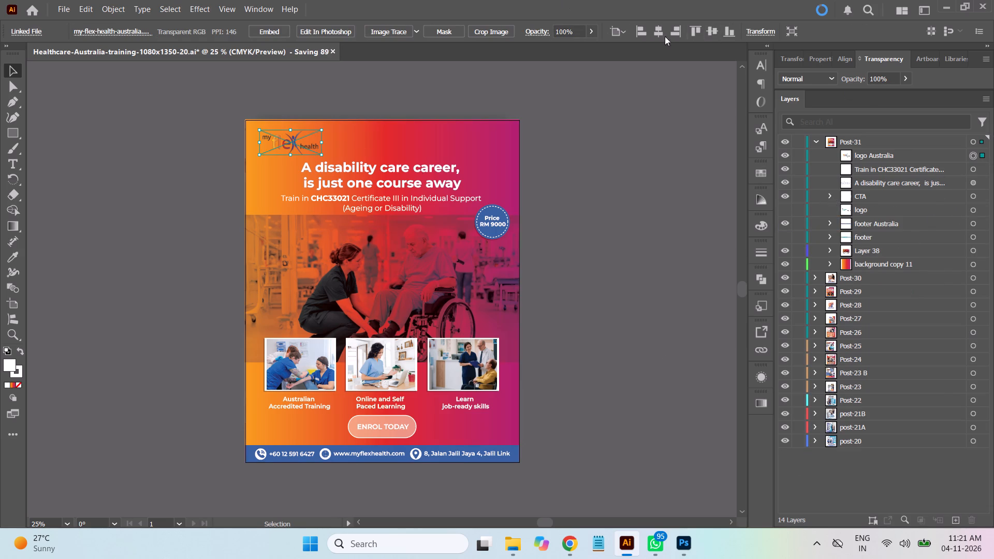
click(660, 33)
click(589, 176)
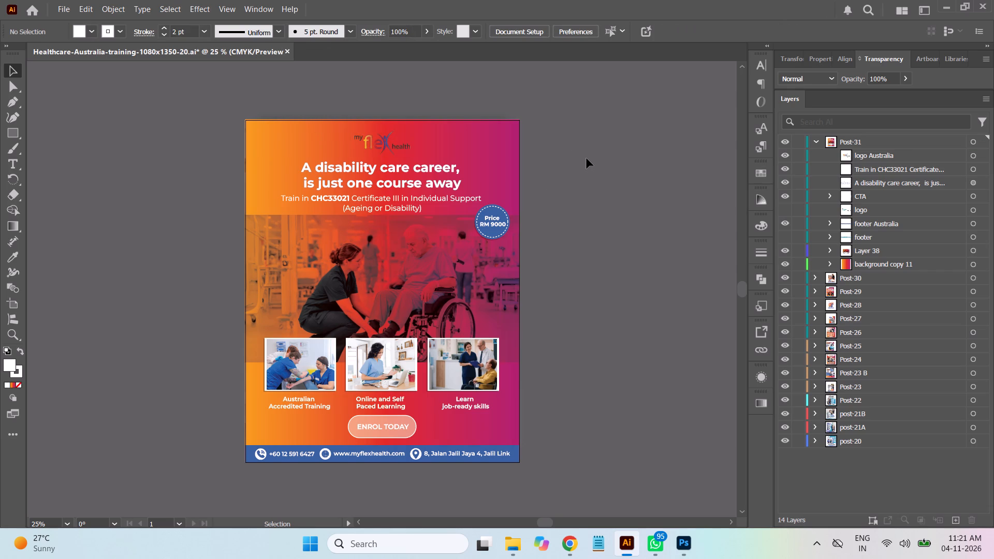
Move the centred logo Australia image straight up by about 15 px, towards the top edge of Post-31.
click(974, 155)
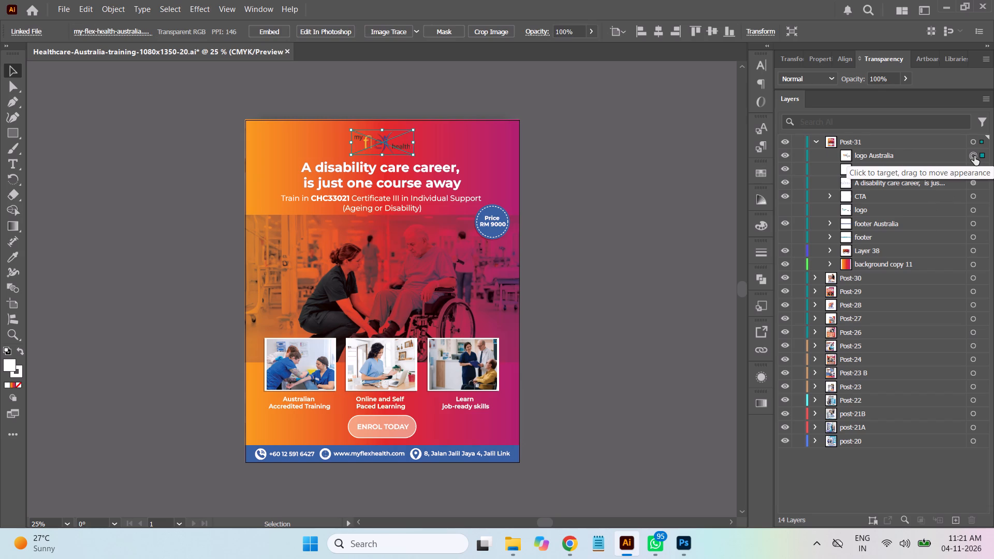
key(Up)
key(Up)
key(Up)
key(Up)
key(ctrl+equal)
key(ctrl+equal)
key(ctrl+equal)
key(ctrl+equal)
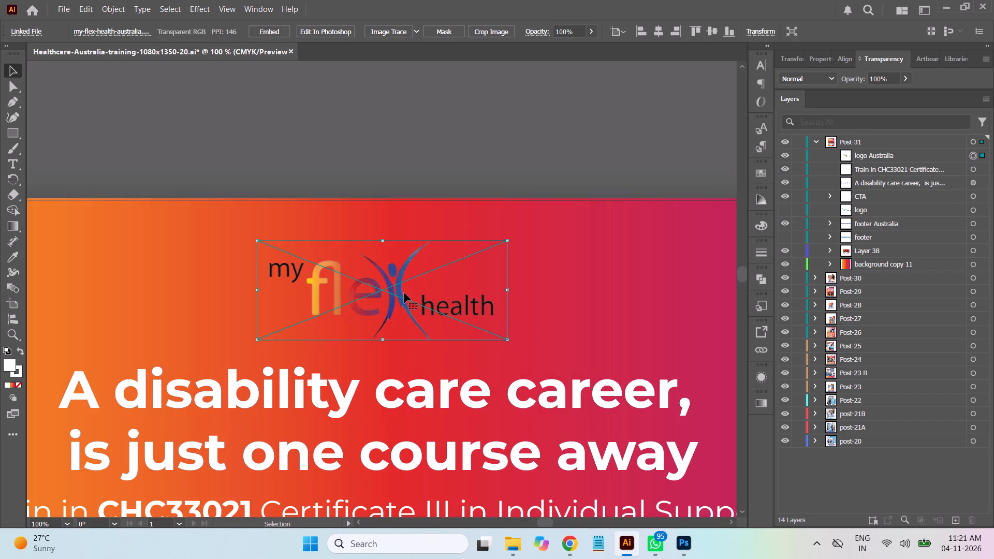
drag(399, 298, 399, 285)
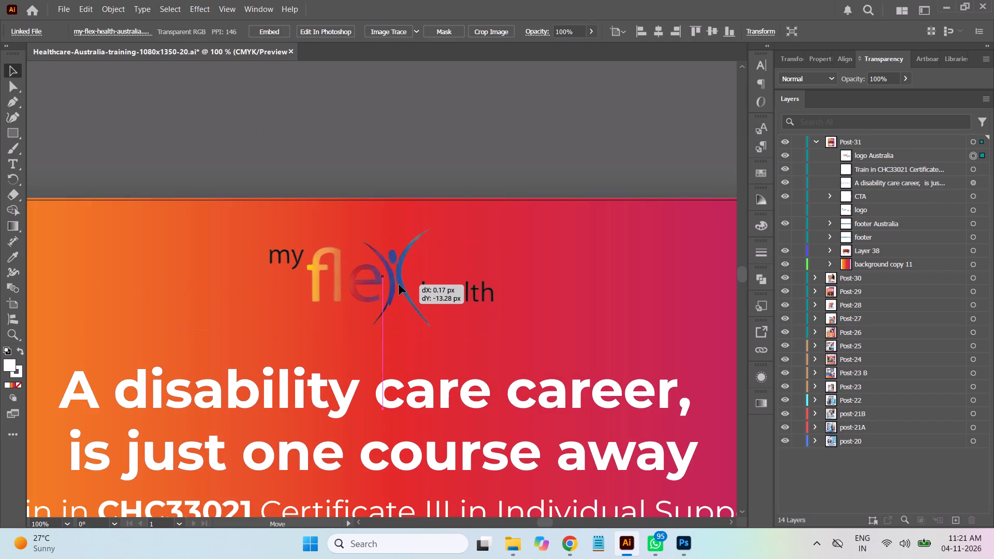
drag(399, 285, 399, 283)
click(481, 151)
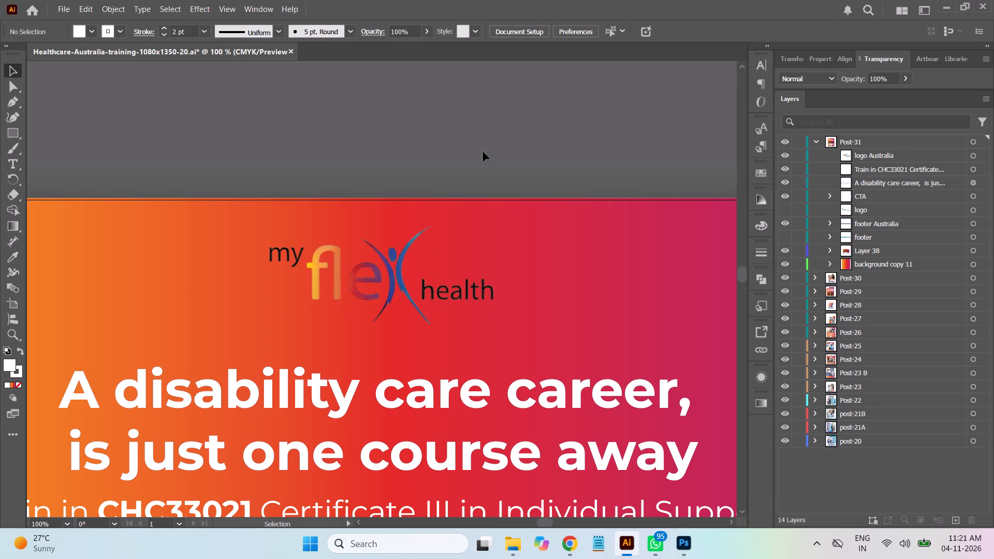
Move the "A disability care career" headline and the "Train in CHC33021" text together slightly up, closer to the logo.
key(ctrl+minus)
key(ctrl+minus)
scroll(620, 192, up, 1)
scroll(620, 192, down, 2)
scroll(620, 192, up, 3)
scroll(620, 192, down, 20)
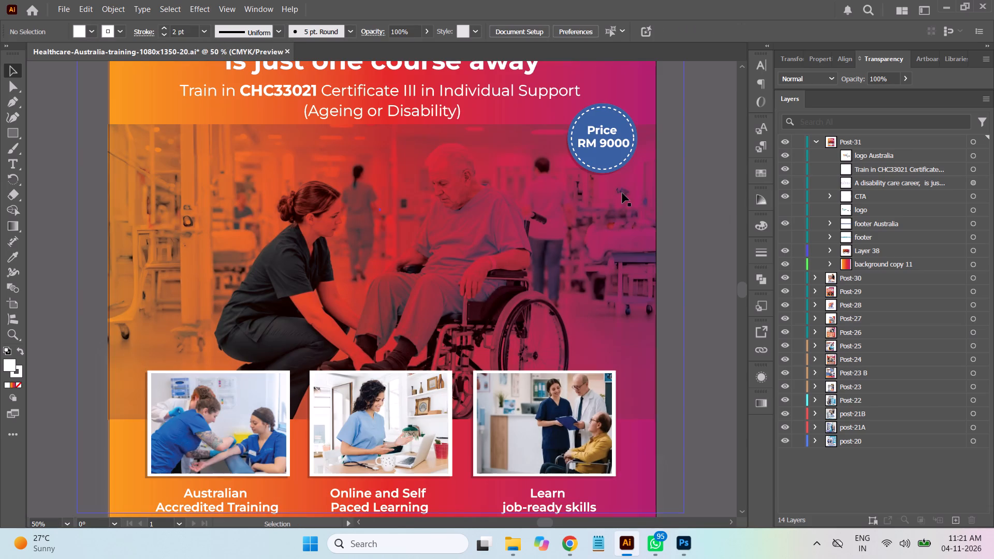
key(ctrl+minus)
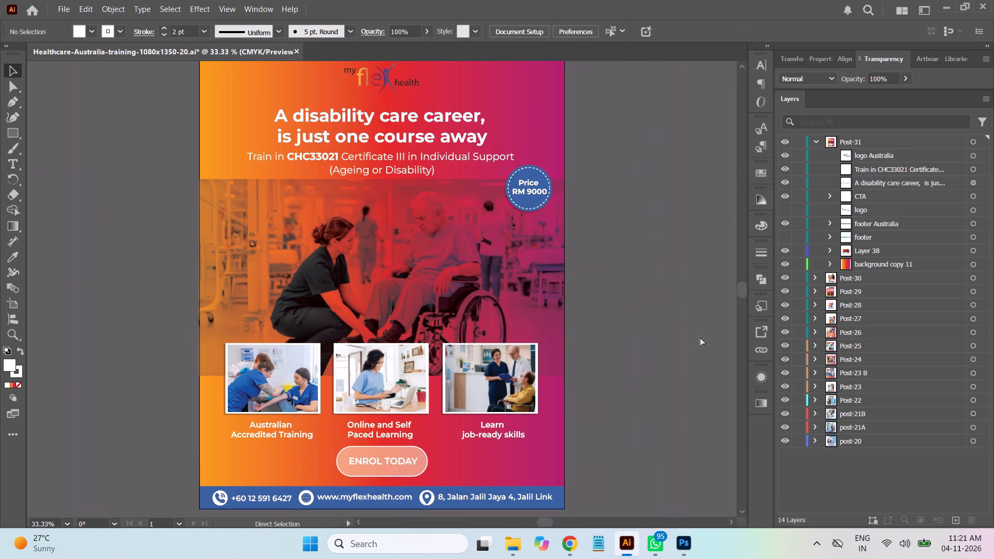
key(ctrl+minus)
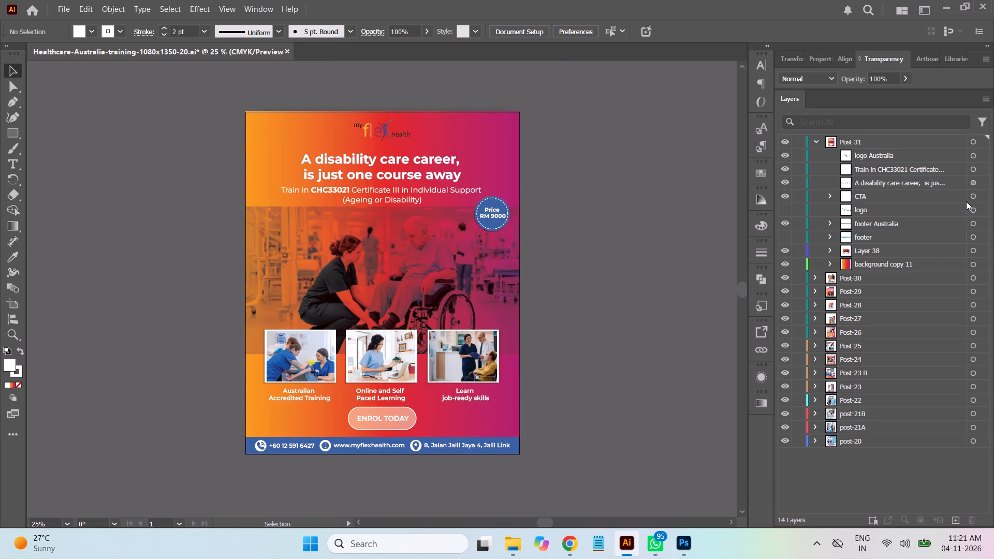
click(973, 171)
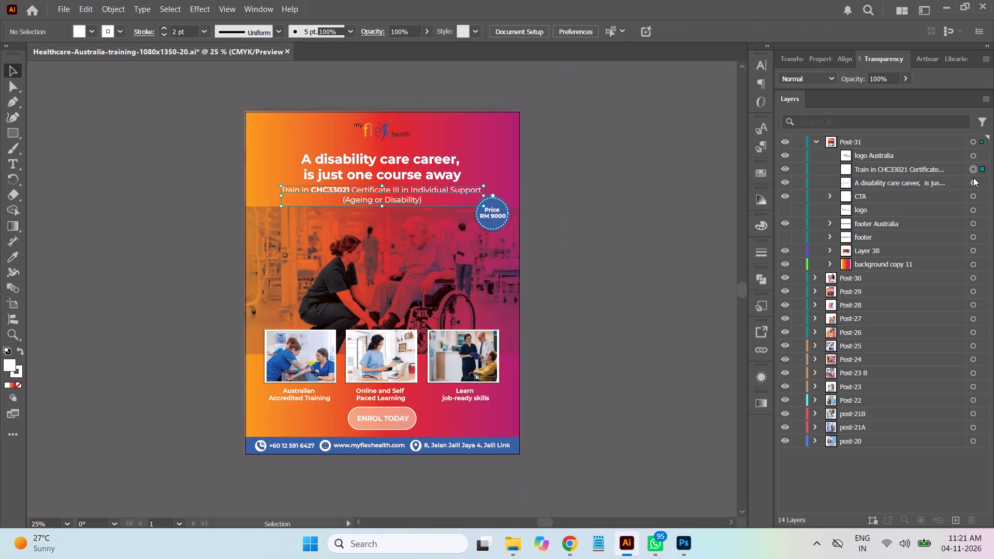
shift+click(974, 184)
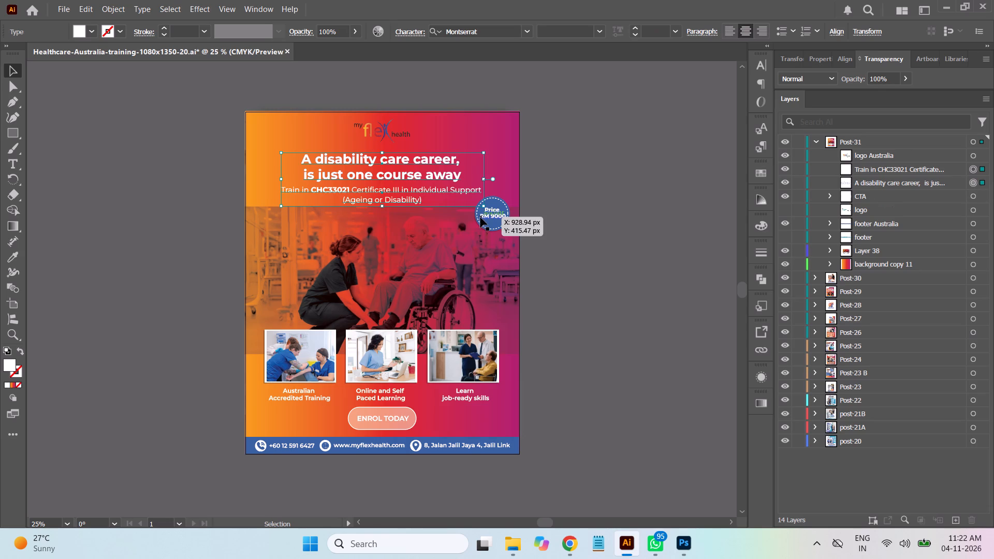
key(ctrl+equal)
key(ctrl+equal)
key(ctrl+equal)
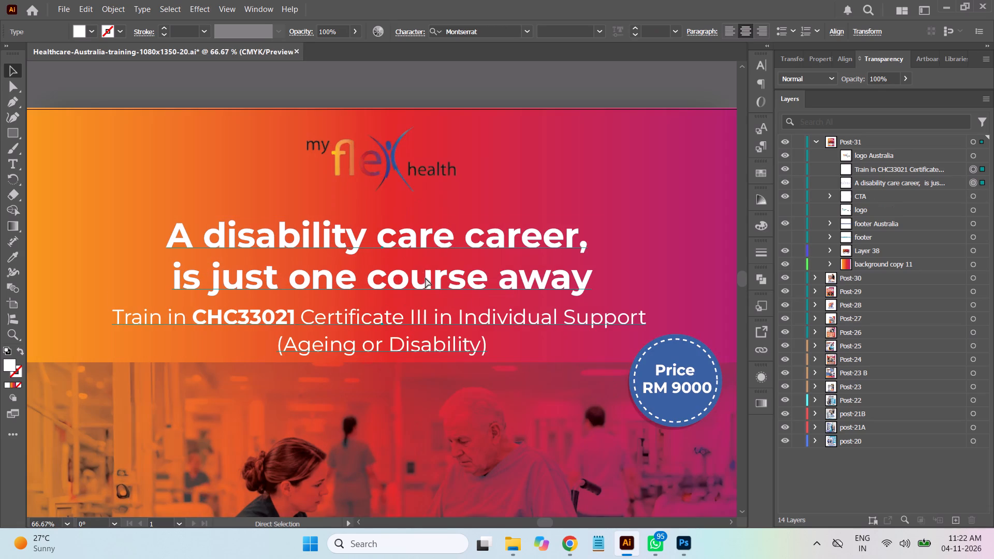
drag(409, 246, 410, 236)
click(528, 88)
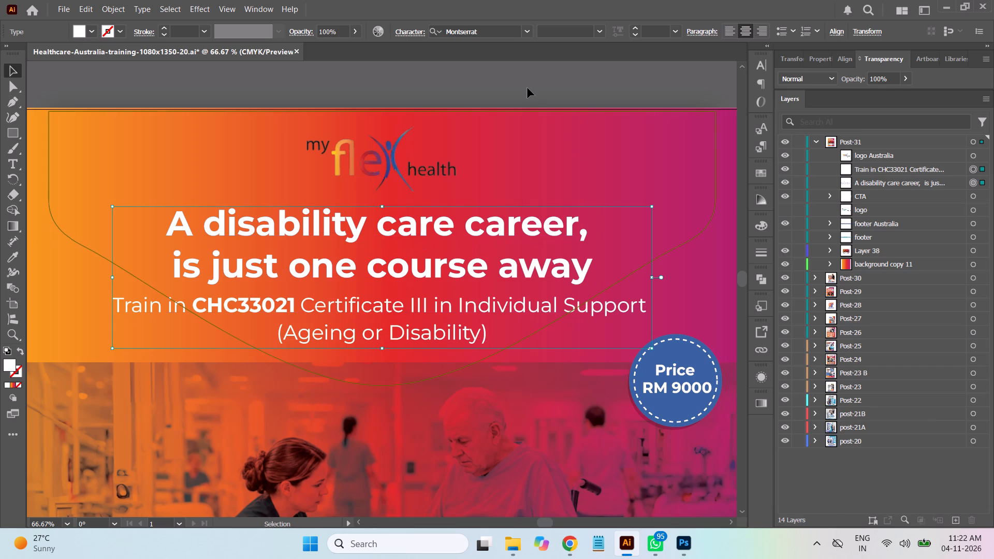
Save the document with the repositioned logo and text.
key(ctrl+s)
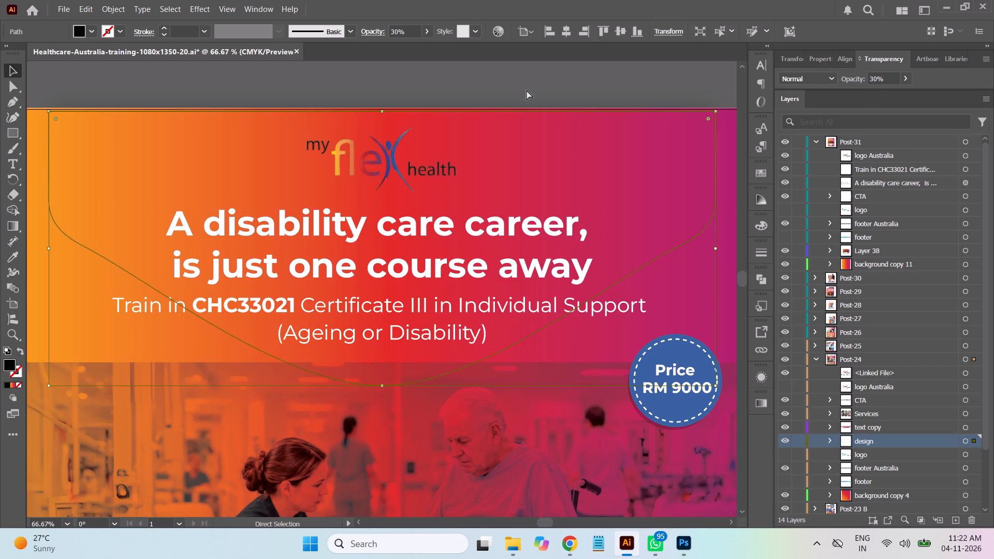
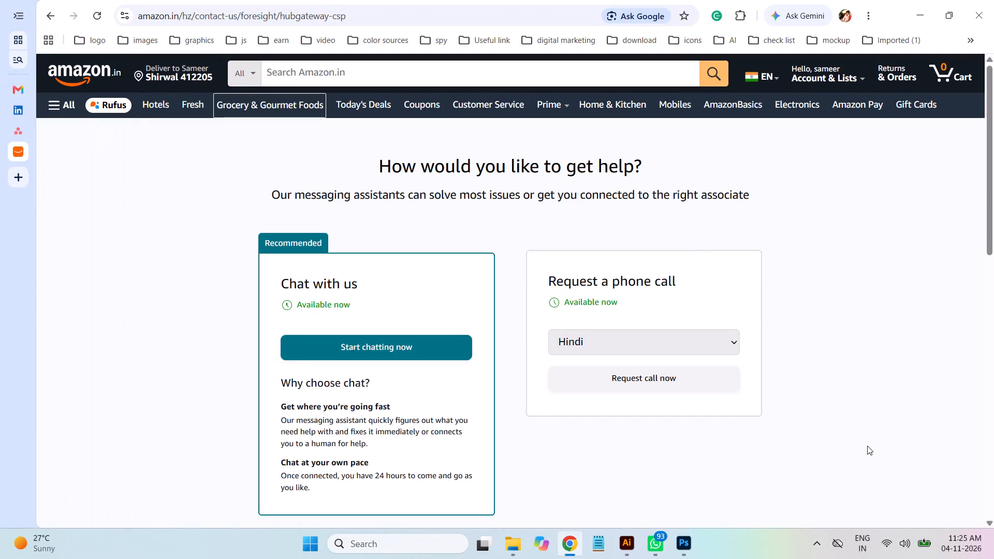
Switch to Illustrator and draw a rectangle about 385 by 145 px over the logo at the top of Post-31.
click(689, 549)
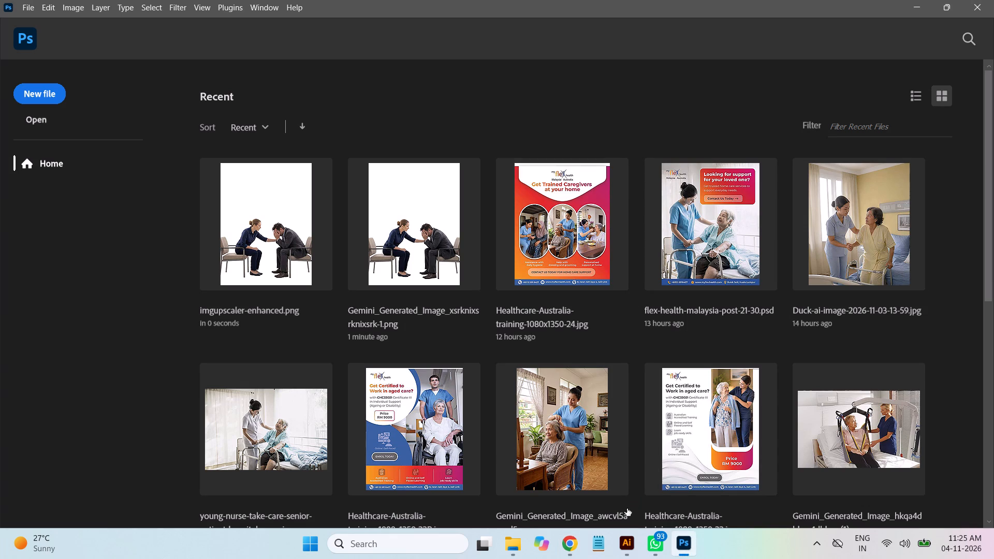
click(626, 540)
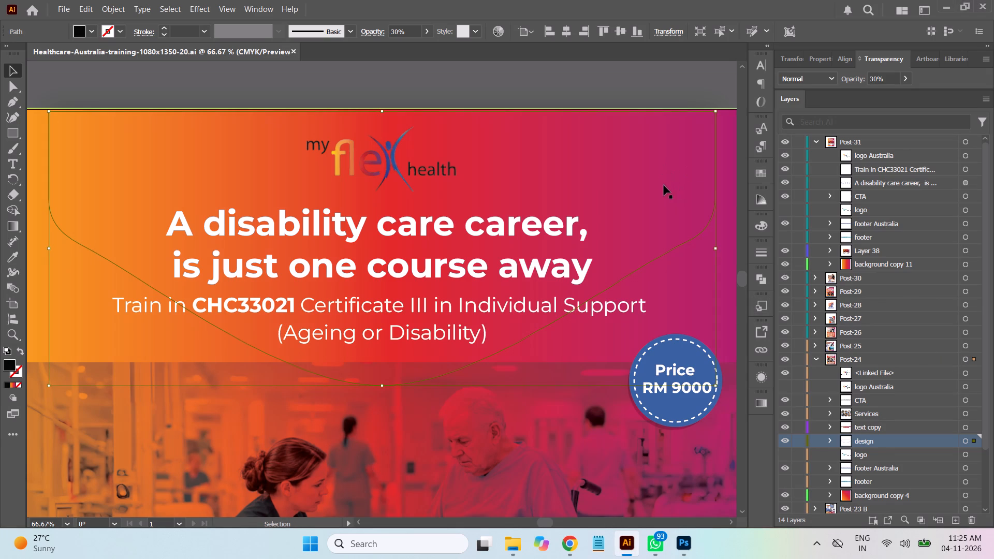
click(334, 81)
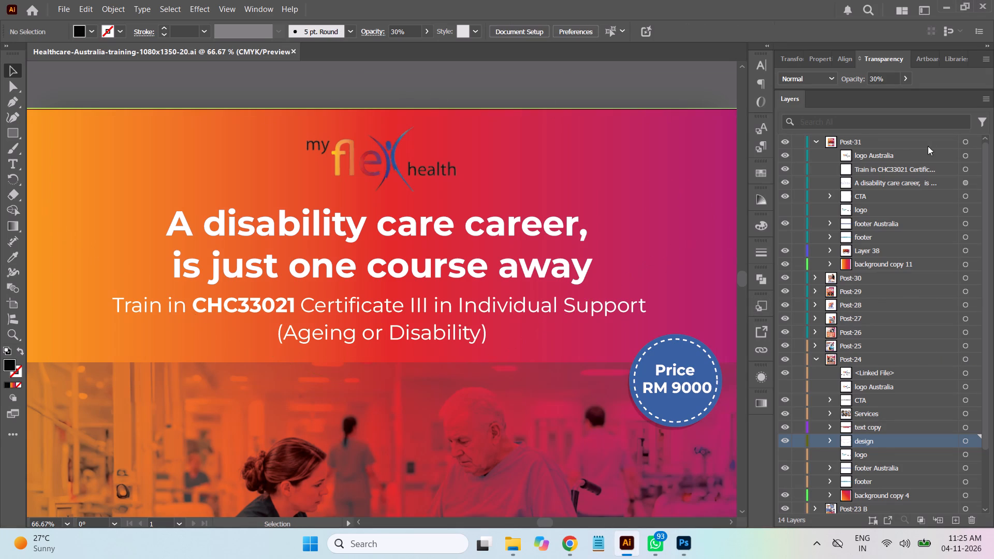
click(963, 157)
click(892, 161)
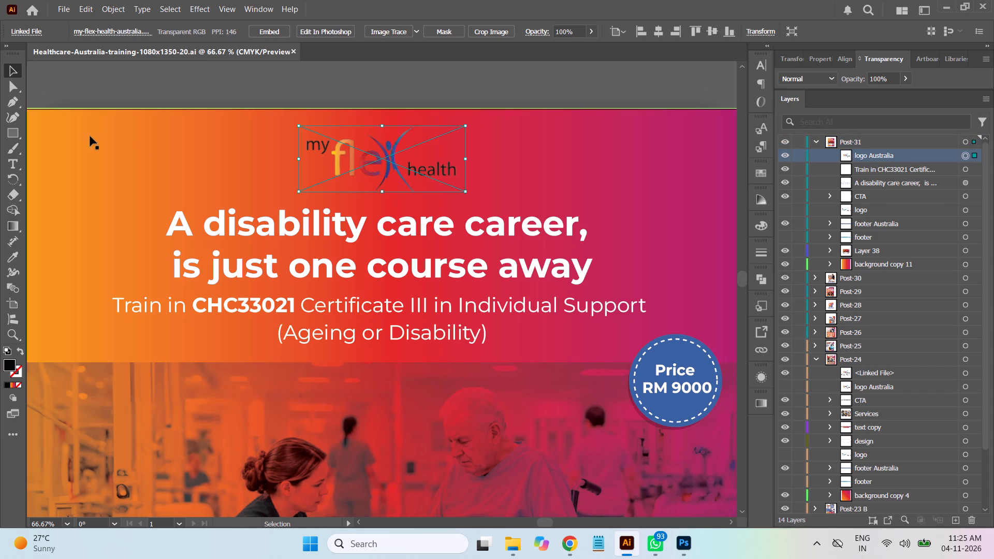
click(14, 137)
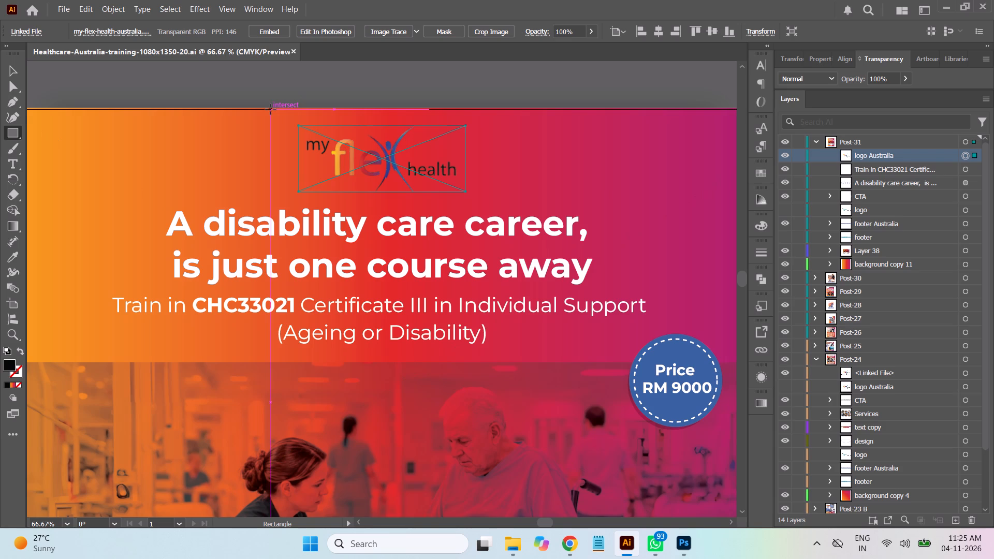
drag(271, 109, 523, 207)
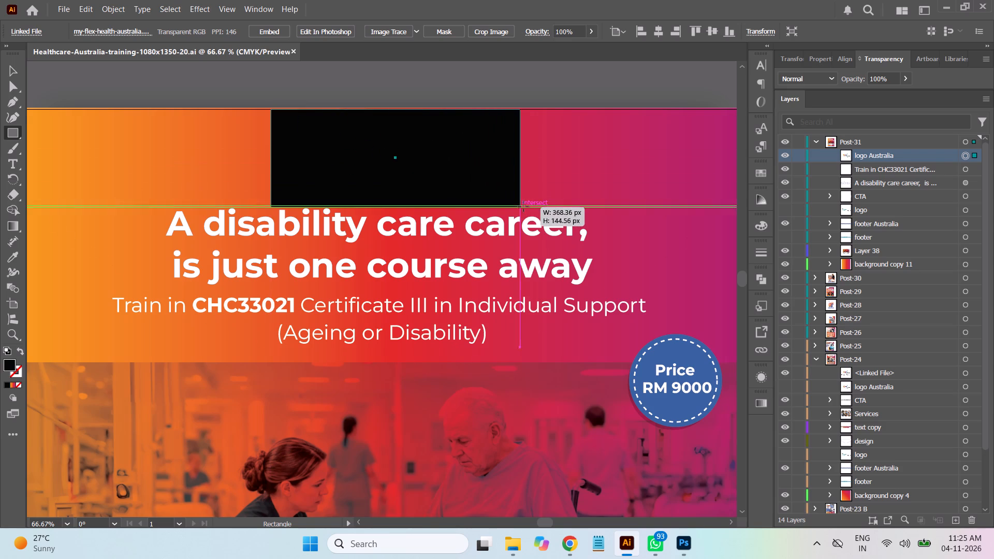
drag(523, 207, 531, 205)
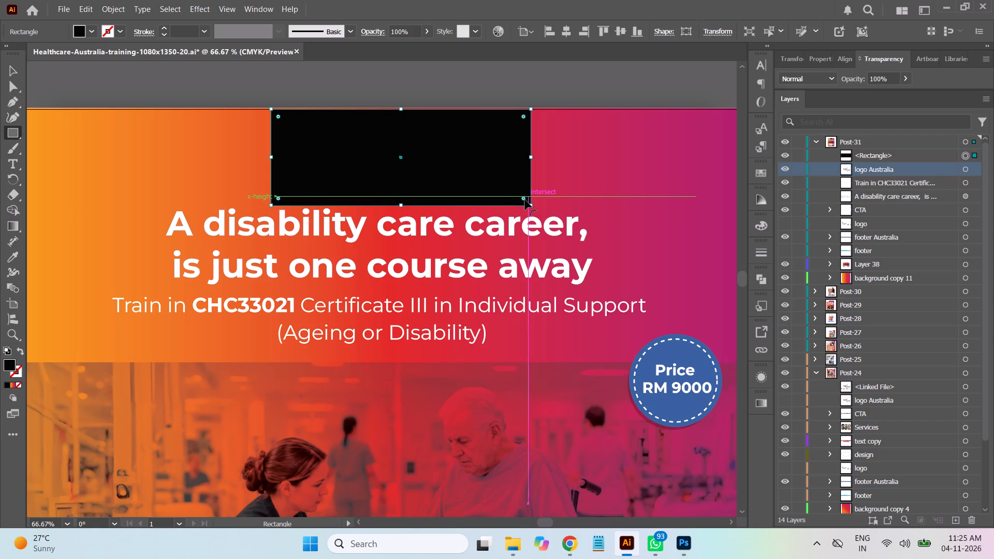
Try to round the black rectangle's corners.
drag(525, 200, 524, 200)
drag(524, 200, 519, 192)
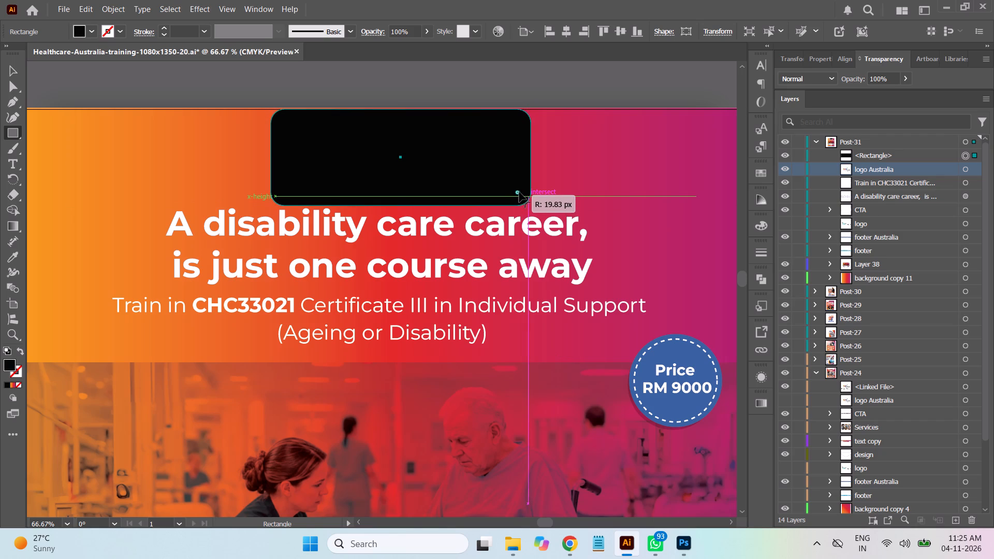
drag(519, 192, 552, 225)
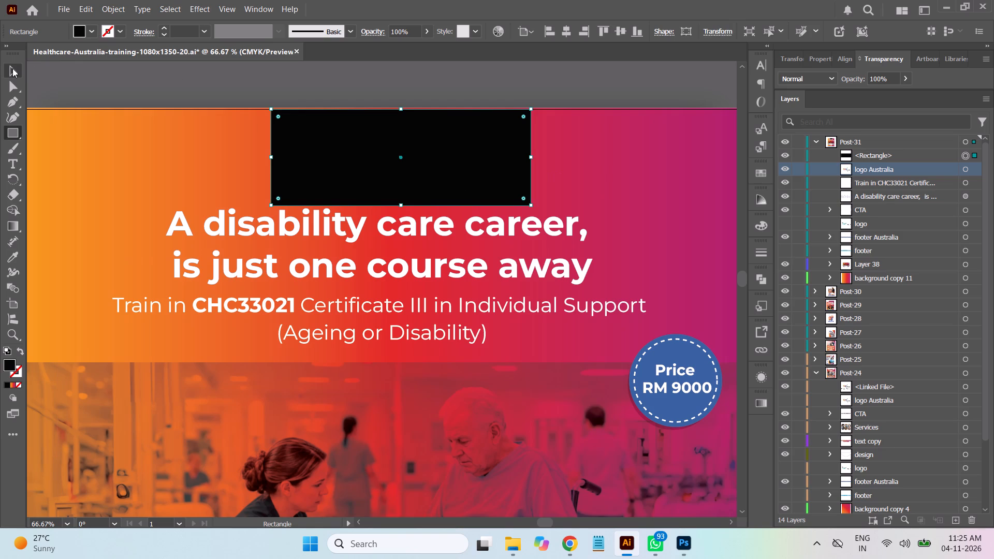
Extend the rectangle's upper side past the top edge of the artboard.
click(12, 68)
drag(399, 108, 399, 90)
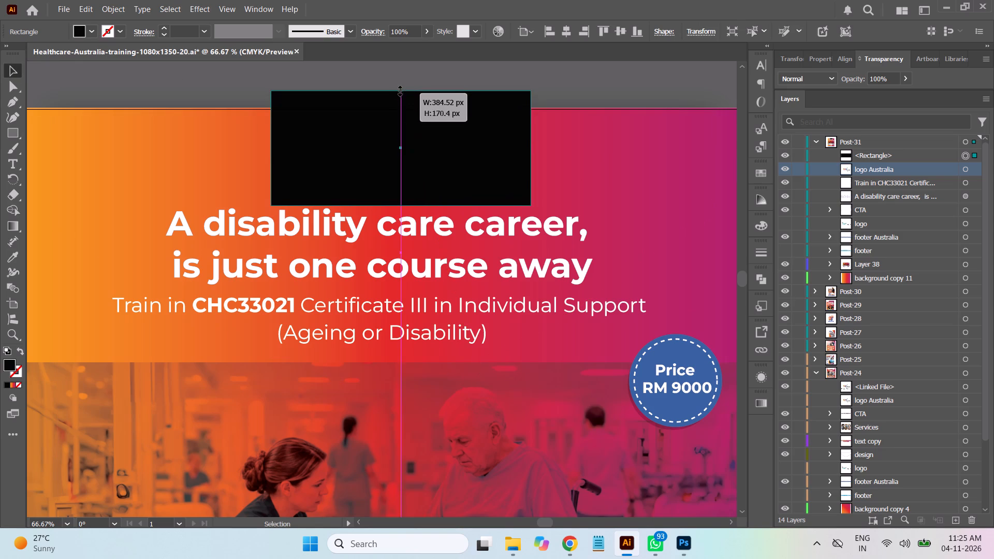
drag(399, 90, 401, 71)
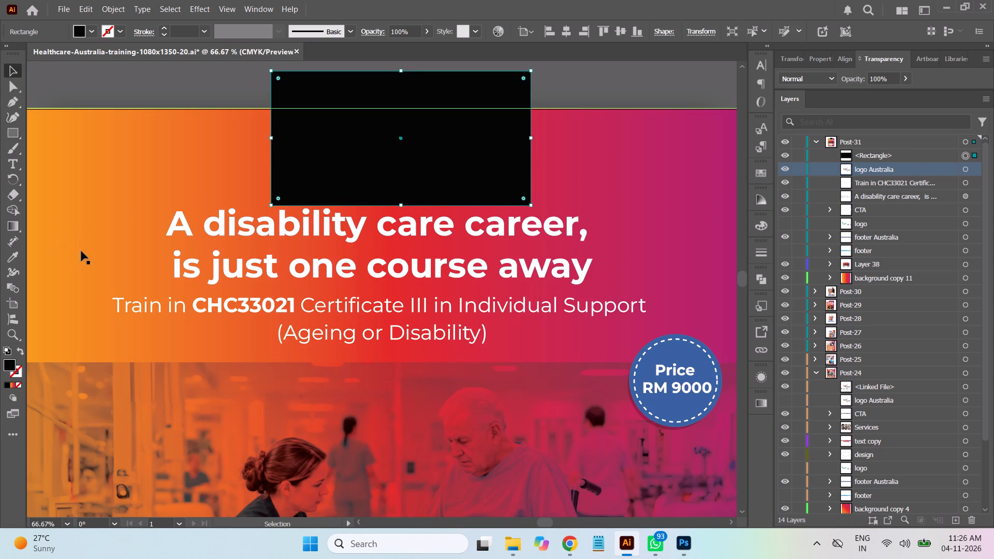
Set the rectangle's fill colour to white, ffffff.
double_click(11, 364)
drag(649, 176, 542, 125)
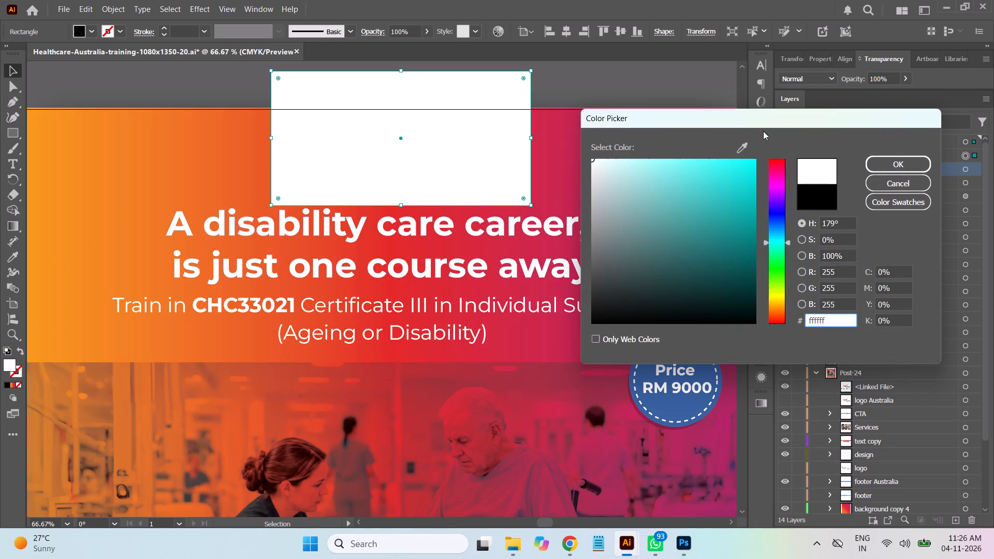
click(892, 161)
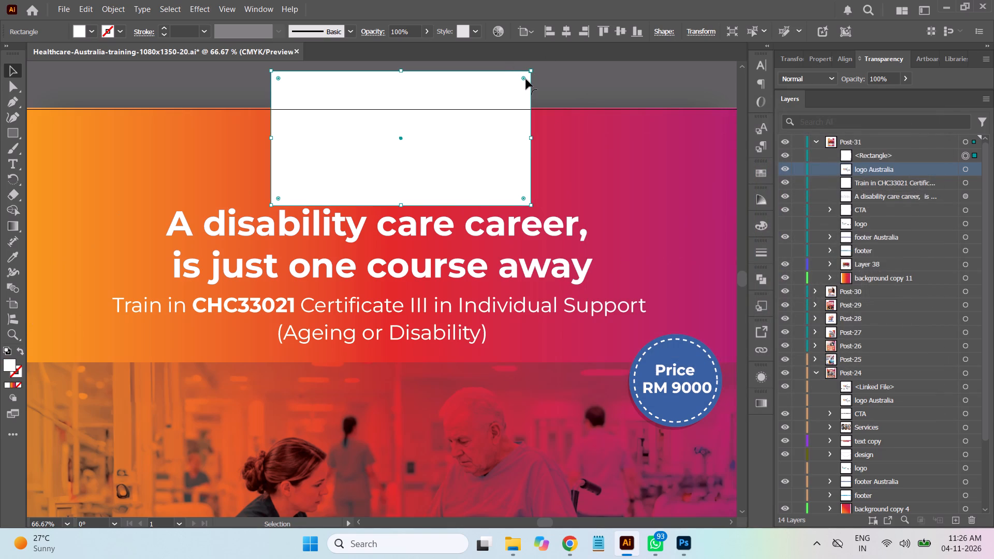
Round the white rectangle's corners to the maximum radius so it forms a pill shape.
drag(526, 79, 496, 133)
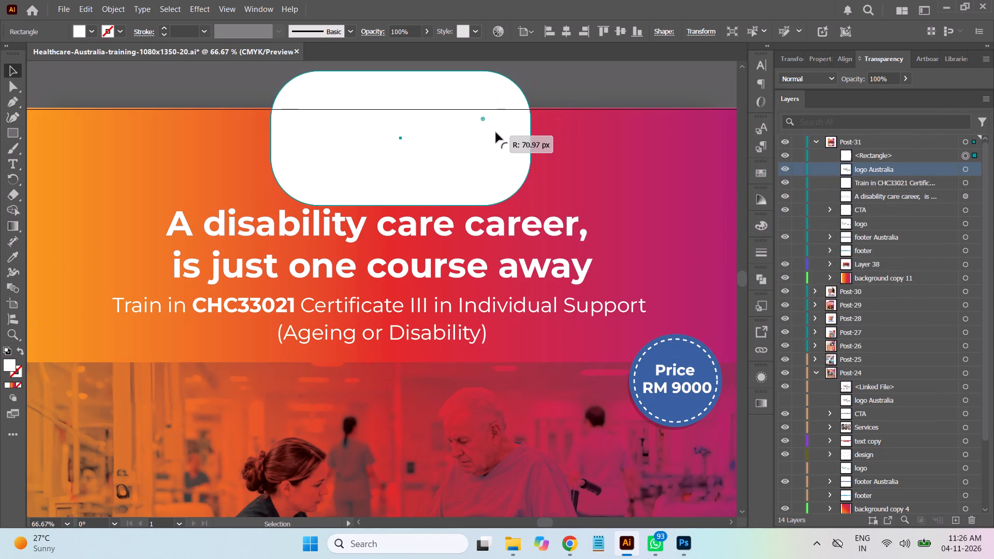
drag(496, 133, 483, 168)
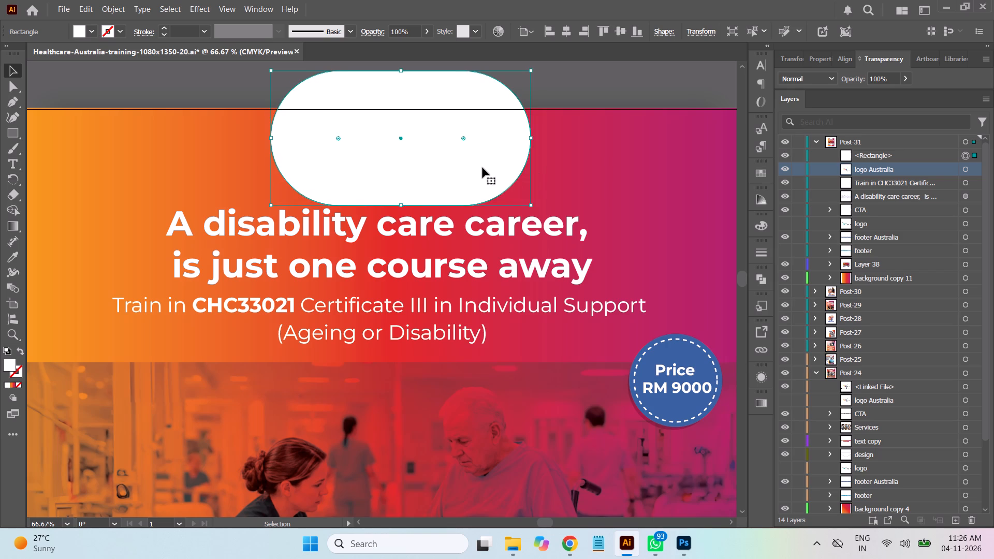
Move the white pill beneath the logo Australia image in Post-31's stacking order.
click(899, 157)
drag(898, 156, 893, 178)
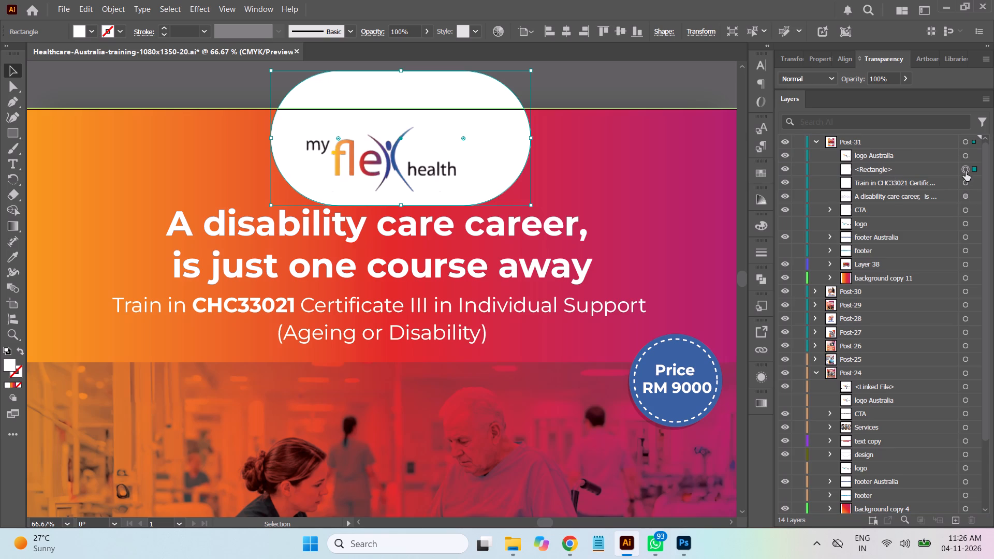
Scale the white pill down proportionally and centre it horizontally on the artboard behind the logo.
click(566, 30)
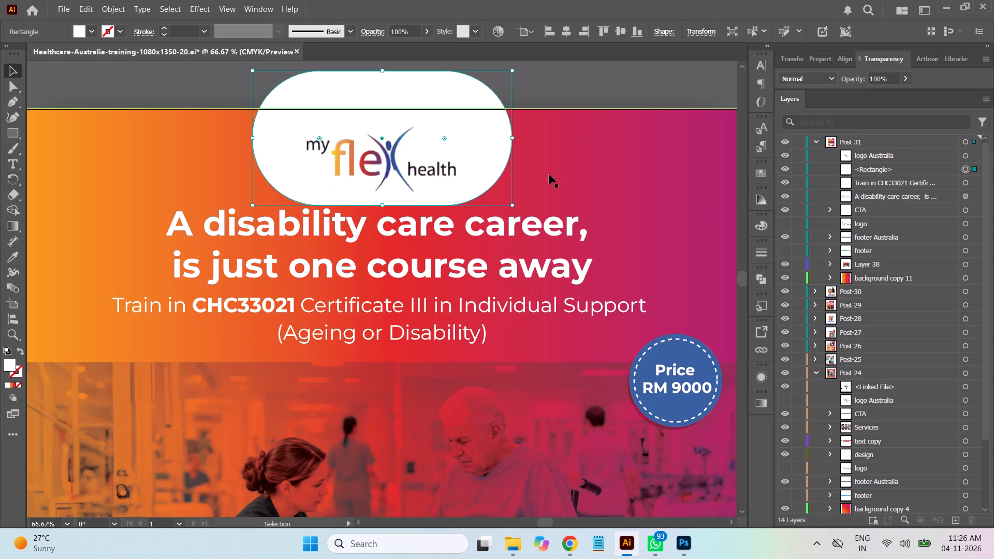
shift+drag(510, 206, 506, 203)
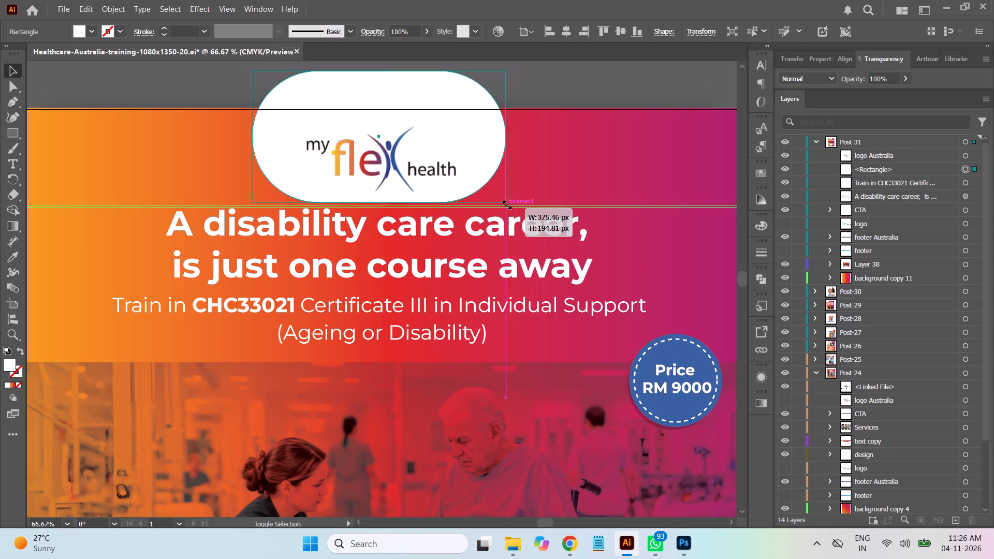
shift+drag(506, 203, 487, 190)
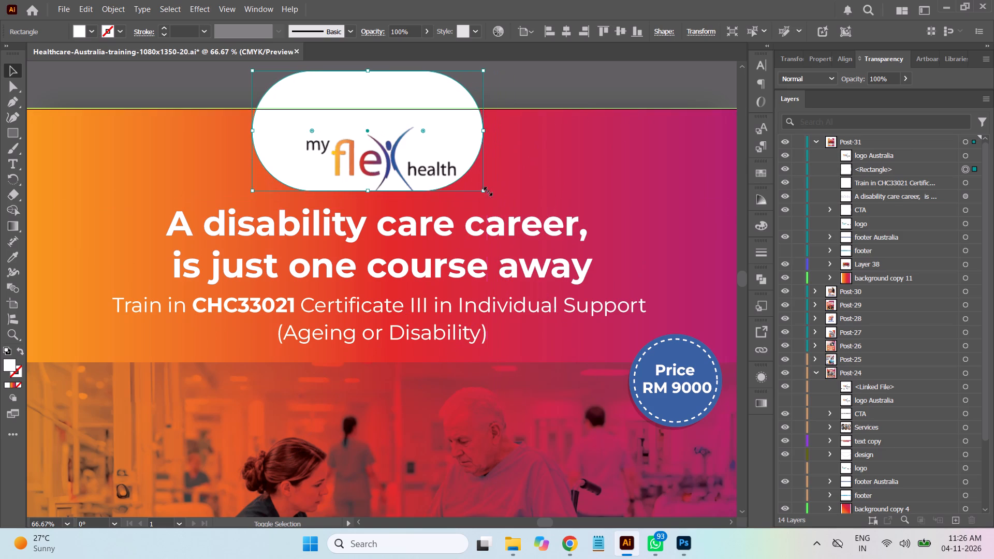
click(571, 30)
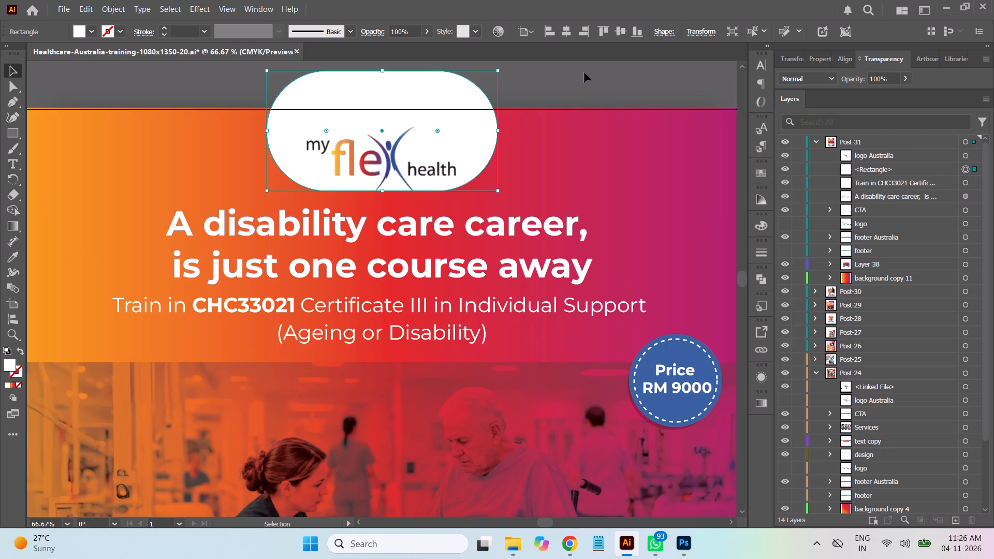
Move the white pill slightly down to surround the logo, keeping it horizontally centred on the artboard.
drag(399, 89, 398, 95)
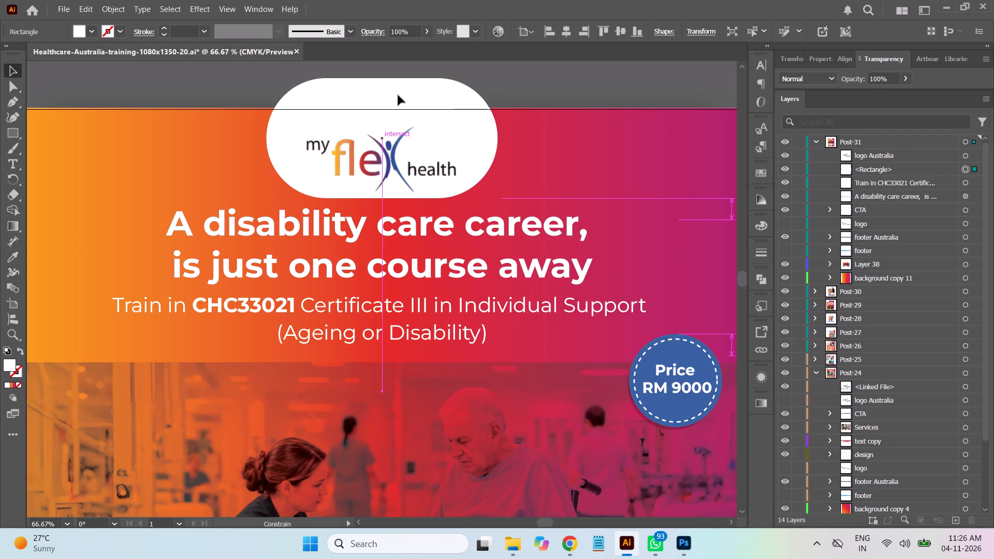
drag(398, 95, 398, 96)
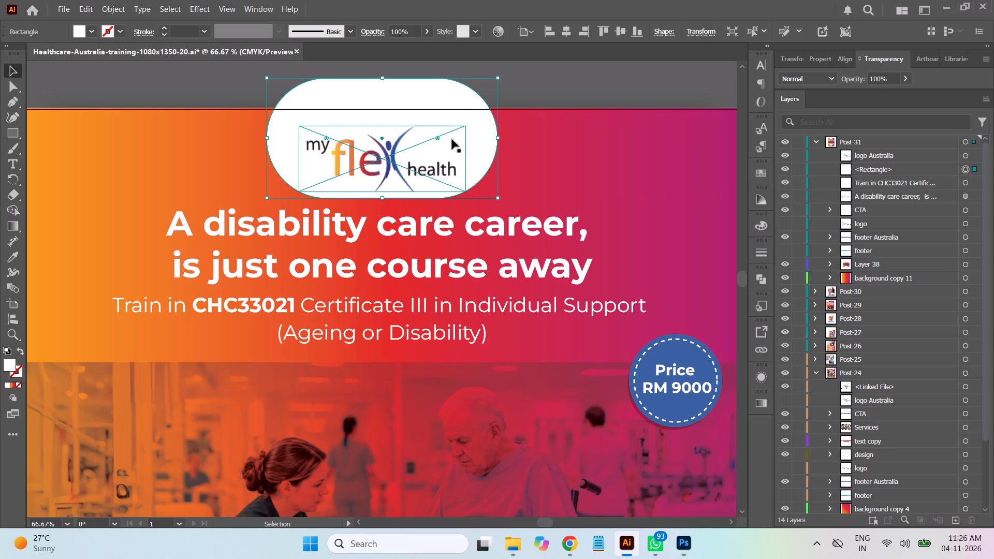
drag(438, 139, 414, 138)
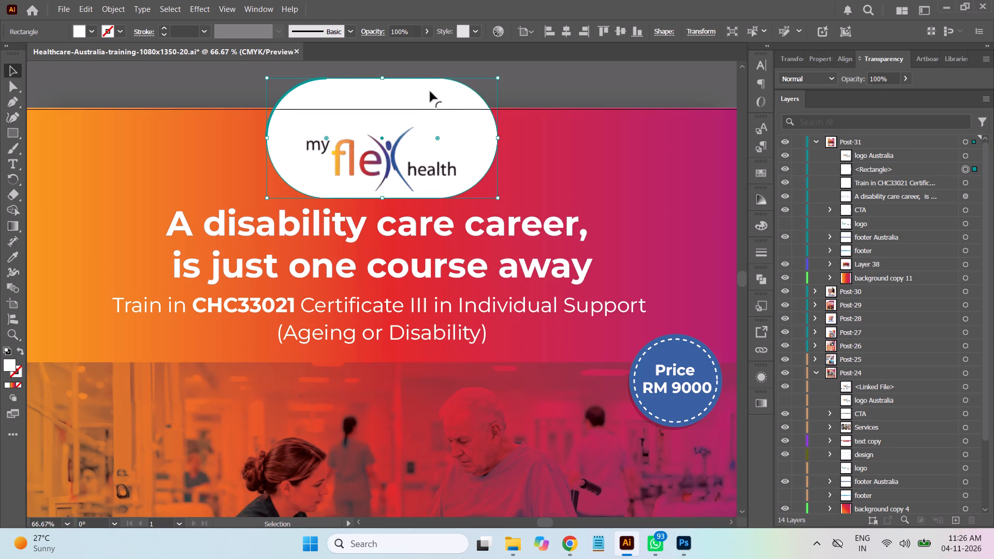
drag(412, 85, 412, 91)
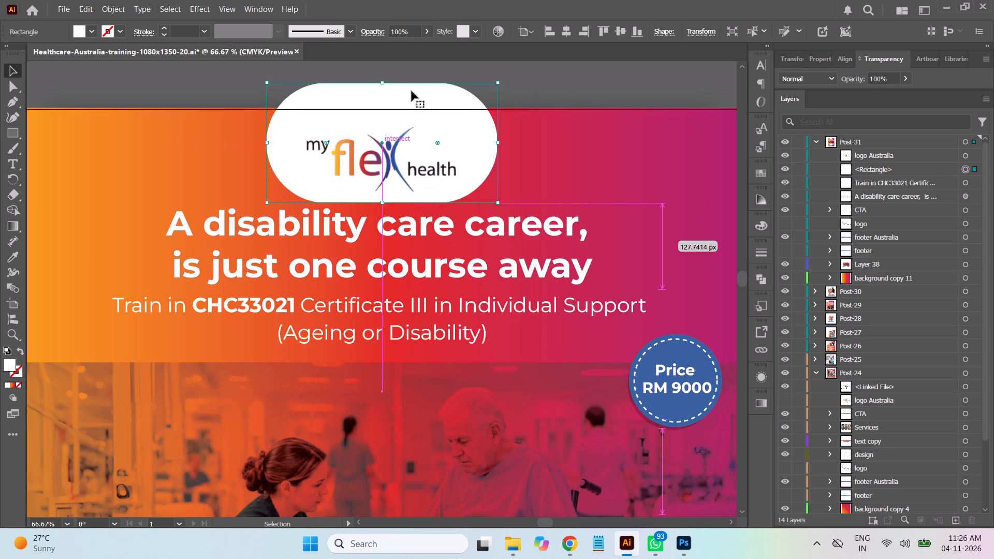
click(565, 32)
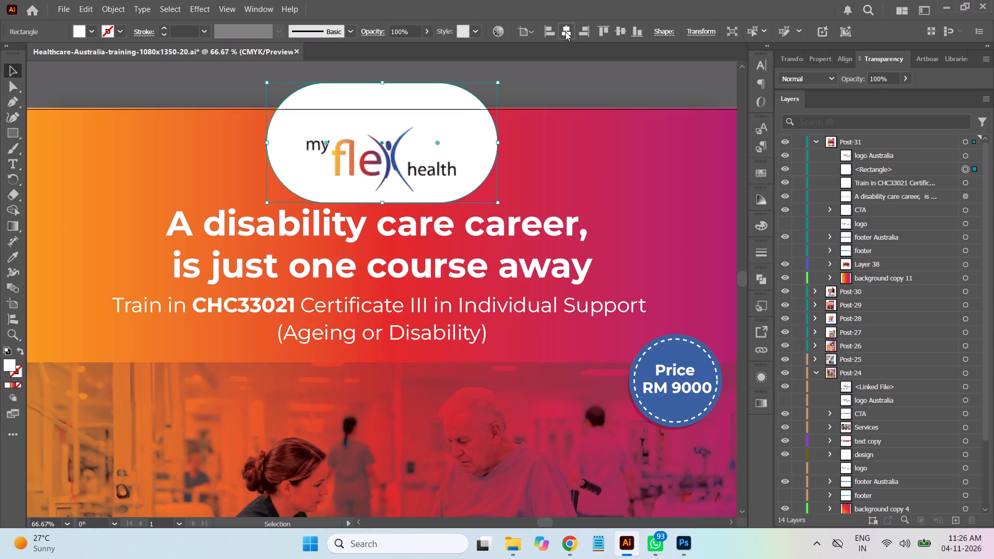
Draw a white rectangle, wider than the pill, covering its part above the artboard and ending at the artboard's top edge.
click(576, 87)
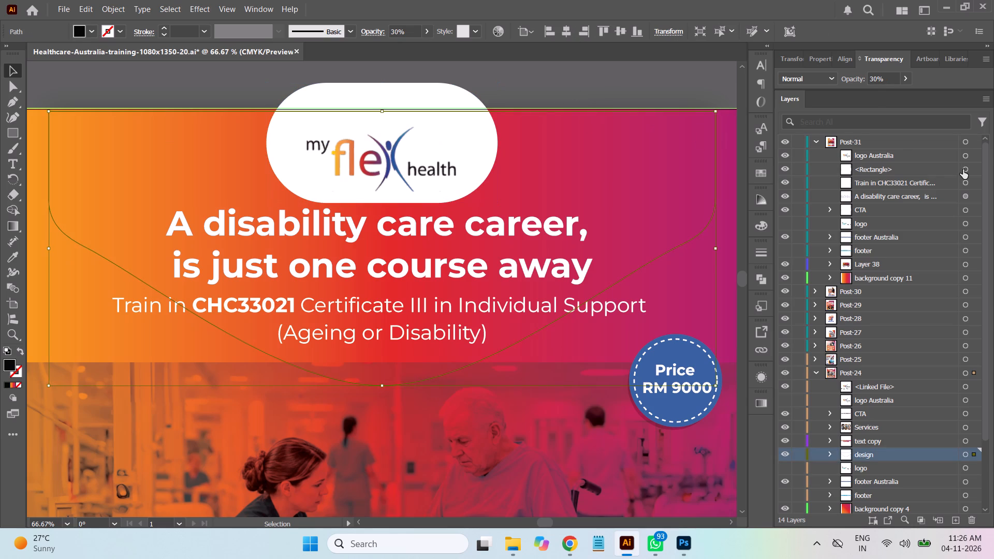
click(963, 169)
click(14, 131)
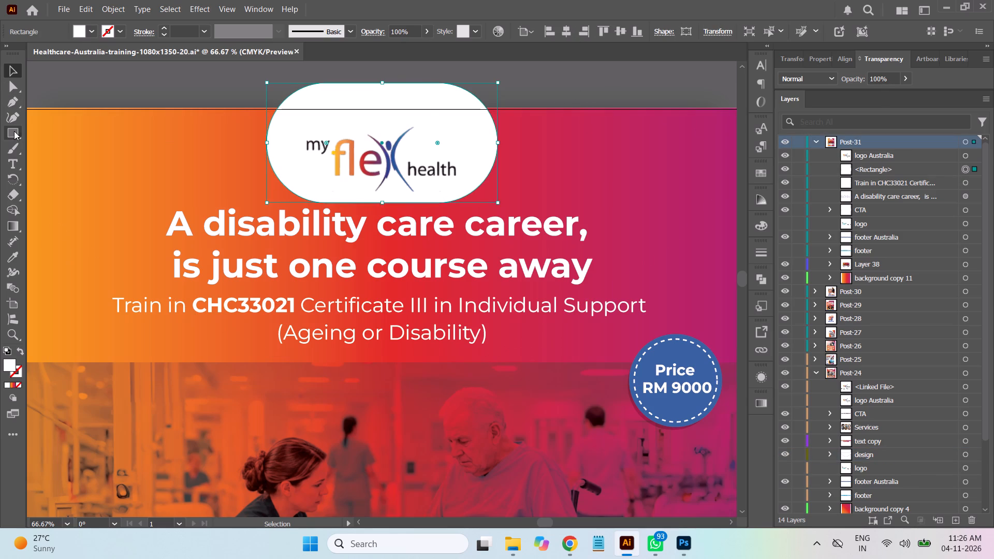
drag(245, 66, 546, 97)
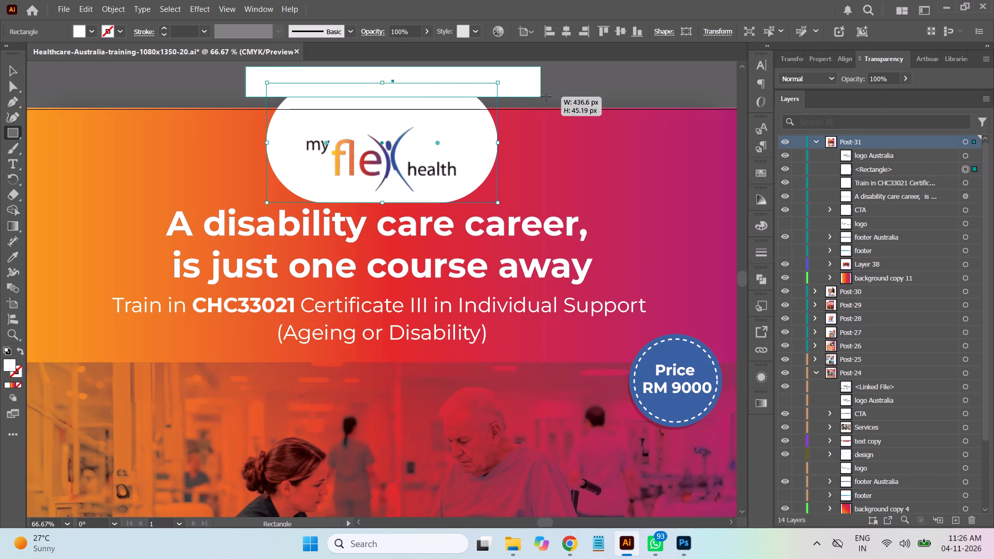
drag(546, 97, 564, 109)
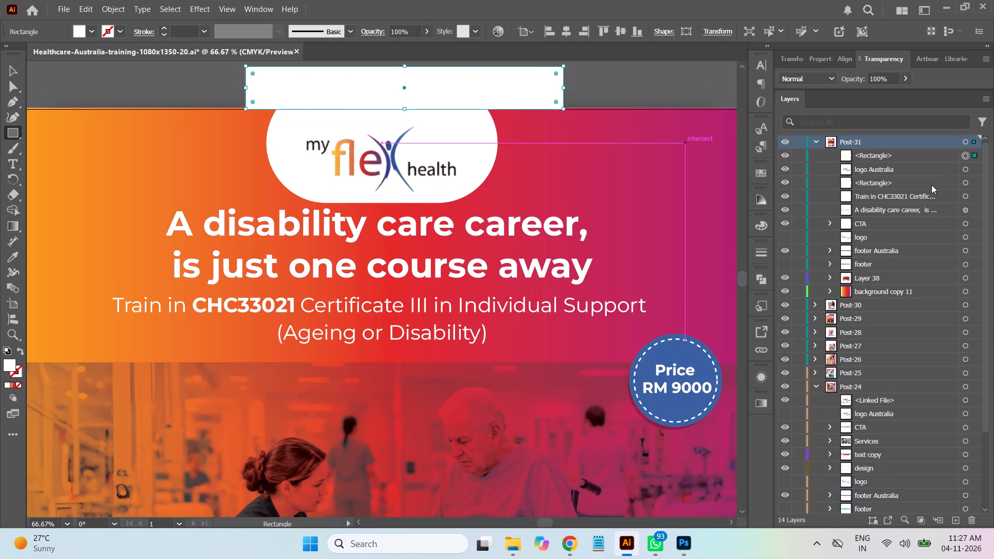
Place the new rectangle between the logo and the pill in stacking order and subtract it from the pill with Minus Front.
click(913, 155)
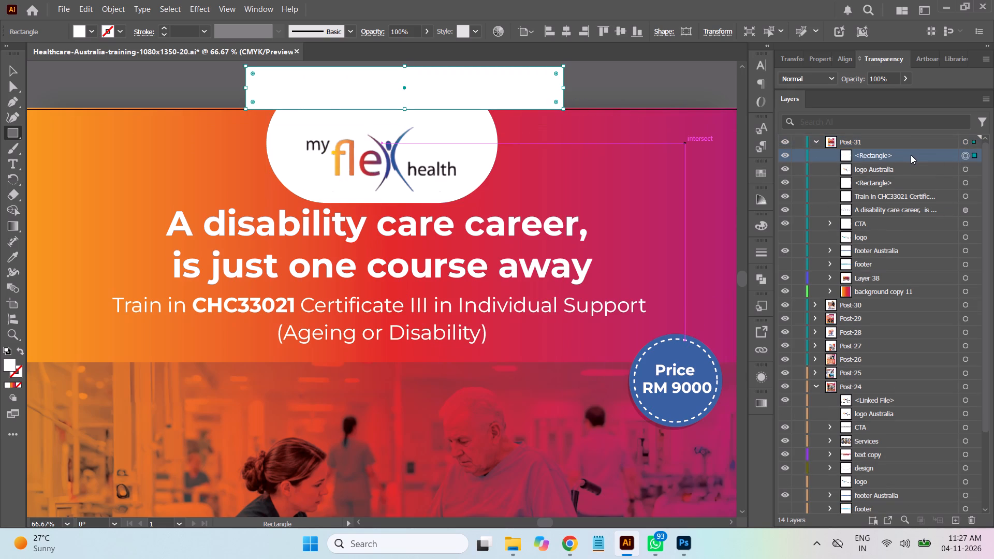
drag(911, 155, 912, 175)
shift+click(963, 183)
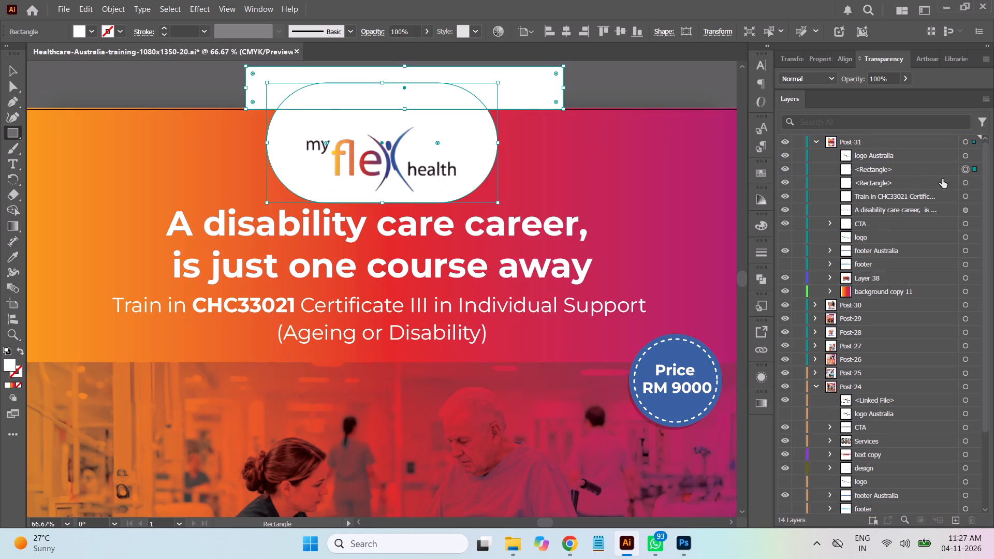
click(923, 171)
shift+click(922, 186)
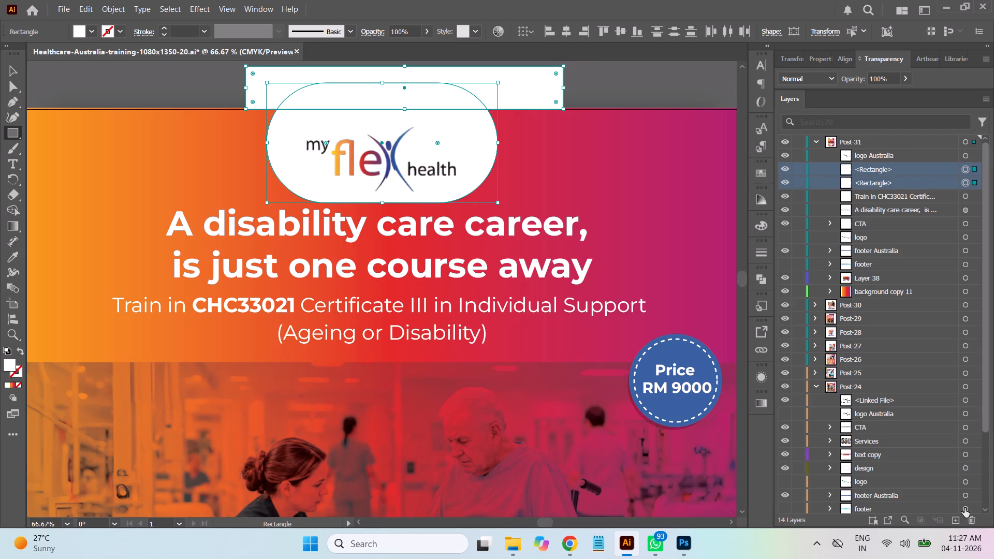
click(761, 279)
click(636, 308)
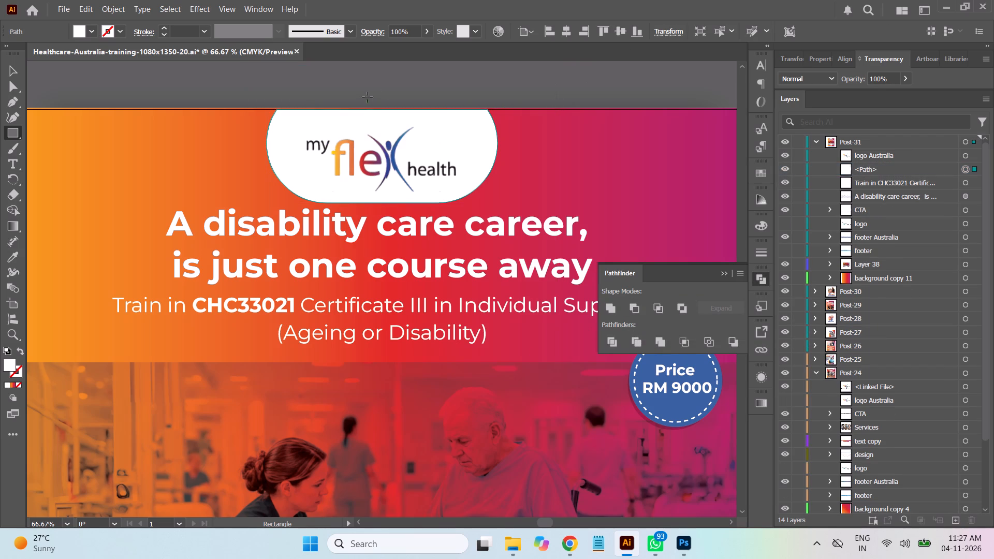
Review the whole Post-31 layout with the trimmed white logo backing.
click(13, 67)
click(197, 86)
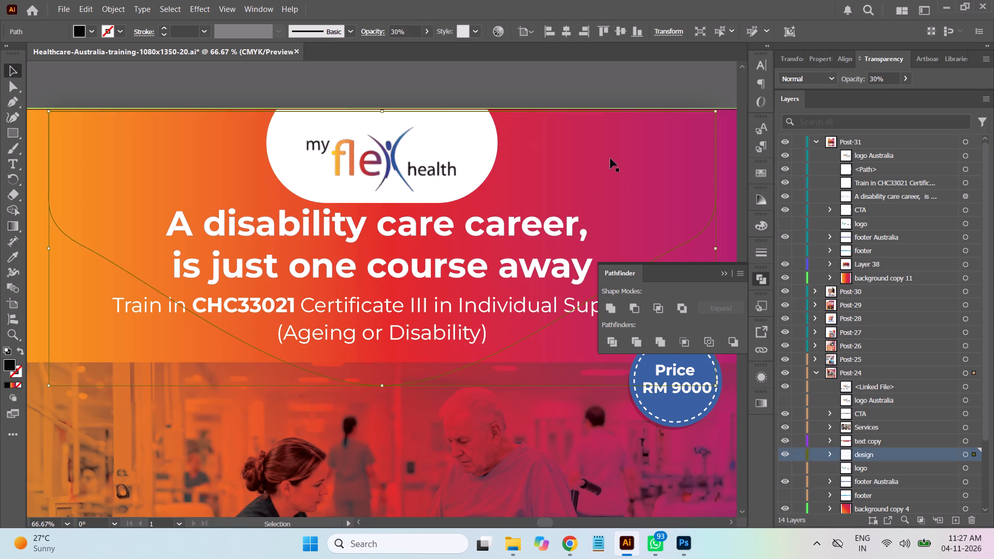
click(724, 274)
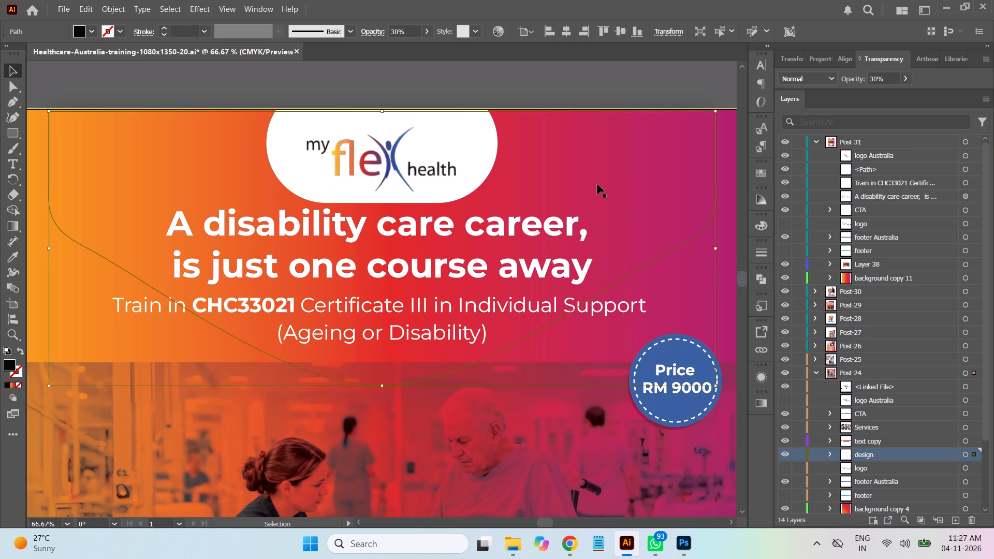
key(ctrl+minus)
key(ctrl+minus)
key(ctrl+minus)
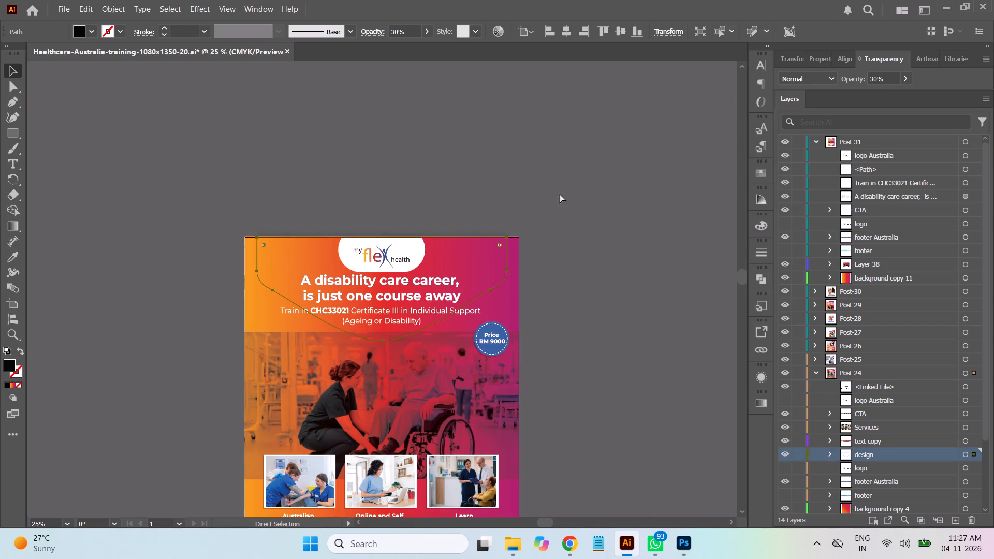
ctrl+scroll(584, 188, down, 1)
scroll(604, 189, down, 3)
scroll(604, 189, up, 2)
scroll(604, 189, down, 1)
scroll(604, 189, up, 1)
scroll(604, 189, down, 1)
scroll(604, 189, up, 3)
scroll(604, 189, down, 4)
scroll(604, 189, up, 1)
scroll(604, 189, down, 4)
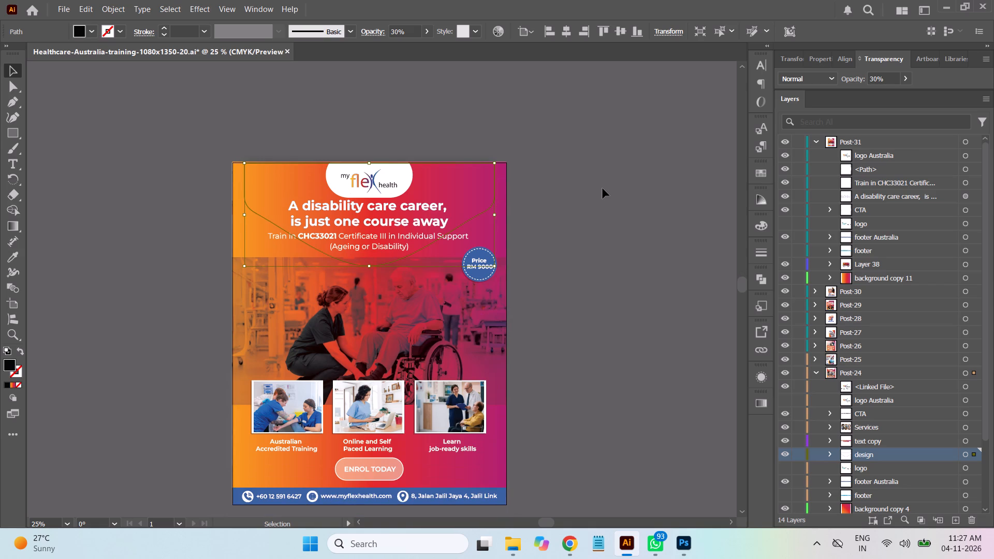
click(615, 192)
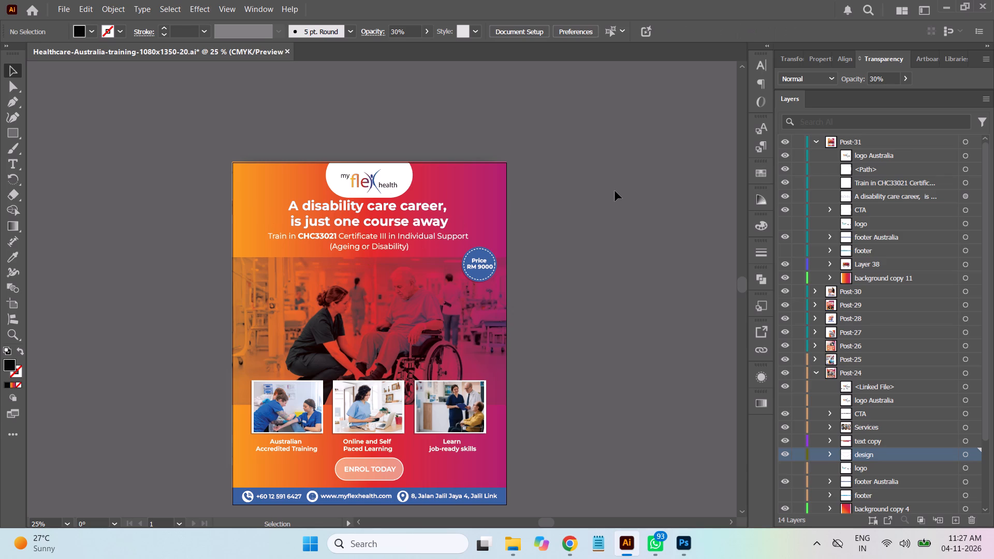
Move the headline "A disability care career, is just one course away" slightly down, away from the white logo backing.
click(963, 184)
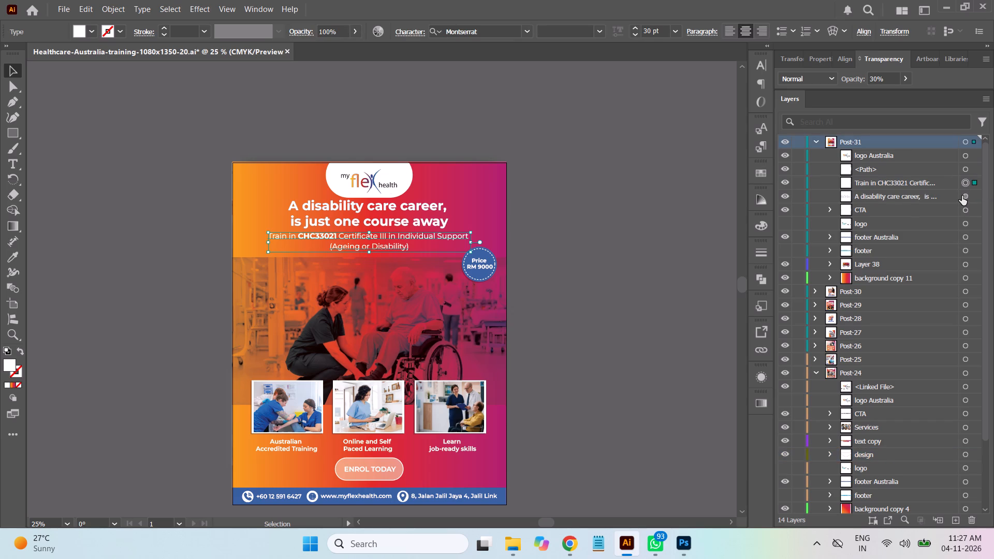
shift+click(962, 196)
key(ctrl+equal)
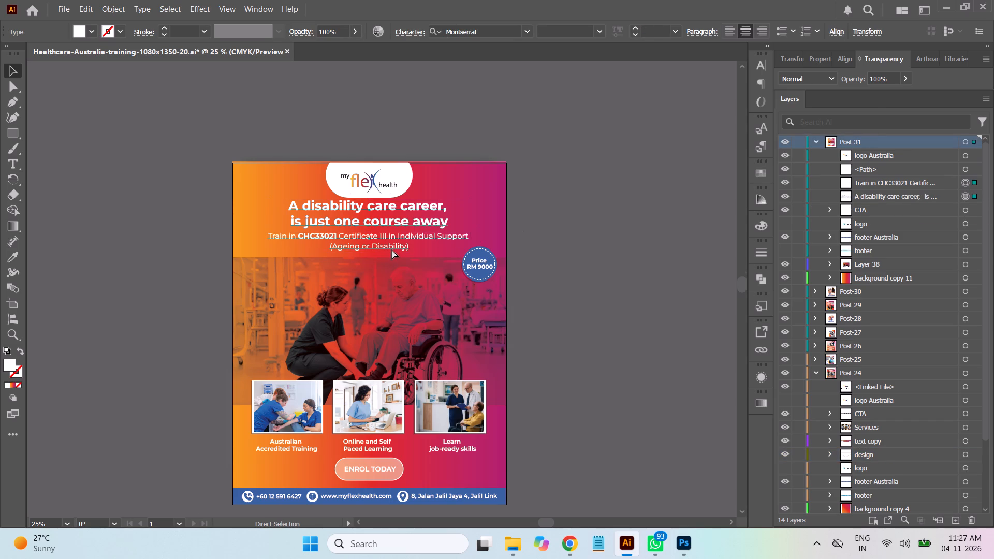
key(ctrl+equal)
key(ctrl+equal)
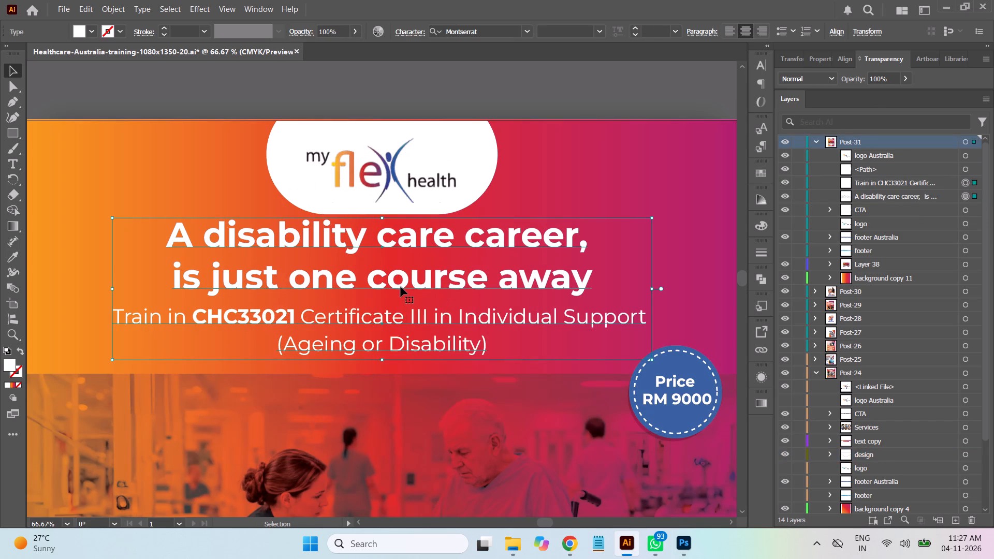
shift+drag(401, 287, 400, 288)
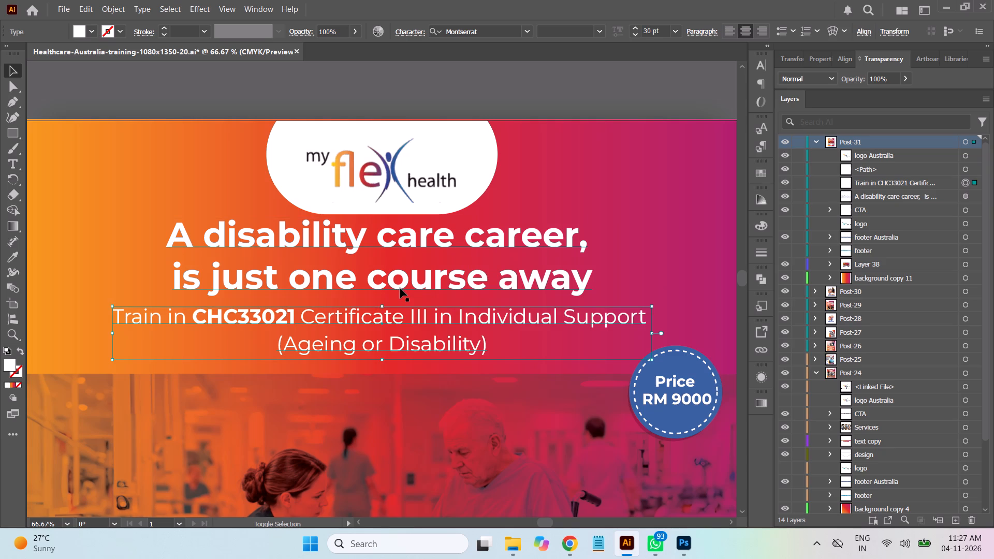
shift+drag(400, 288, 400, 295)
drag(403, 286, 403, 287)
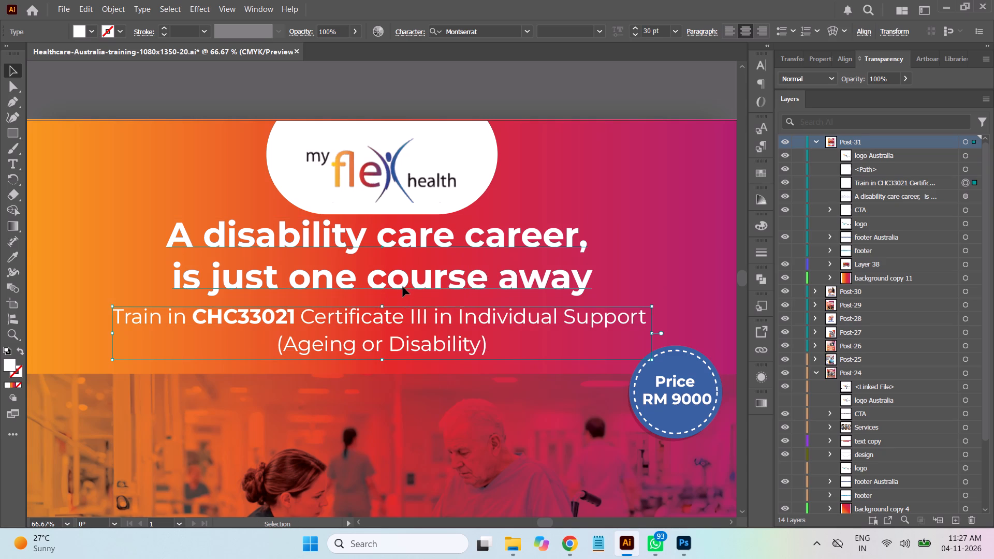
drag(403, 287, 403, 294)
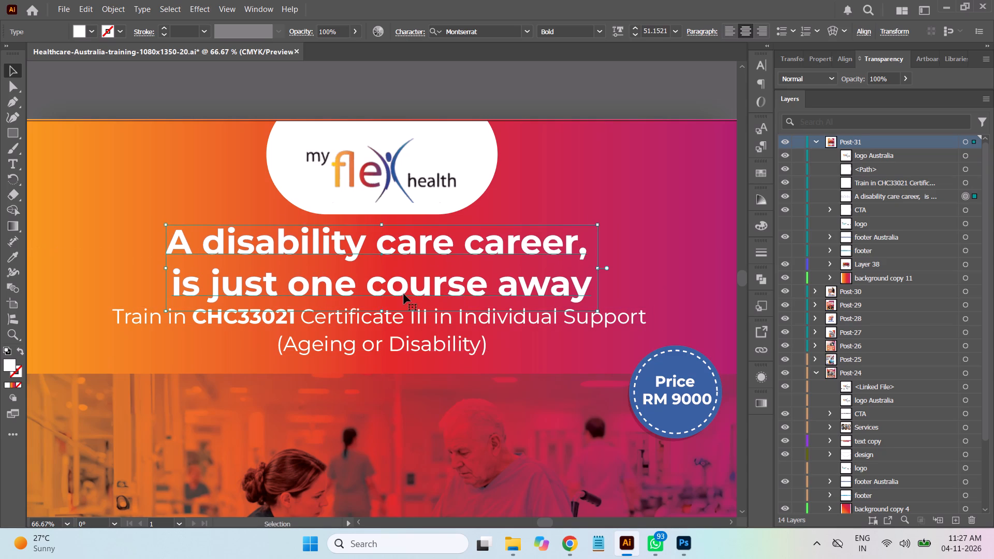
Set the leading of the two-line headline to 50 pt.
click(764, 63)
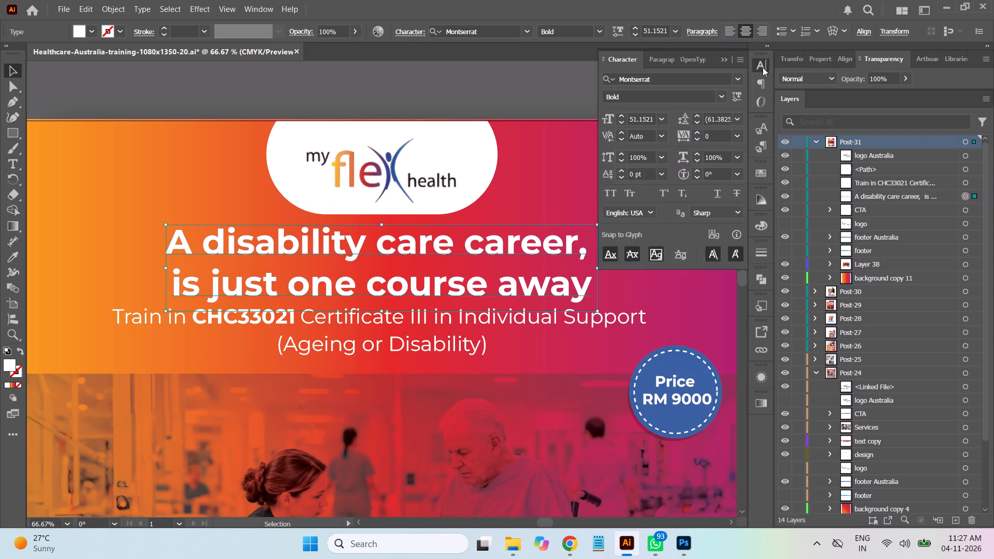
click(720, 119)
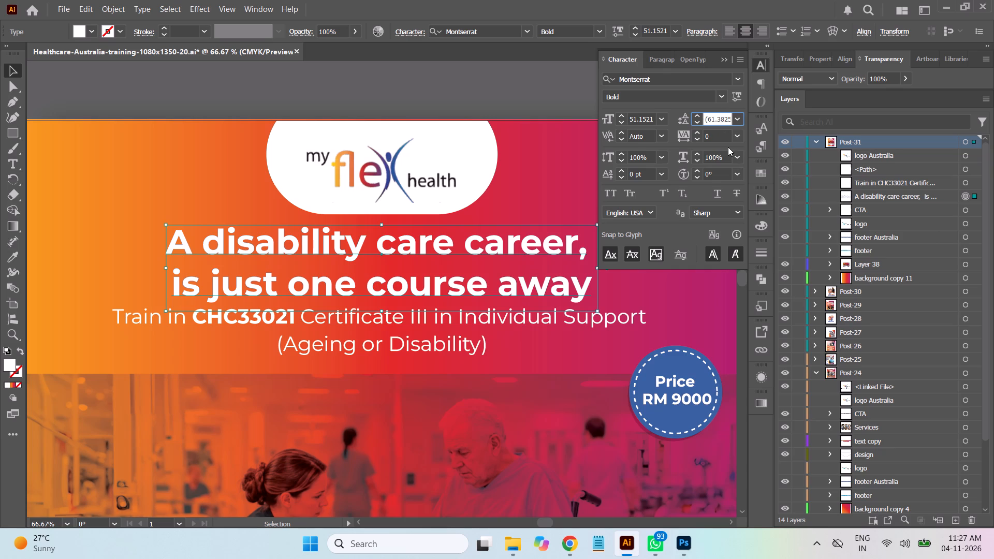
key(Down)
key(Down)
key(Down)
key(Down)
key(Down)
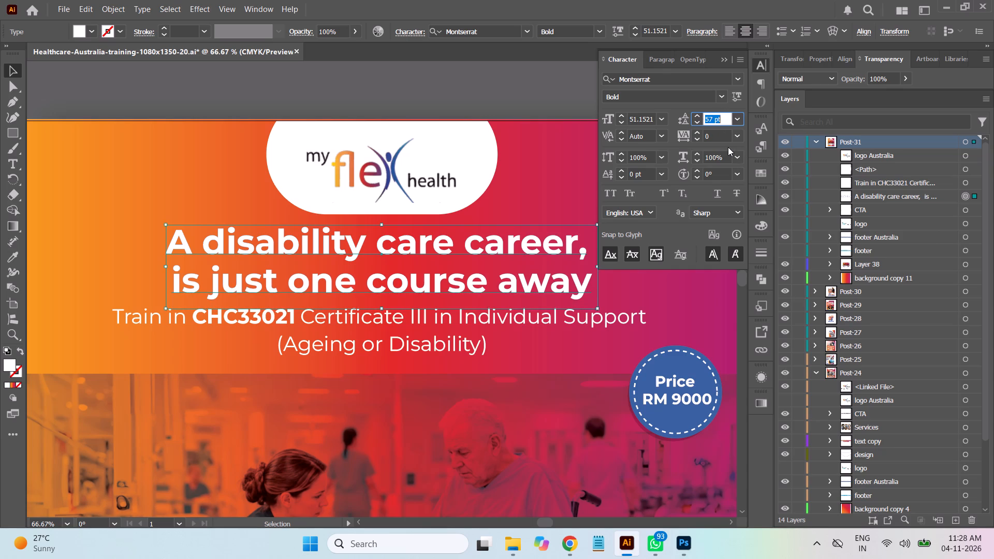
key(Down)
key(Down)
key(Down)
key(Down)
key(Down)
key(Down)
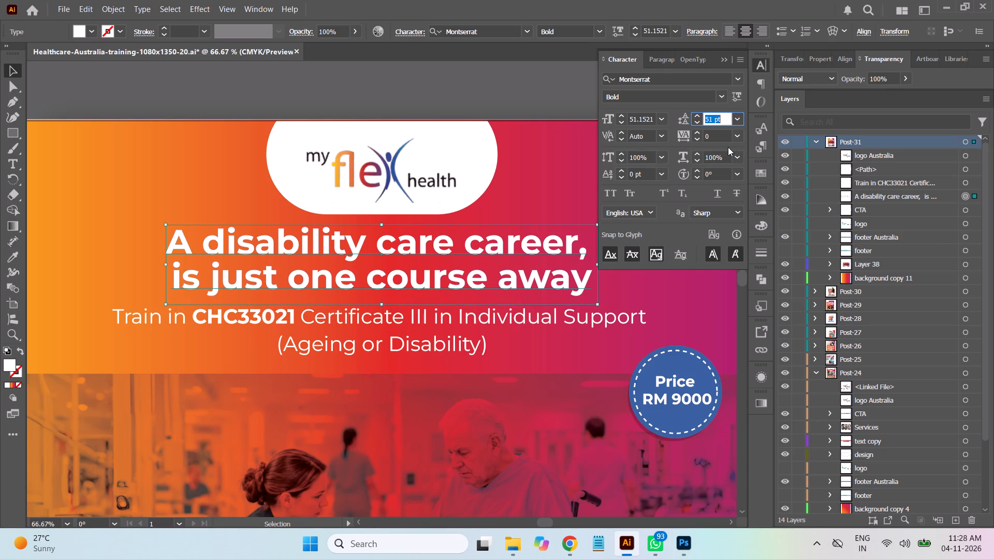
key(Down)
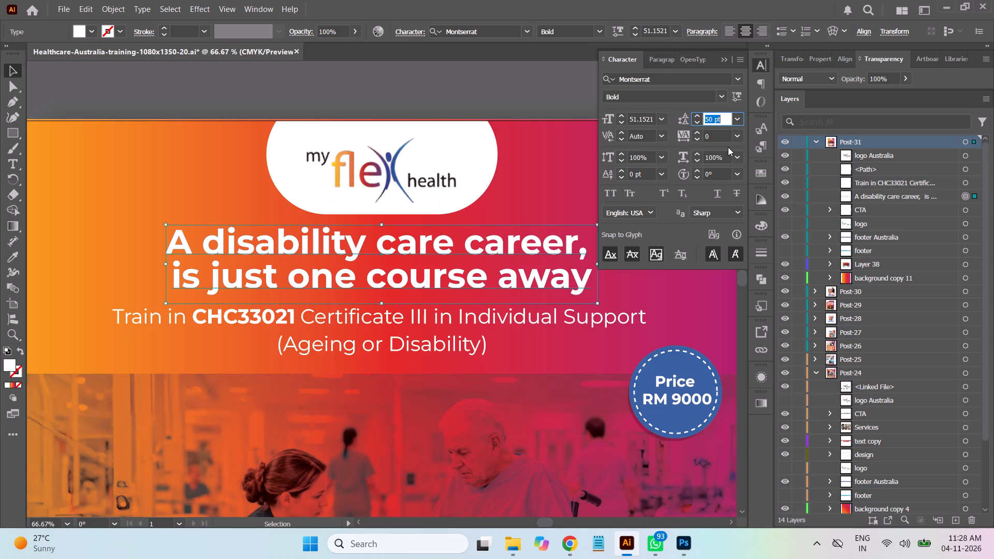
click(525, 94)
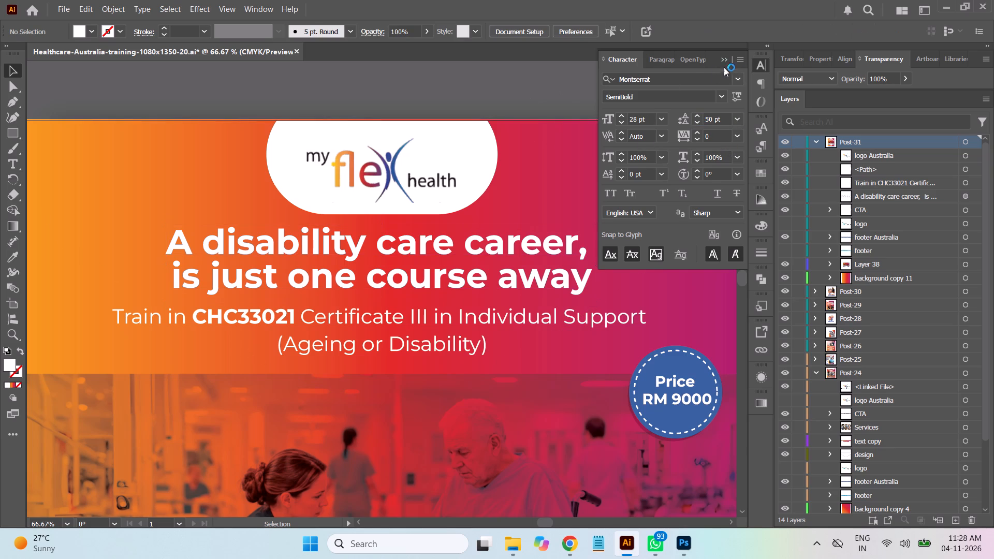
click(724, 60)
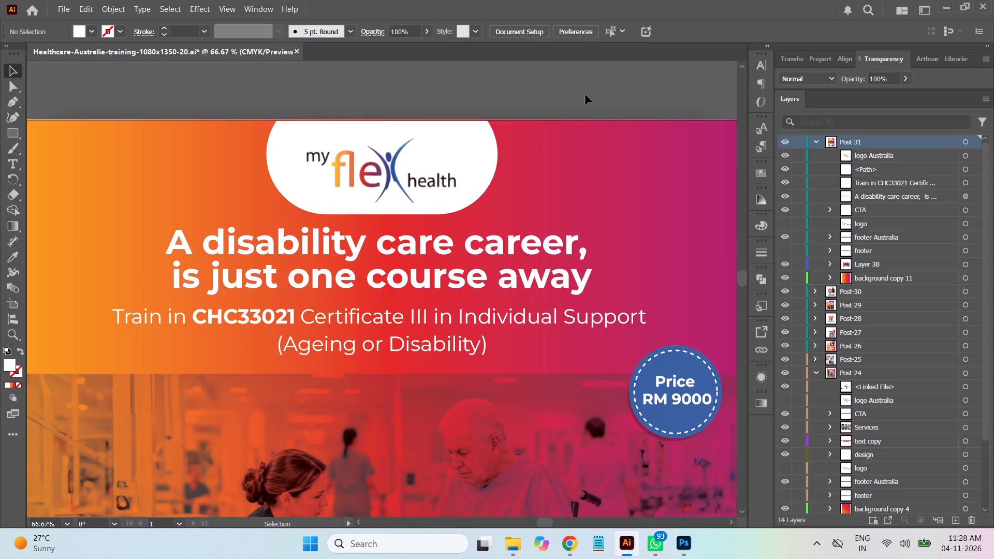
Move the headline and the "Train in CHC33021" text together slightly down between the logo backing and the photo.
key(ctrl+minus)
key(ctrl+minus)
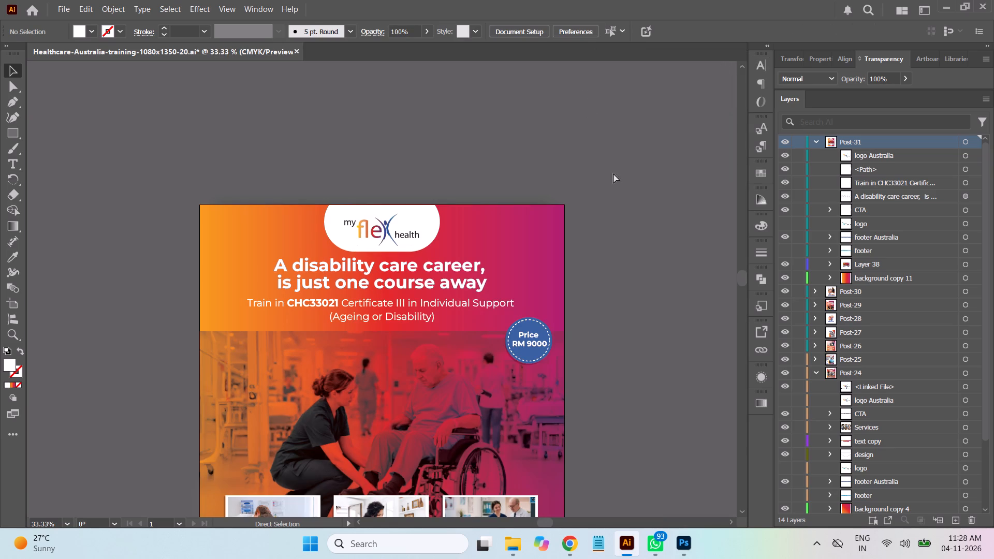
scroll(657, 190, down, 3)
scroll(656, 190, up, 3)
scroll(656, 190, down, 1)
scroll(654, 188, up, 1)
scroll(654, 188, down, 2)
scroll(646, 181, up, 2)
scroll(646, 181, down, 7)
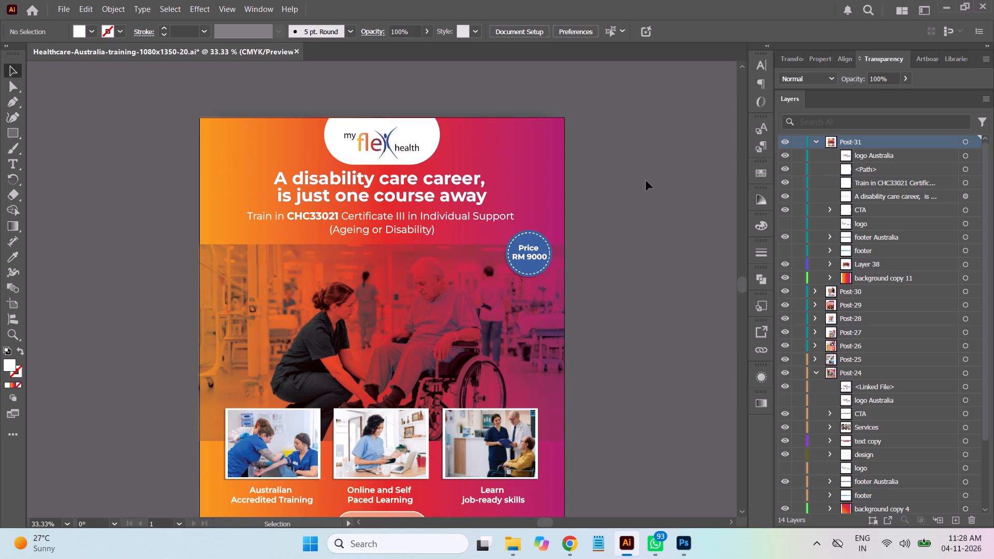
click(967, 182)
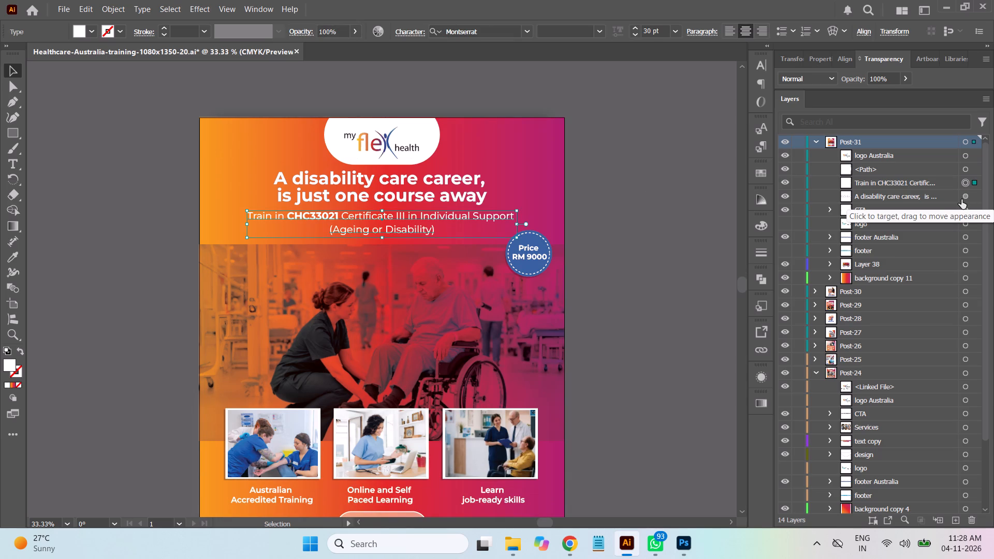
shift+click(964, 196)
click(939, 185)
shift+click(933, 192)
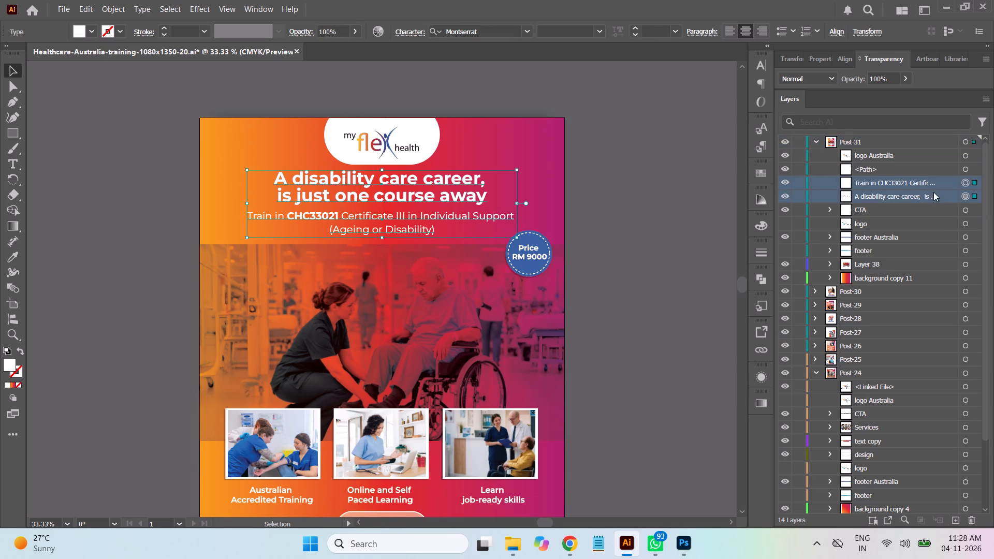
click(422, 218)
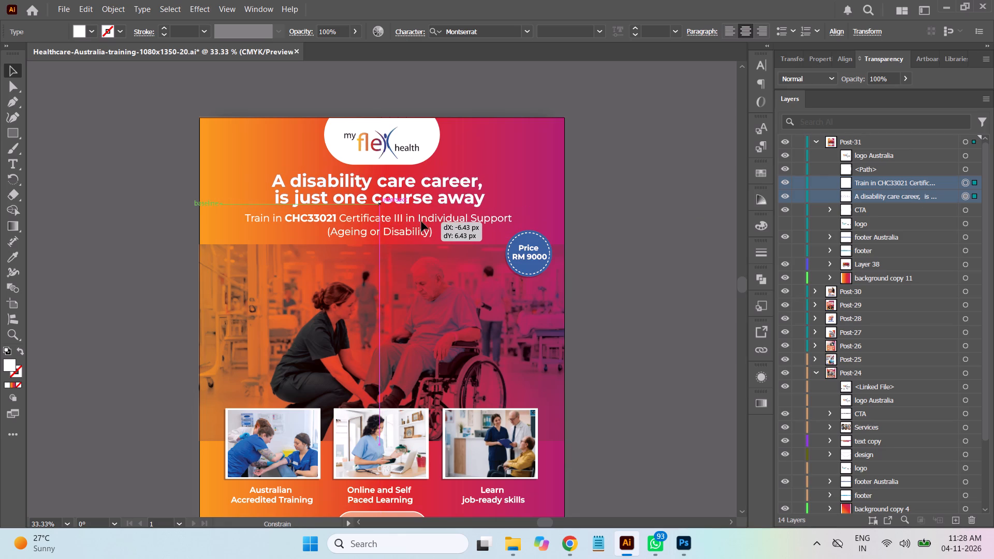
Align the headline and the "Train in CHC33021" text to each other by their horizontal centres.
click(831, 34)
click(722, 72)
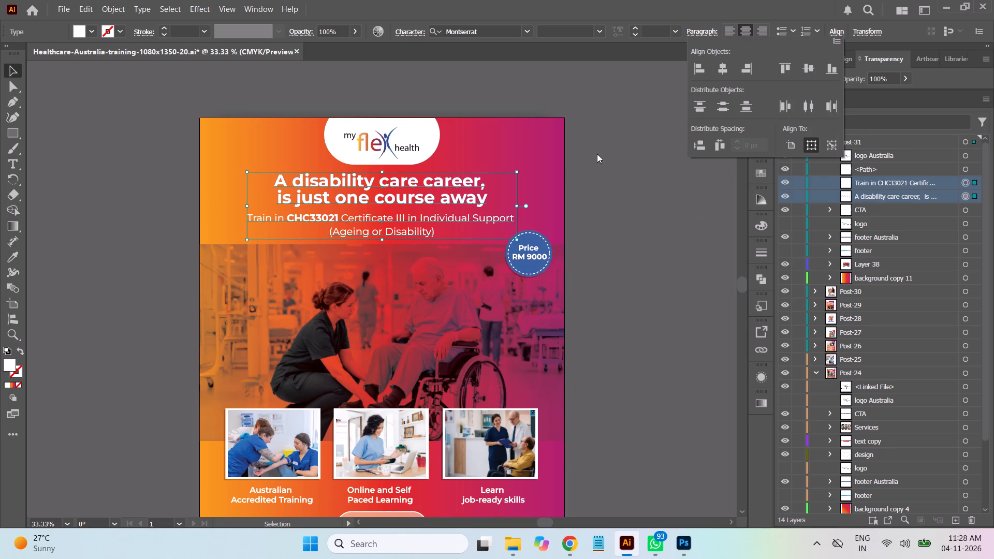
click(613, 153)
click(613, 155)
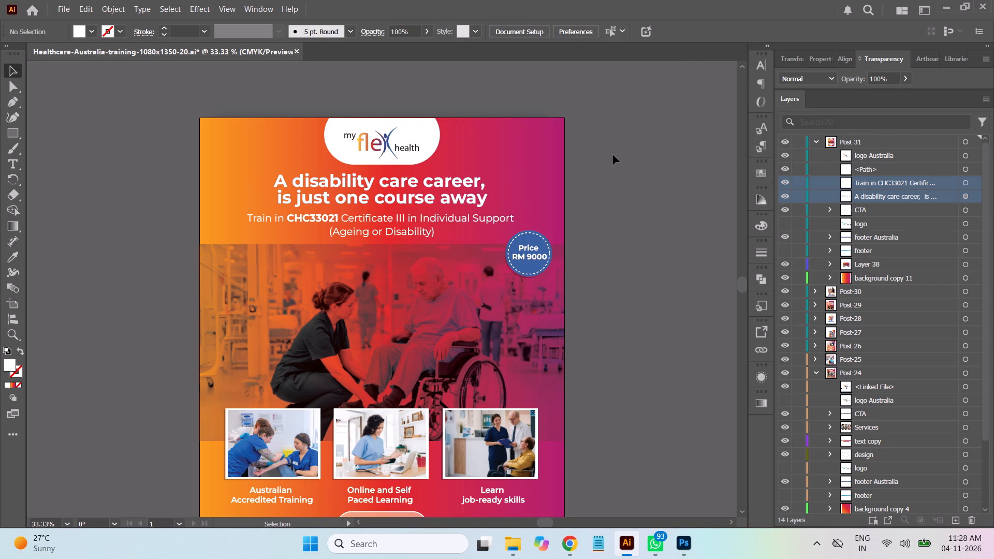
Save the document.
key(ctrl+s)
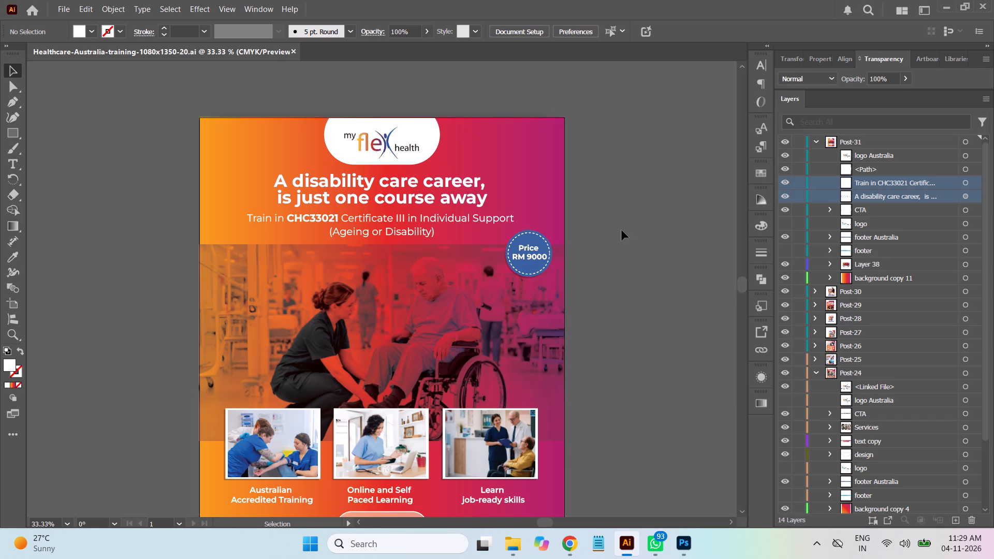
Examine the Post-31 design from the logo to the footer.
scroll(619, 219, down, 1)
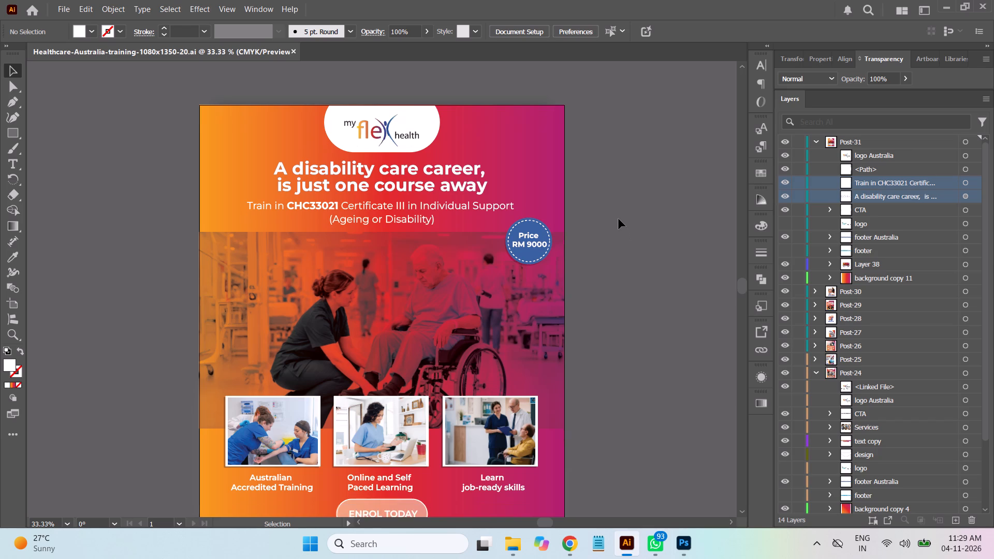
scroll(619, 219, down, 3)
scroll(619, 219, up, 3)
scroll(619, 219, down, 2)
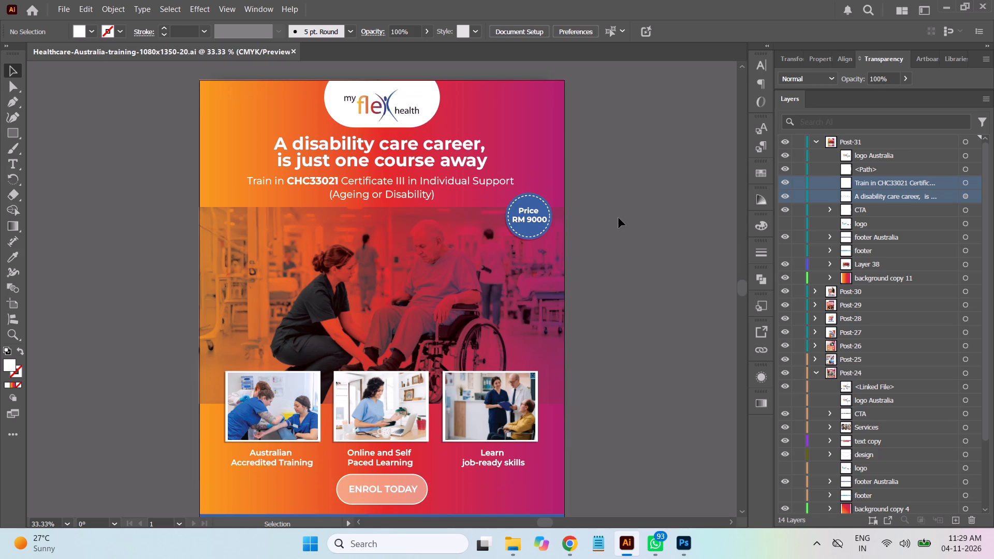
scroll(619, 218, down, 3)
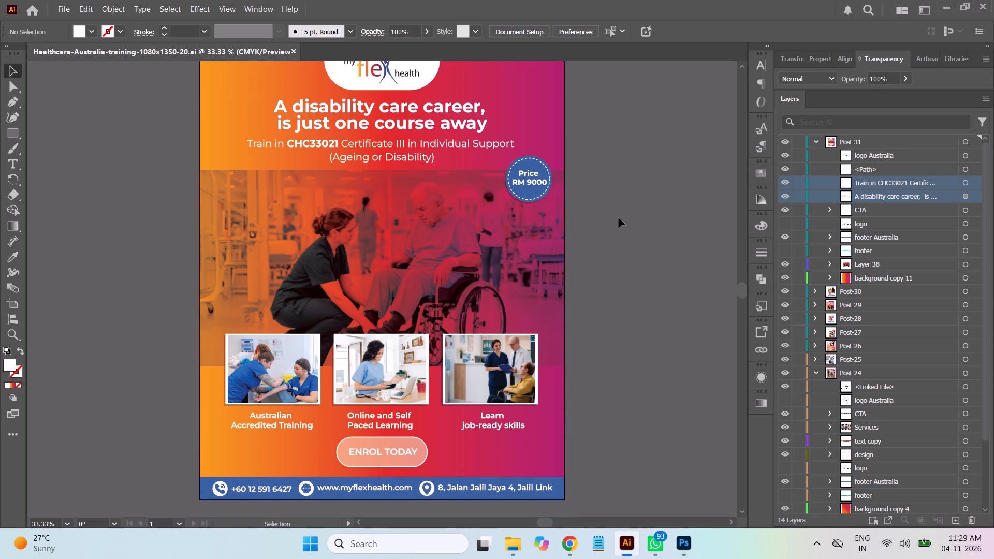
scroll(619, 218, down, 1)
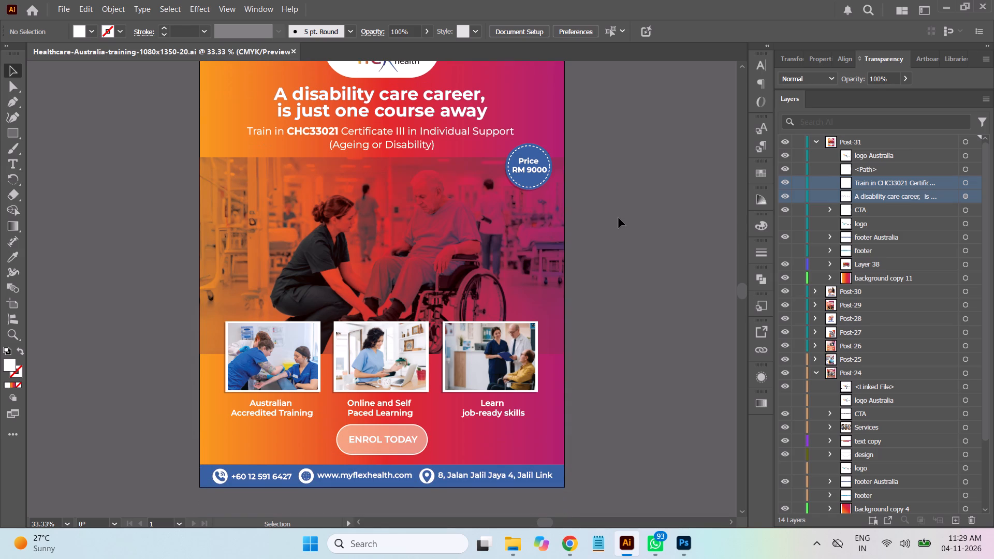
scroll(630, 217, up, 4)
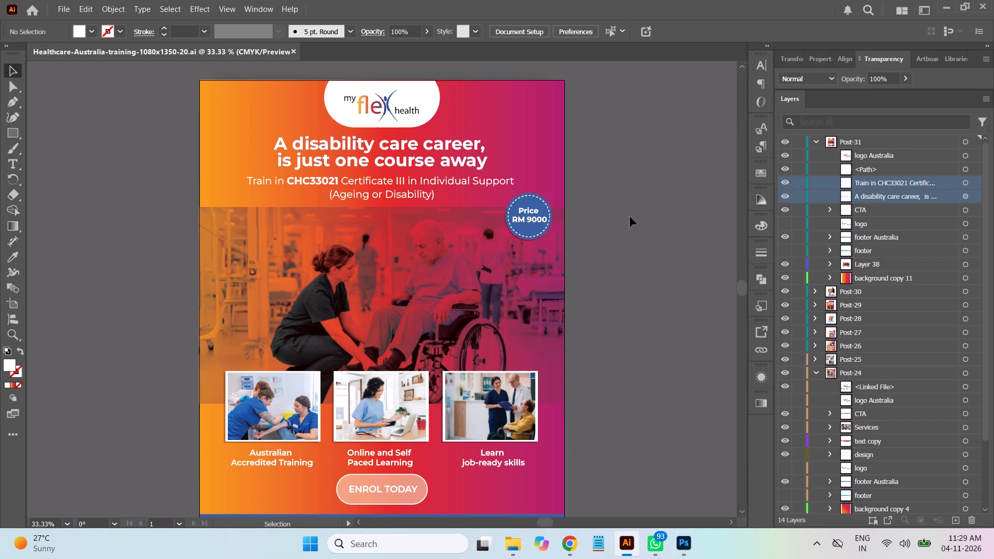
scroll(630, 217, down, 2)
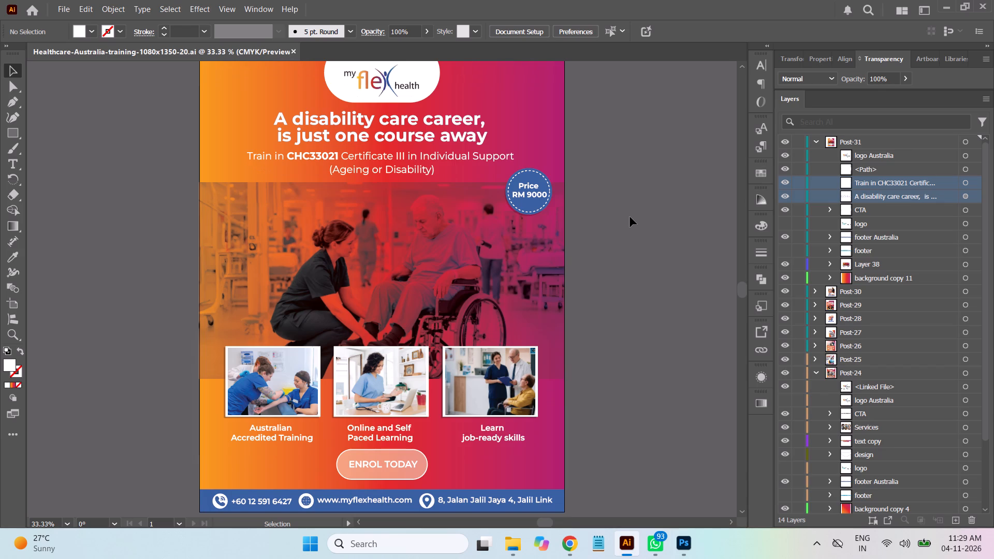
Shrink the rounded rectangle behind ENROL TODAY to about three-quarters of its height, evenly about its centre, with fully rounded ends.
click(832, 211)
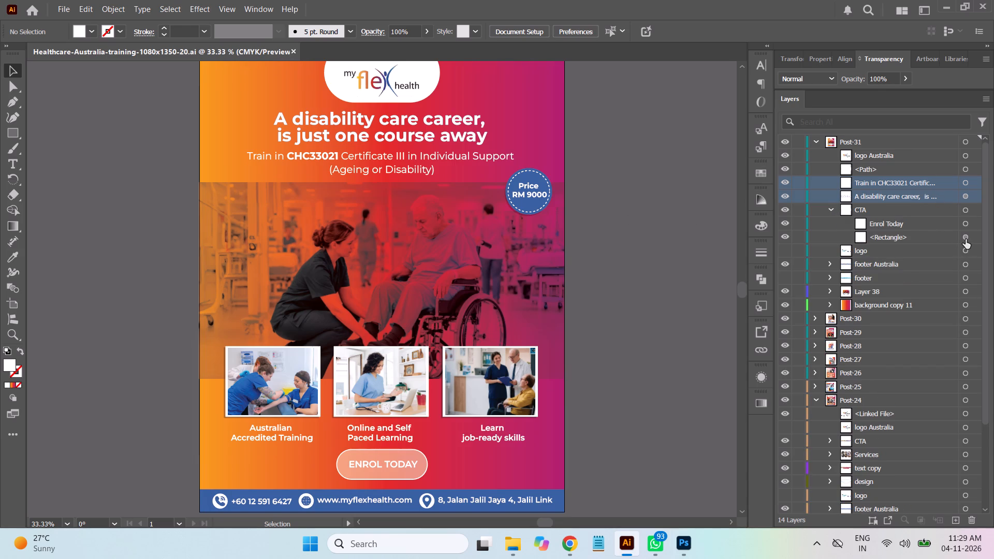
click(966, 239)
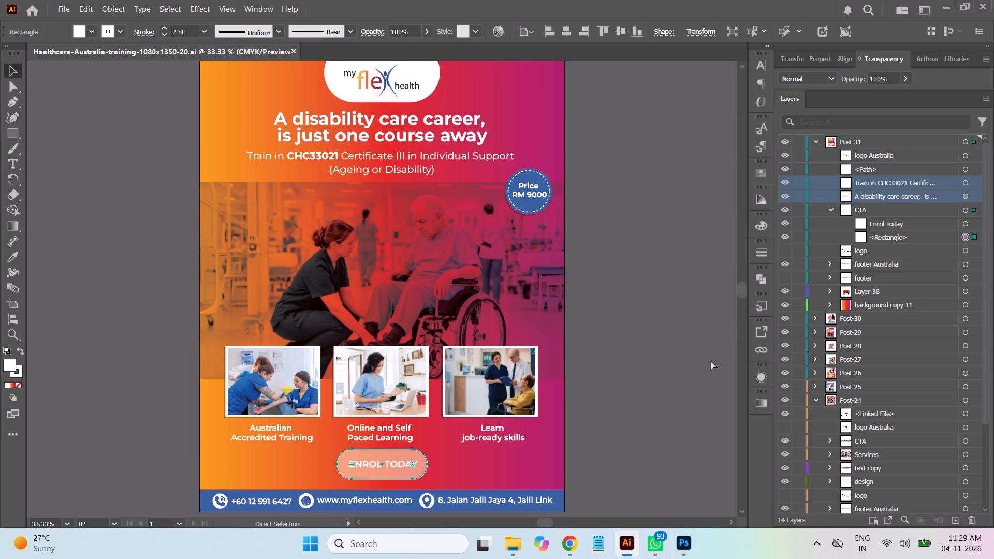
key(ctrl+equal)
key(ctrl+equal)
key(ctrl+equal)
key(ctrl+equal)
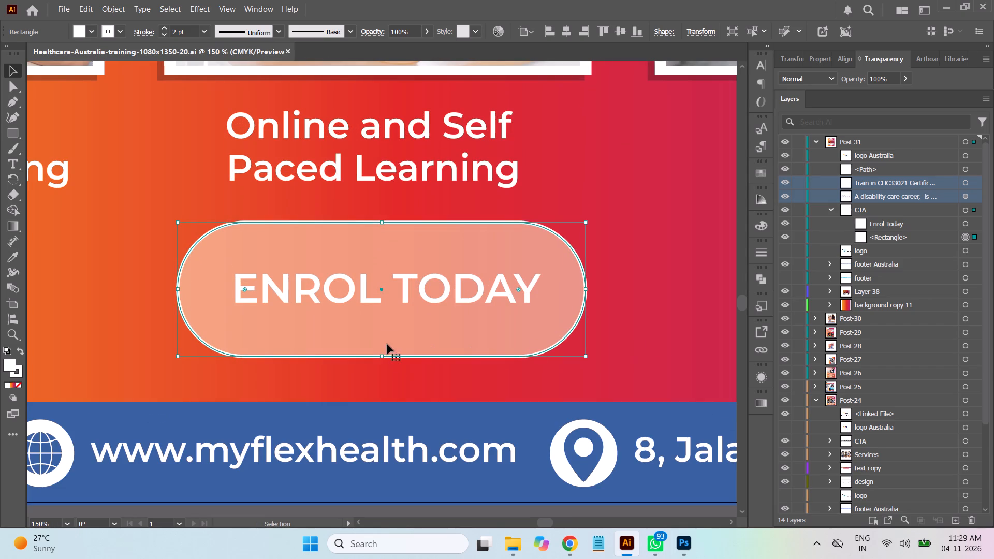
alt+drag(381, 357, 379, 340)
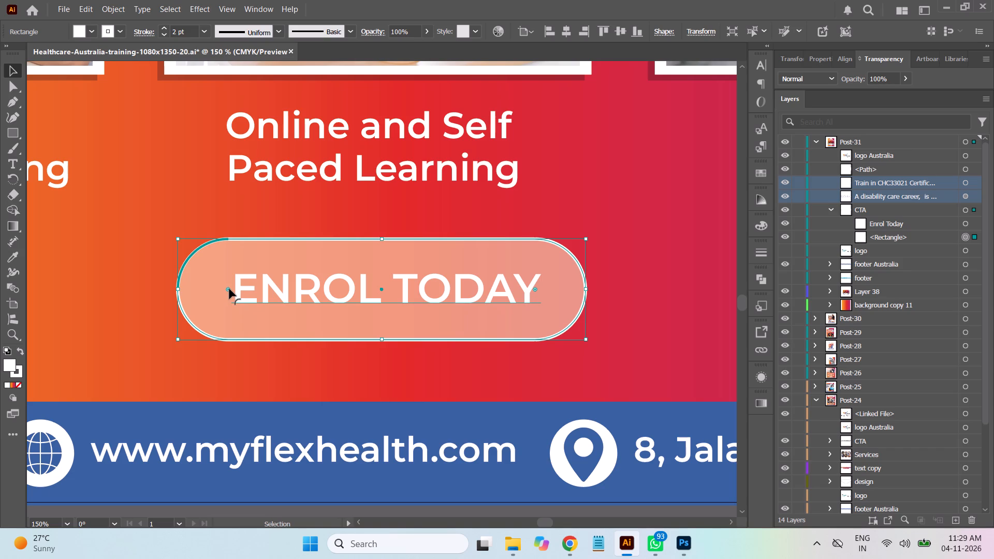
drag(229, 289, 273, 290)
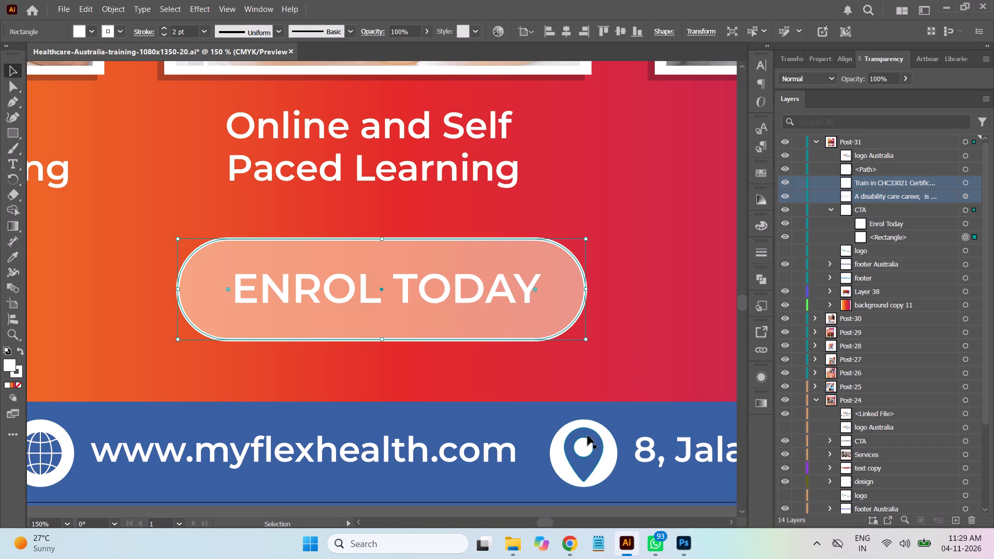
key(ctrl+minus)
key(ctrl+minus)
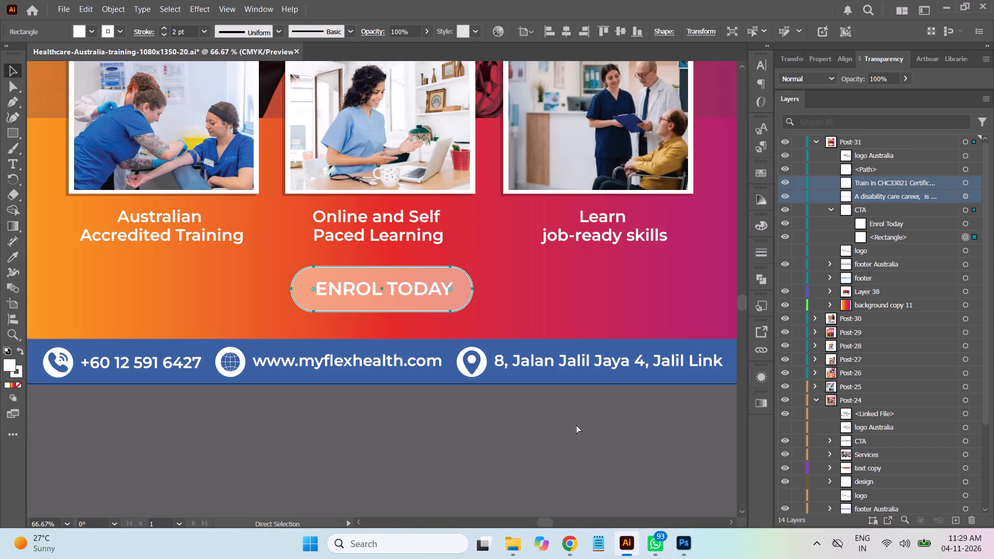
click(9, 67)
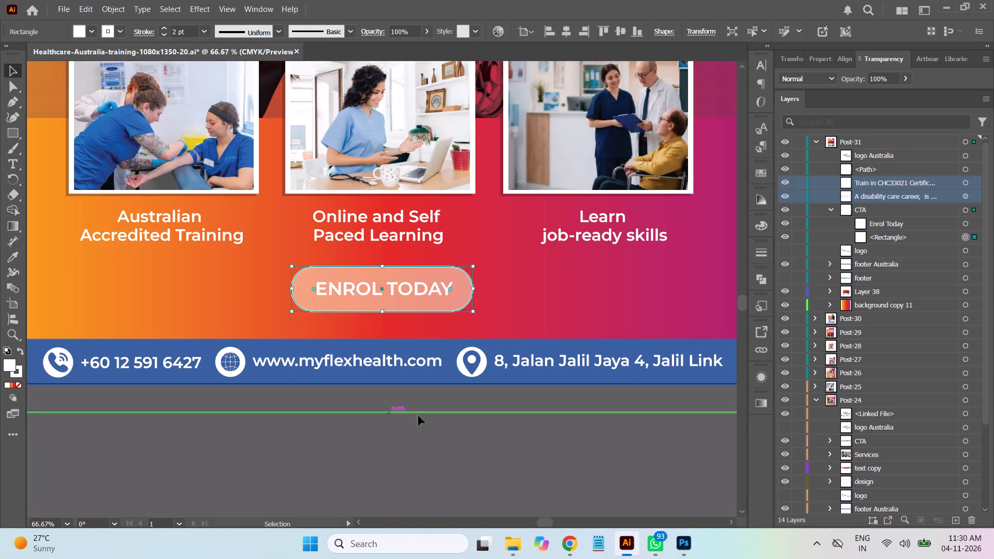
click(421, 434)
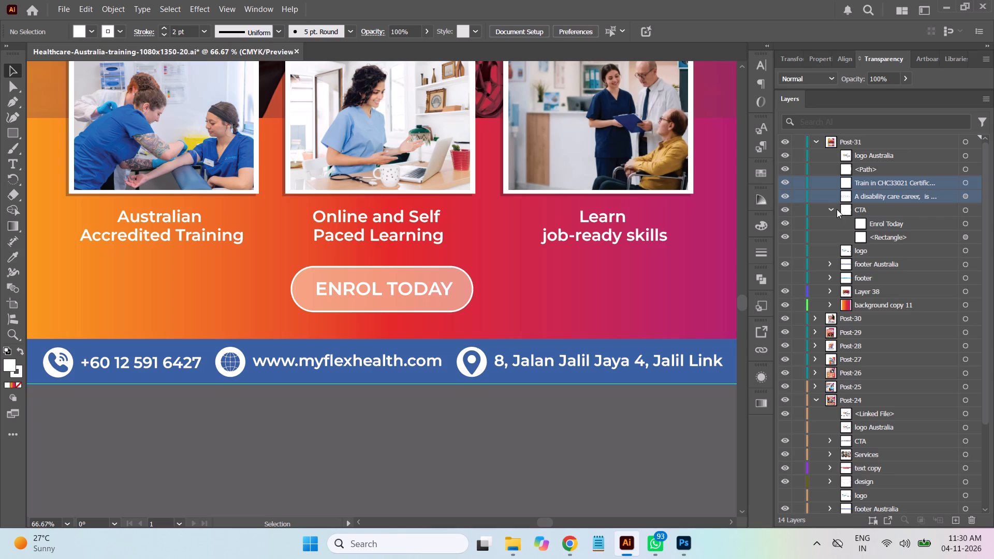
click(835, 209)
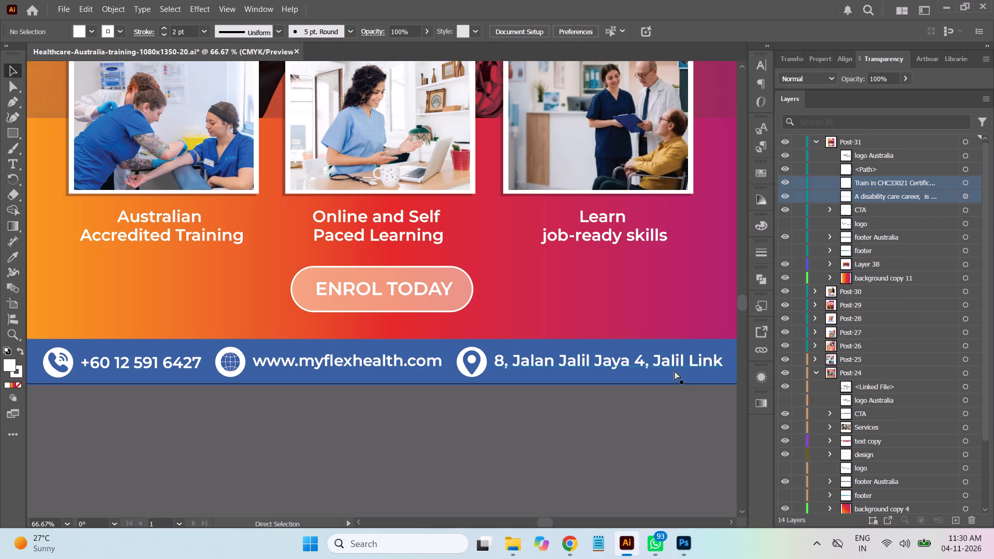
Examine the whole Post-31 design with the slimmer ENROL TODAY call-to-action.
key(ctrl+minus)
key(ctrl+minus)
key(ctrl+minus)
scroll(618, 269, up, 1)
scroll(618, 269, down, 1)
scroll(618, 269, up, 9)
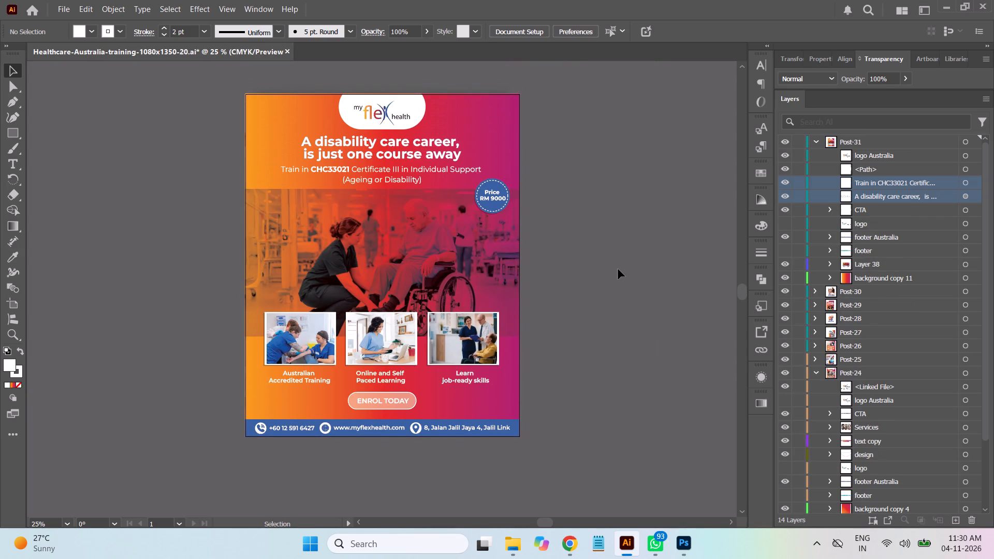
scroll(618, 269, down, 1)
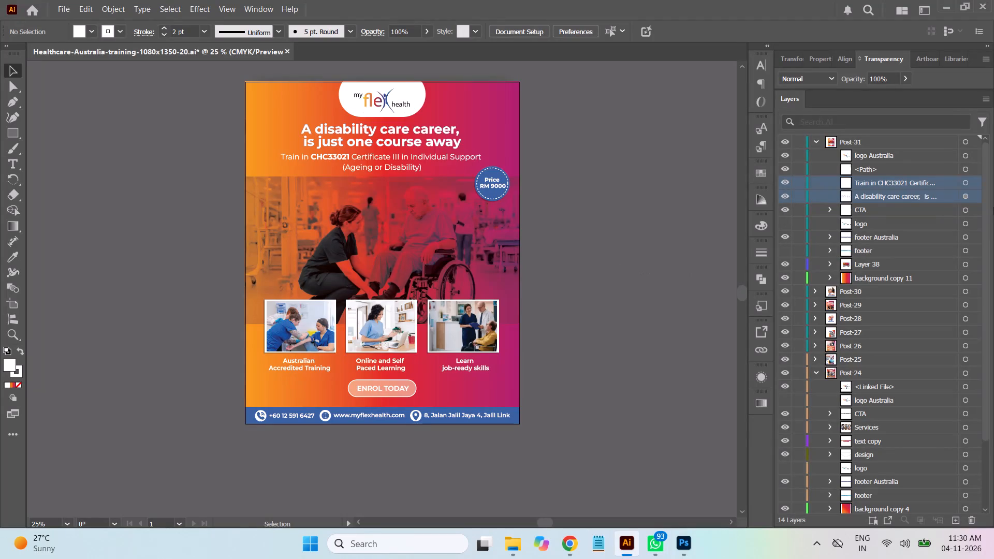
Collapse the Post-31 and Post-24 layers so only the top-level post layers are listed.
click(814, 142)
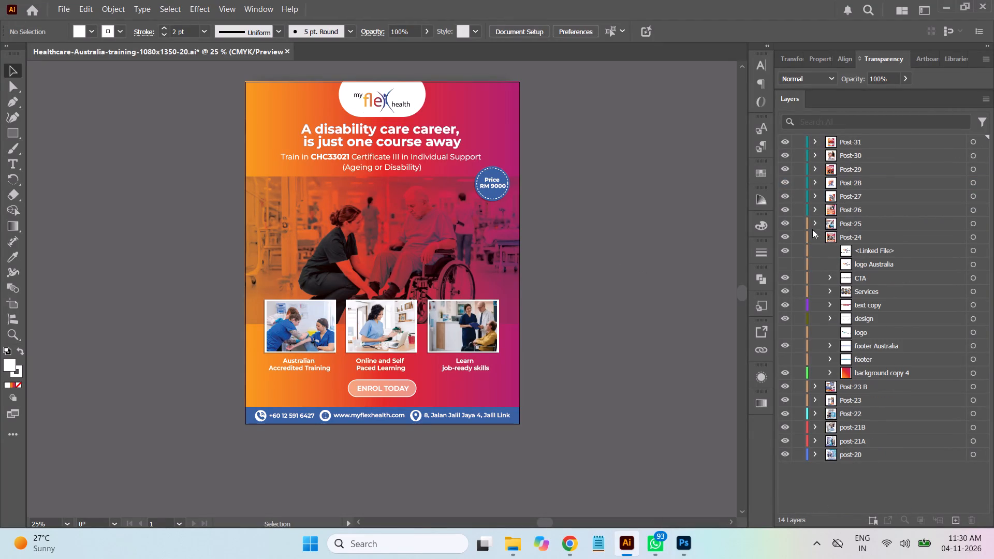
click(815, 236)
click(702, 211)
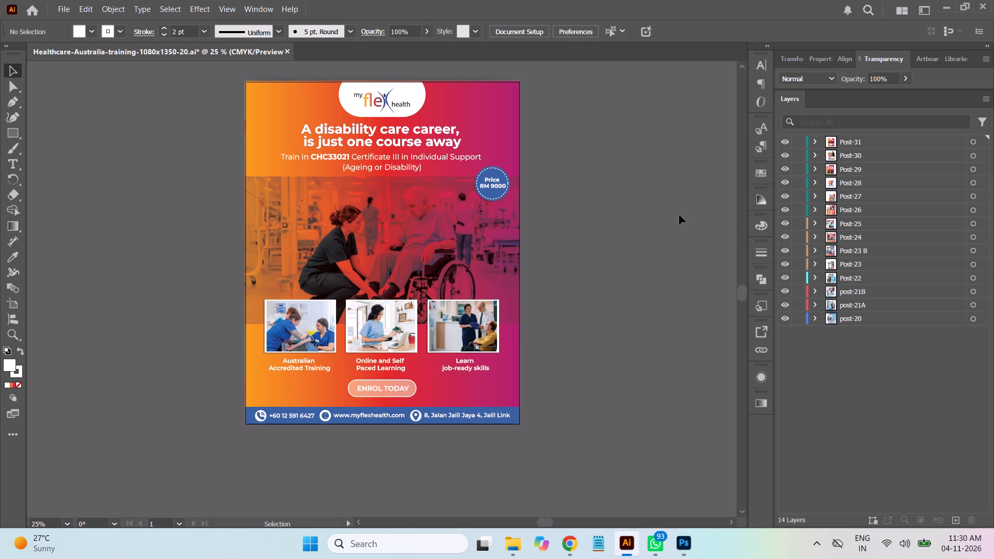
Save the document.
key(ctrl+s)
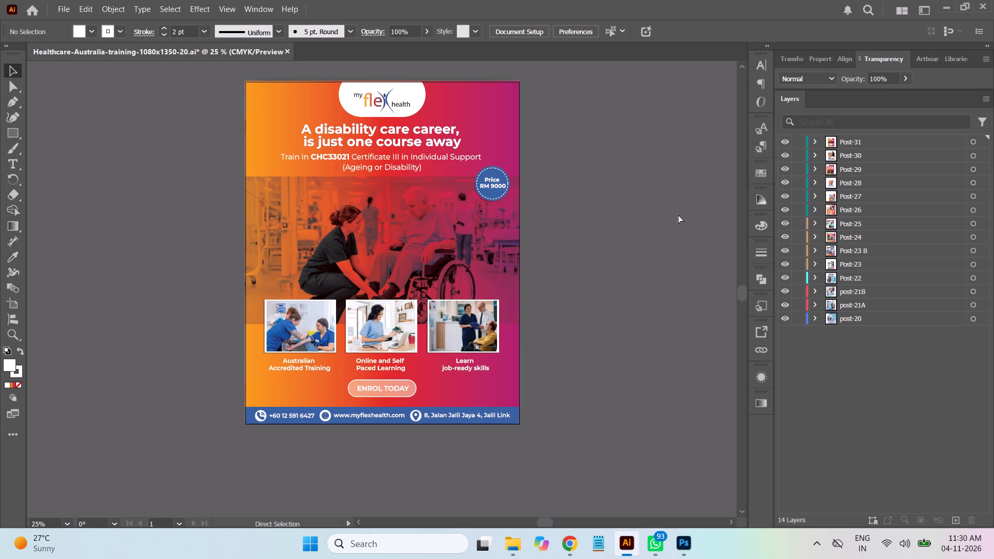
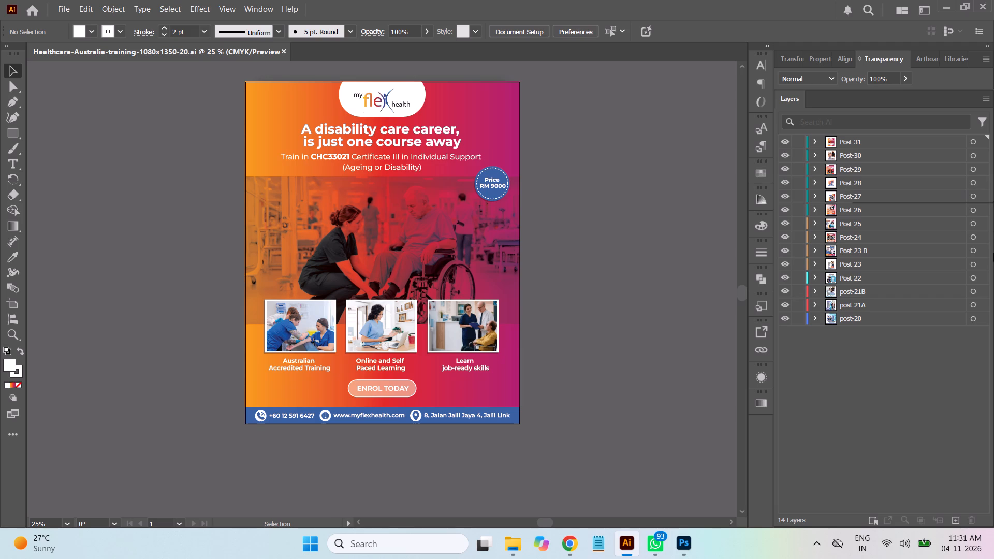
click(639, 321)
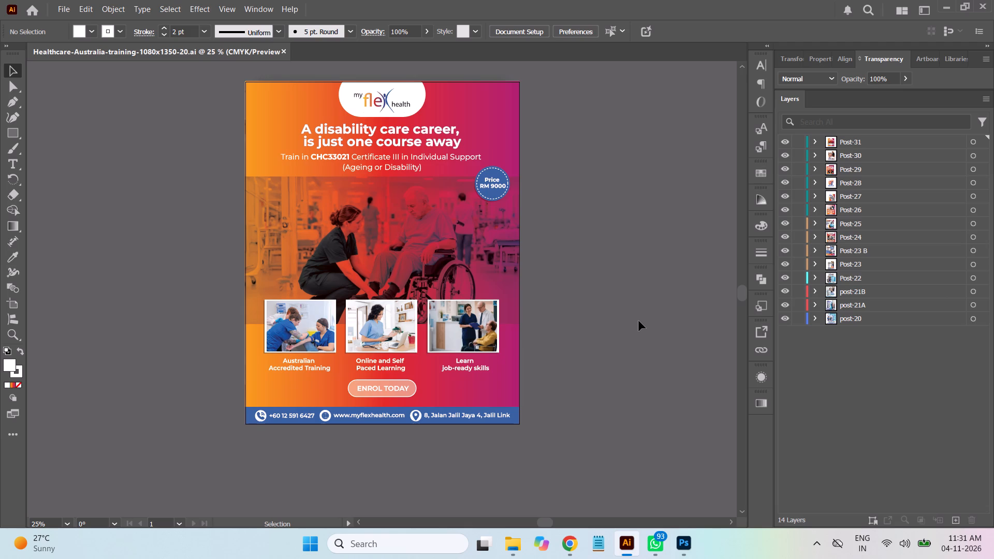
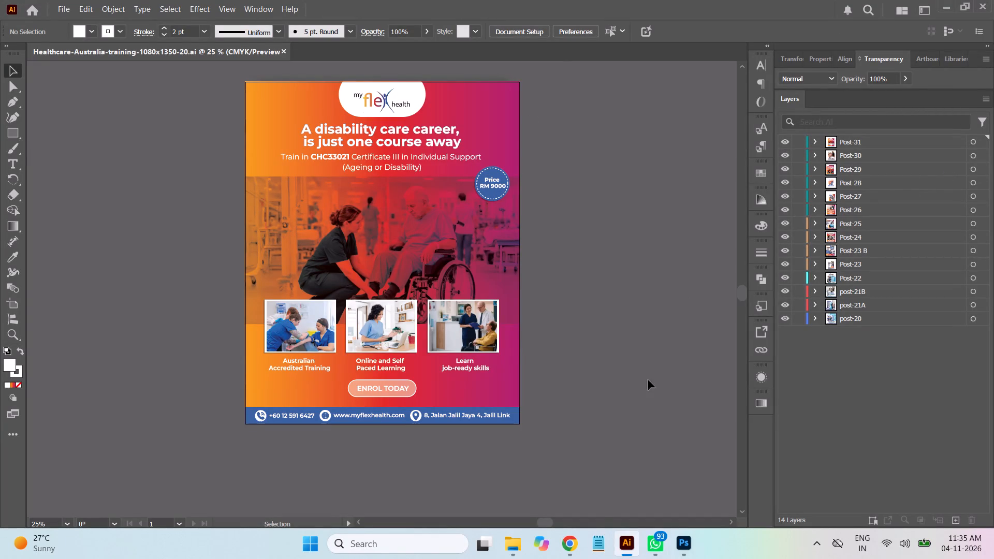
Switch to Chrome and view the Asana My tasks list, ending on the LinkedIn feed with the graphic designer hiring post.
click(569, 547)
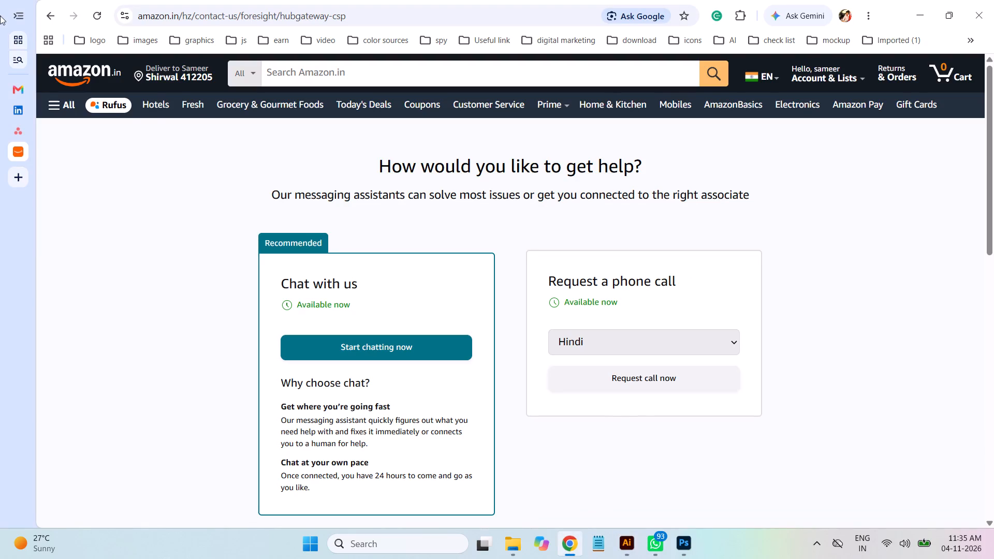
click(48, 131)
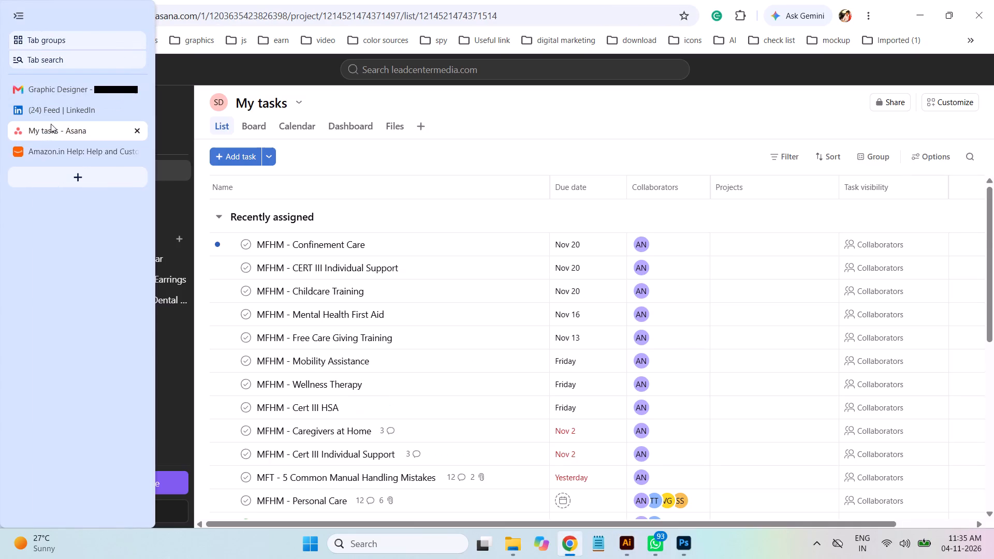
click(62, 109)
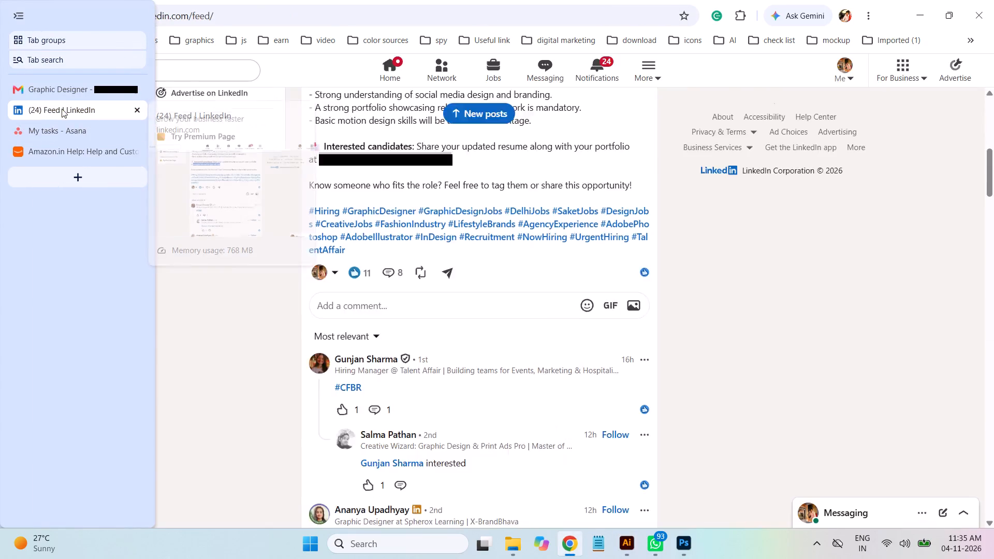
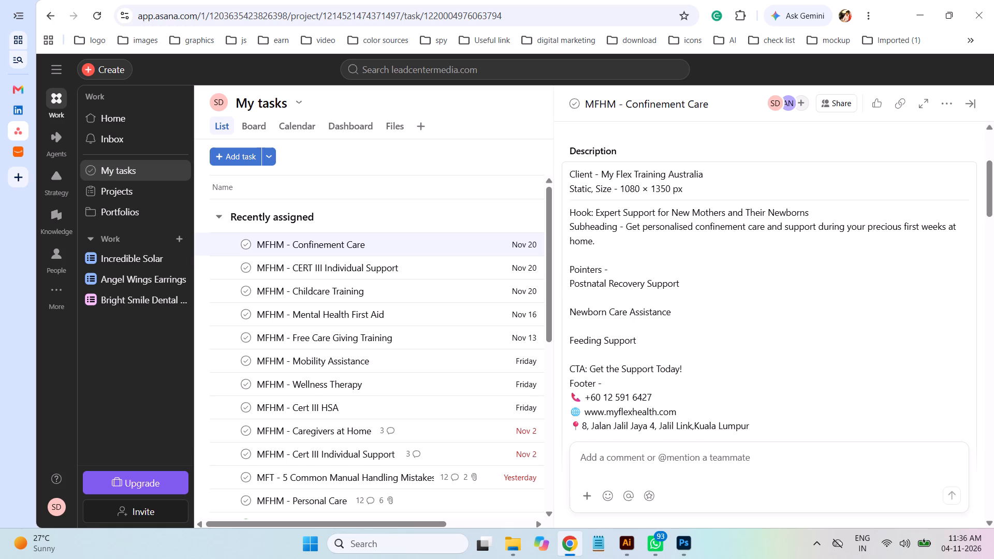
Review the Confinement Care brief's copy, layout reference and colour reference images.
scroll(737, 316, down, 1)
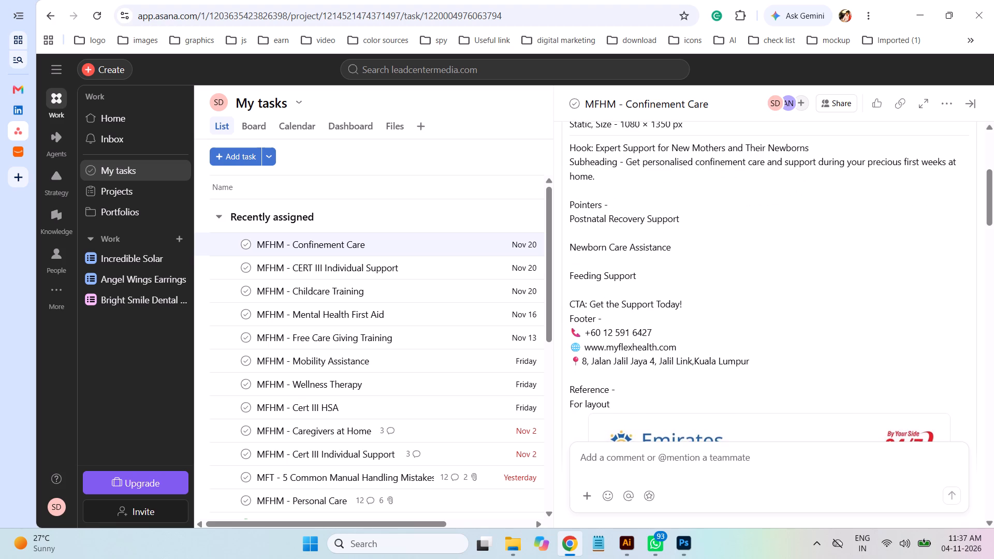
scroll(783, 298, down, 2)
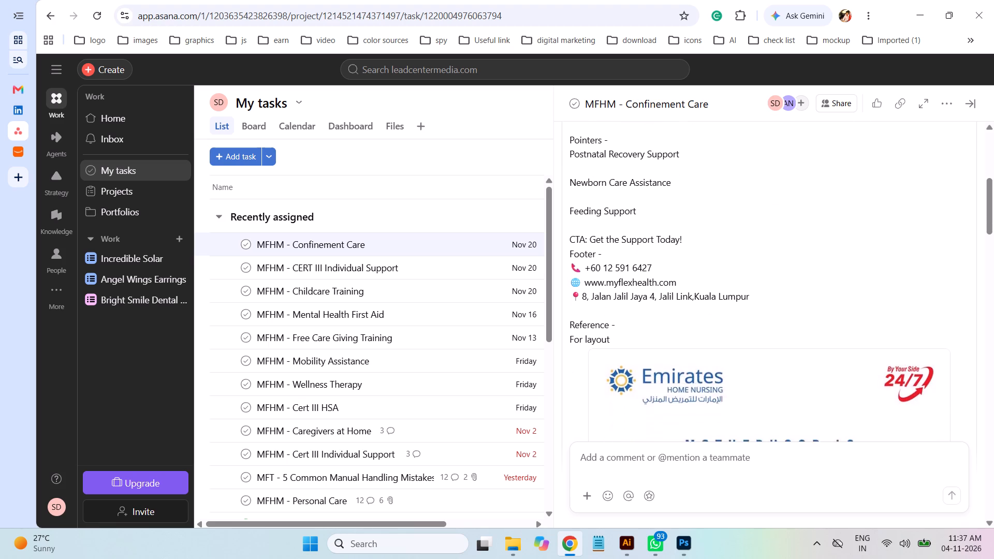
scroll(828, 287, down, 1)
scroll(889, 271, down, 3)
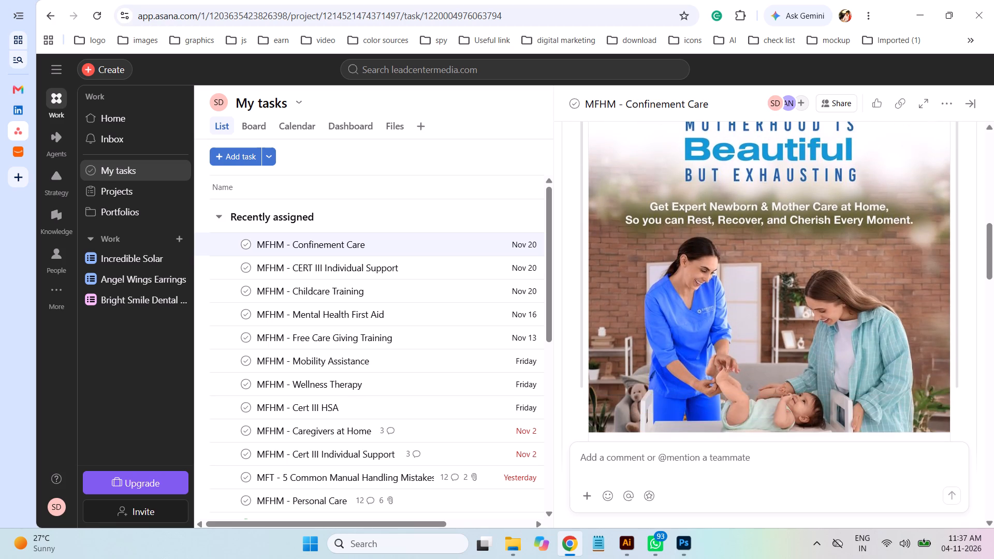
scroll(889, 272, down, 1)
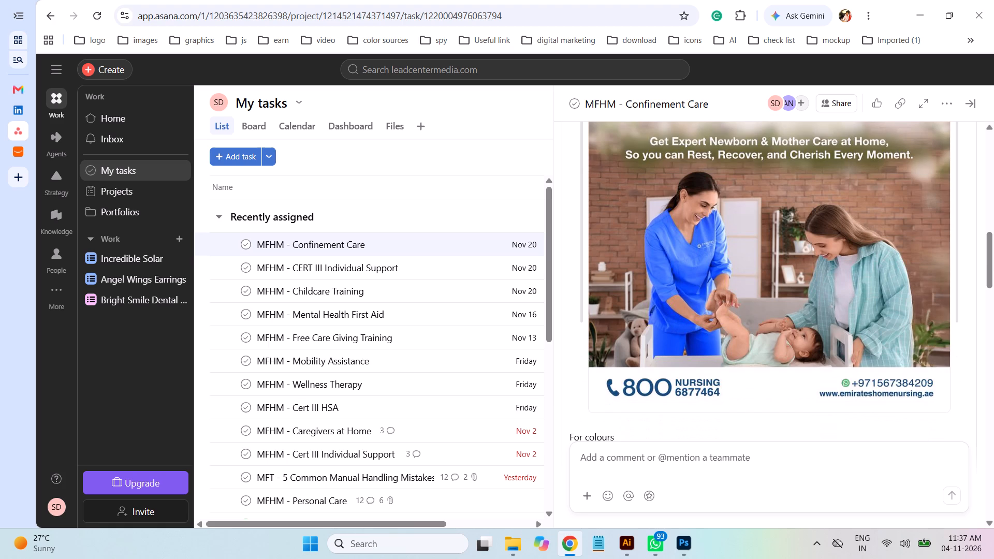
scroll(889, 272, up, 1)
scroll(889, 272, down, 5)
scroll(889, 272, up, 1)
scroll(889, 272, down, 3)
scroll(889, 272, up, 1)
scroll(889, 272, down, 3)
scroll(889, 272, up, 2)
scroll(889, 272, down, 1)
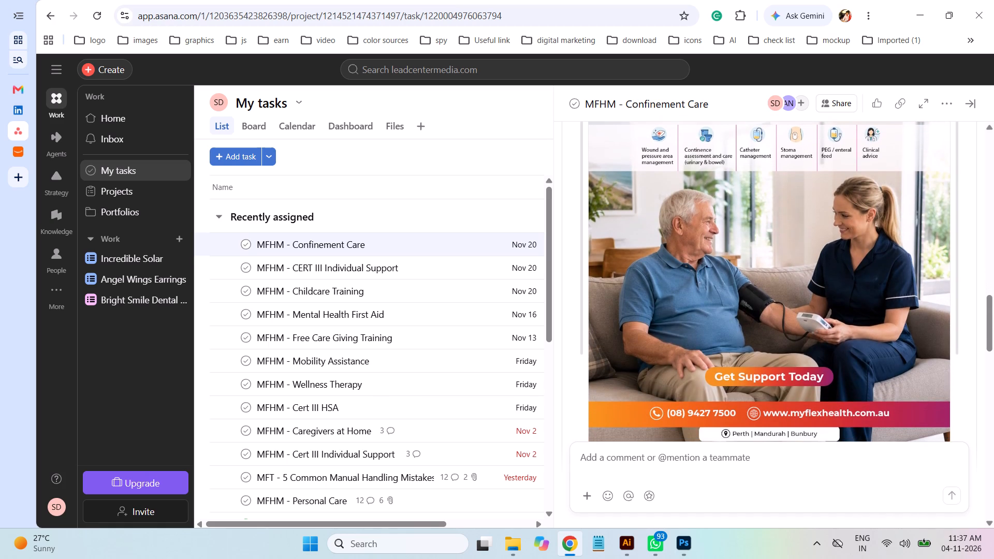
scroll(889, 271, up, 1)
scroll(889, 271, down, 2)
scroll(889, 271, up, 3)
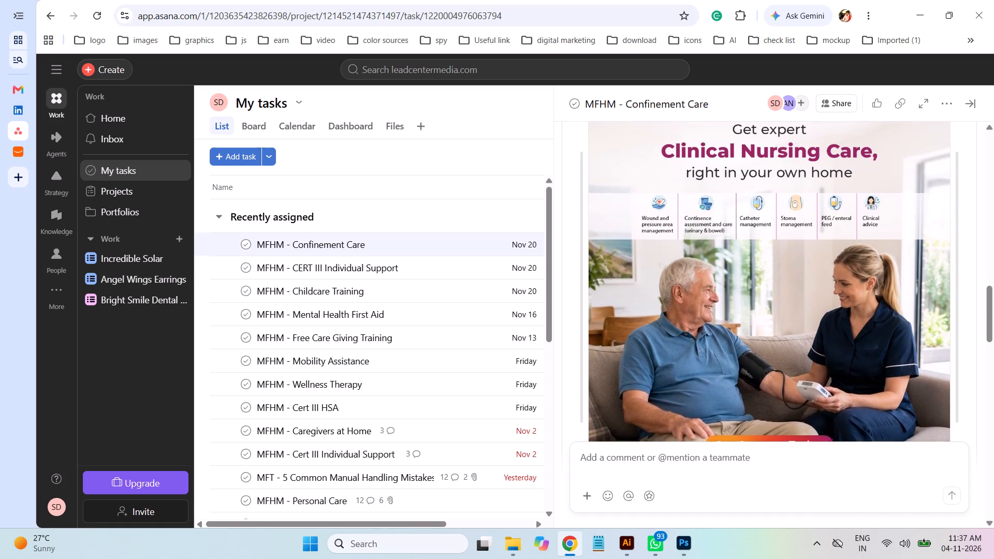
scroll(889, 271, down, 1)
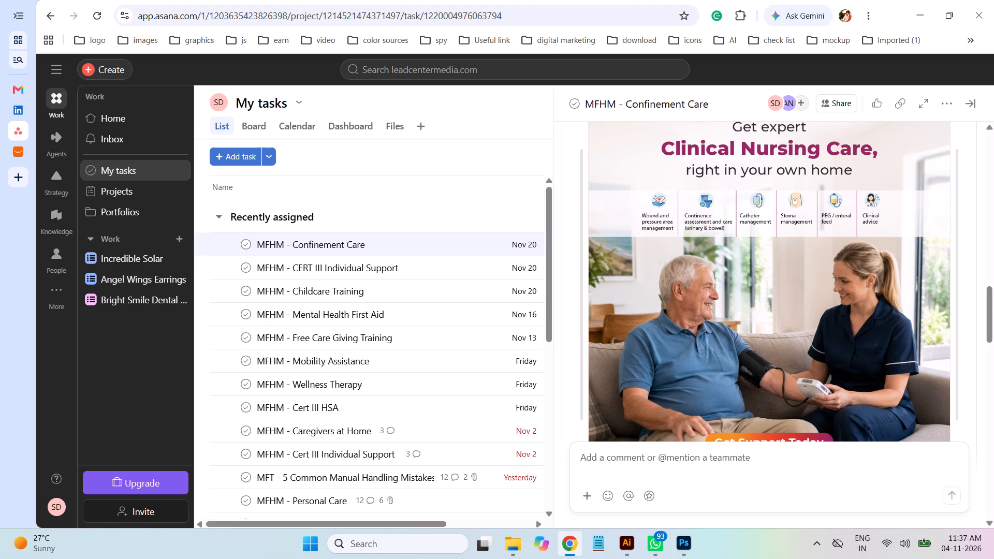
scroll(889, 269, down, 5)
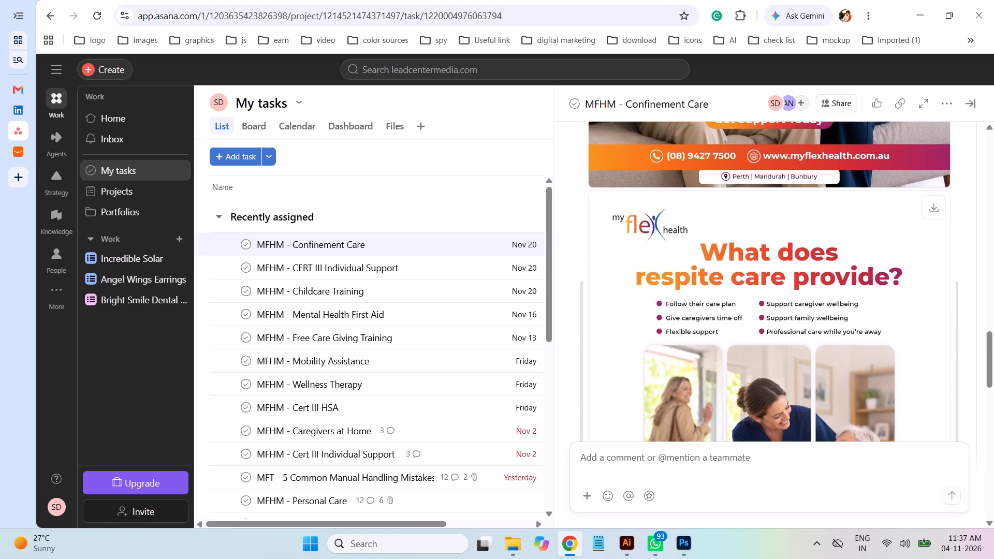
Read the brief's visual direction and caption, and return to the hook, subheading and pointers.
scroll(889, 267, down, 1)
scroll(889, 267, up, 3)
scroll(889, 267, down, 9)
scroll(889, 267, up, 3)
scroll(889, 267, down, 2)
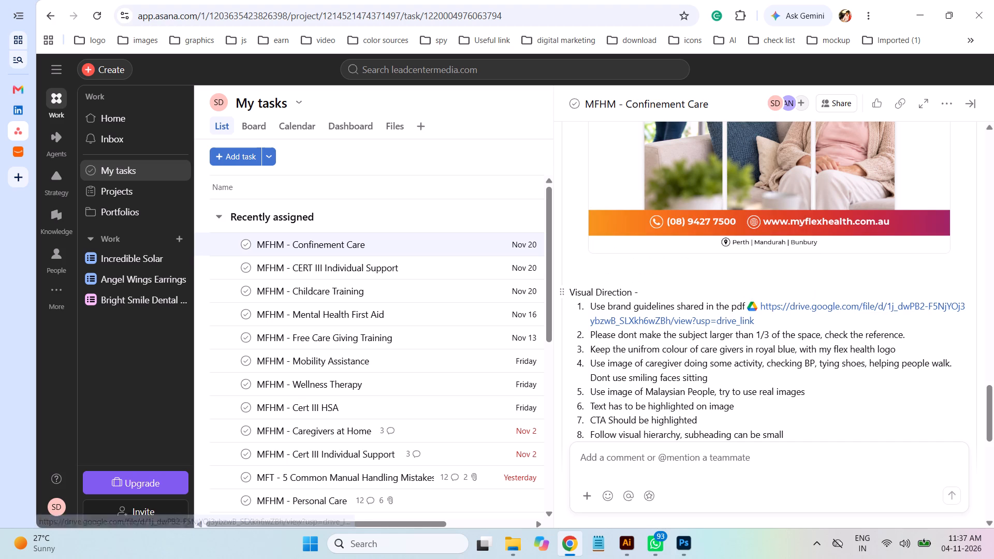
scroll(902, 288, up, 1)
scroll(902, 288, down, 4)
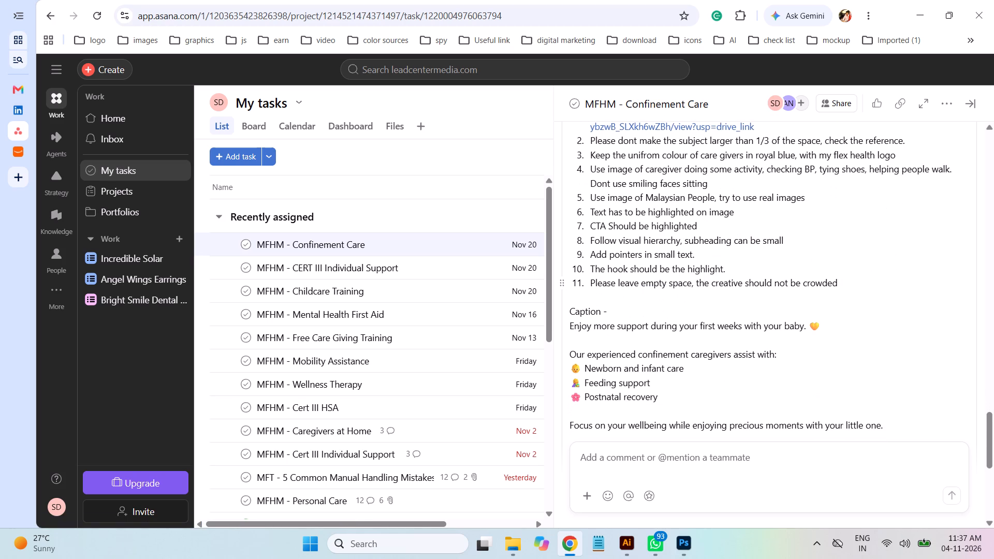
scroll(901, 288, up, 6)
scroll(901, 288, down, 1)
scroll(901, 288, up, 3)
scroll(901, 288, down, 1)
scroll(901, 288, up, 1)
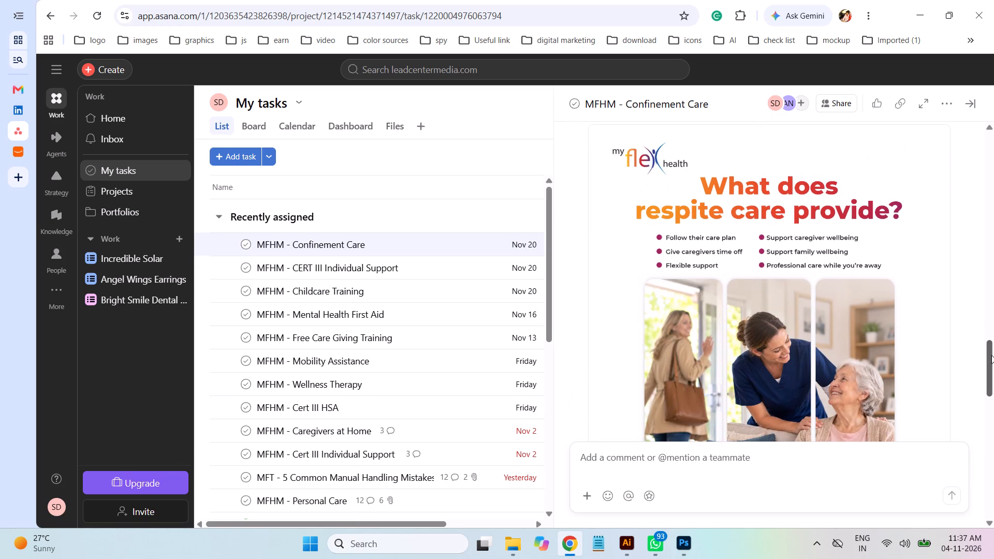
drag(991, 355, 985, 170)
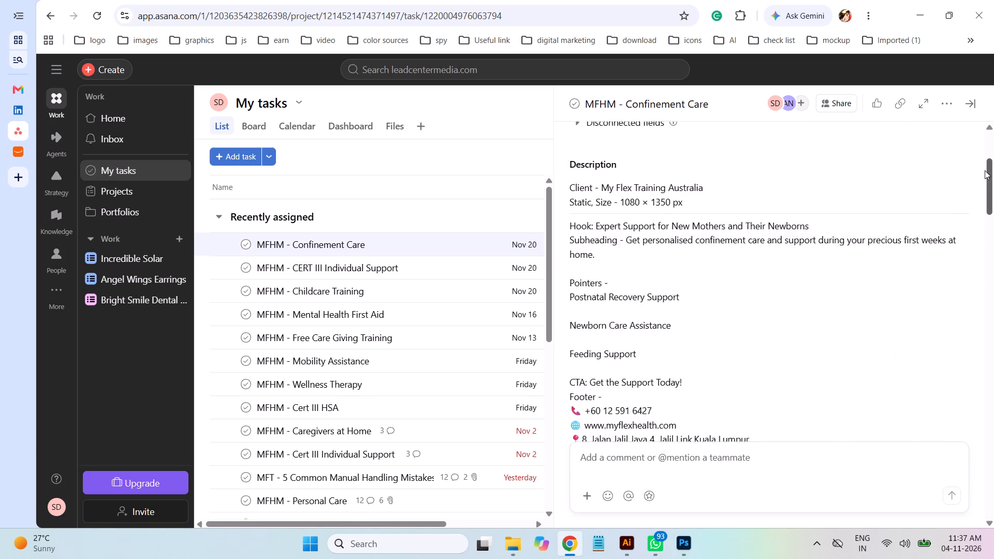
drag(985, 170, 984, 132)
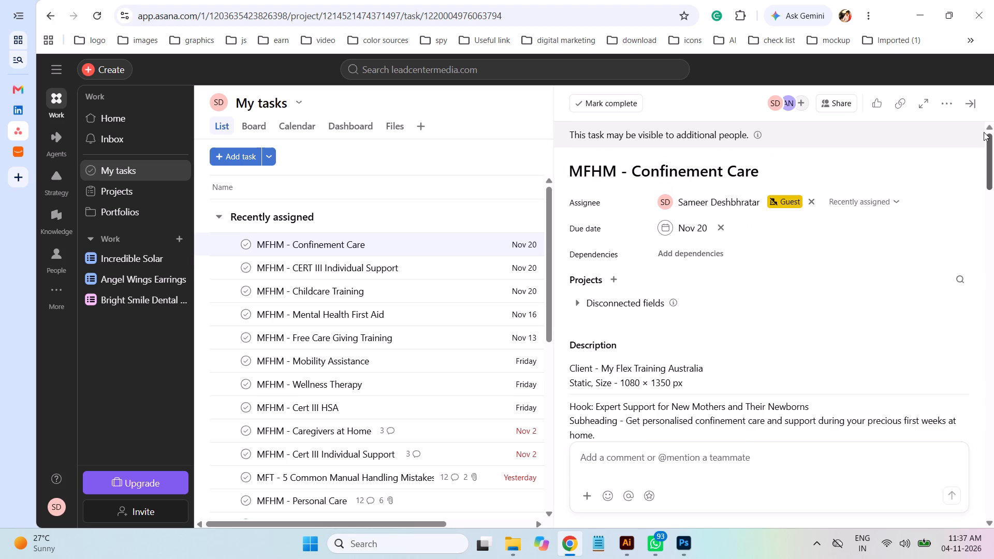
drag(984, 132, 993, 168)
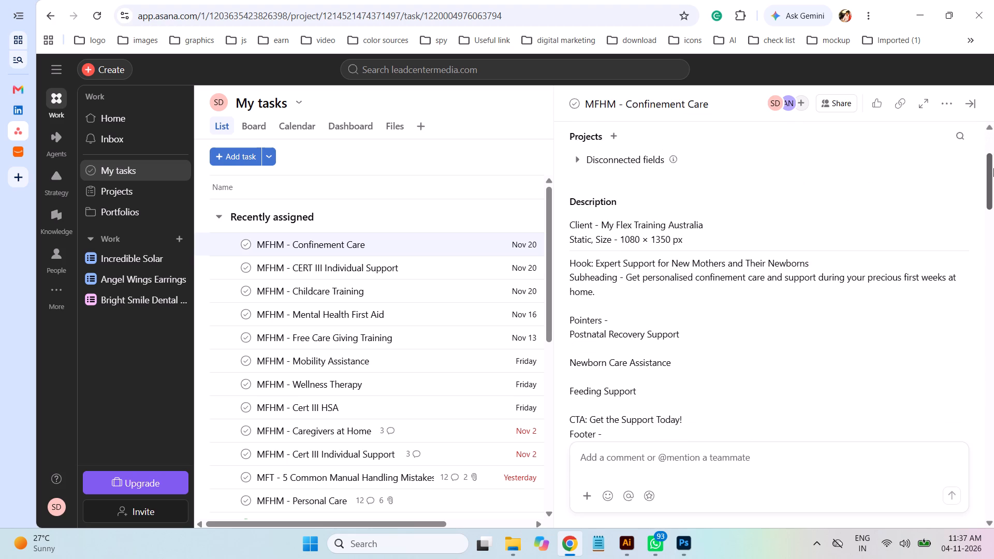
drag(993, 168, 993, 171)
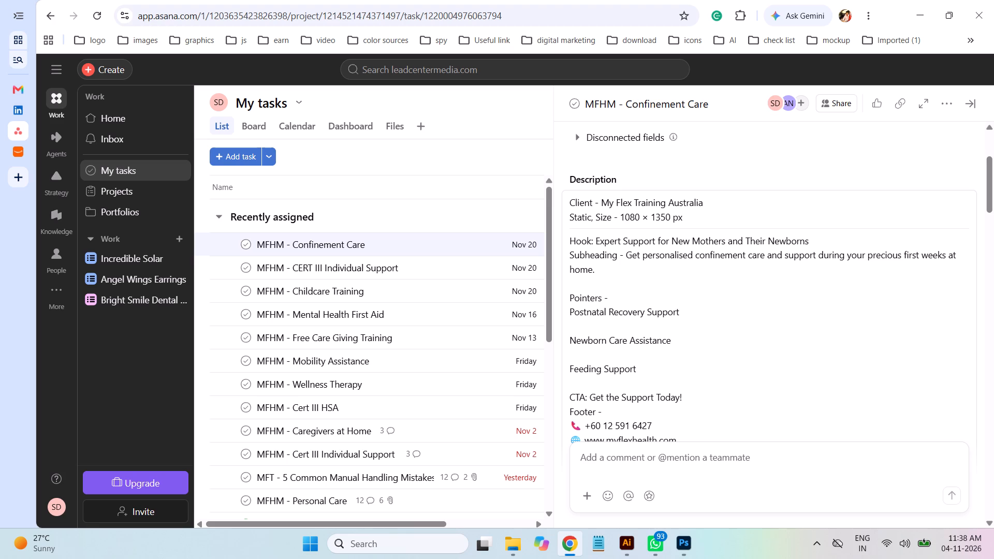
Copy the brief's hook and subheading and translate them between English and Hindi with Google Translate in Brave.
drag(597, 273, 563, 243)
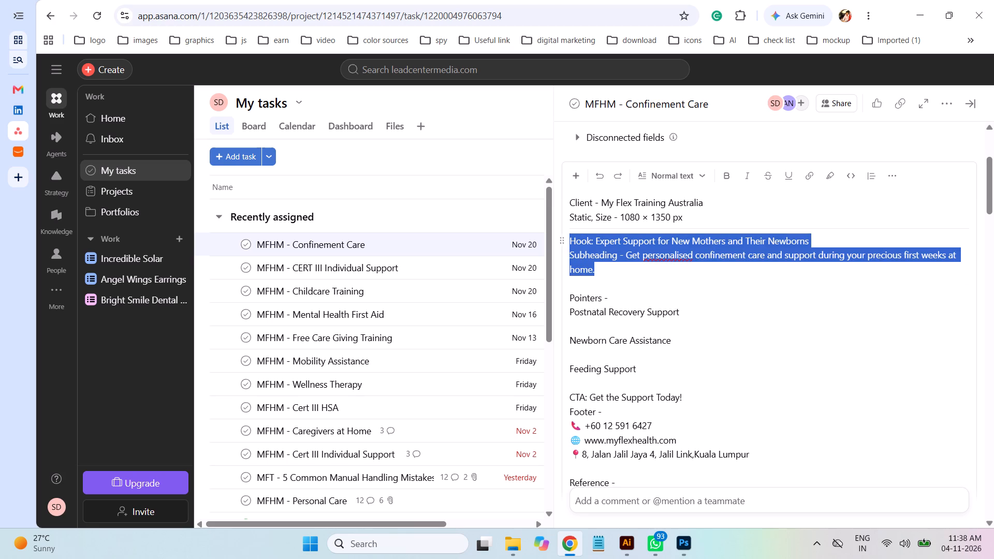
key(ctrl+c)
click(416, 547)
click(383, 150)
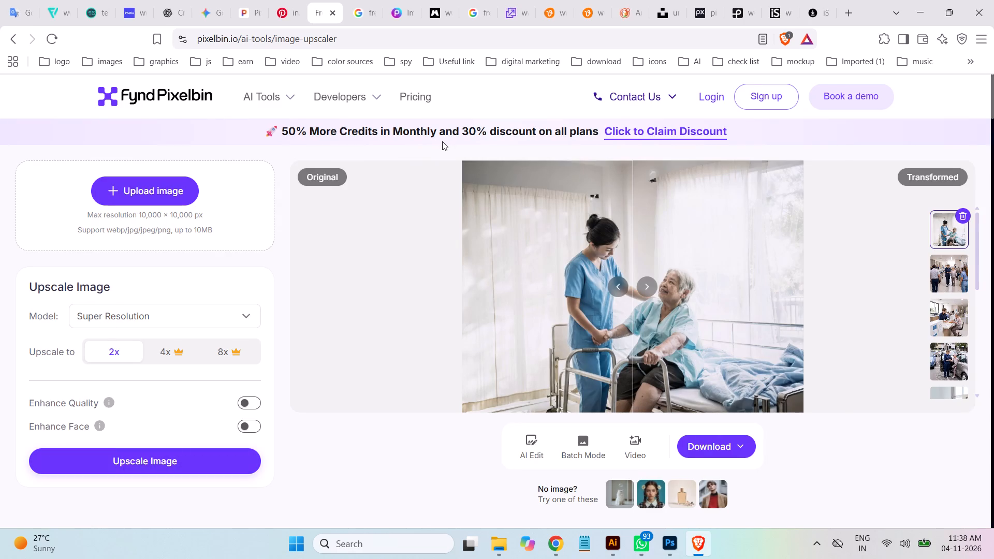
click(14, 11)
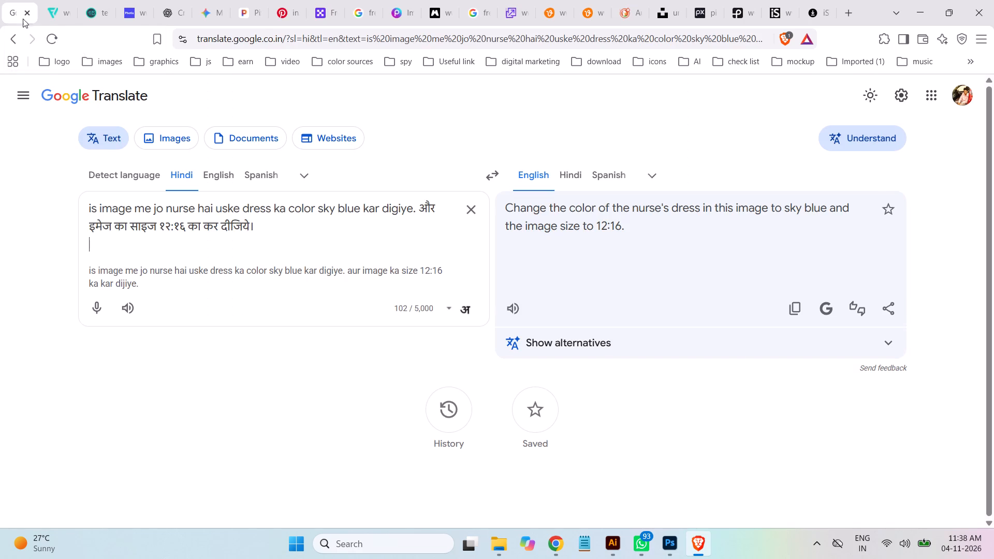
drag(302, 238, 0, 192)
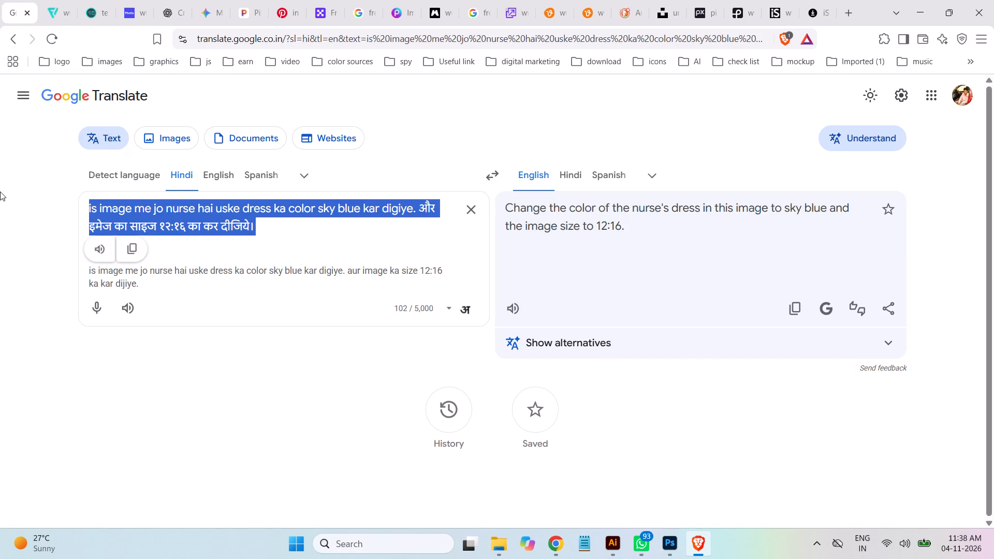
key(ctrl+v)
click(489, 170)
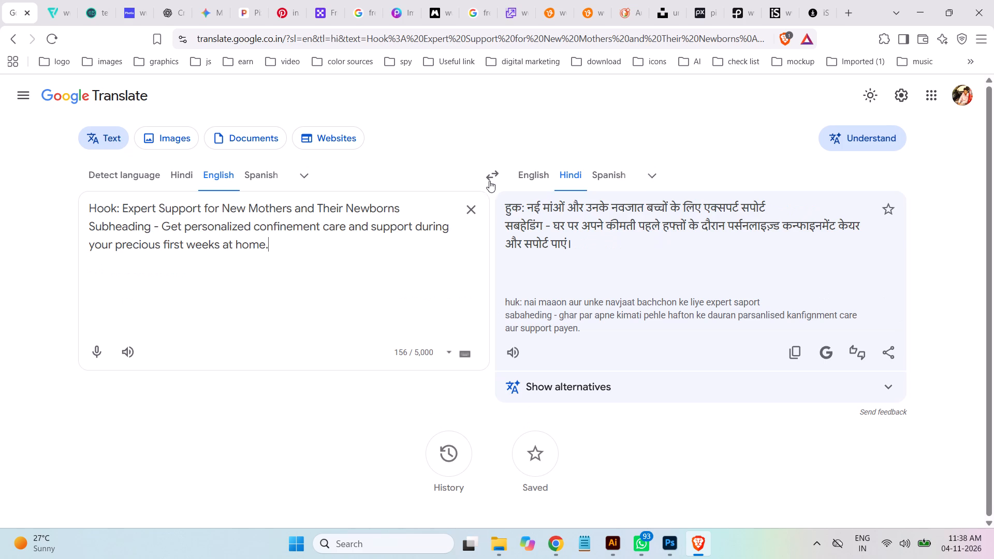
click(490, 170)
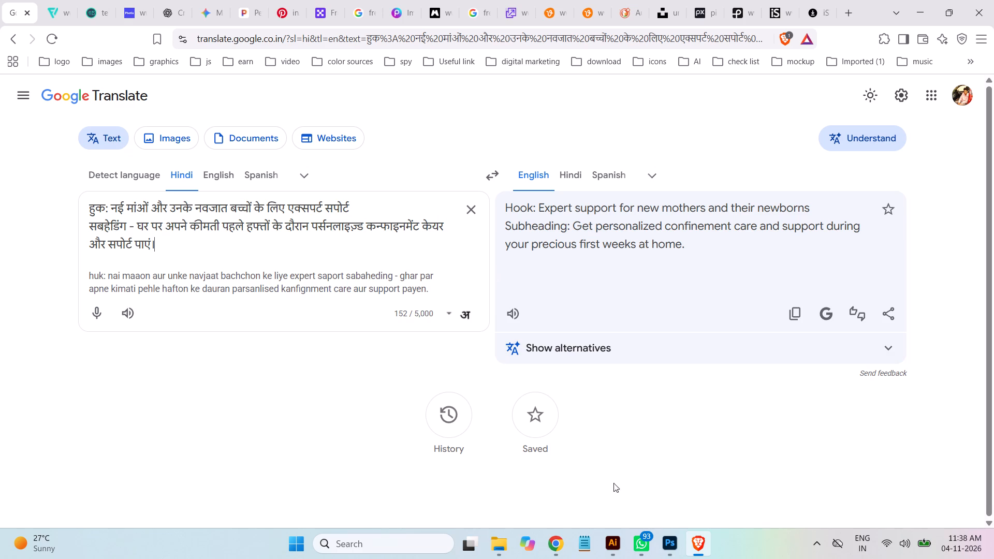
Return to the Asana task in Chrome and study the Emirates Home Nursing layout reference, glancing at the current Illustrator post.
click(556, 546)
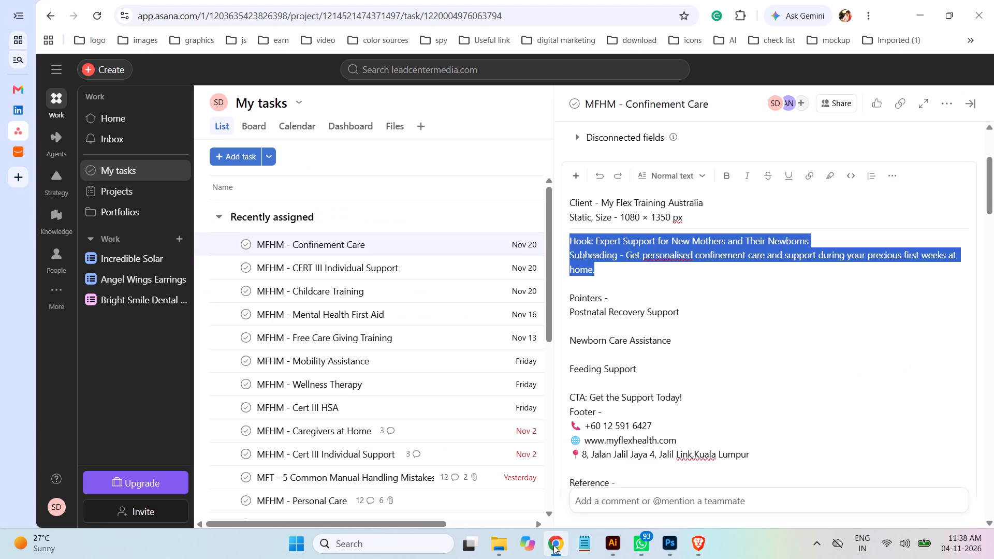
scroll(829, 270, down, 6)
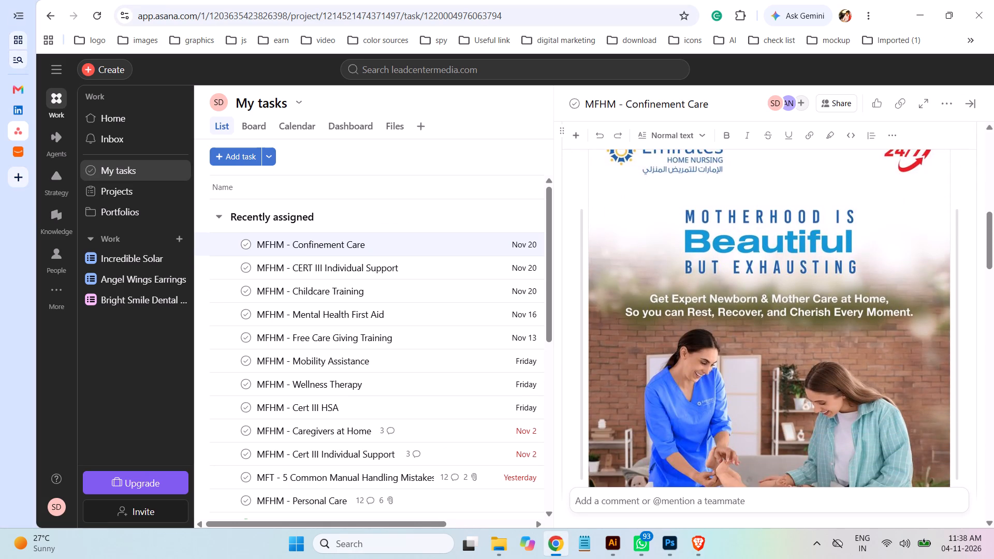
scroll(859, 260, down, 2)
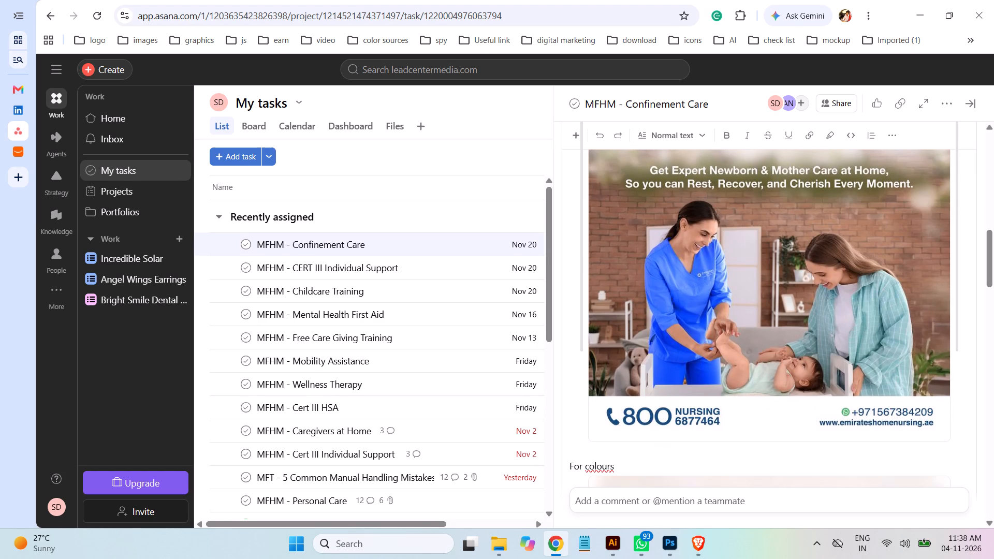
scroll(860, 256, up, 1)
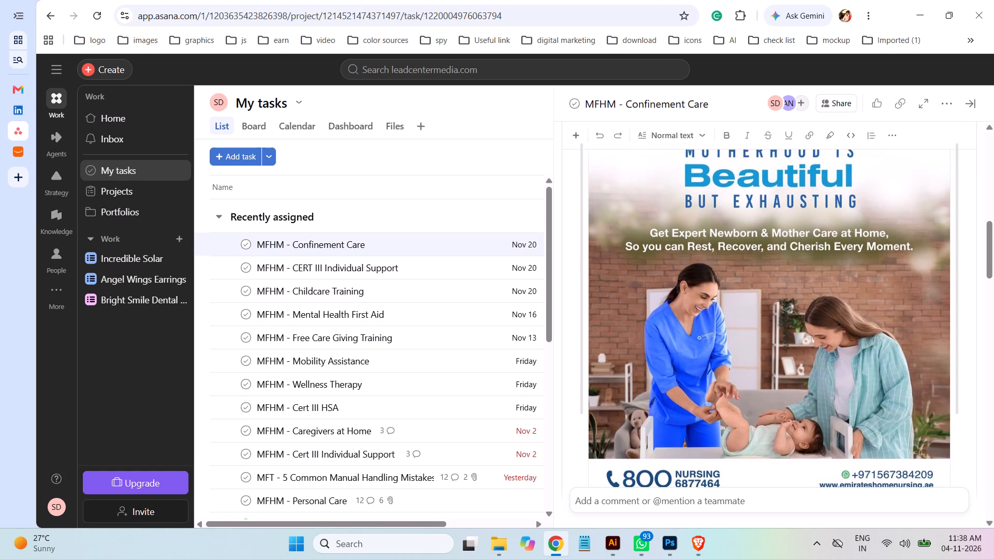
scroll(860, 256, up, 2)
scroll(860, 256, down, 1)
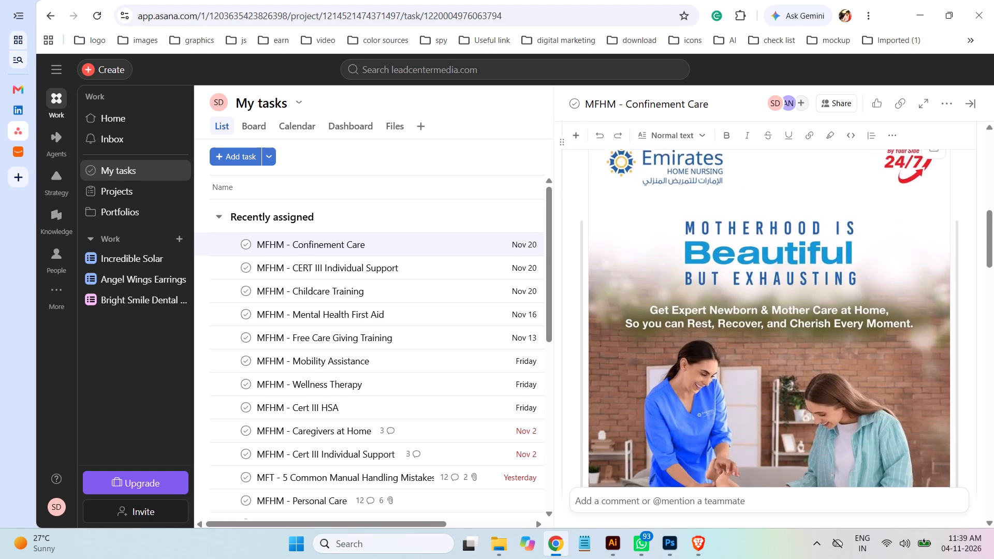
scroll(860, 256, down, 1)
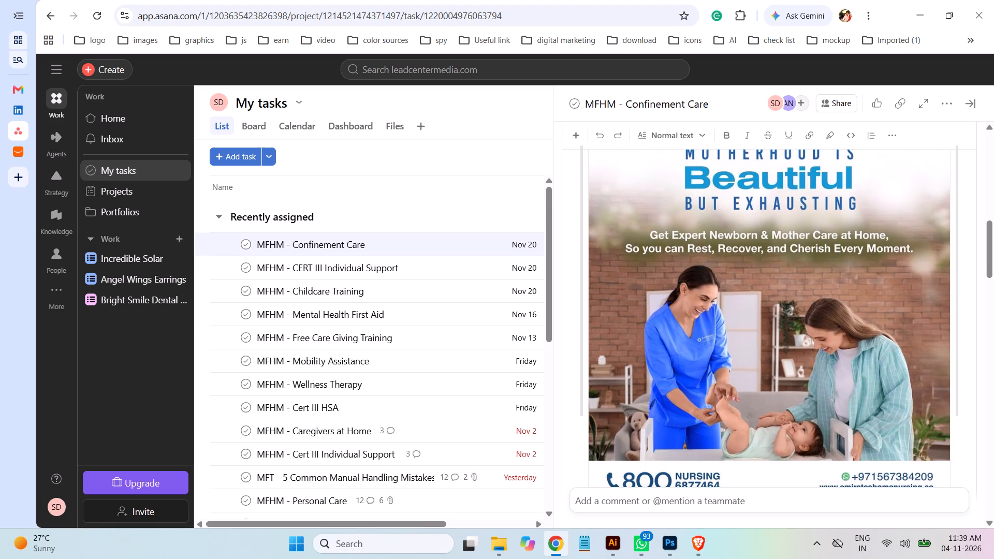
click(608, 546)
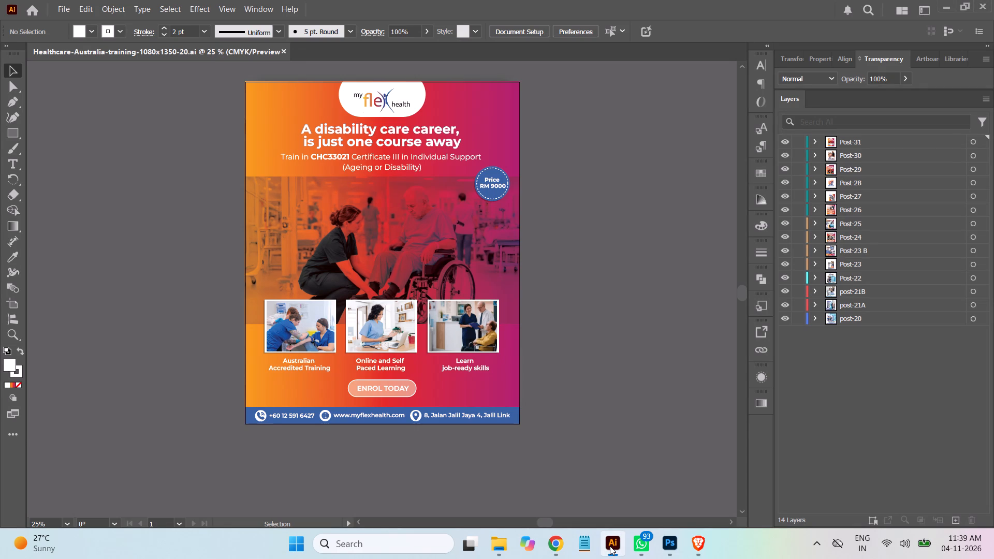
click(610, 546)
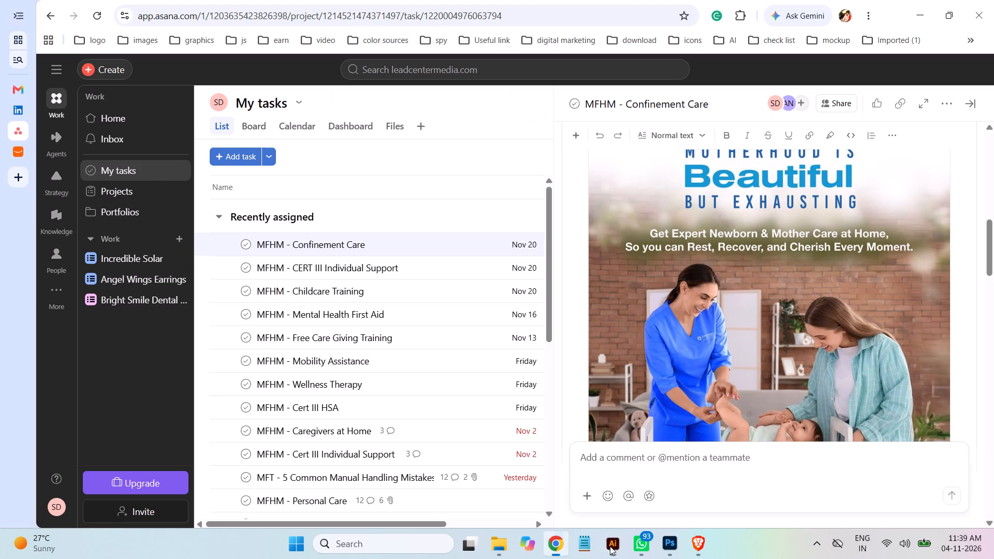
Download the Emirates Home Nursing "Motherhood is Beautiful but Exhausting" layout reference image from the task and close its preview.
click(790, 303)
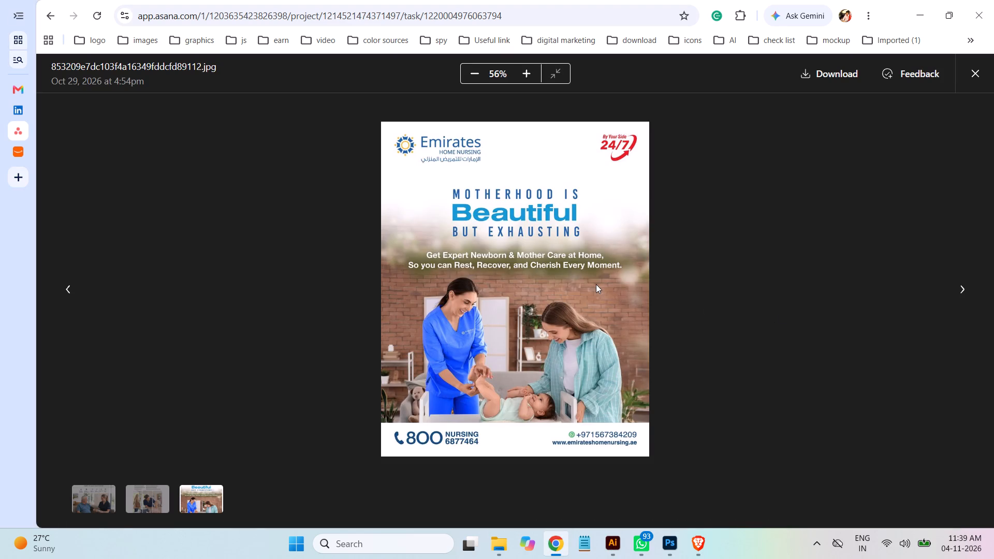
click(840, 72)
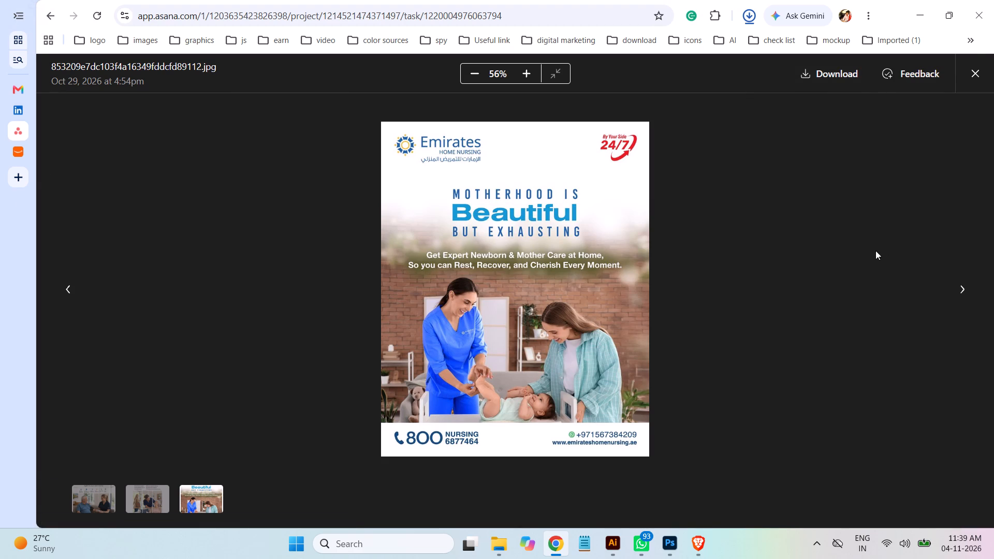
click(975, 75)
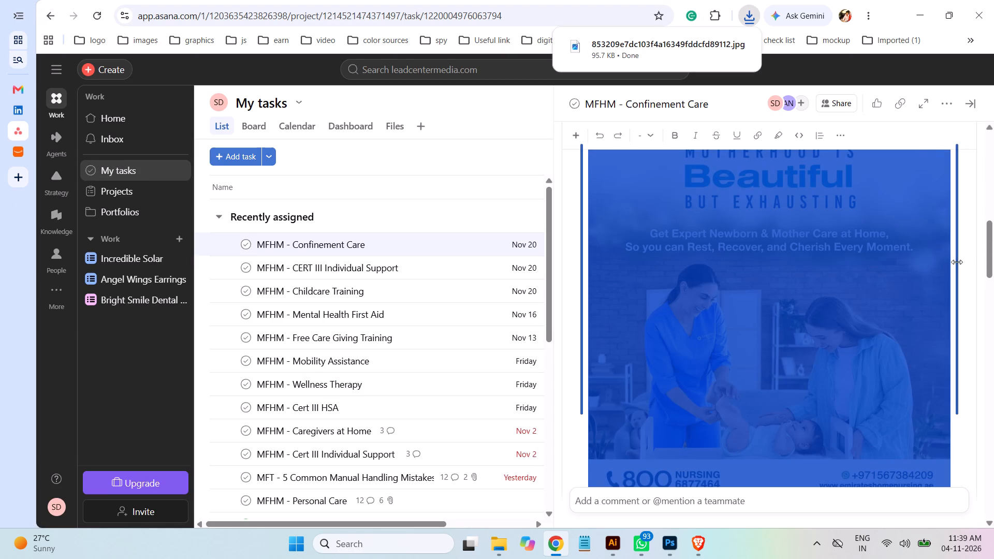
click(963, 264)
Look over the brief's colour references again and go back to the start of the task description.
scroll(962, 264, up, 2)
scroll(961, 263, down, 6)
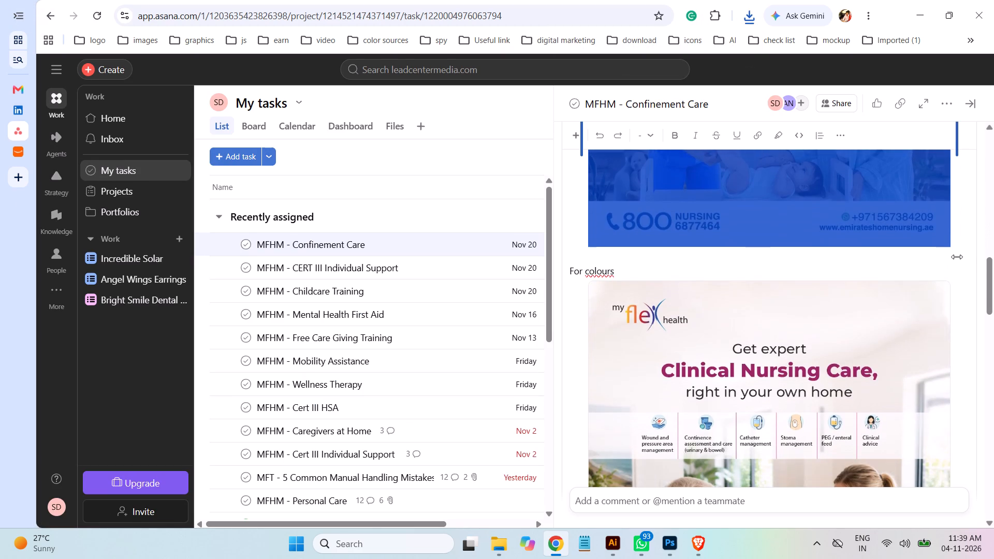
scroll(957, 256, down, 4)
scroll(957, 254, up, 3)
scroll(957, 254, down, 3)
scroll(957, 254, up, 1)
scroll(957, 254, down, 2)
scroll(957, 254, up, 1)
drag(989, 271, 988, 150)
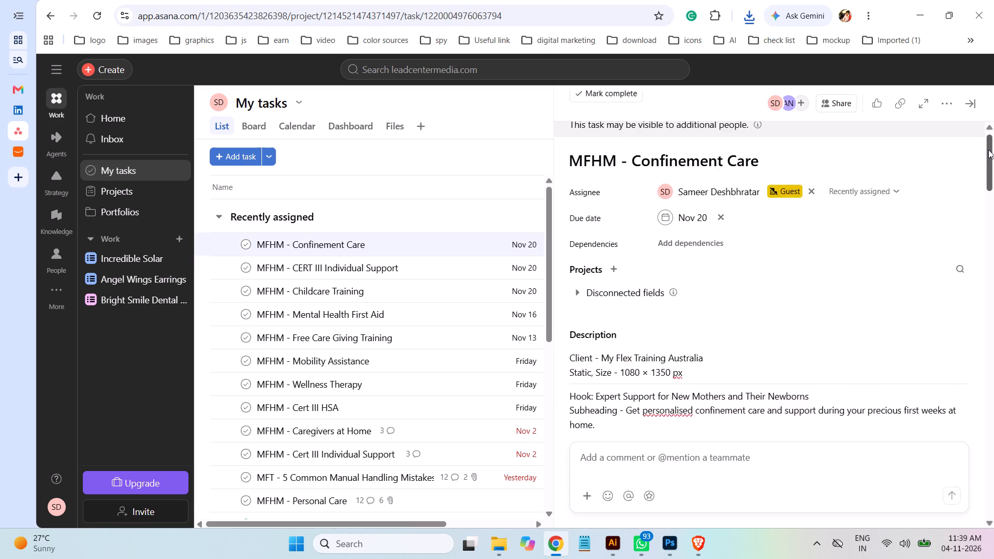
Open the downloaded Emirates Home Nursing layout reference image from the Downloads folder in Photoshop.
drag(988, 150, 992, 161)
click(788, 287)
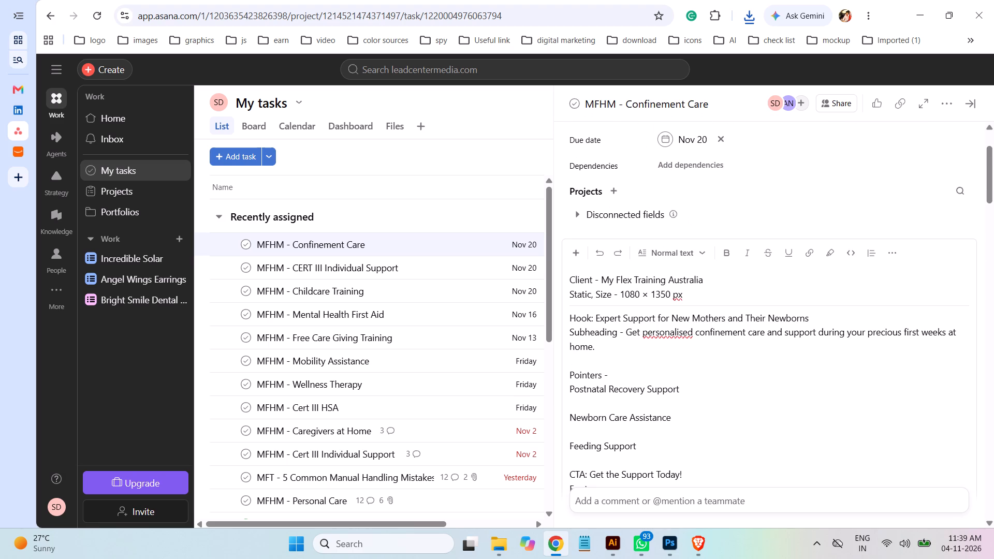
scroll(907, 306, down, 2)
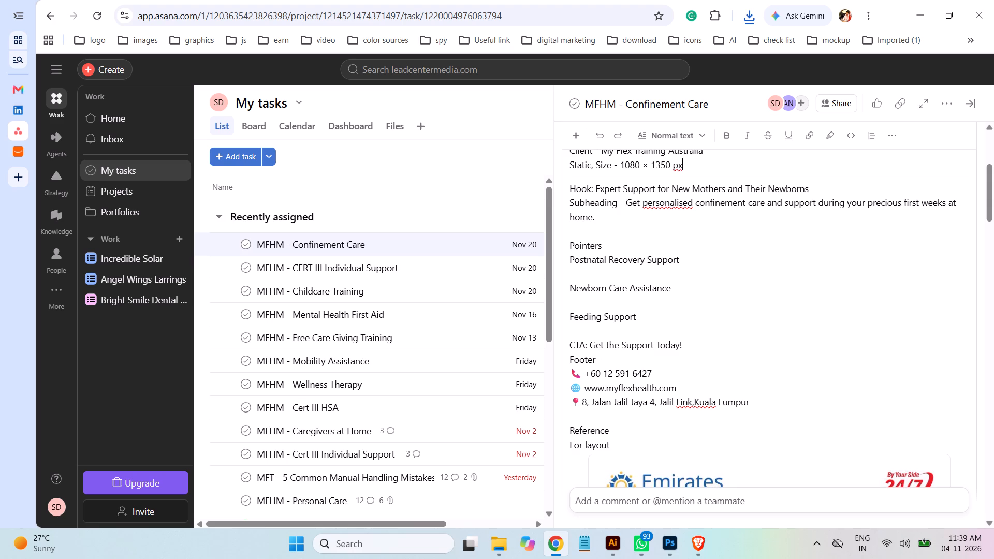
click(672, 543)
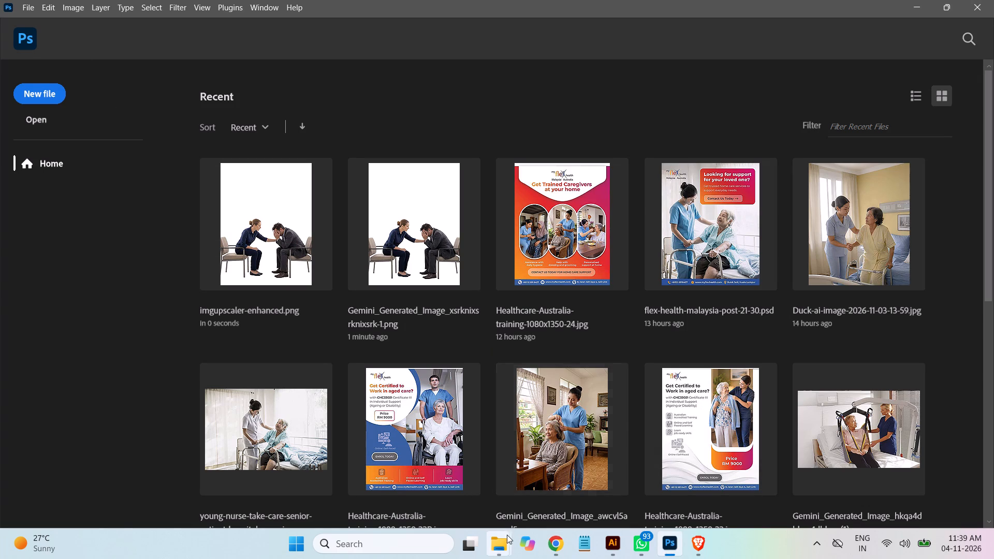
click(498, 543)
click(453, 479)
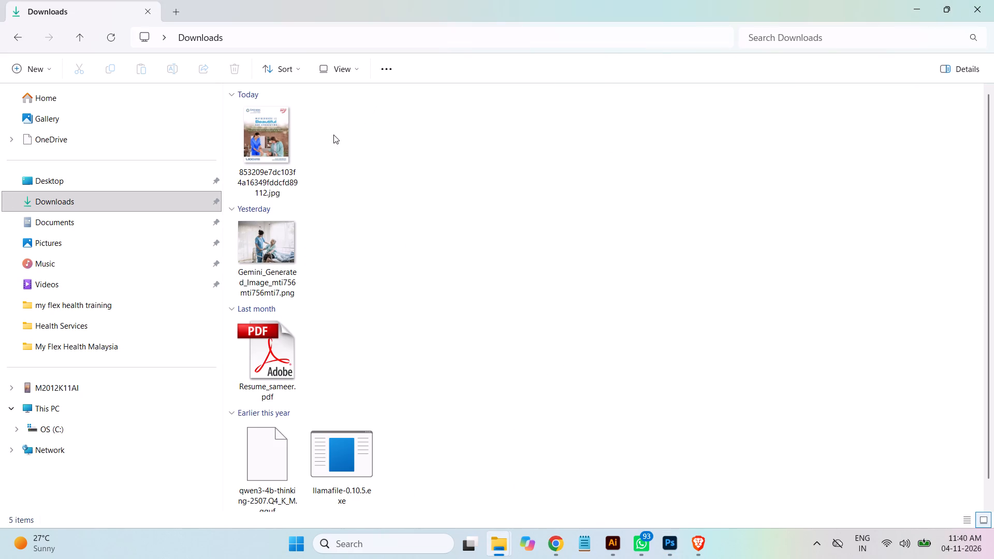
click(986, 5)
click(502, 550)
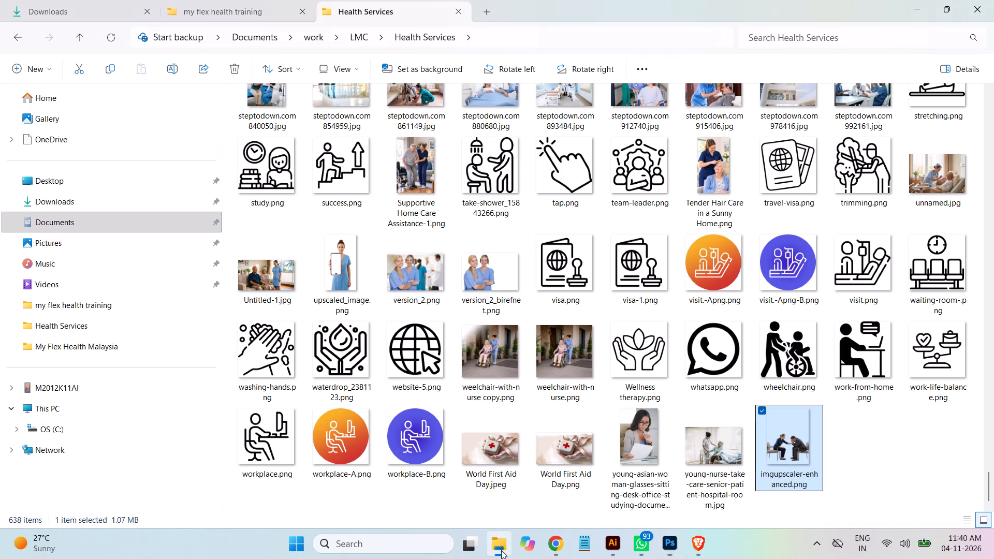
click(70, 9)
click(552, 141)
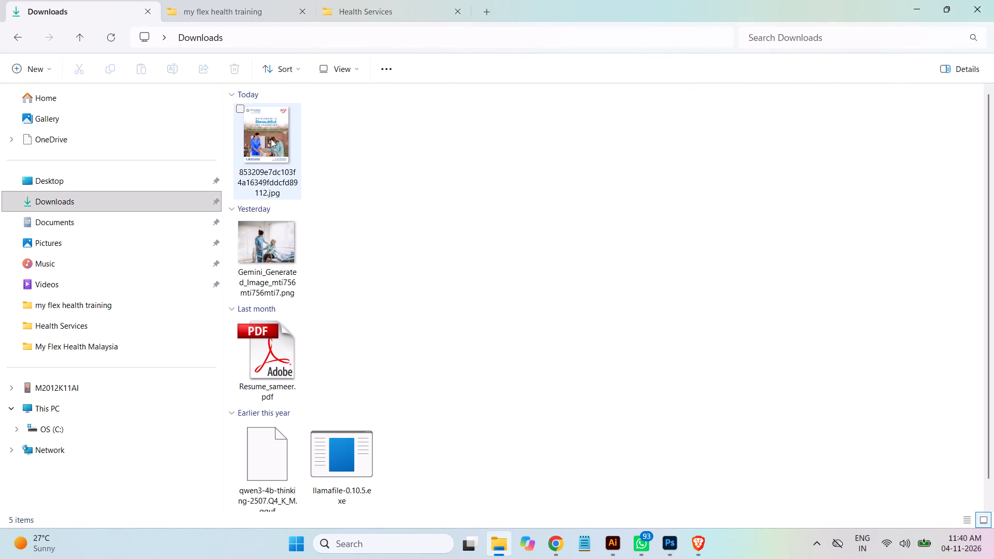
drag(277, 139, 672, 532)
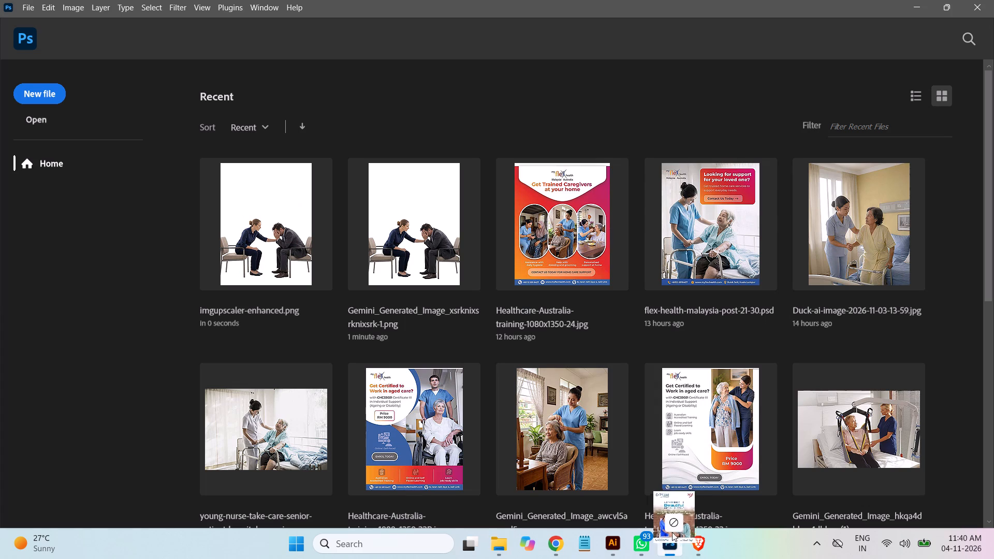
drag(672, 532, 467, 106)
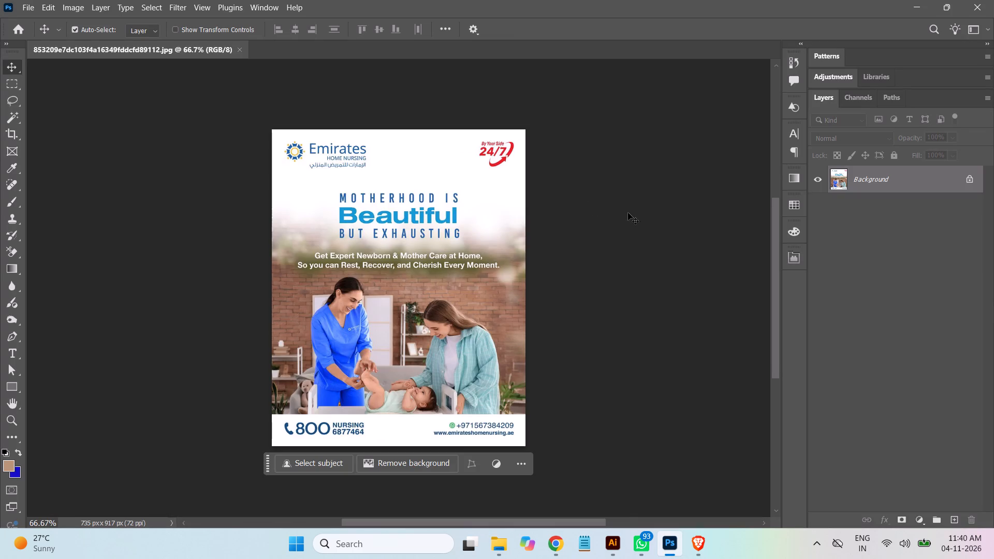
Crop the reference image to the photo of the nurse, mother and baby, about 735 x 410 px, excluding the headline and footer.
click(10, 133)
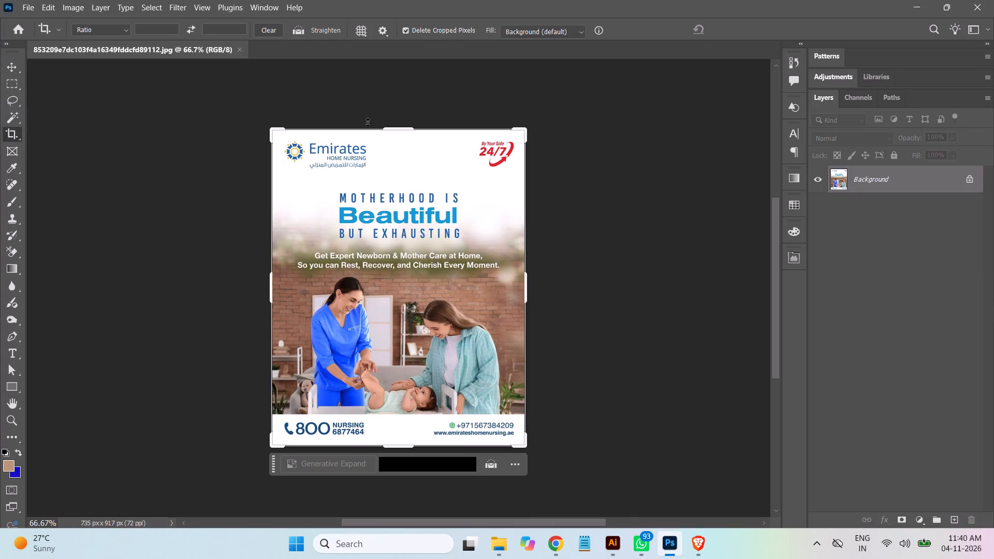
drag(402, 127, 402, 198)
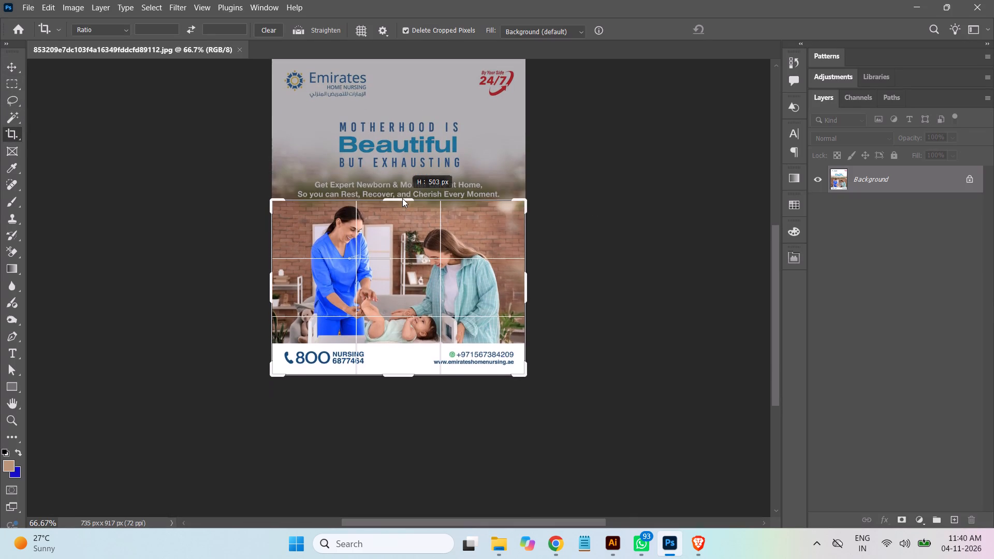
drag(402, 198, 401, 198)
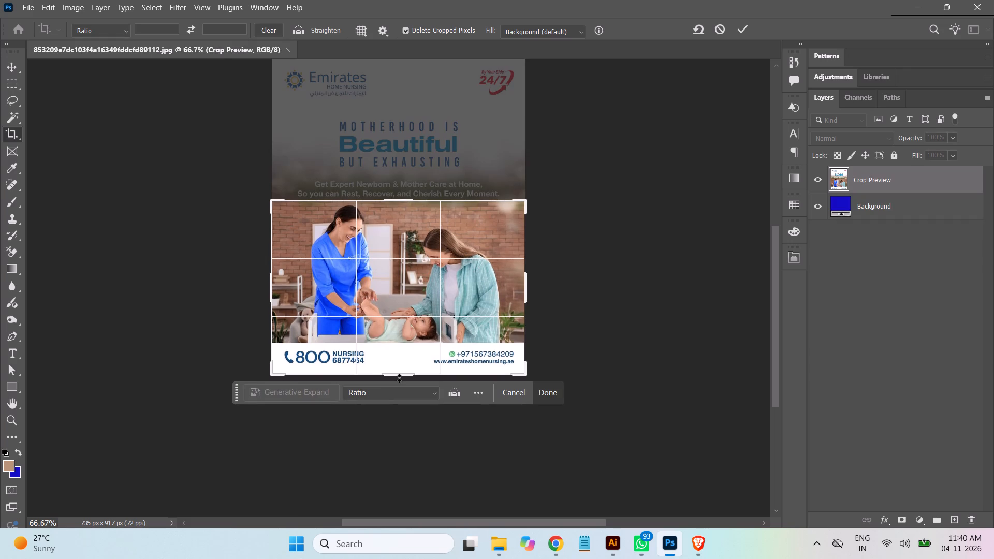
drag(399, 378, 402, 363)
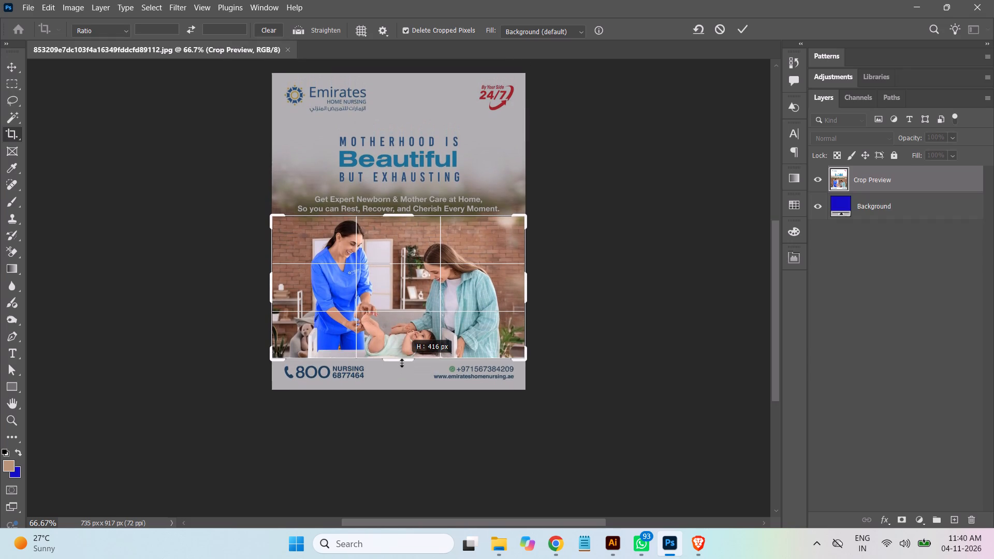
drag(402, 363, 405, 362)
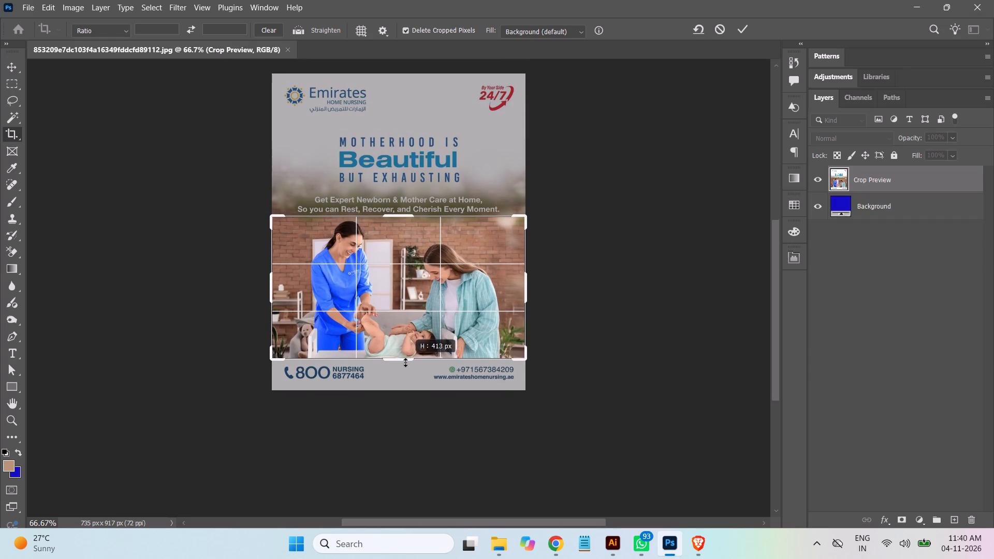
drag(405, 362, 405, 362)
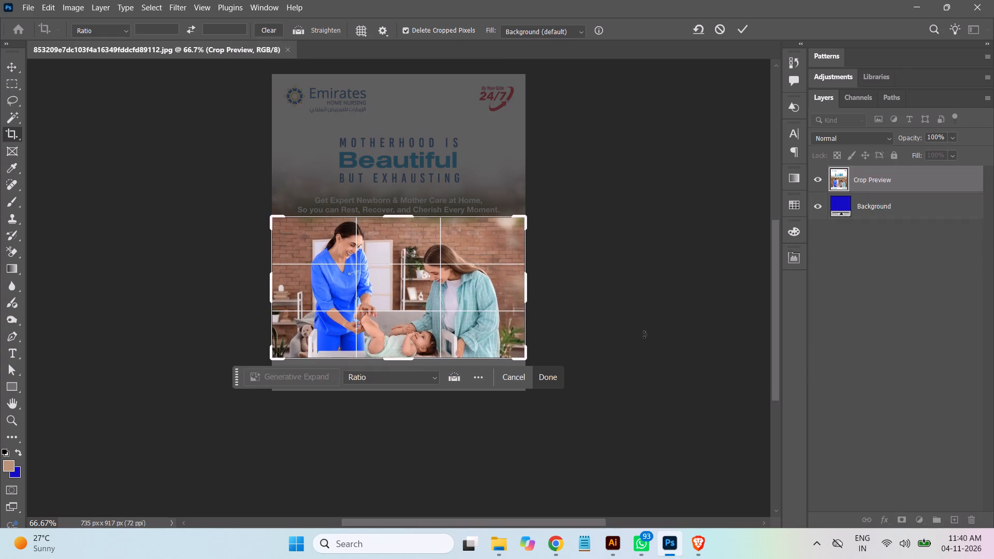
key(Return)
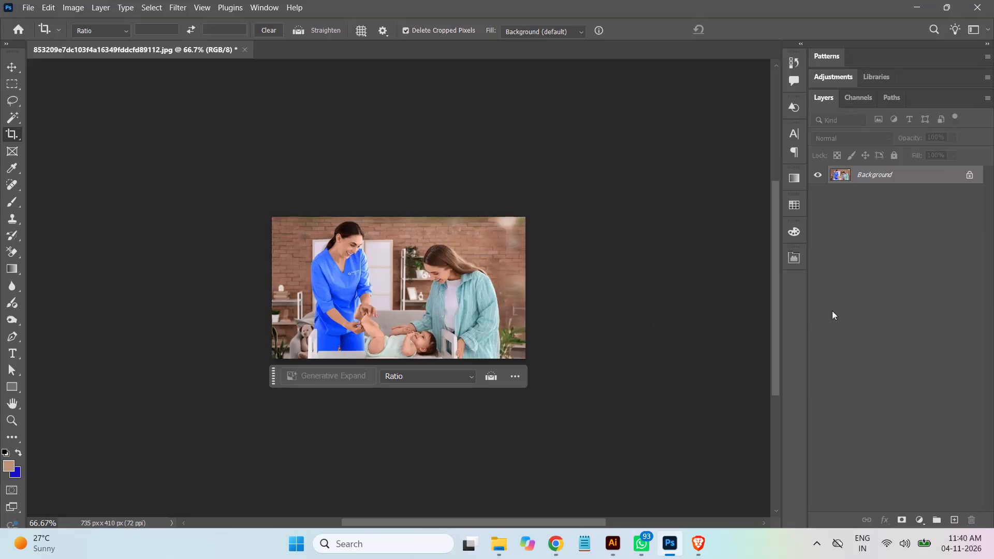
click(10, 63)
click(154, 156)
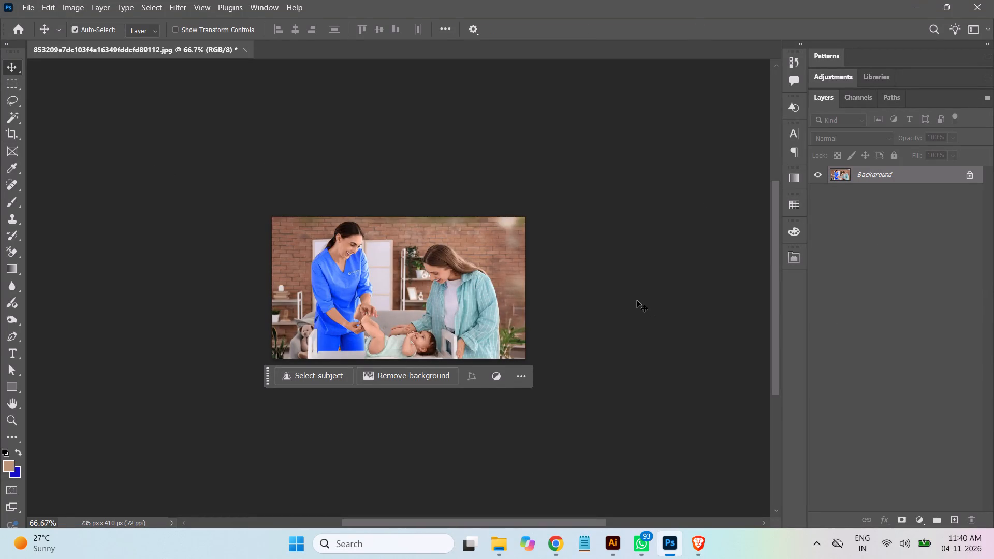
Save the cropped image over the same JPEG at quality 12 (Maximum), Progressive with 3 scans.
key(ctrl+s)
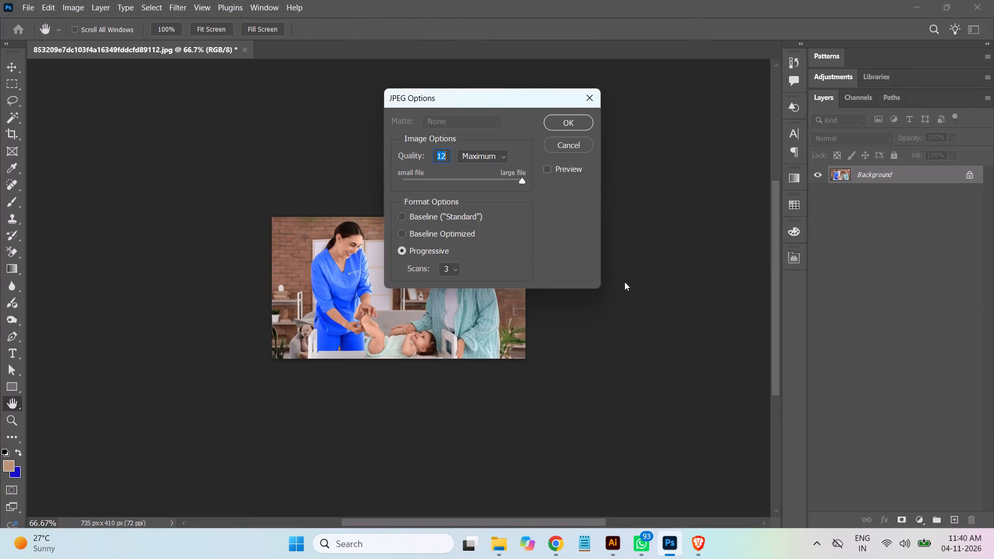
click(571, 124)
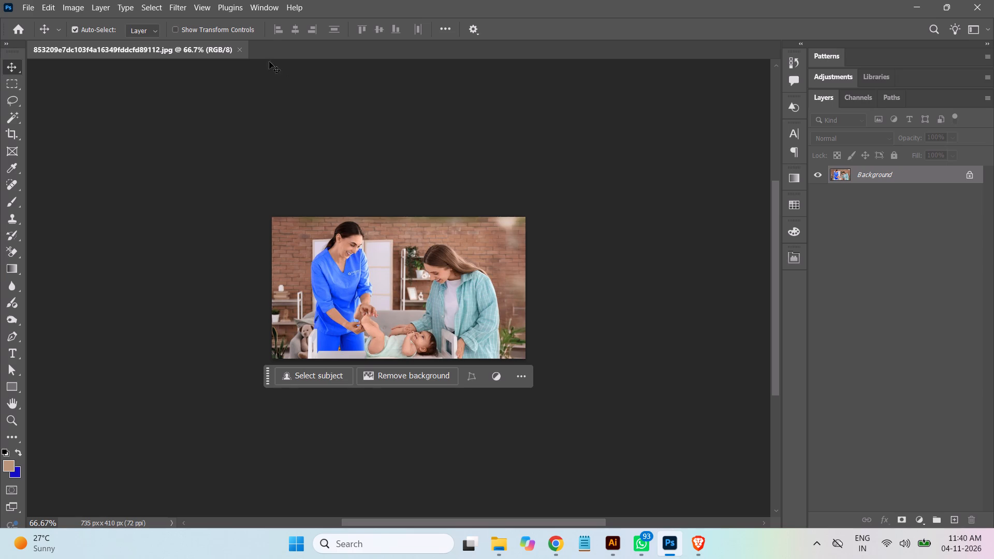
Switch to Brave and upload the cropped nurse, mother and baby photo to Picsart's image-to-prompt generator.
click(704, 541)
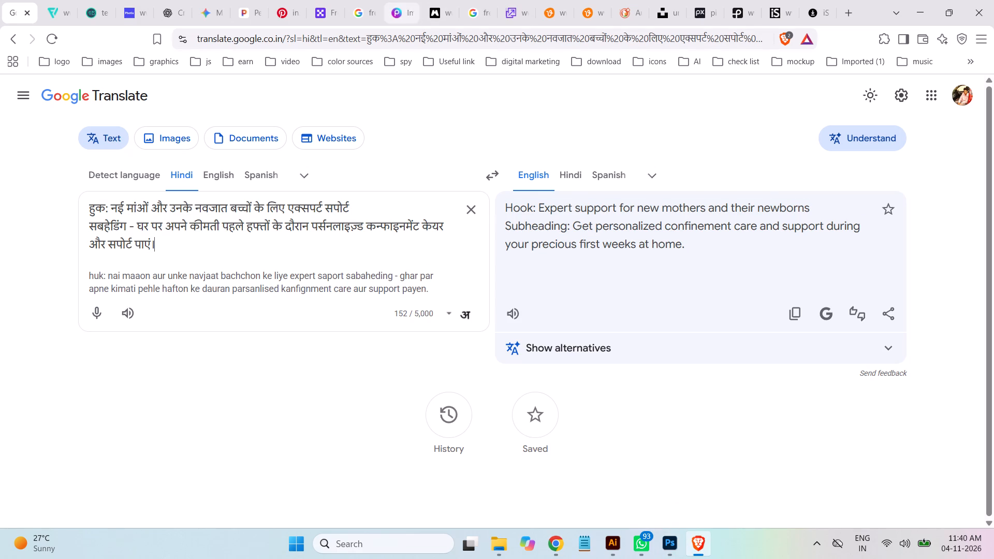
click(406, 9)
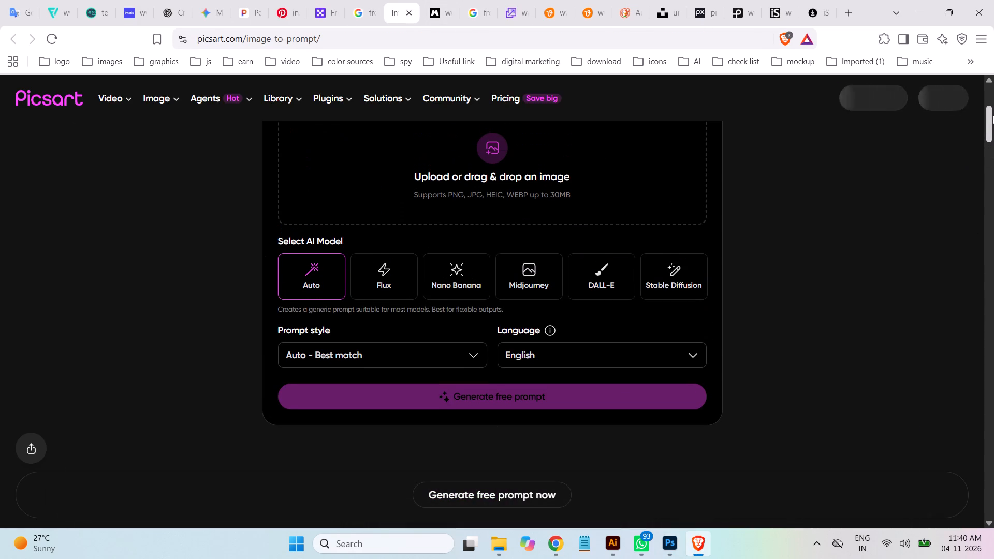
drag(993, 116, 993, 108)
click(500, 272)
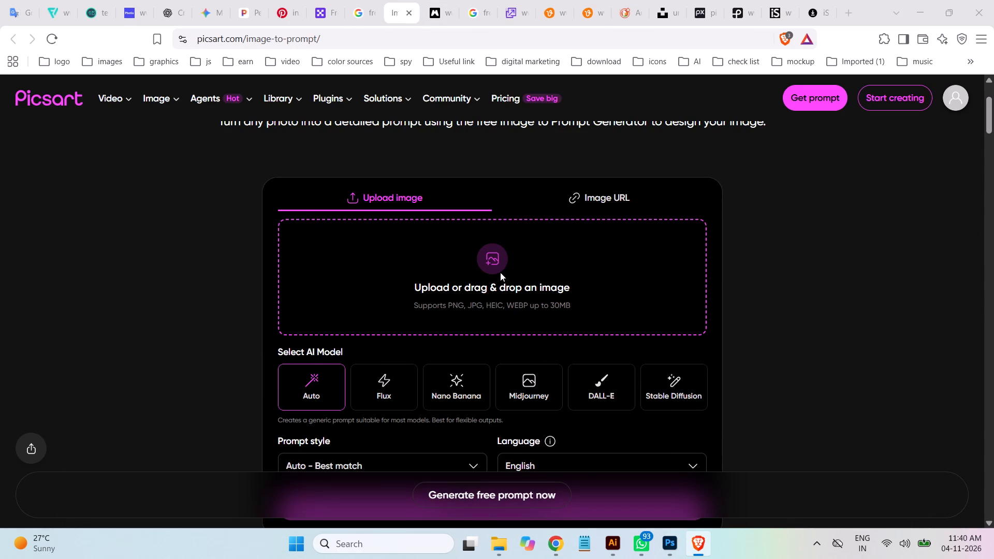
click(165, 111)
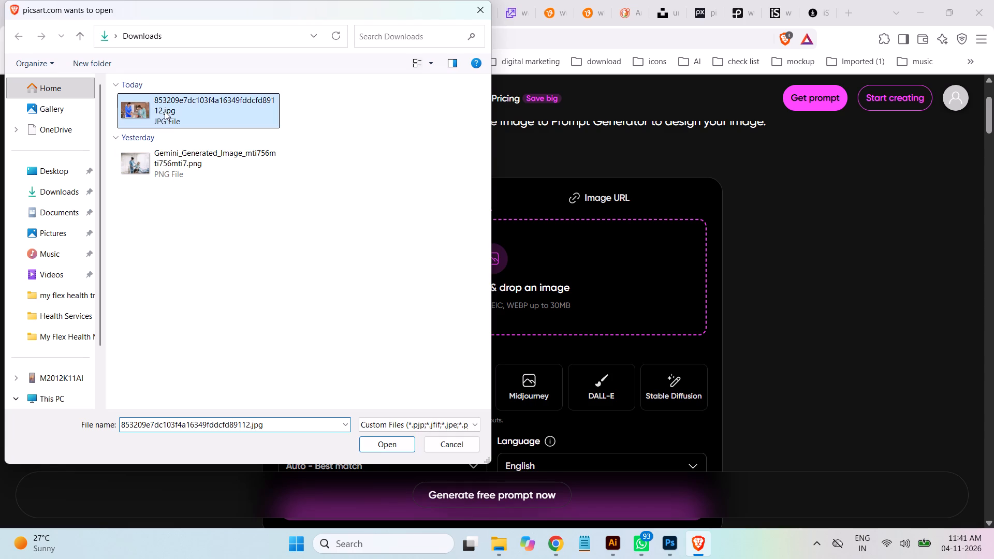
click(384, 445)
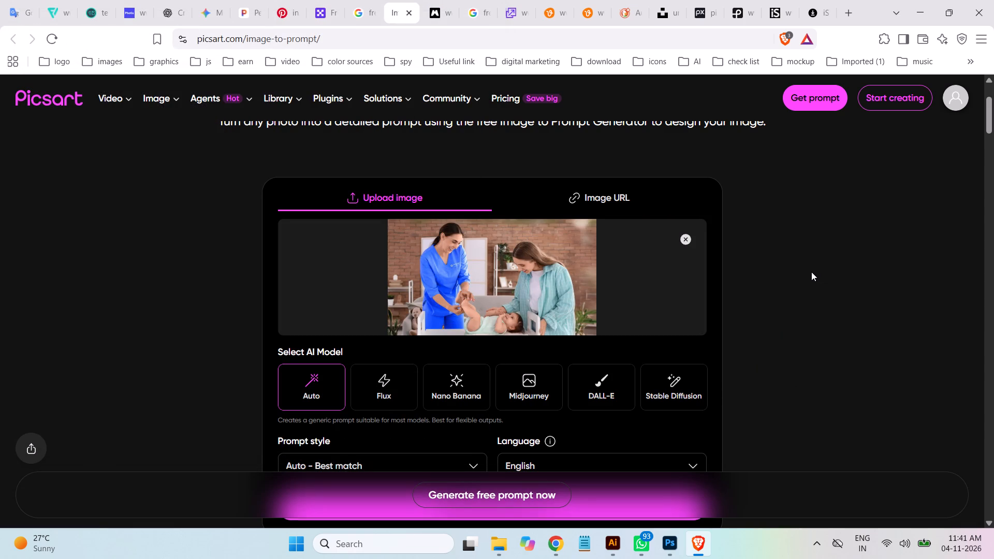
Generate an English prompt from the photo with the Auto model and Auto - Best match style, and copy the result.
scroll(811, 271, down, 3)
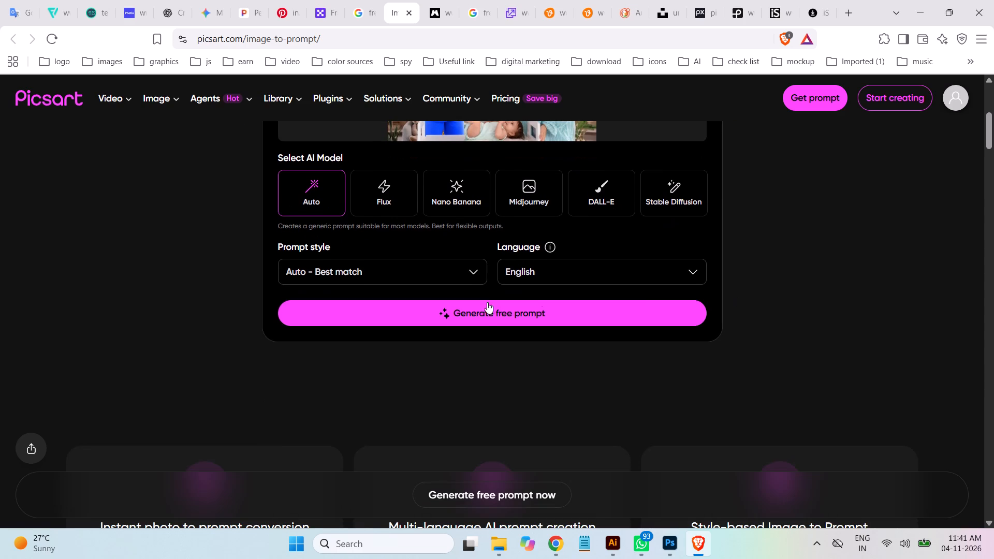
click(495, 317)
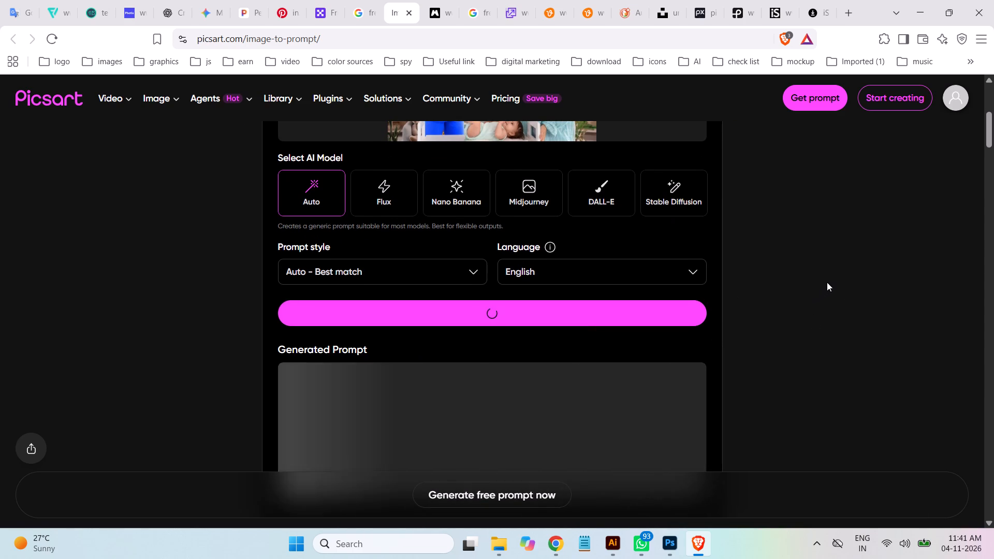
scroll(828, 282, down, 1)
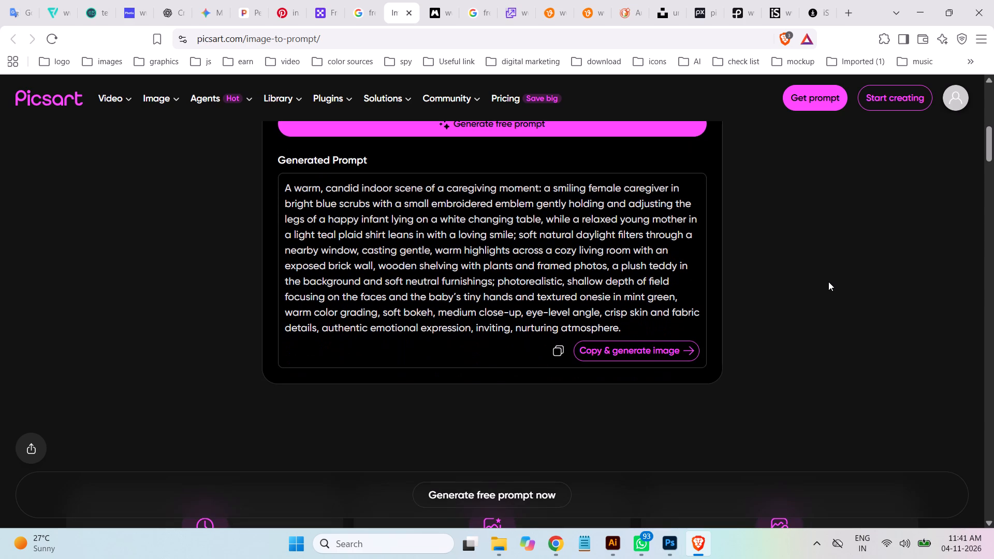
click(559, 351)
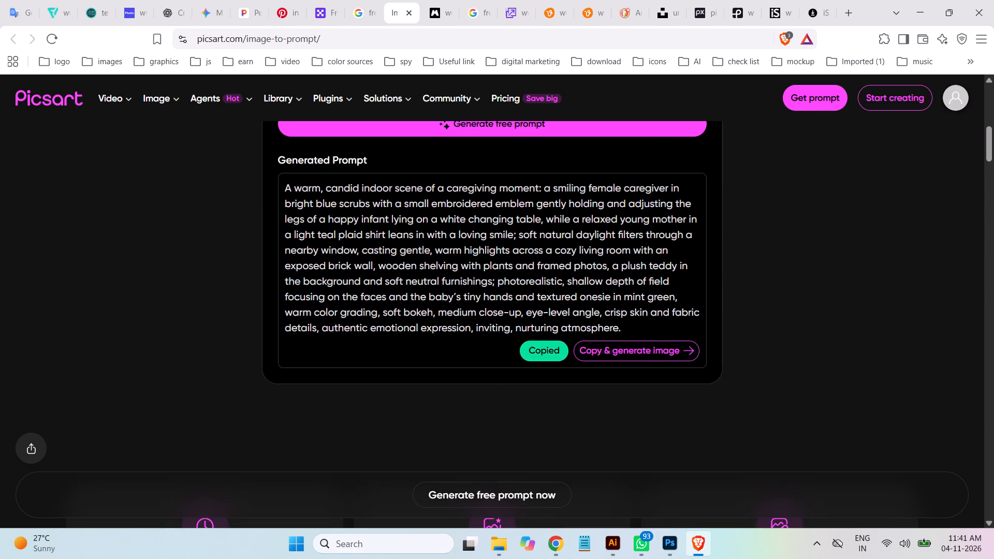
Replace the source text in Google Translate with the copied prompt, translate it into Hindi and swap the languages to Hindi-to-English.
click(20, 10)
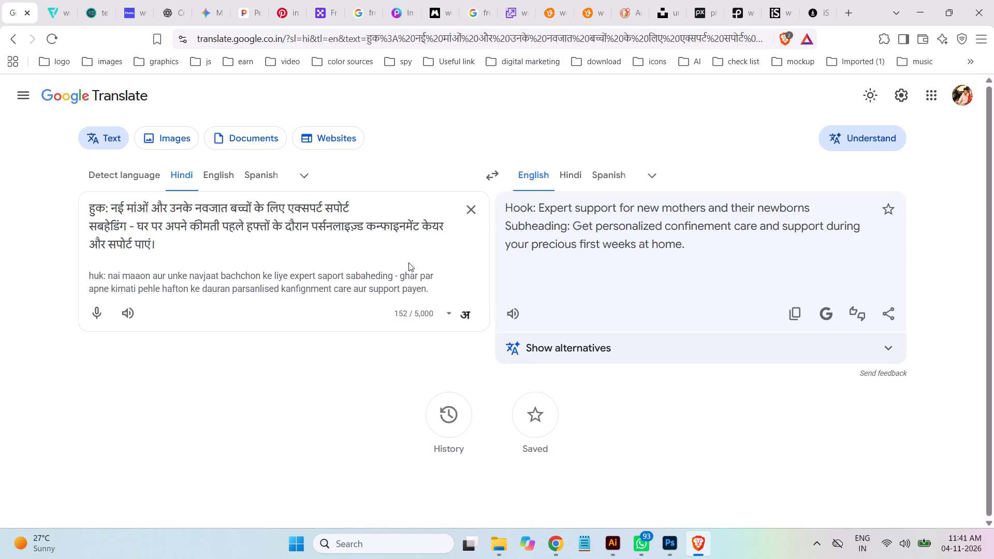
click(352, 241)
key(ctrl+a)
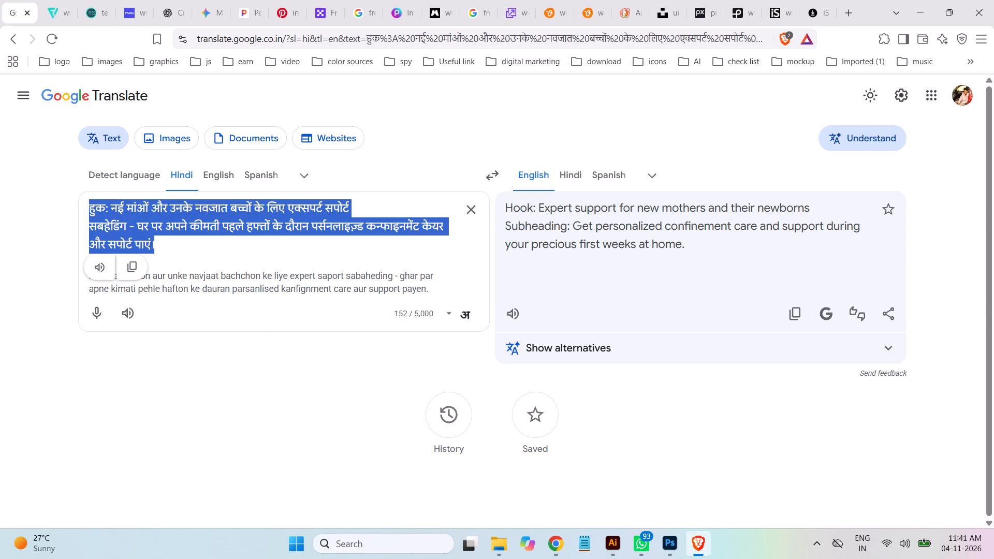
key(ctrl+v)
click(495, 173)
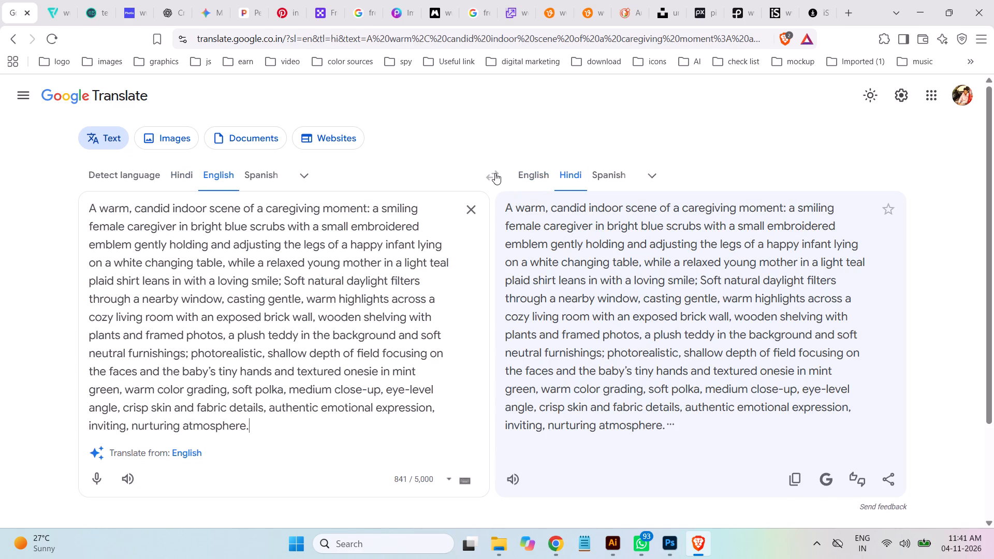
click(495, 173)
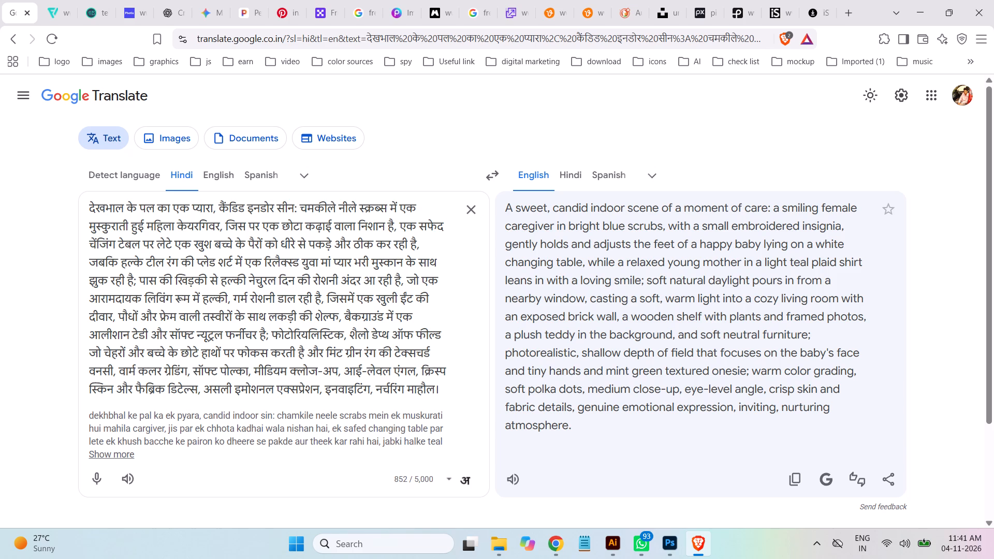
Insert "australian" before the word for caregiver in the Hindi prompt, and glance at the cropped photo in Photoshop.
click(178, 224)
text(australian)
key(space)
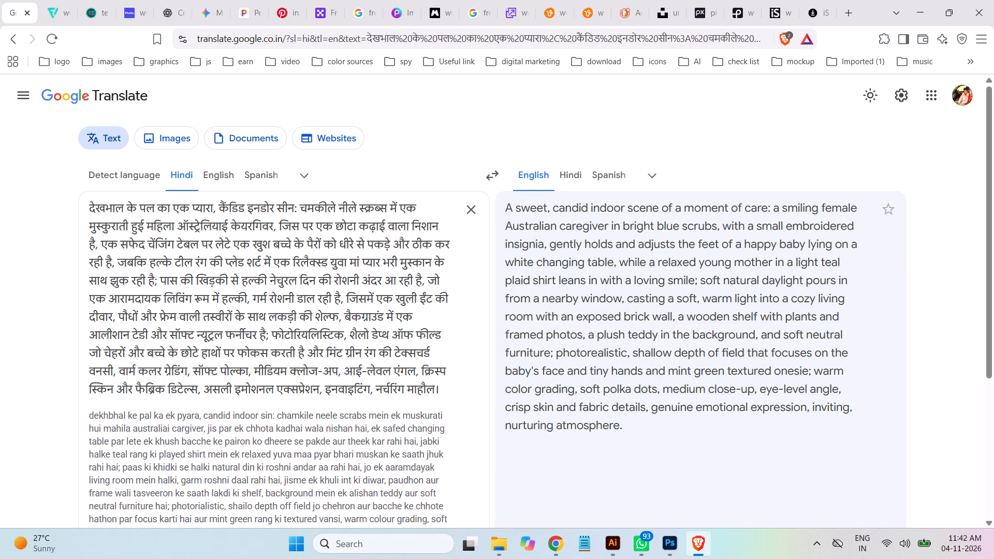
click(668, 544)
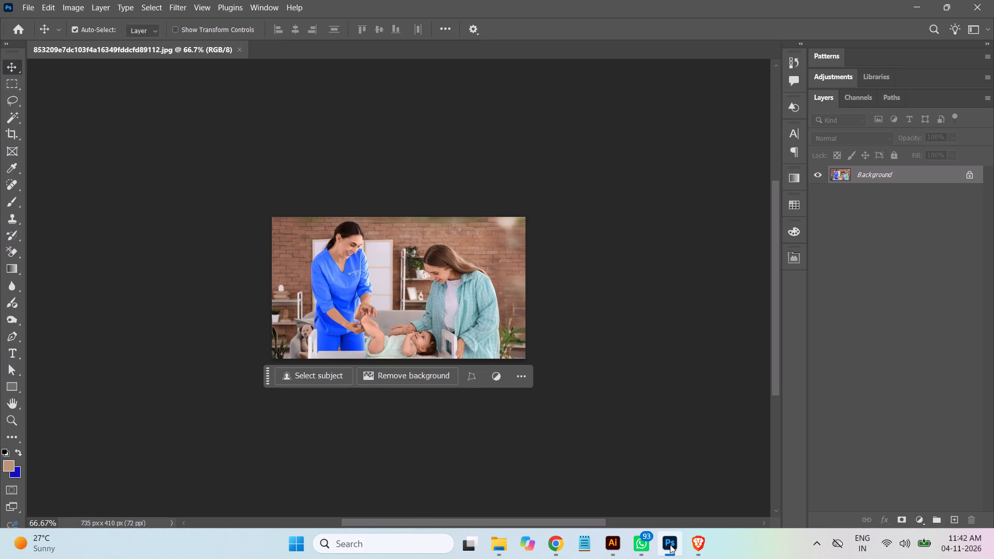
click(670, 545)
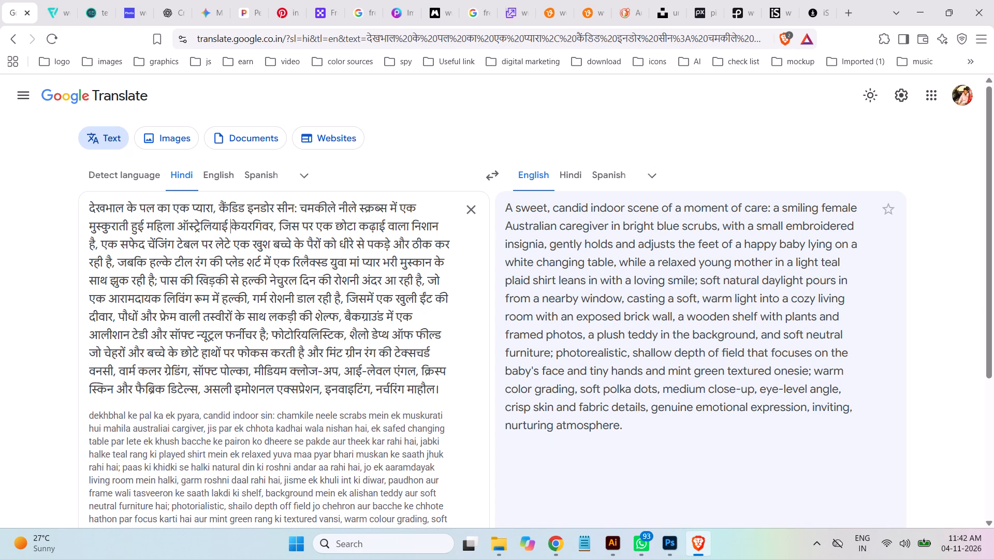
Replace the teal colour of the mother's plaid shirt with "gray" in the Hindi prompt.
drag(192, 261, 178, 257)
text(gr)
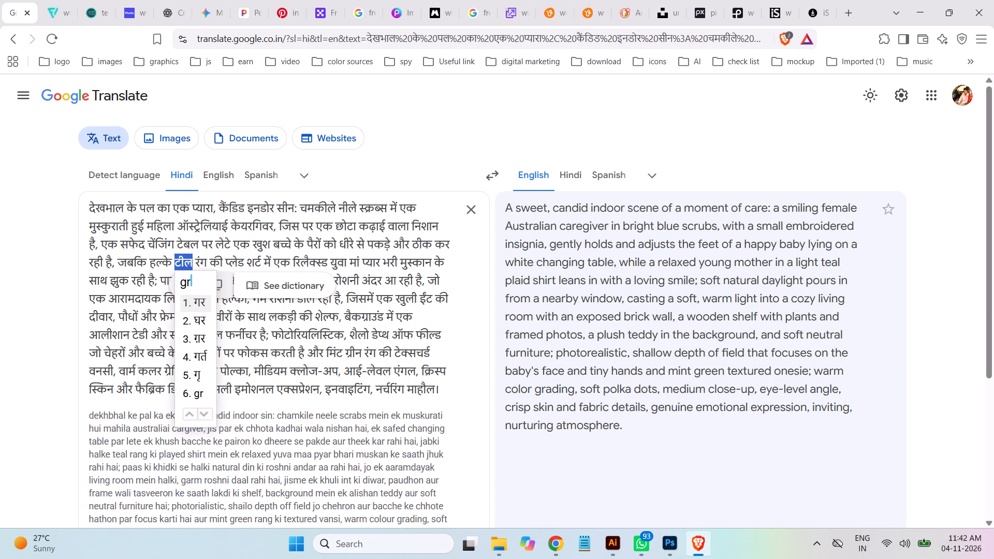
text(ay)
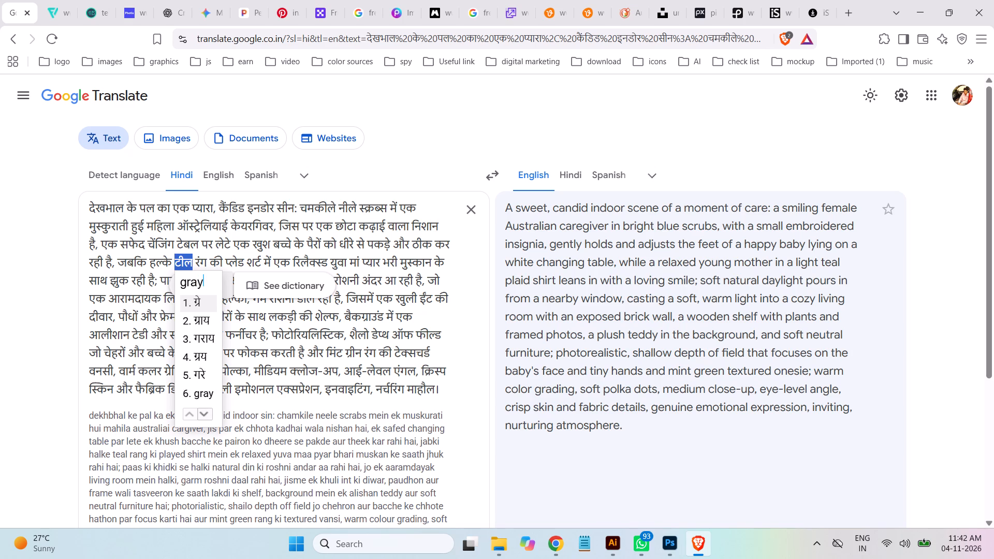
key(space)
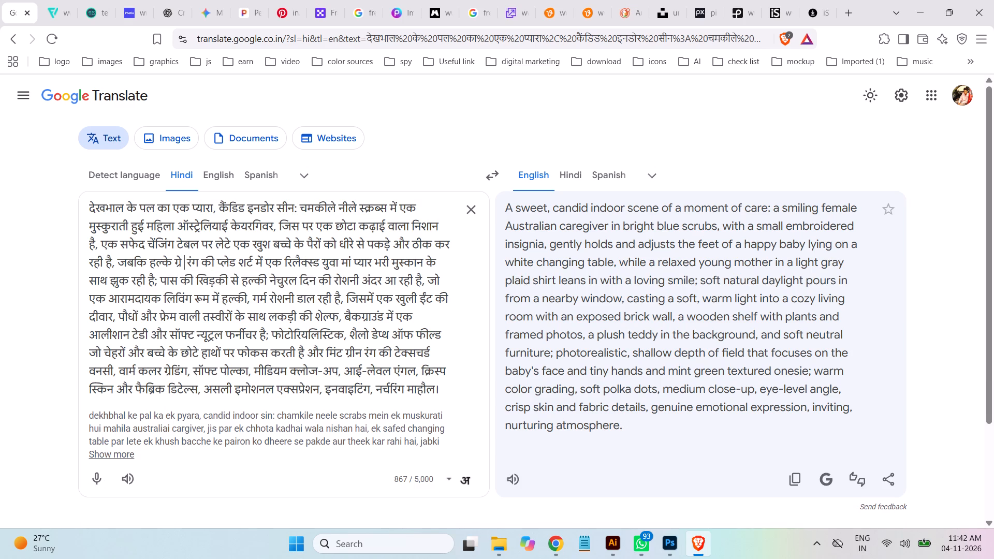
Insert "australian" before the word for mother in the Hindi prompt.
click(340, 260)
text(austfra)
key(BackSpace)
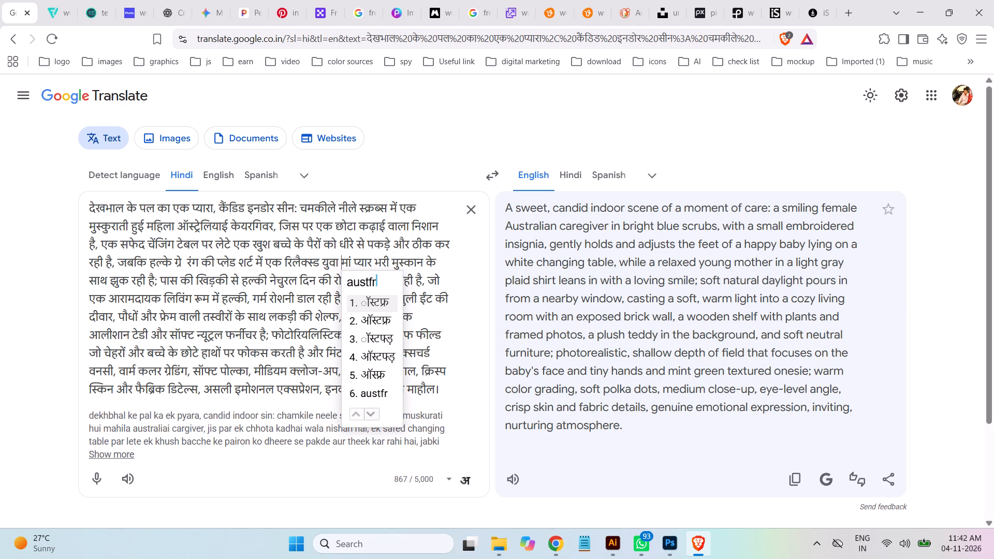
key(BackSpace)
key(BackSpace)
text(ralian)
key(space)
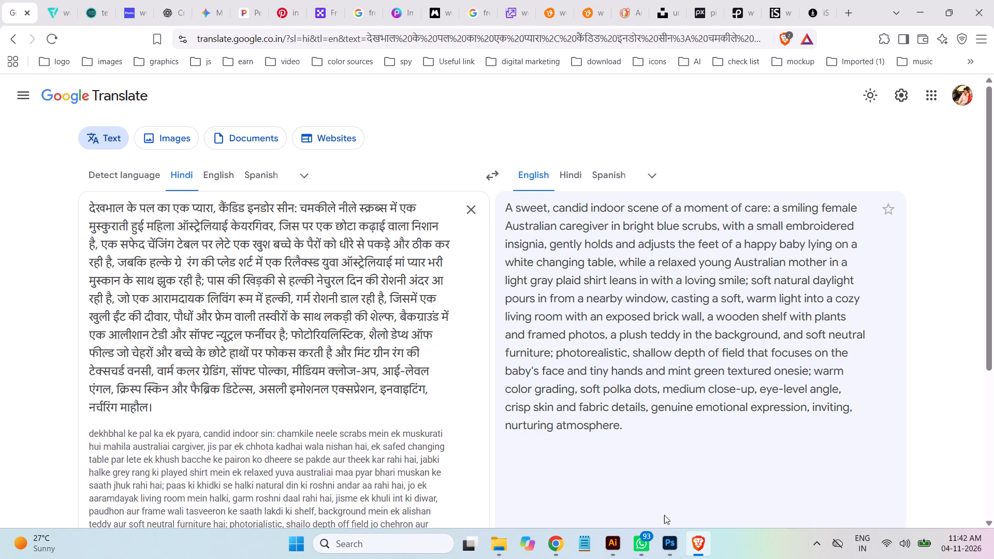
Check the reference photo in Photoshop, then replace the word for brick in the Hindi prompt's wall description with "halki pich color".
click(672, 548)
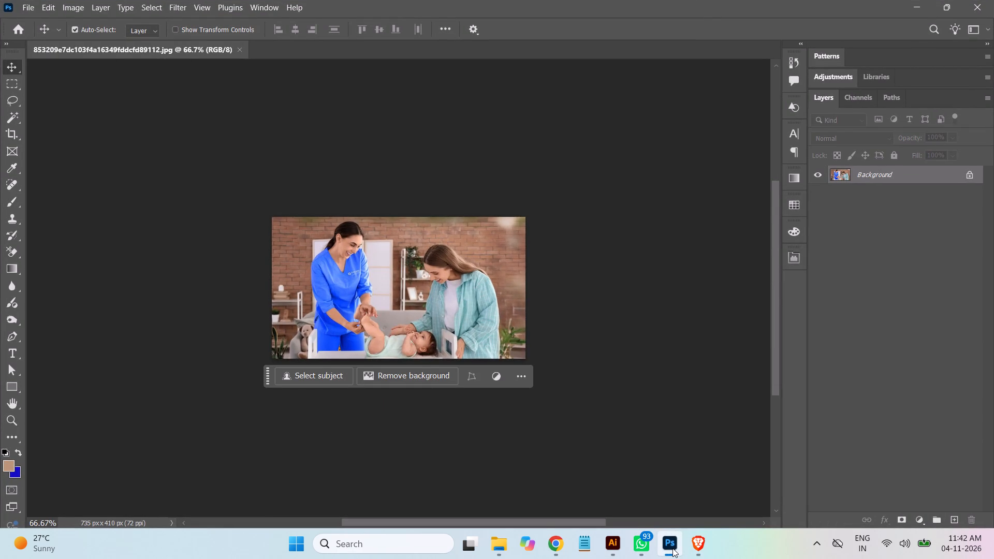
click(673, 548)
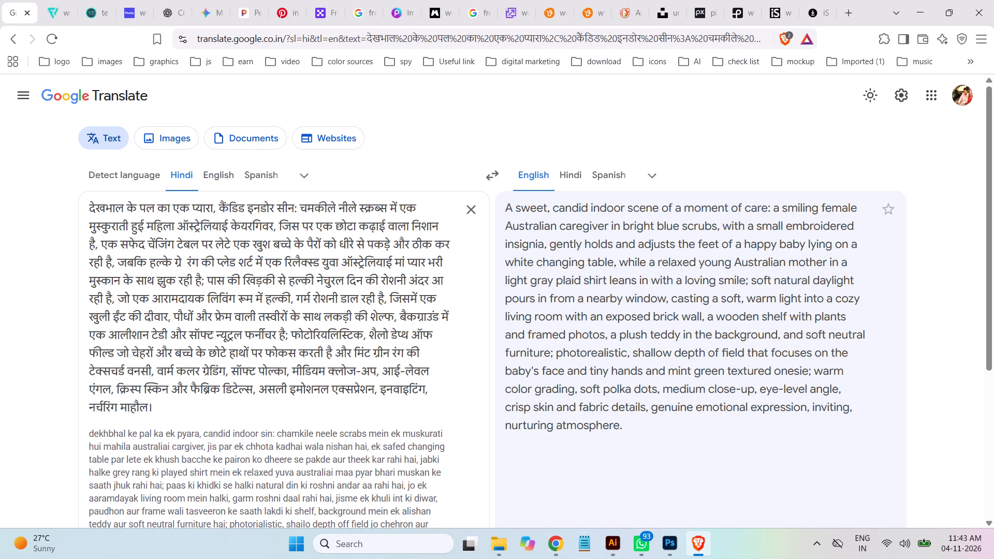
drag(125, 315, 121, 315)
drag(121, 315, 115, 314)
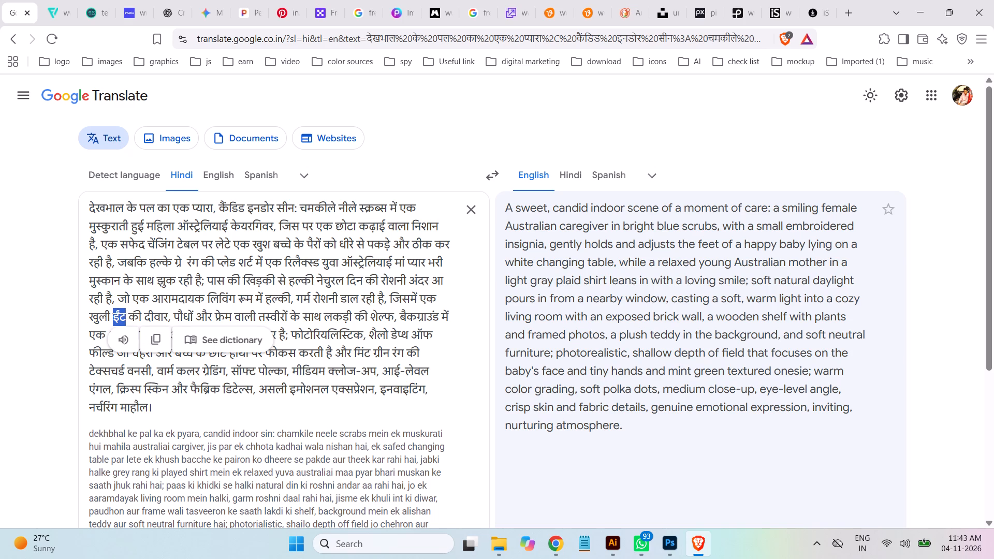
key(p)
key(i)
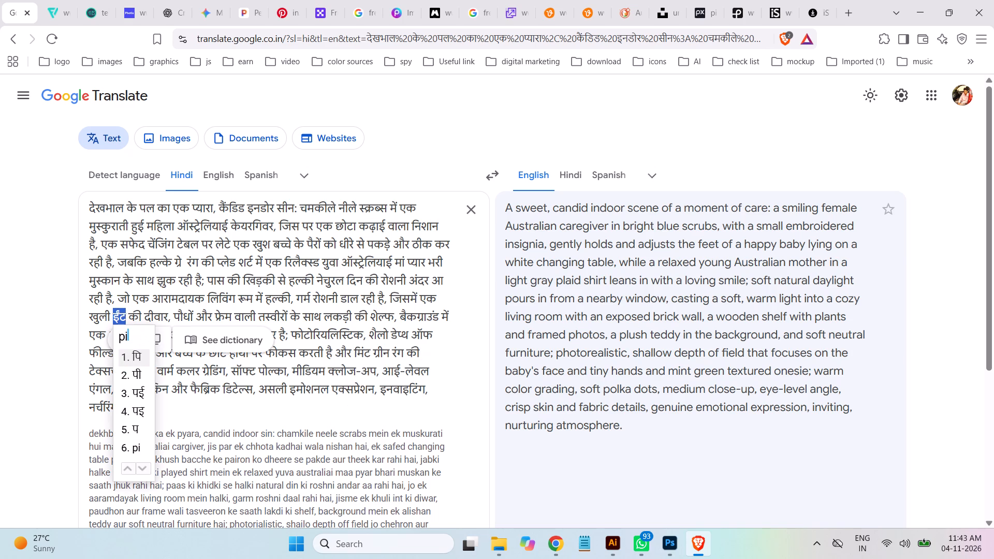
key(BackSpace)
key(BackSpace)
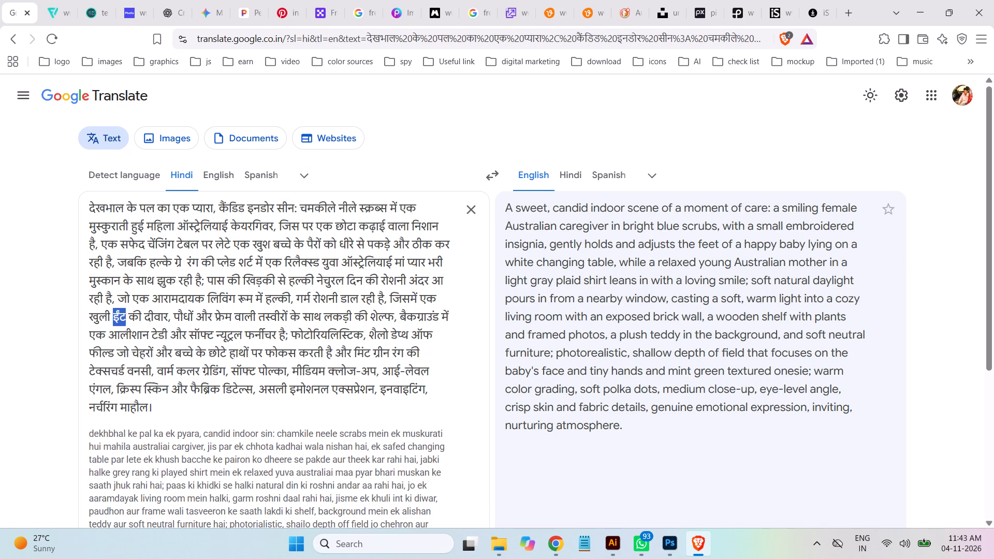
text(hal)
text(ki pich color)
key(space)
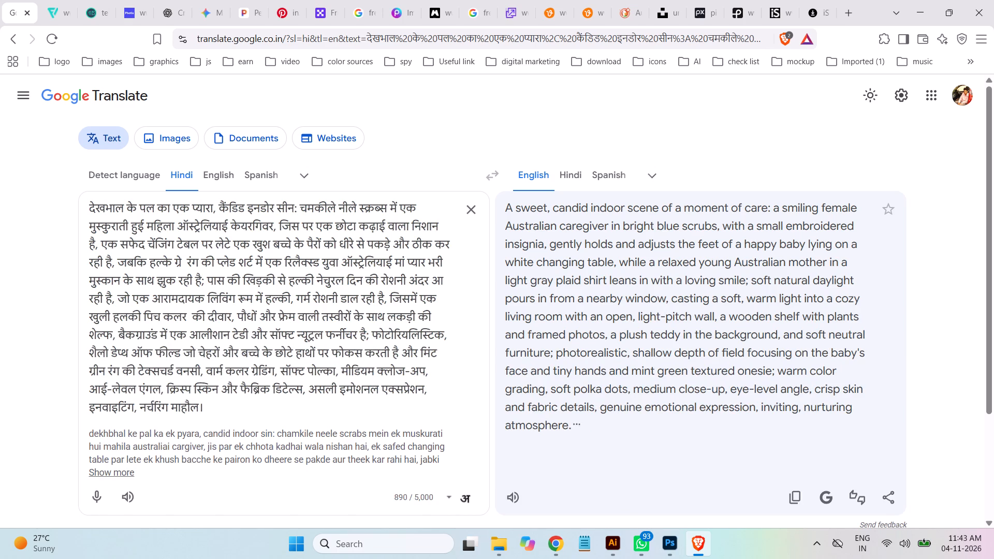
key(Delete)
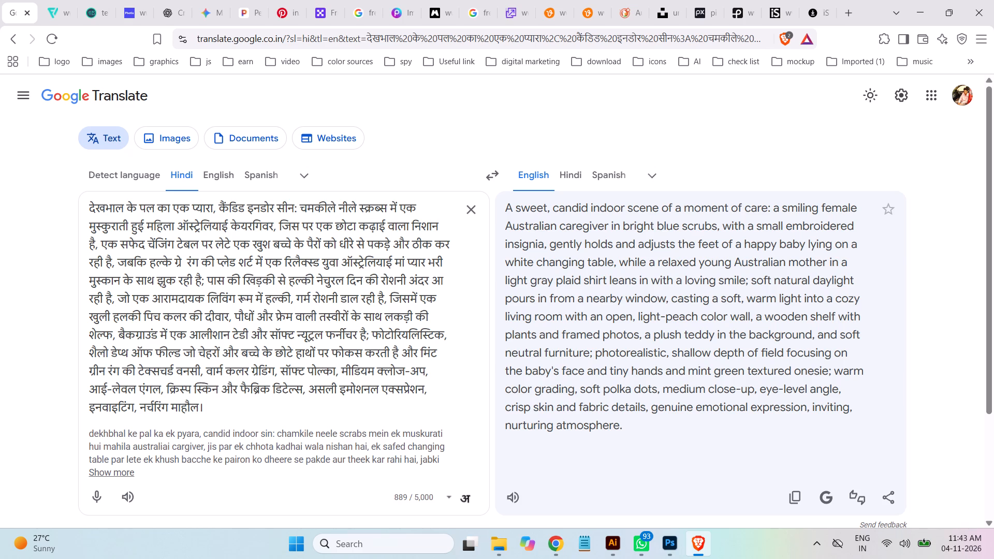
Append a Hindi sentence to the end of the prompt saying the image size should be 12:16.
click(290, 413)
click(673, 436)
click(210, 406)
key(space)
text(image ka)
key(space)
text(size)
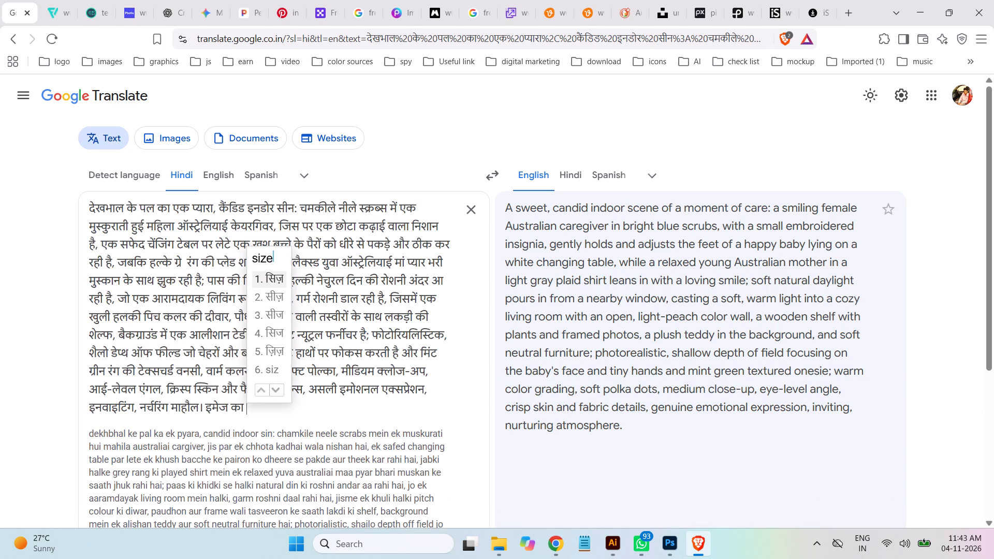
key(space)
key(space)
text(12)
key(shift+colon)
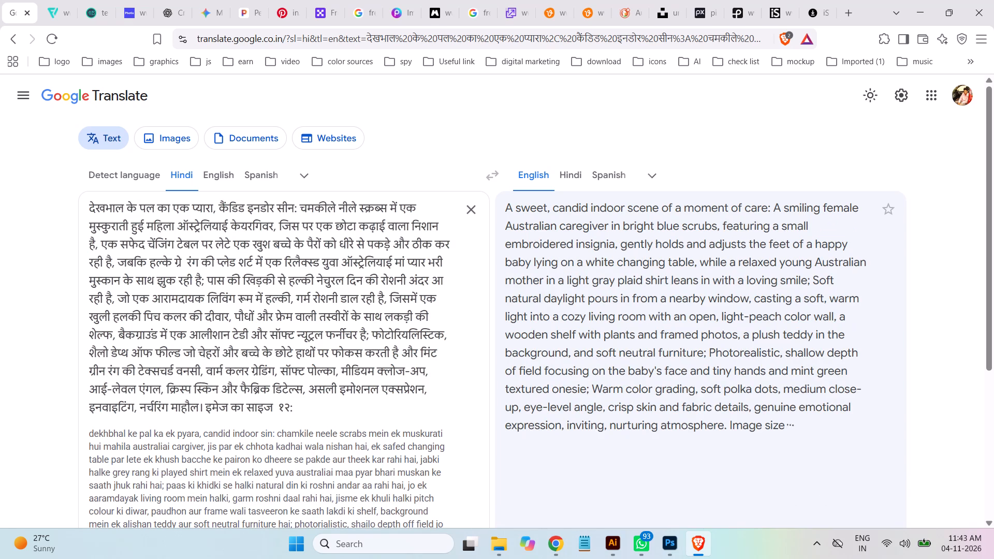
text(16)
key(space)
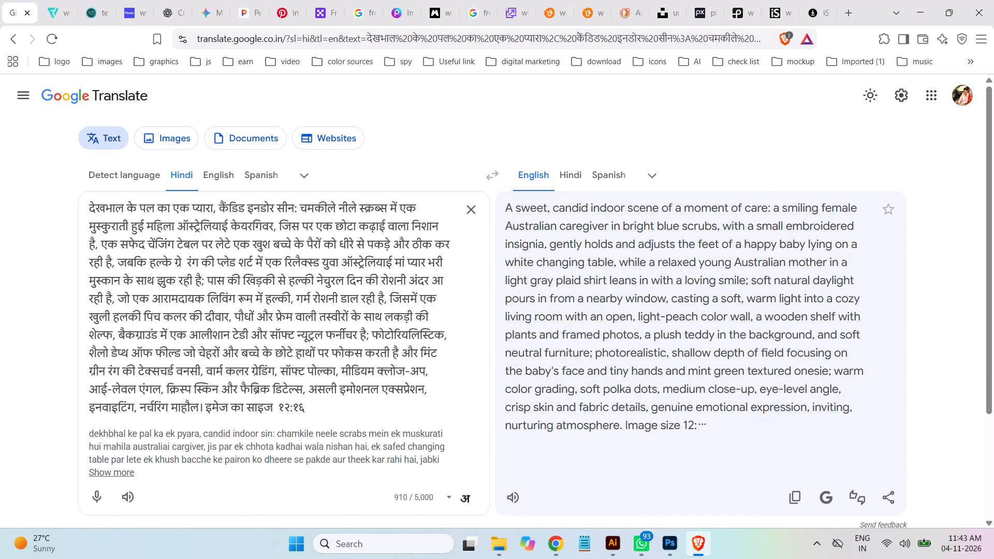
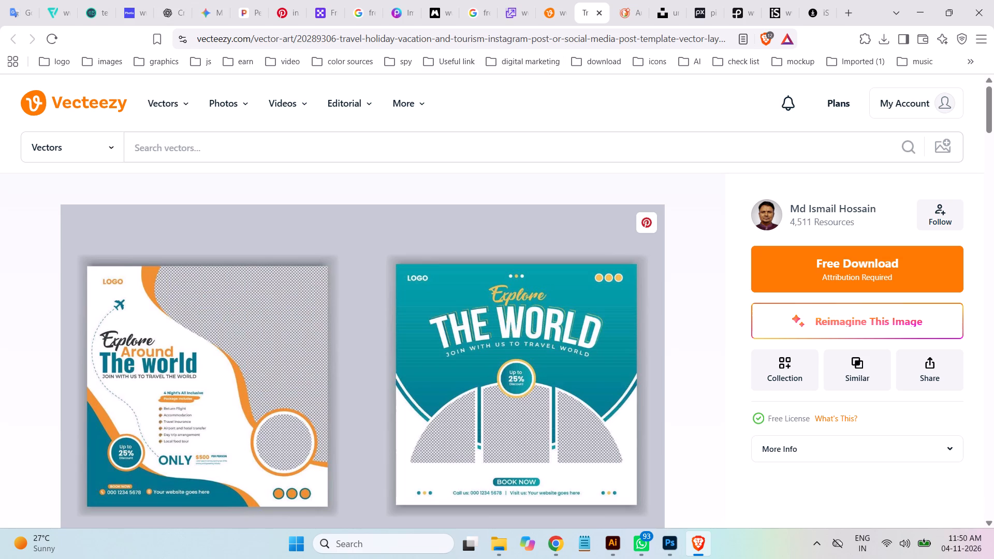
Check the MFHM - Confinement Care brief in Asana in Chrome, then return to Illustrator and deselect the artwork.
click(558, 550)
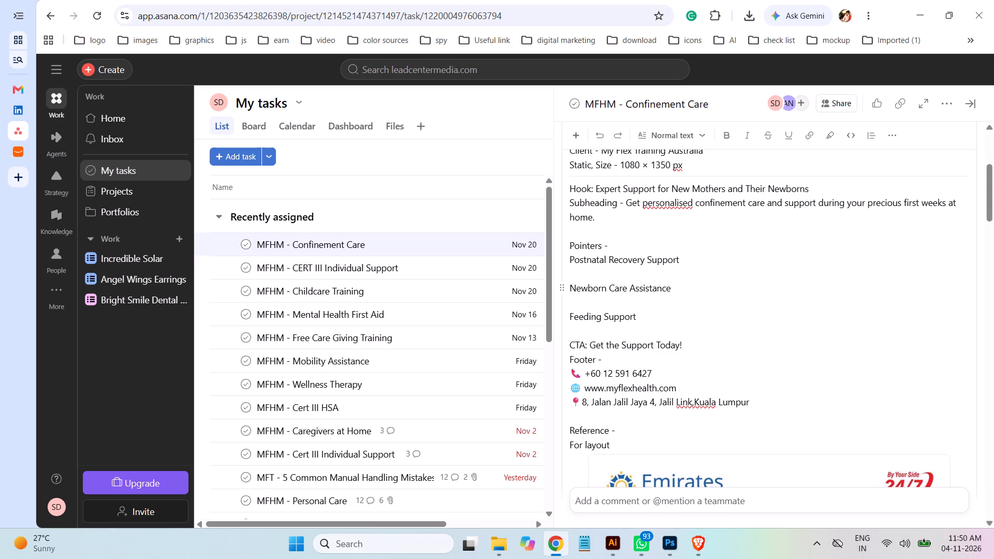
click(610, 546)
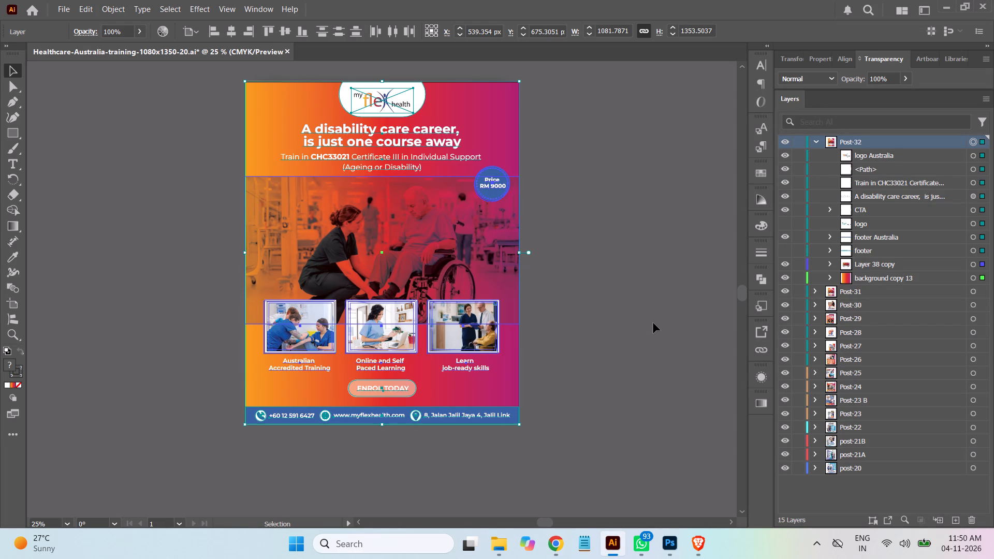
click(652, 304)
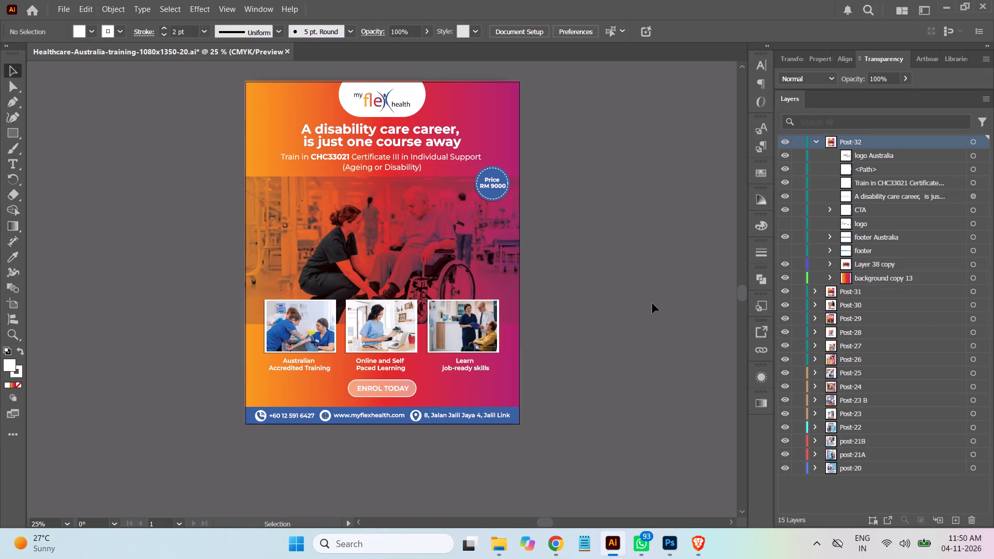
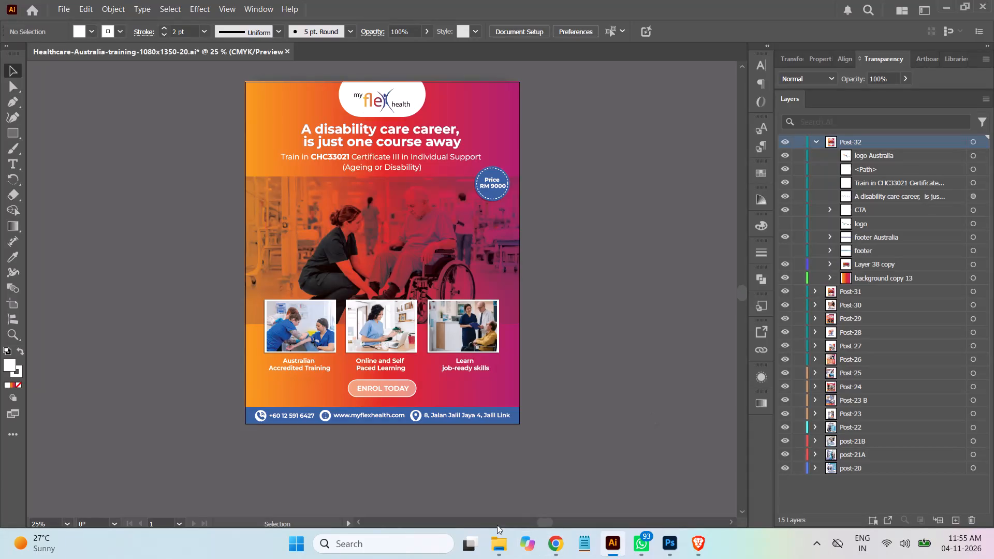
Switch to File Explorer and permanently delete the 853209e7dc103f4a16349fddcfd89112.jpg photo from Downloads.
click(494, 538)
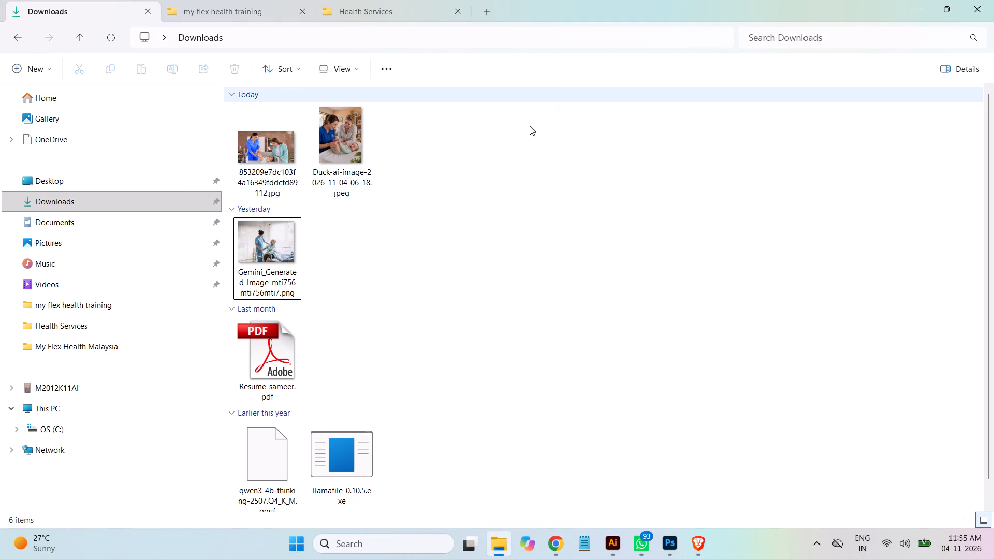
click(447, 188)
click(259, 157)
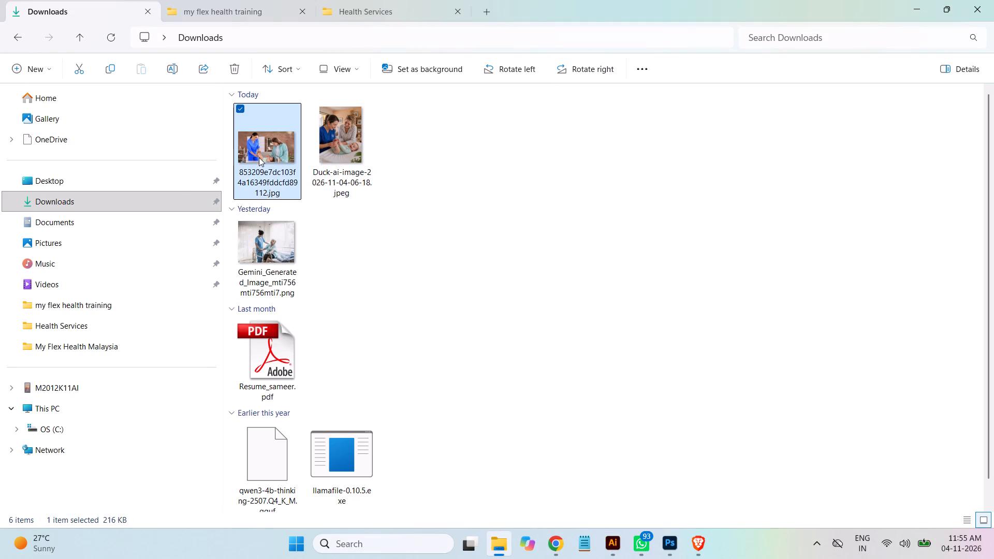
key(shift+Delete)
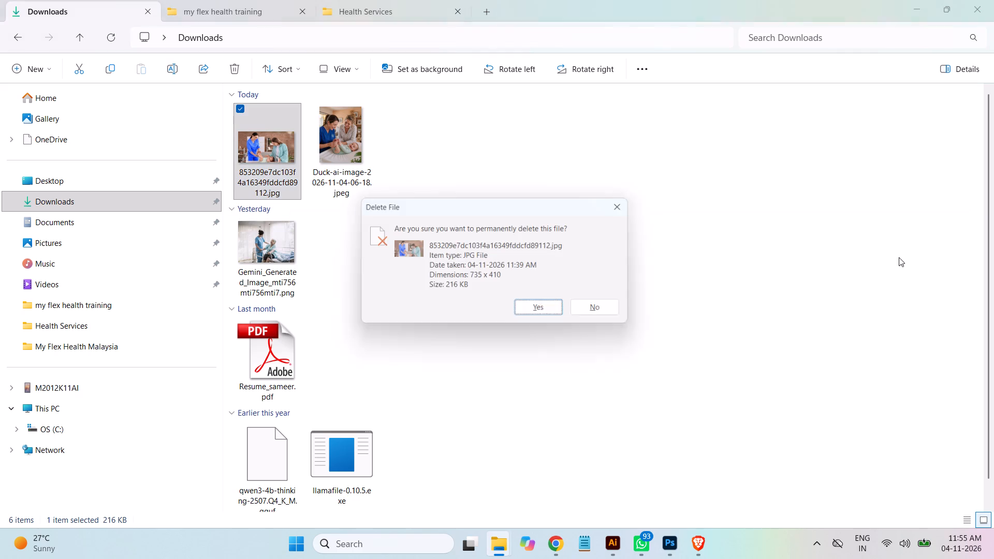
click(544, 310)
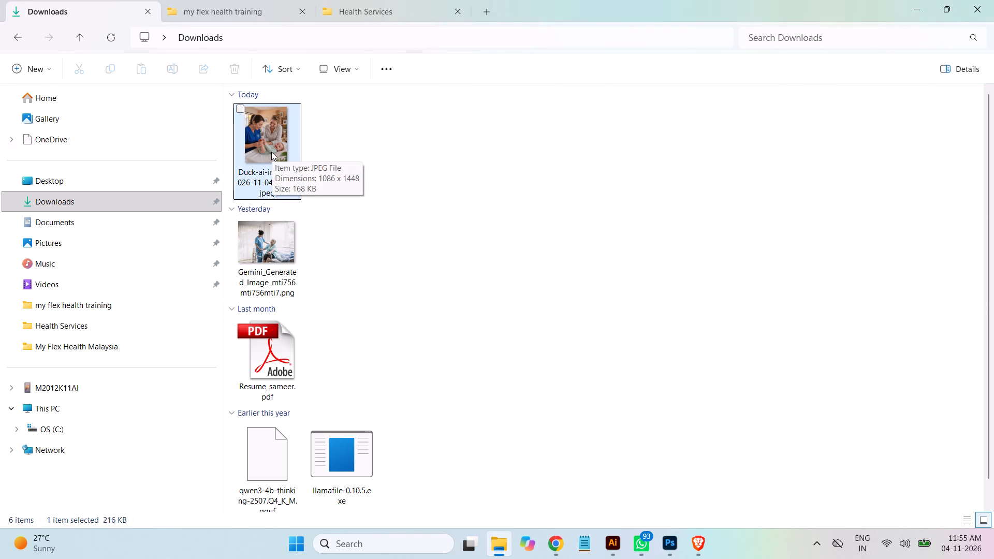
drag(270, 149, 692, 545)
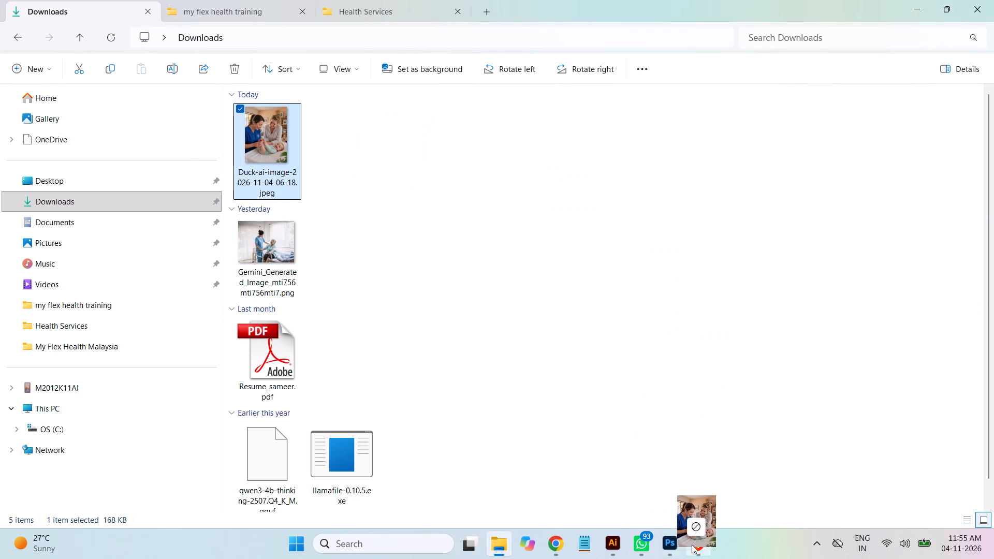
drag(692, 545, 349, 51)
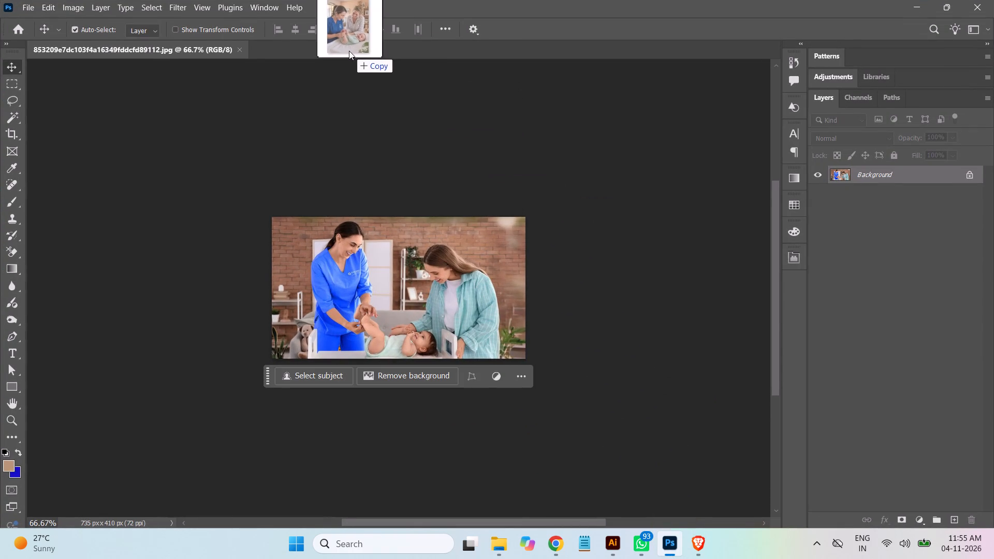
drag(349, 51, 348, 50)
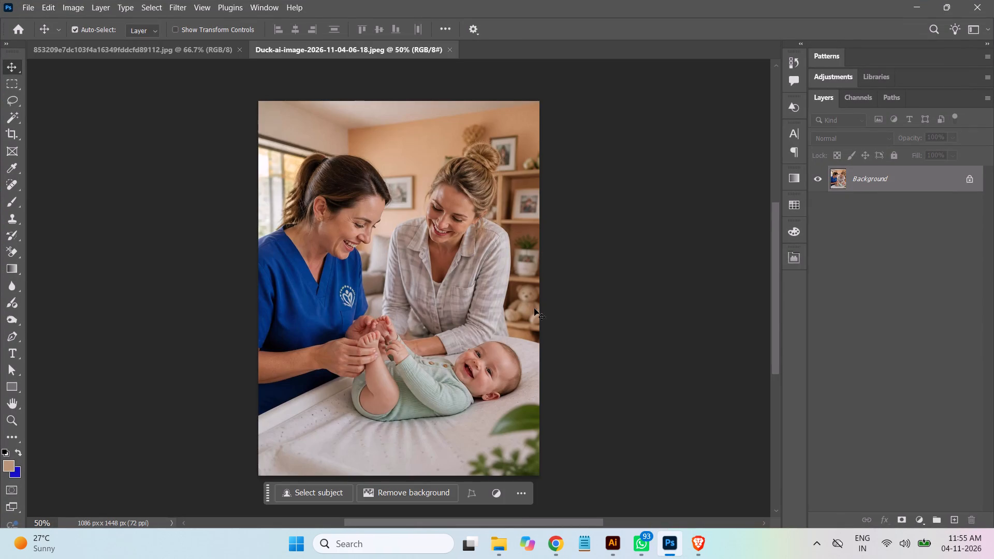
Using the Clone Stamp, cover the top dots of the caregiver's uniform emblem with blue fabric sampled just above it.
key(z)
drag(341, 282, 344, 293)
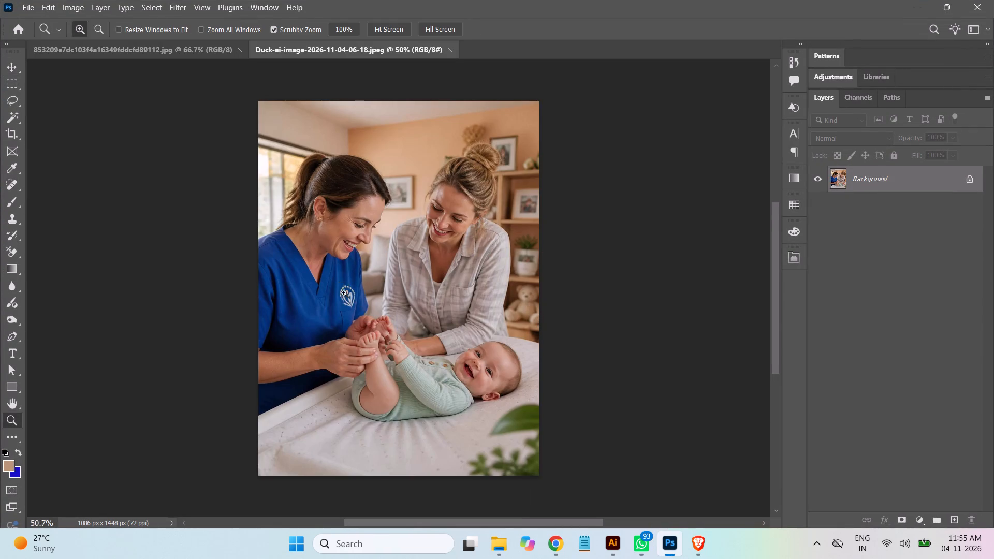
drag(344, 293, 432, 396)
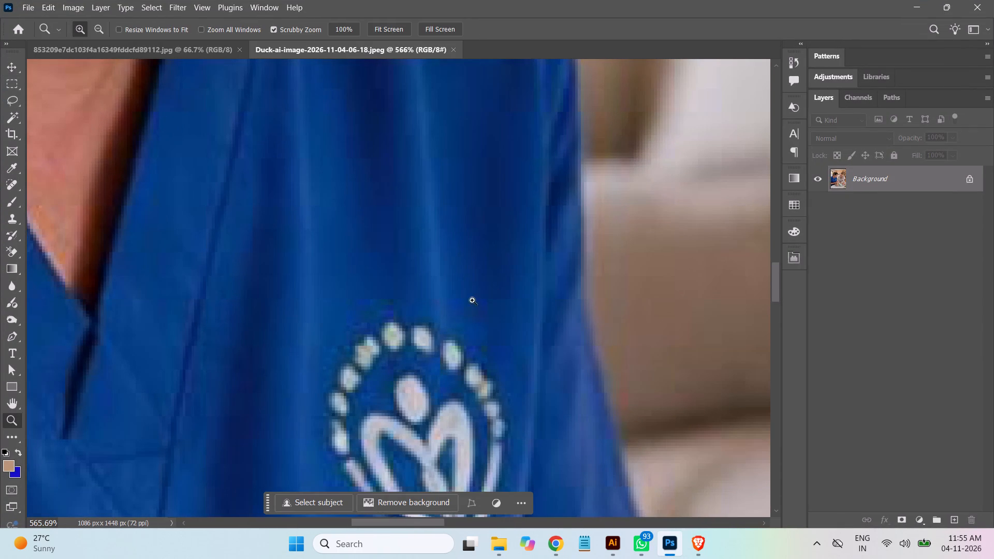
click(13, 219)
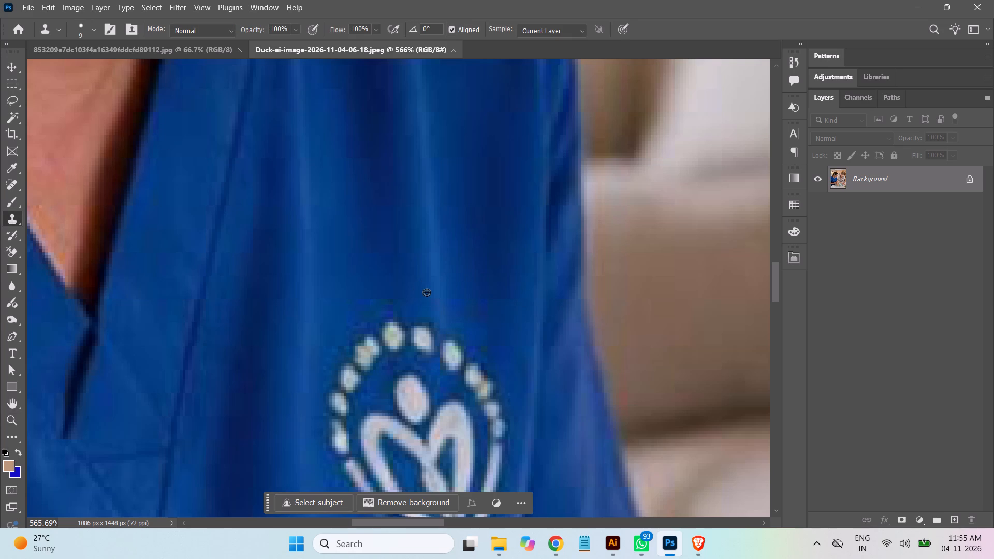
alt+click(427, 292)
drag(428, 315, 431, 349)
drag(431, 321, 437, 374)
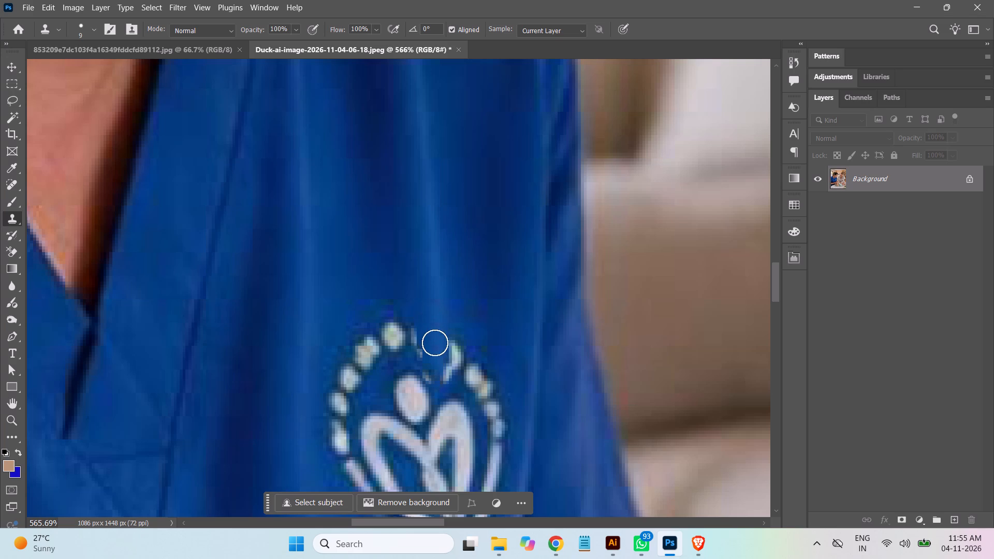
drag(434, 332, 436, 337)
drag(436, 337, 436, 344)
drag(409, 289, 413, 335)
drag(405, 295, 407, 356)
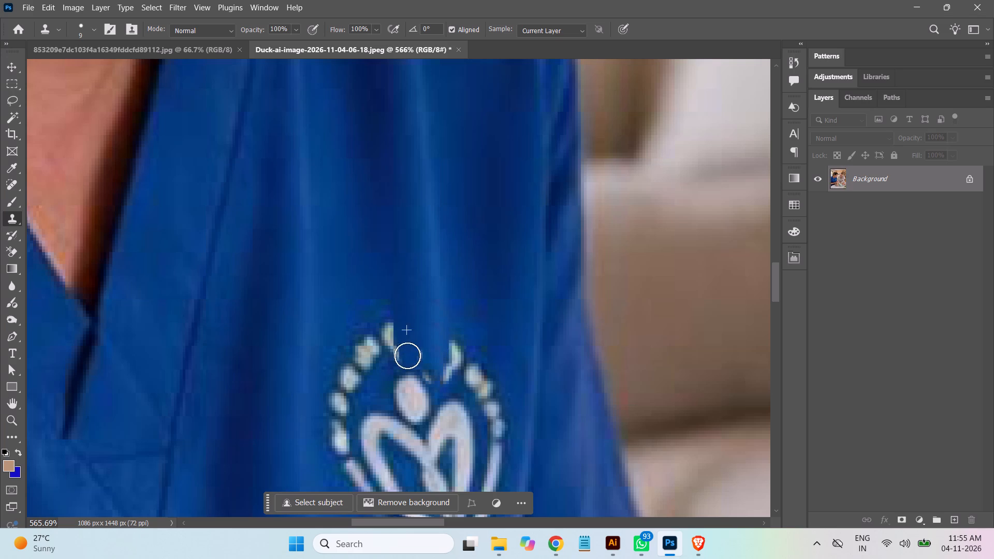
drag(407, 356, 407, 355)
drag(400, 298, 400, 344)
drag(389, 295, 390, 354)
drag(382, 297, 385, 359)
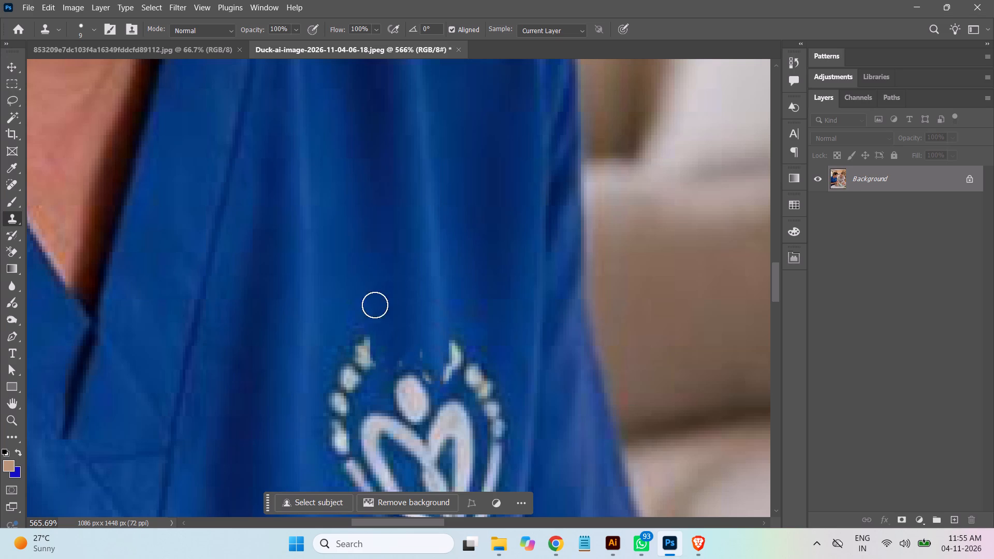
Clone blue fabric over the dots along the left side of the emblem's ring.
drag(374, 287, 373, 356)
drag(362, 292, 359, 363)
drag(354, 314, 358, 373)
drag(350, 327, 350, 377)
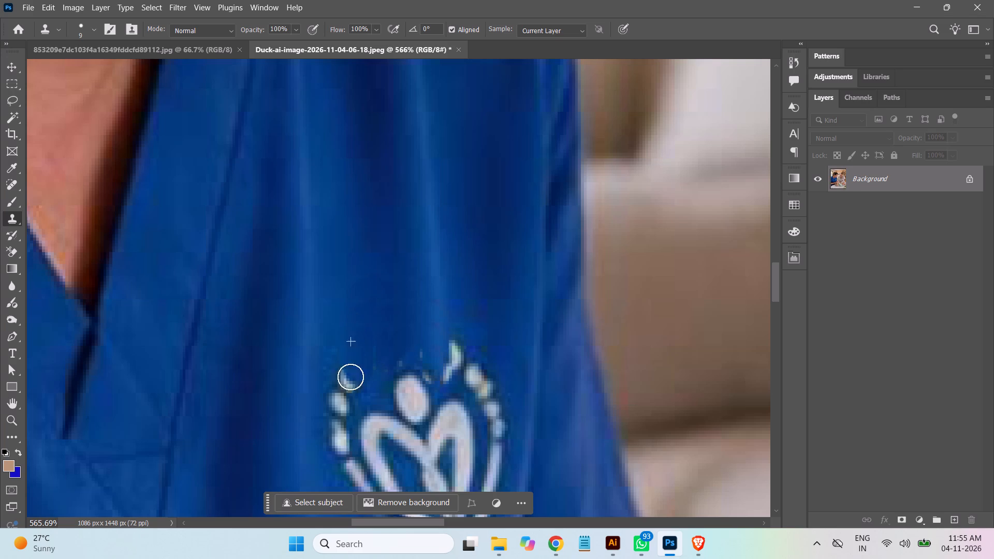
drag(350, 377, 350, 391)
drag(343, 334, 341, 394)
drag(332, 350, 341, 414)
Clone blue fabric over the emblem's round head and the upper part of its left petal.
drag(353, 348, 356, 431)
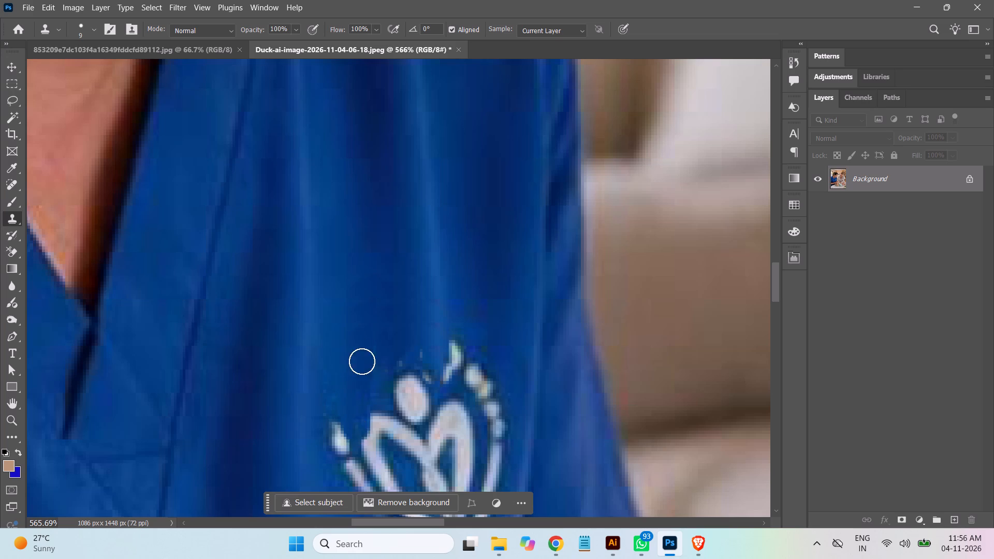
drag(366, 351, 368, 426)
drag(385, 351, 383, 428)
drag(391, 356, 398, 434)
drag(408, 355, 405, 435)
drag(414, 364, 411, 444)
drag(422, 369, 412, 458)
drag(390, 380, 381, 465)
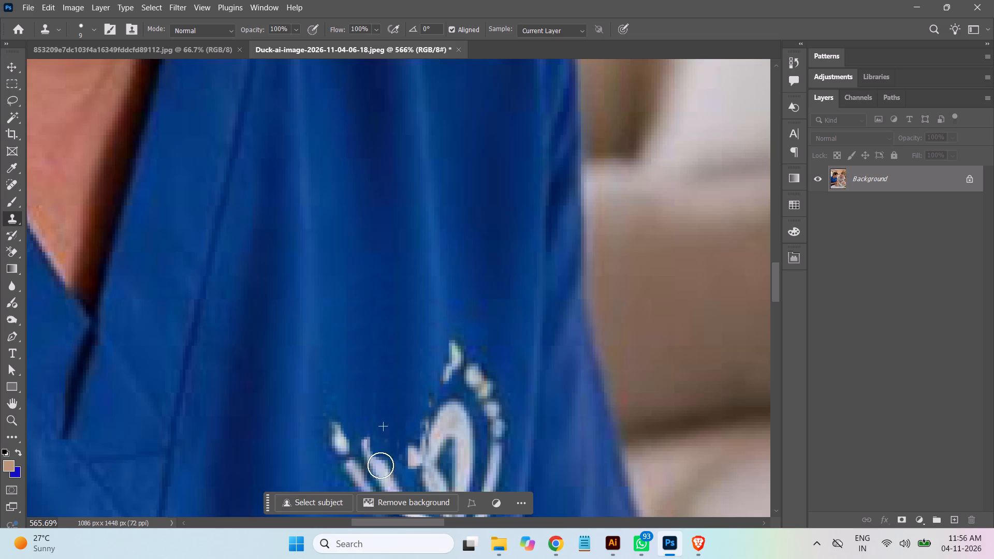
drag(381, 465, 381, 468)
drag(378, 393, 379, 447)
Clone blue fabric over the dots along the right side of the emblem's ring.
drag(458, 324, 447, 407)
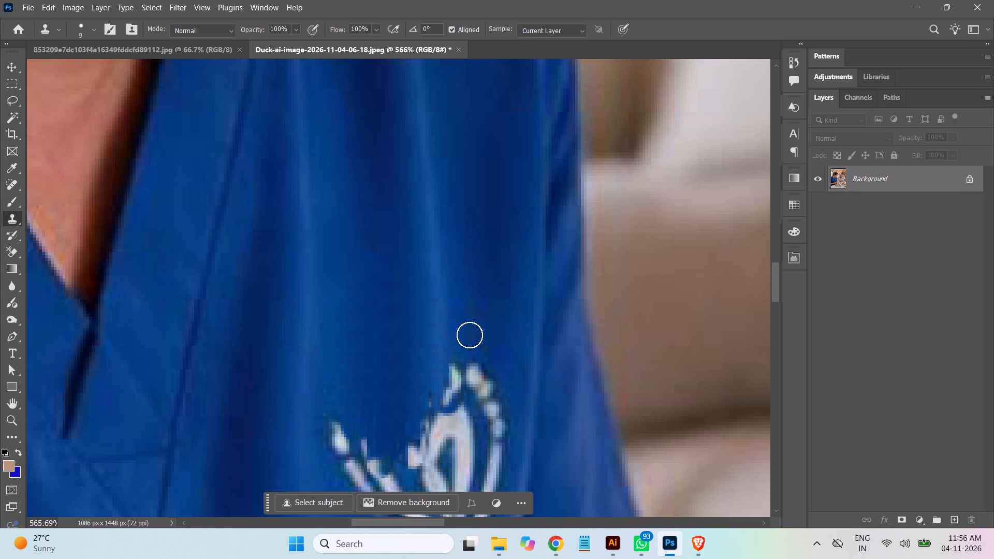
drag(466, 329, 466, 413)
drag(479, 335, 478, 439)
drag(485, 368, 490, 449)
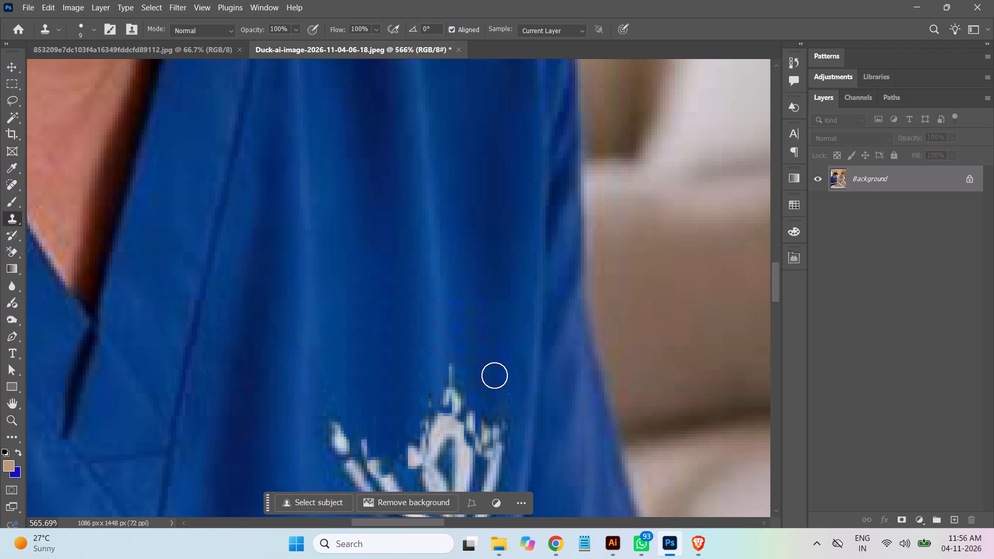
drag(496, 380, 493, 459)
drag(504, 391, 500, 457)
drag(488, 303, 493, 421)
drag(509, 311, 499, 418)
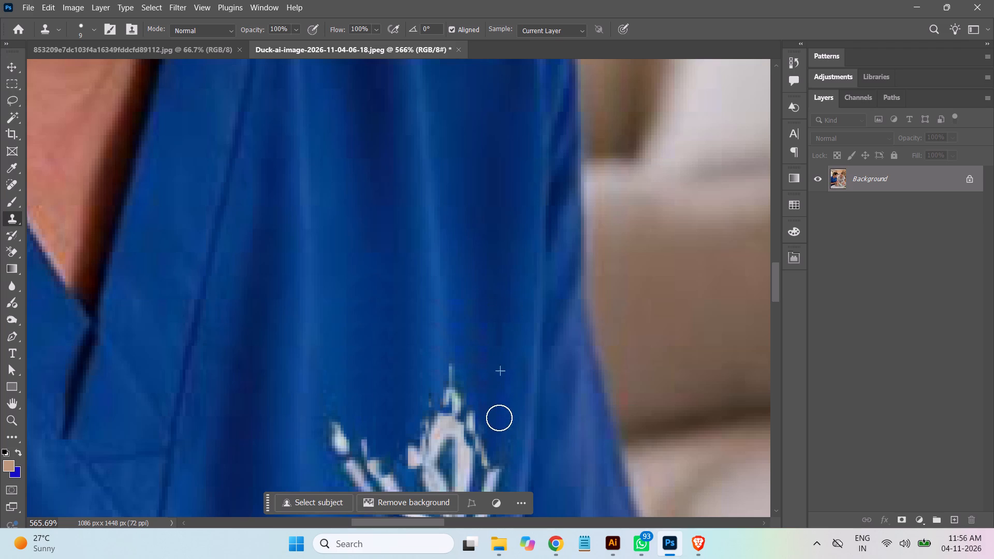
drag(499, 418, 499, 421)
Clone blue fabric over the emblem's outer right stroke, down towards its base.
scroll(486, 339, down, 1)
scroll(486, 337, up, 2)
scroll(486, 337, down, 4)
scroll(485, 337, up, 2)
scroll(485, 337, down, 1)
scroll(485, 337, up, 7)
scroll(485, 337, down, 11)
scroll(485, 336, up, 2)
scroll(485, 336, down, 3)
scroll(485, 336, up, 1)
scroll(485, 336, down, 1)
scroll(485, 336, up, 1)
scroll(485, 336, down, 10)
scroll(485, 336, up, 1)
scroll(485, 336, down, 1)
scroll(485, 336, up, 3)
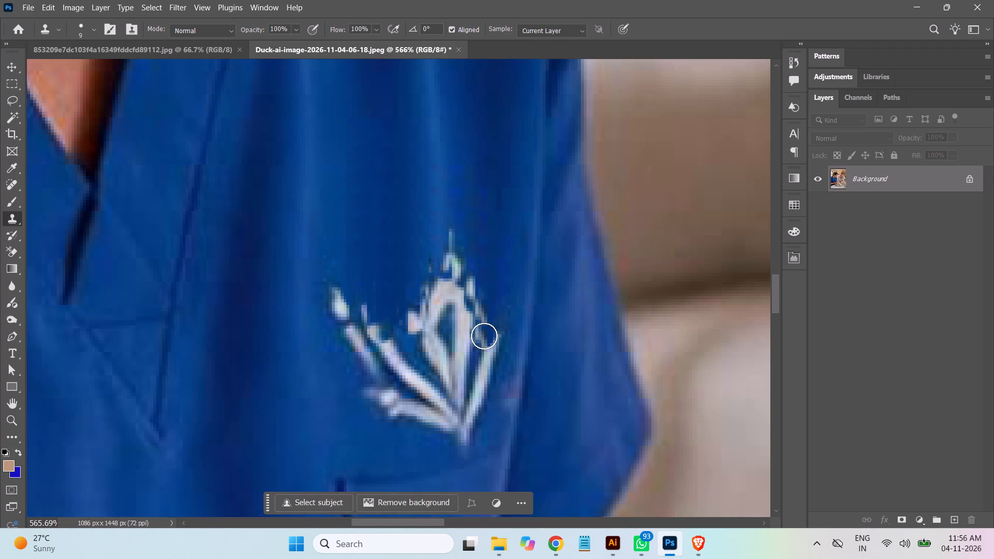
drag(492, 241, 506, 347)
drag(501, 295, 501, 317)
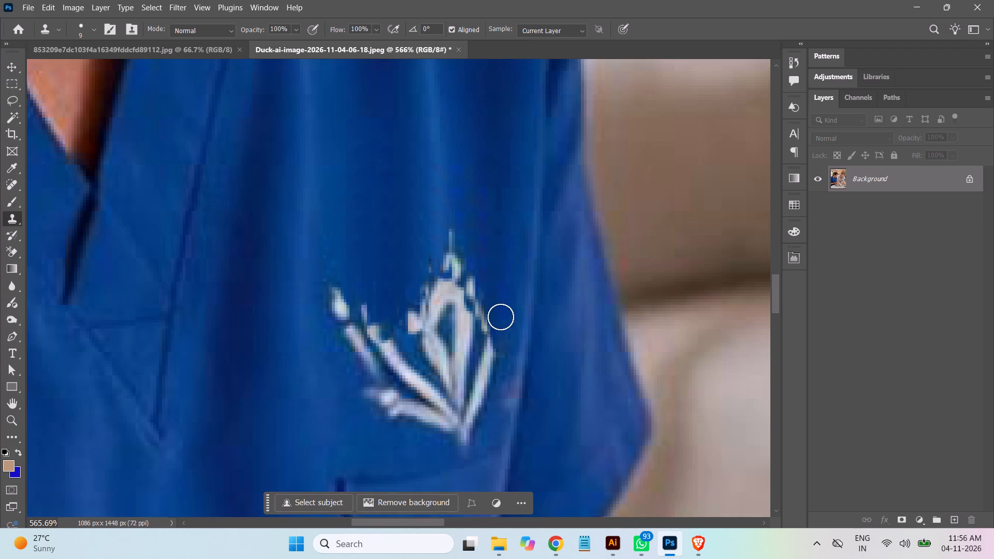
drag(501, 317, 492, 380)
drag(493, 285, 489, 395)
drag(485, 282, 483, 391)
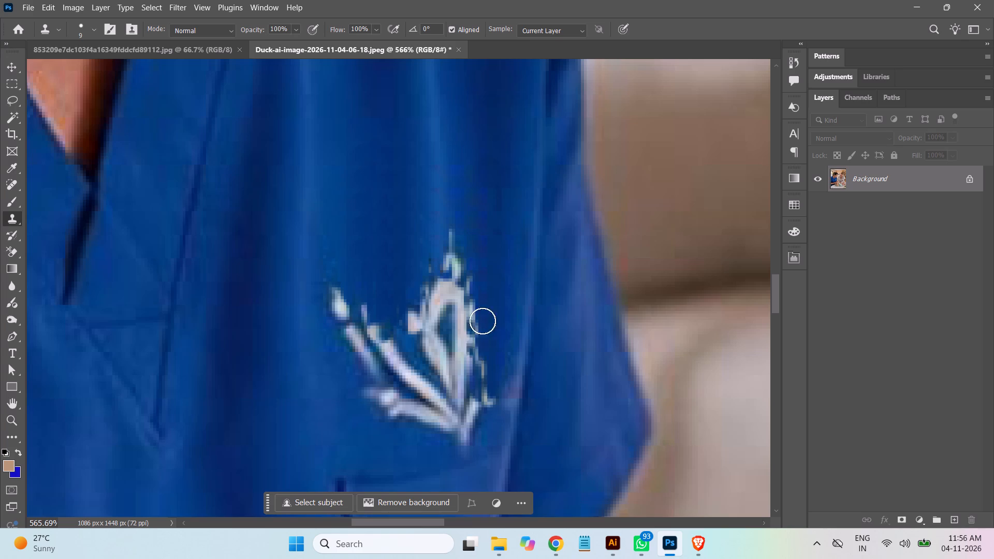
drag(485, 296, 483, 381)
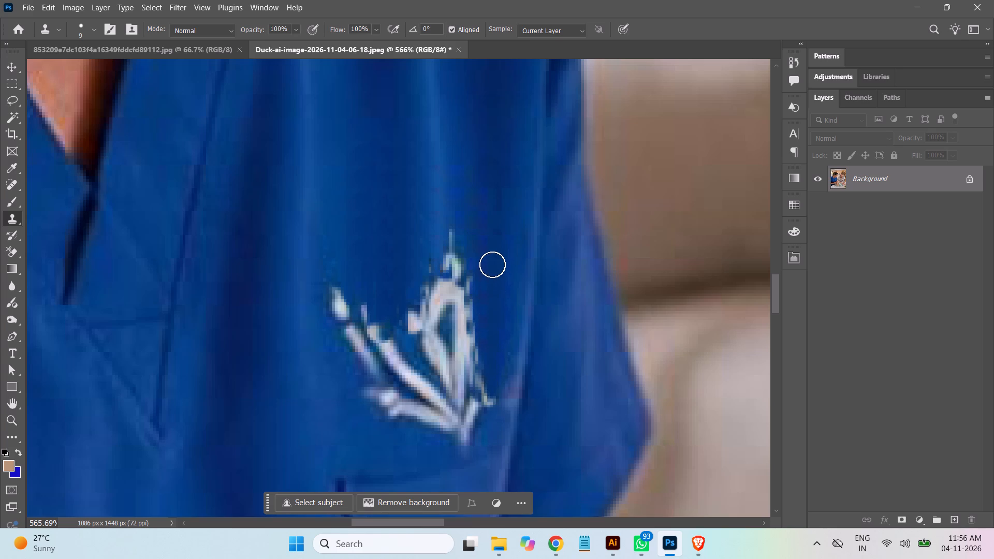
Clone blue fabric over the remaining left dot and the upper ends of the emblem's left strokes.
drag(342, 257, 342, 305)
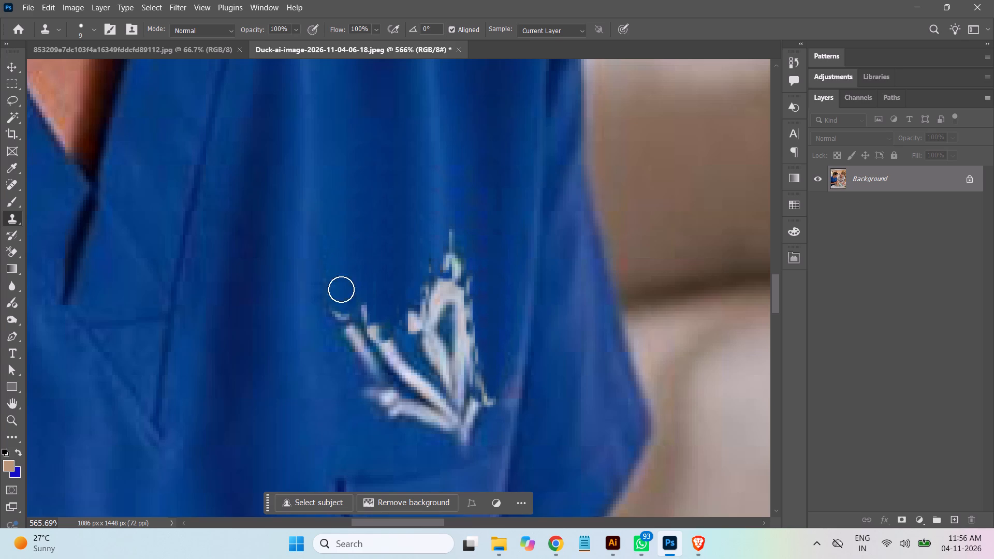
drag(337, 269, 342, 337)
drag(346, 286, 348, 351)
drag(357, 290, 360, 345)
drag(363, 285, 371, 340)
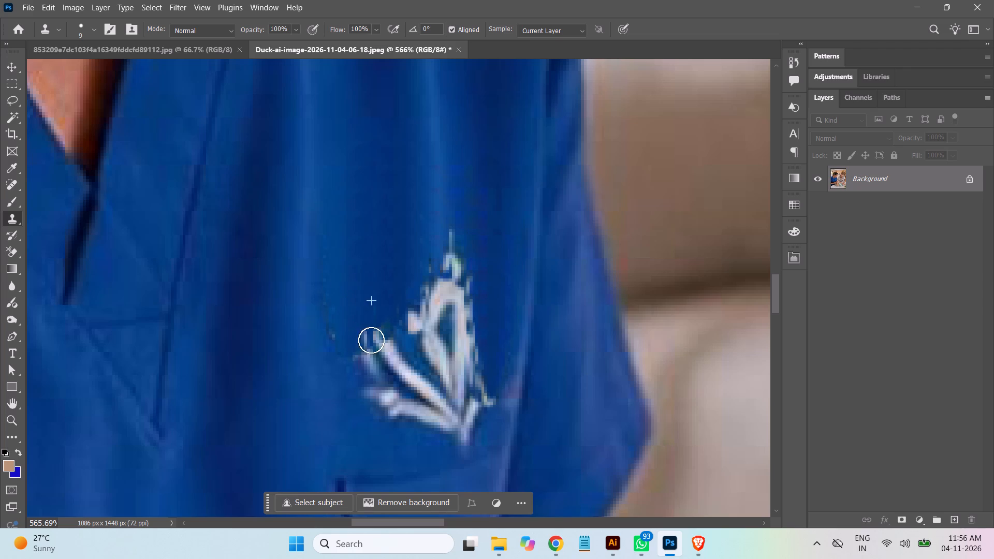
drag(371, 340, 372, 357)
drag(372, 306, 377, 362)
drag(385, 295, 392, 355)
drag(403, 289, 400, 345)
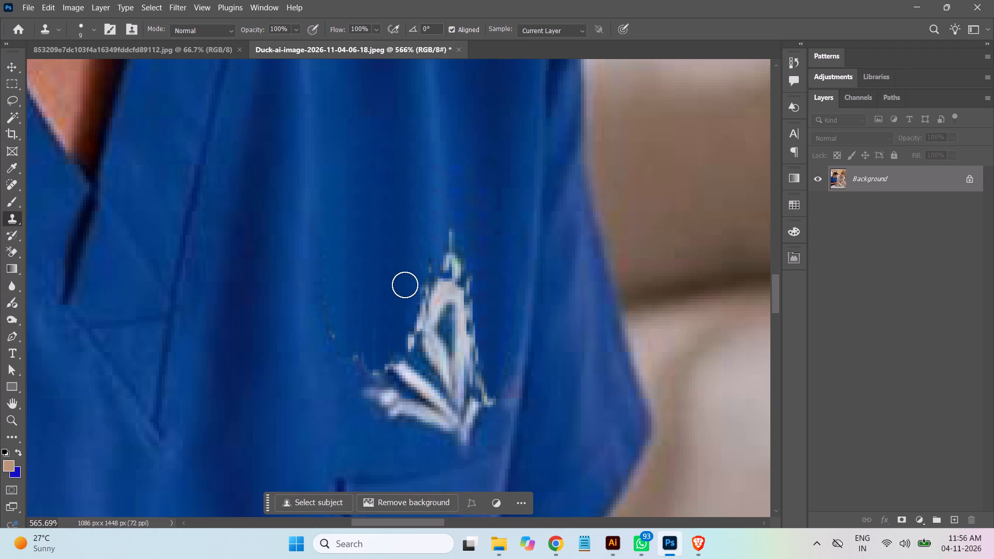
Clone blue fabric over the emblem's central loop and the inner left stroke.
drag(405, 284, 408, 366)
drag(413, 276, 417, 318)
drag(425, 251, 424, 334)
drag(430, 253, 434, 336)
drag(433, 264, 437, 344)
drag(429, 283, 434, 361)
drag(435, 307, 439, 353)
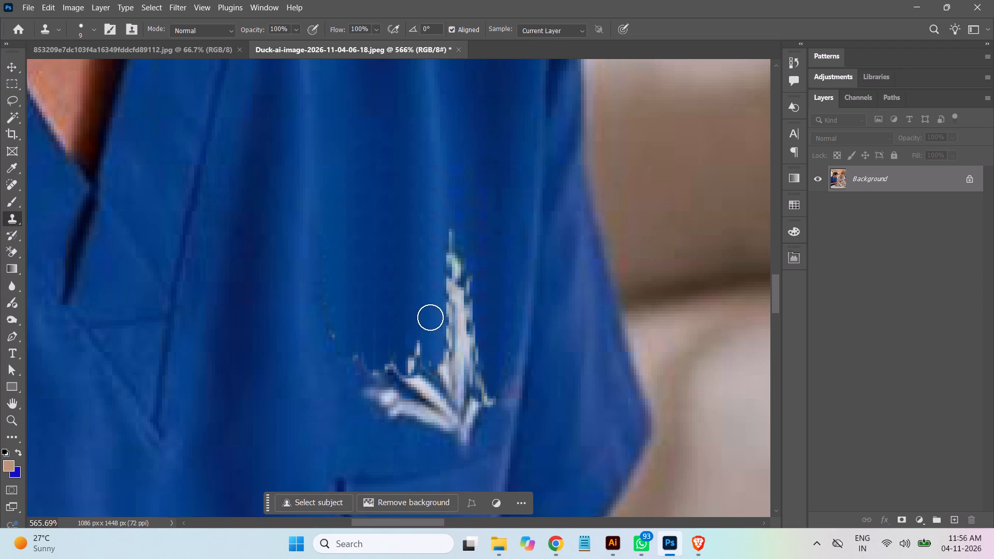
drag(429, 310, 427, 388)
drag(416, 329, 418, 399)
drag(406, 347, 409, 395)
drag(398, 356, 398, 371)
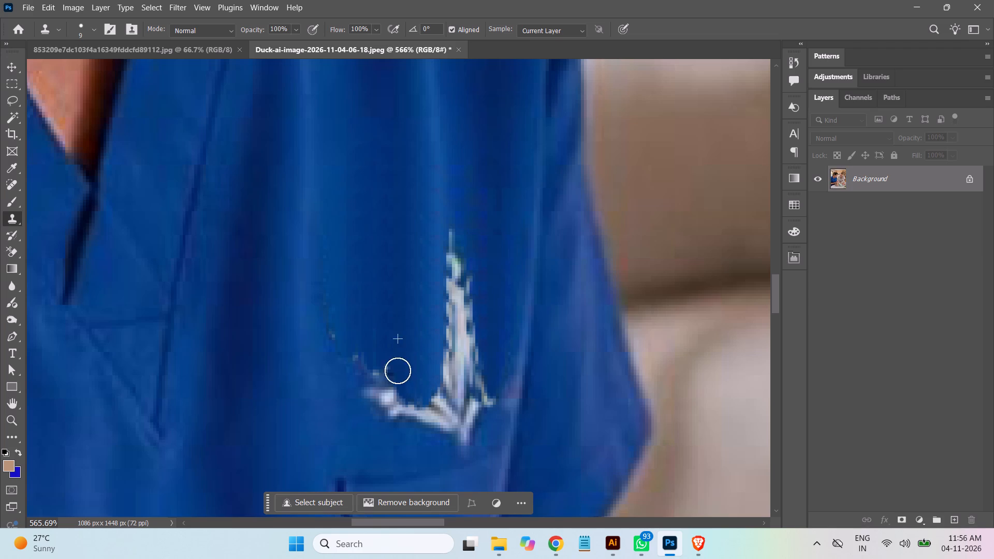
drag(398, 371, 398, 384)
Clone blue fabric from just above the pocket over the emblem's curved lower-left stroke.
scroll(392, 337, down, 2)
scroll(392, 337, up, 1)
scroll(392, 337, down, 1)
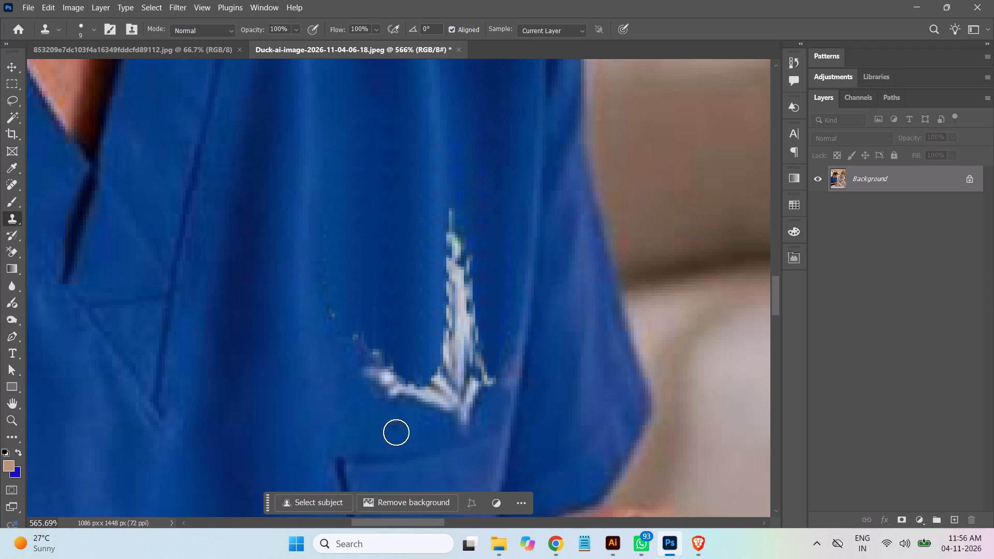
alt+click(355, 427)
drag(356, 406, 355, 332)
drag(362, 404, 364, 327)
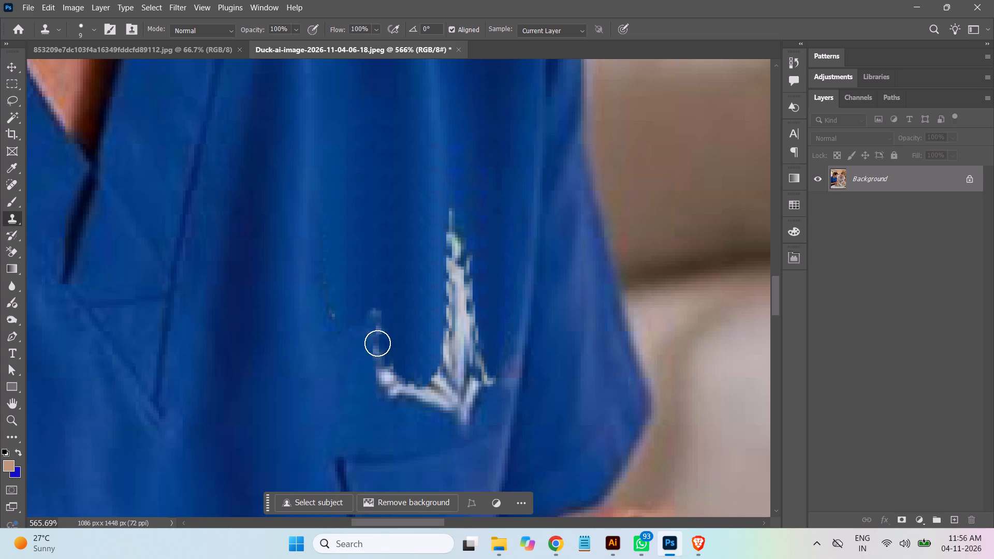
drag(371, 424, 381, 331)
drag(383, 431, 389, 396)
drag(394, 419, 401, 363)
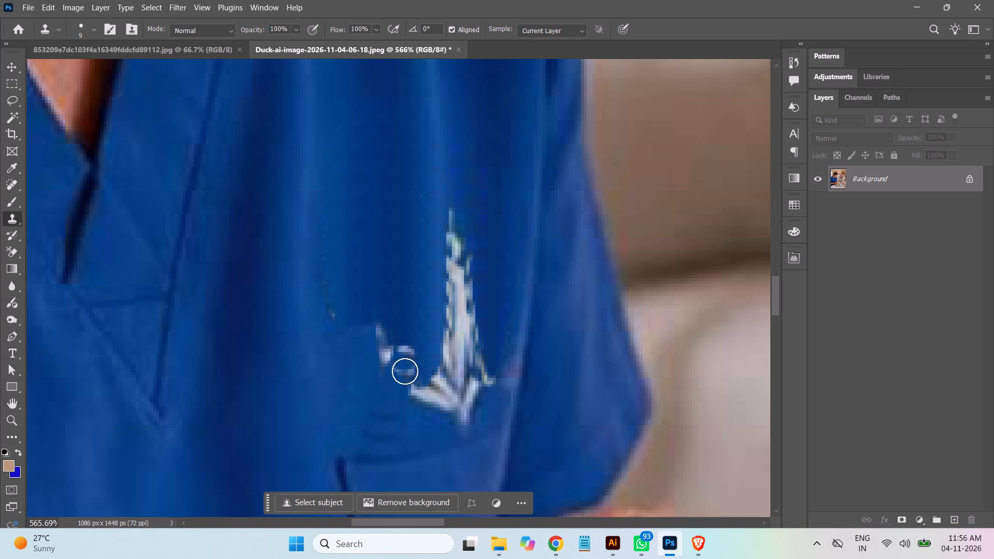
drag(402, 424, 410, 387)
drag(420, 430, 426, 378)
drag(426, 425, 430, 374)
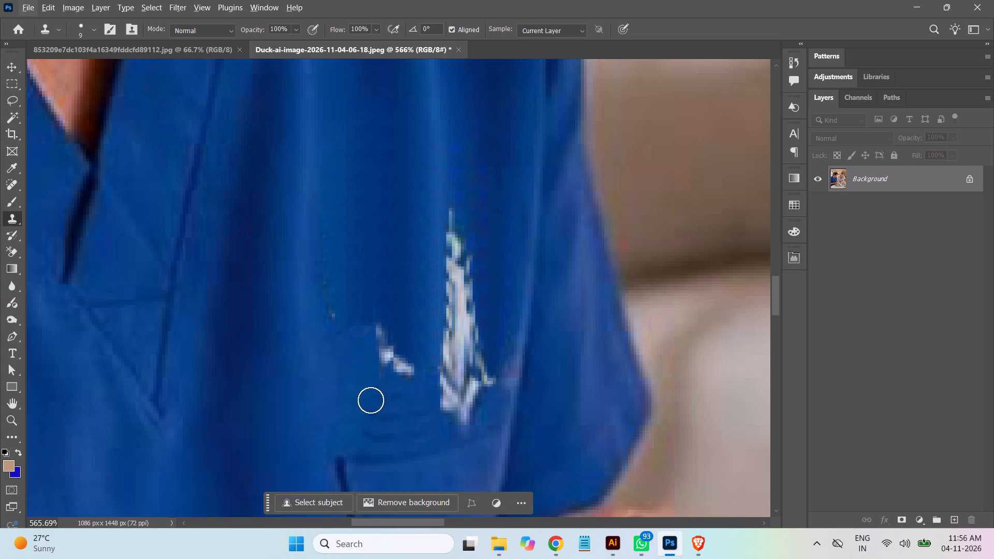
Clone blue fabric over the faint specks beside the emblem's lower-left stroke.
alt+click(349, 376)
drag(352, 342, 351, 308)
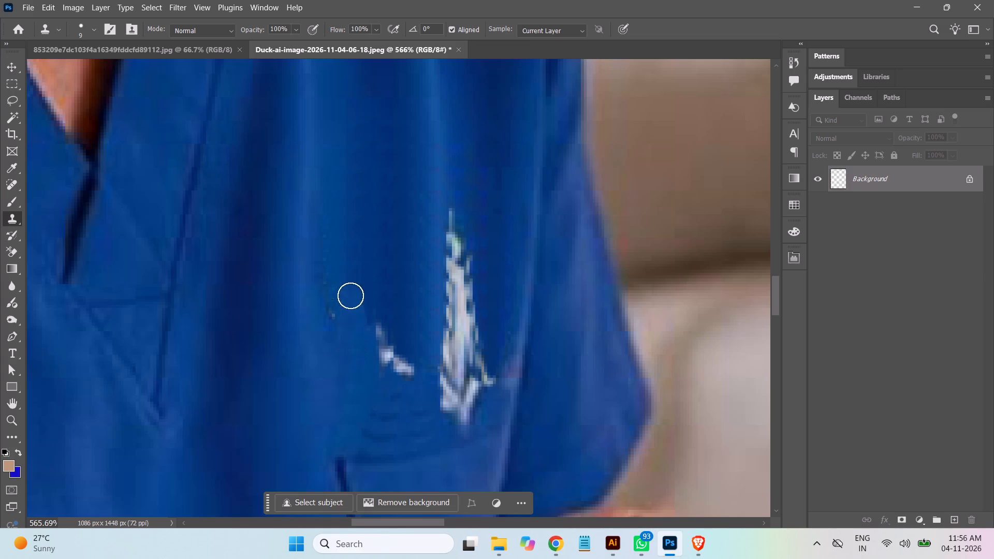
drag(330, 353, 337, 298)
drag(335, 322, 331, 261)
drag(333, 314, 334, 253)
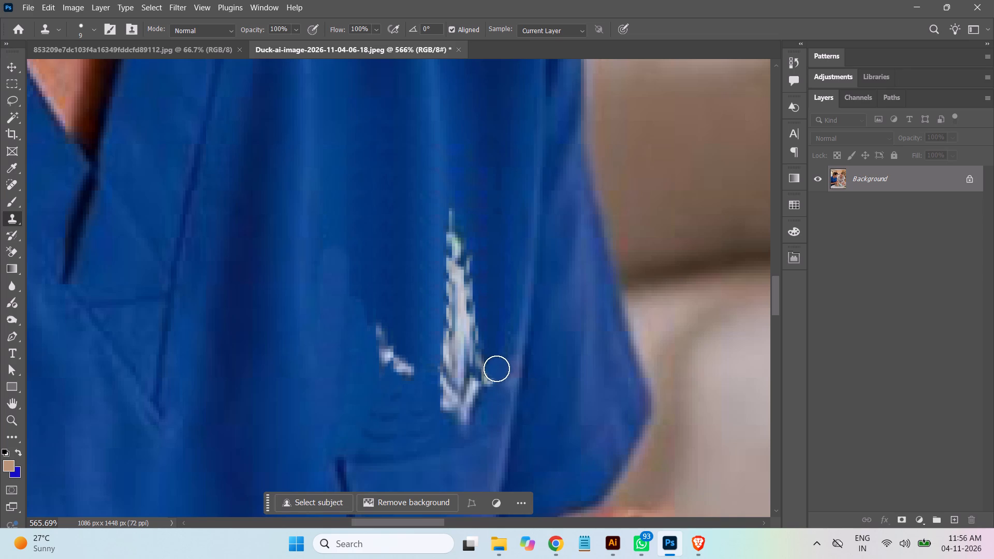
Sample fabric blue 02488d as the foreground colour and brush over the repeated clone marks above the pocket.
scroll(495, 367, down, 2)
scroll(495, 367, up, 1)
scroll(495, 367, down, 9)
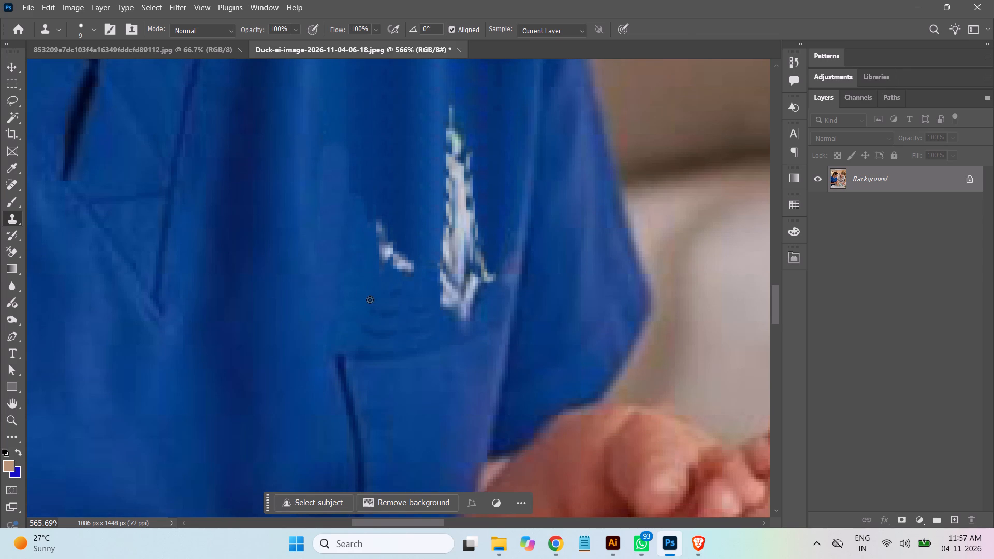
click(10, 462)
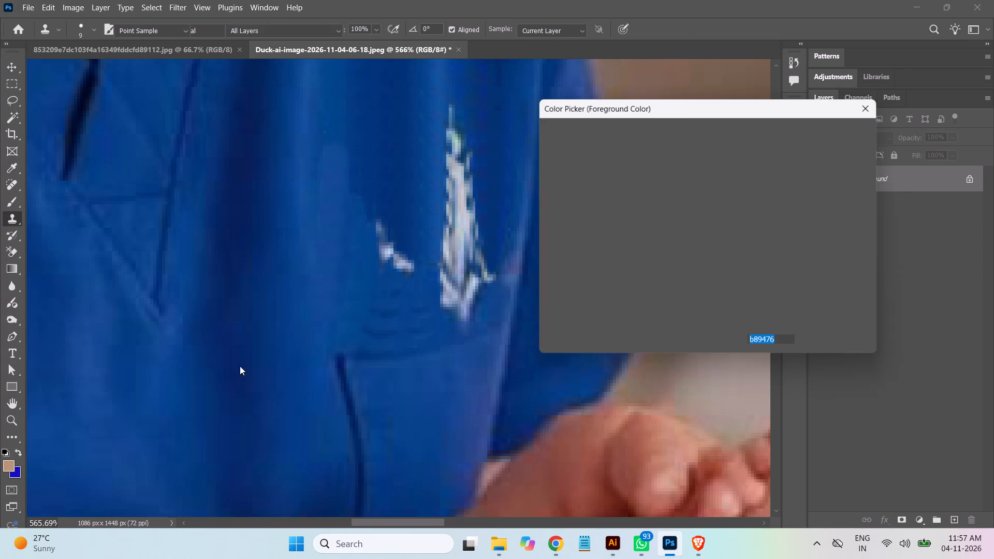
click(354, 292)
click(843, 129)
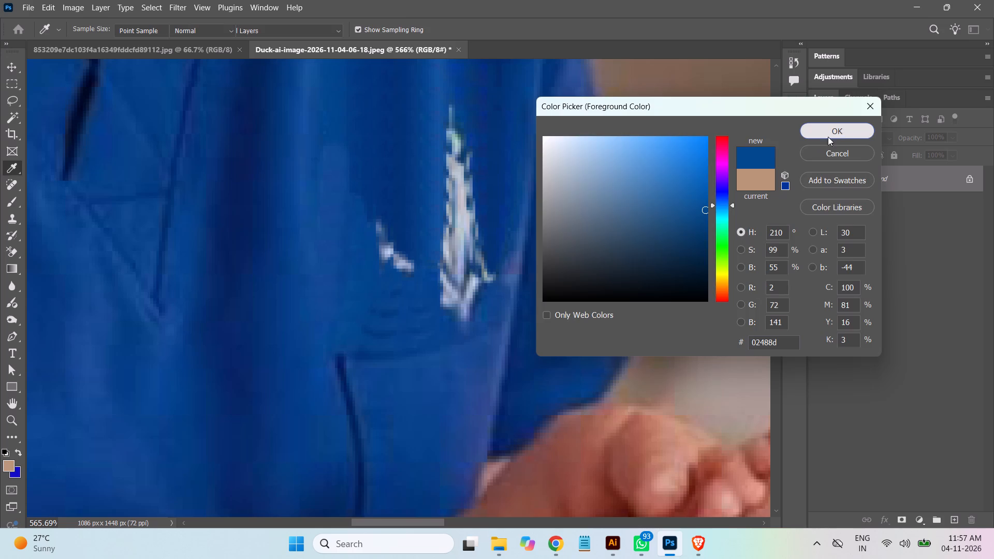
click(9, 200)
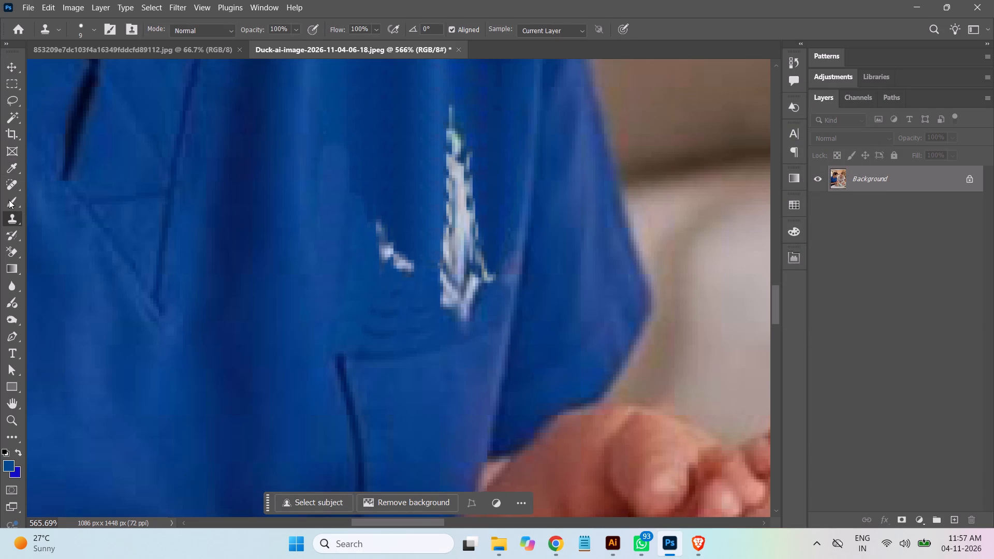
drag(383, 307, 383, 317)
drag(392, 306, 364, 314)
drag(386, 308, 406, 329)
drag(396, 334, 439, 331)
drag(414, 325, 438, 312)
drag(413, 310, 420, 305)
drag(421, 308, 352, 317)
drag(375, 295, 403, 283)
drag(404, 283, 390, 301)
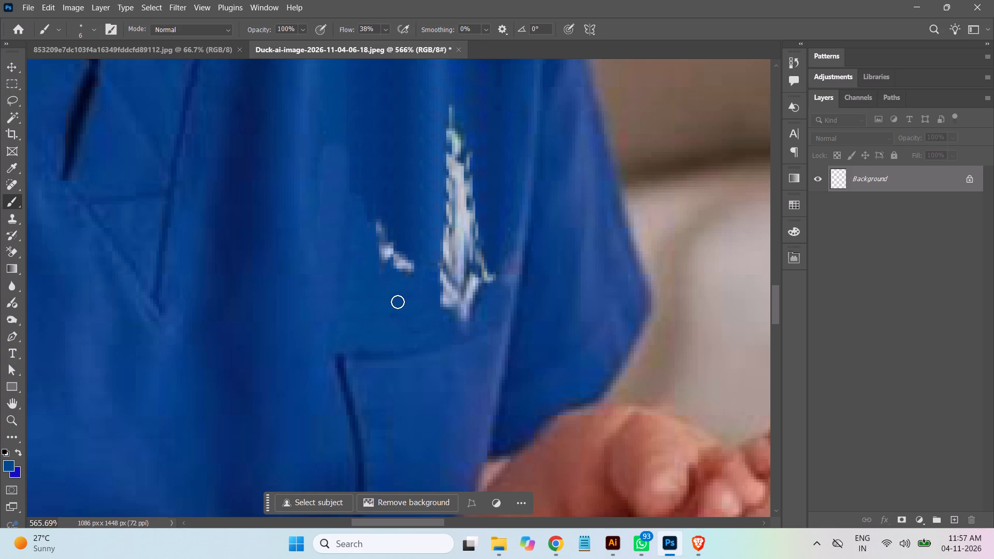
Enlarge the brush to 10 and paint blue along the fabric between the emblem's base and the pocket edge.
text(]])
key(bracketright)
key(bracketright)
click(468, 315)
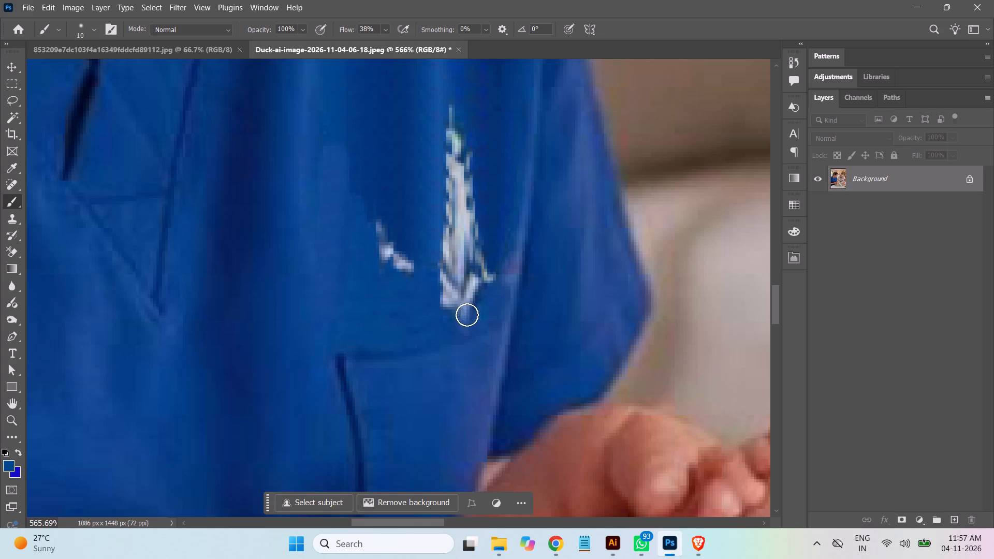
drag(450, 320, 425, 320)
drag(408, 324, 392, 300)
drag(385, 304, 375, 290)
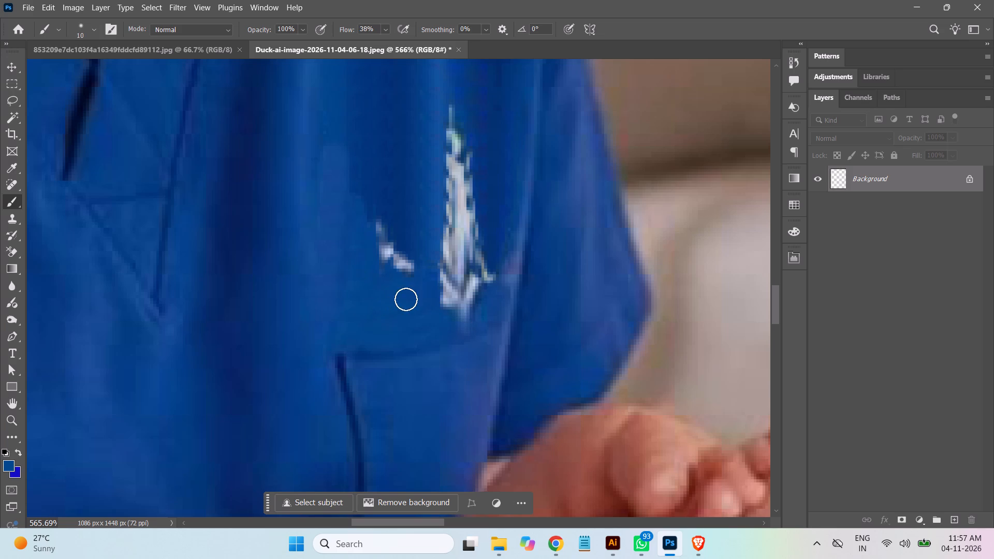
Paint blue over the white fragment left from the emblem's lower-left stroke and blend its upper end.
drag(402, 290, 396, 271)
drag(411, 286, 380, 243)
drag(395, 278, 375, 245)
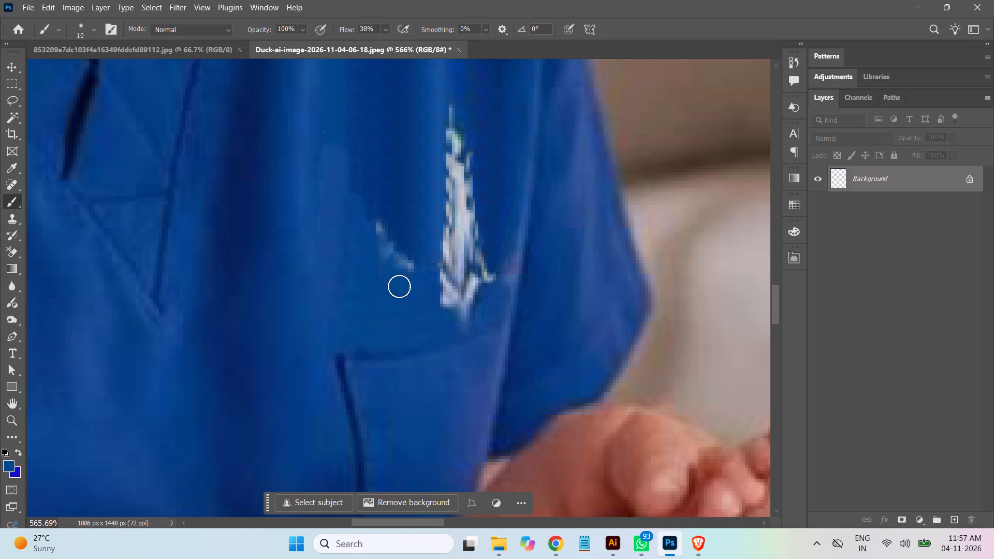
drag(400, 274, 385, 244)
drag(404, 274, 382, 241)
drag(414, 279, 382, 255)
drag(411, 272, 371, 229)
drag(391, 258, 367, 223)
drag(370, 231, 364, 224)
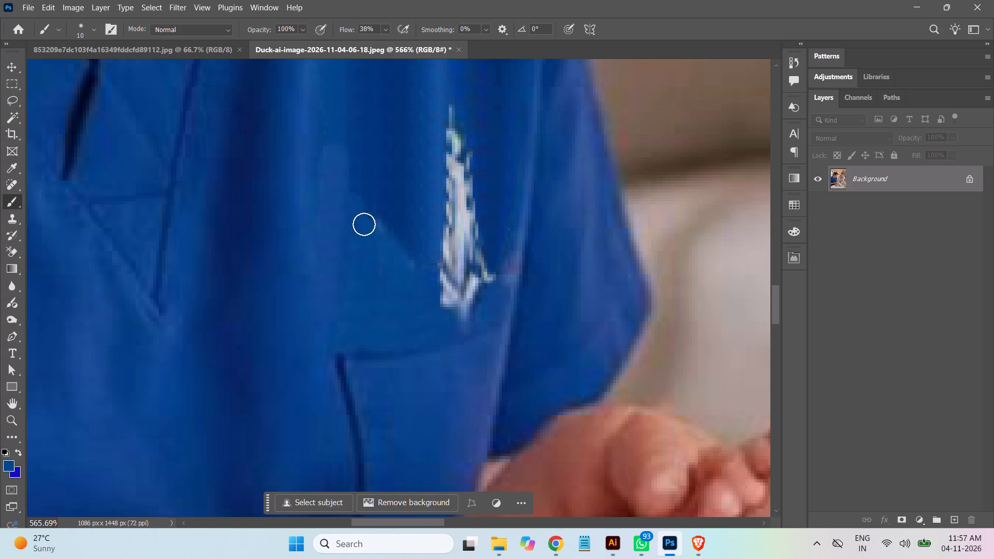
drag(364, 224, 354, 219)
drag(375, 233, 358, 217)
drag(378, 230, 367, 210)
drag(361, 218, 357, 216)
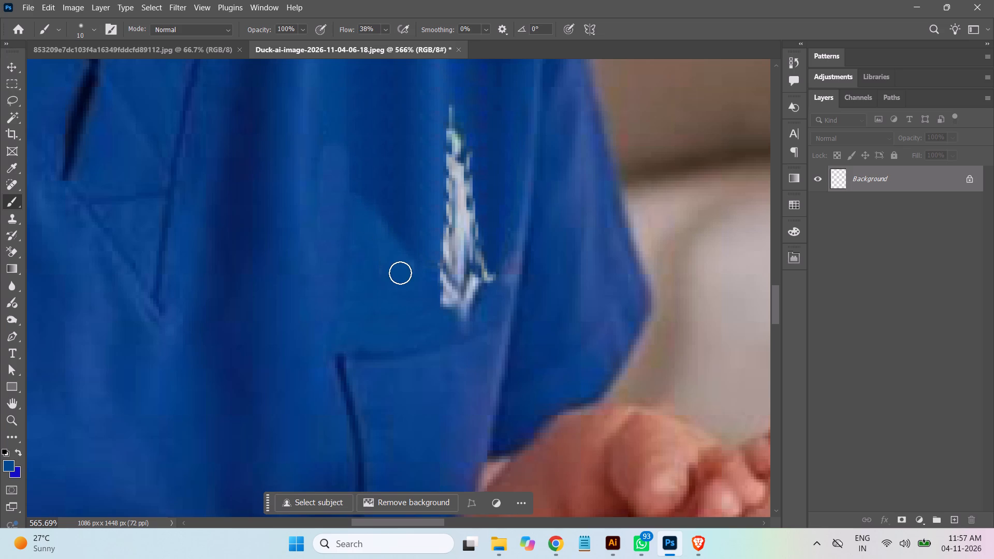
click(404, 268)
Paint blue over the emblem's pointed base and the thin line on its lower right side.
drag(458, 325, 478, 301)
drag(480, 307, 476, 309)
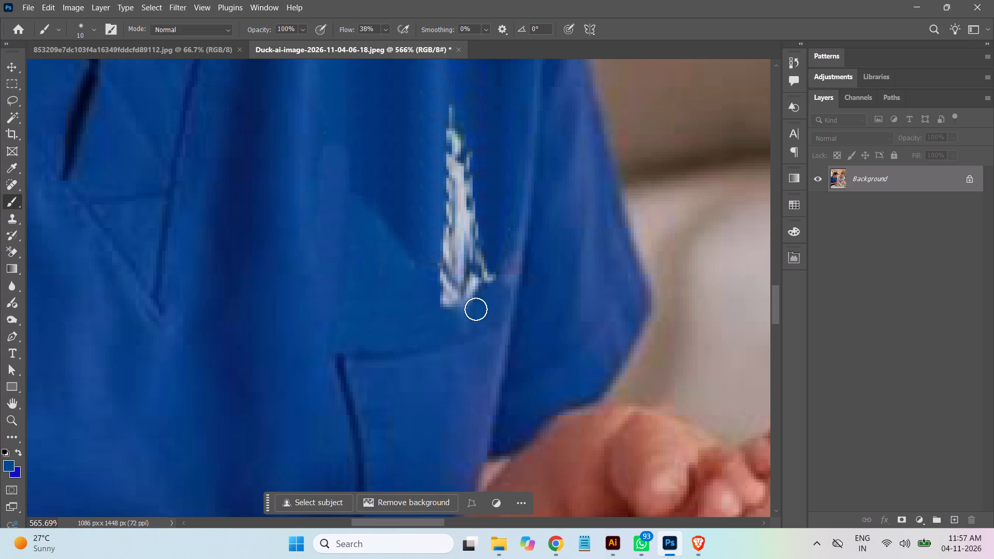
drag(476, 309, 423, 323)
drag(473, 313, 451, 327)
drag(470, 303, 440, 307)
drag(481, 291, 422, 315)
drag(496, 273, 453, 303)
drag(491, 260, 461, 307)
drag(486, 259, 462, 299)
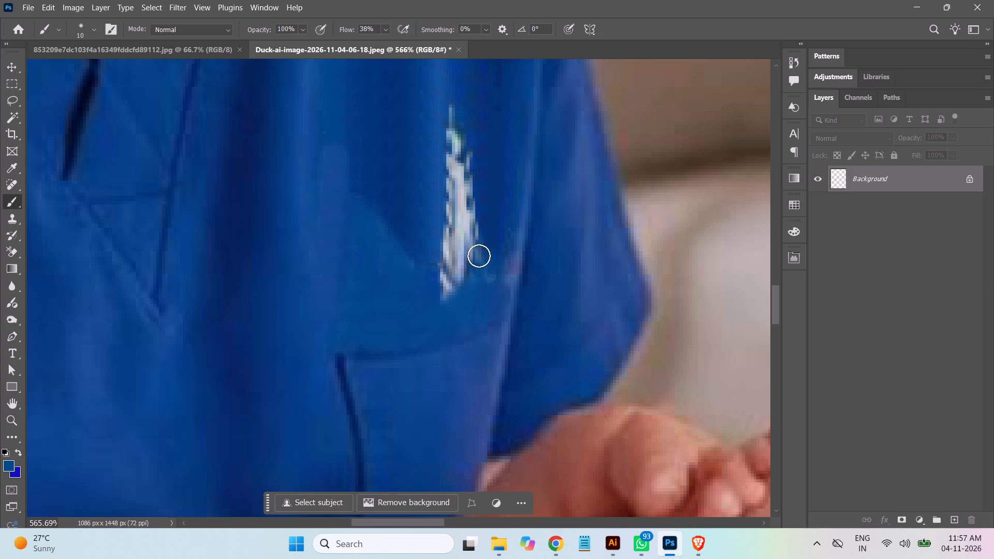
drag(479, 256, 475, 304)
drag(496, 266, 481, 303)
drag(484, 262, 458, 308)
drag(484, 249, 450, 297)
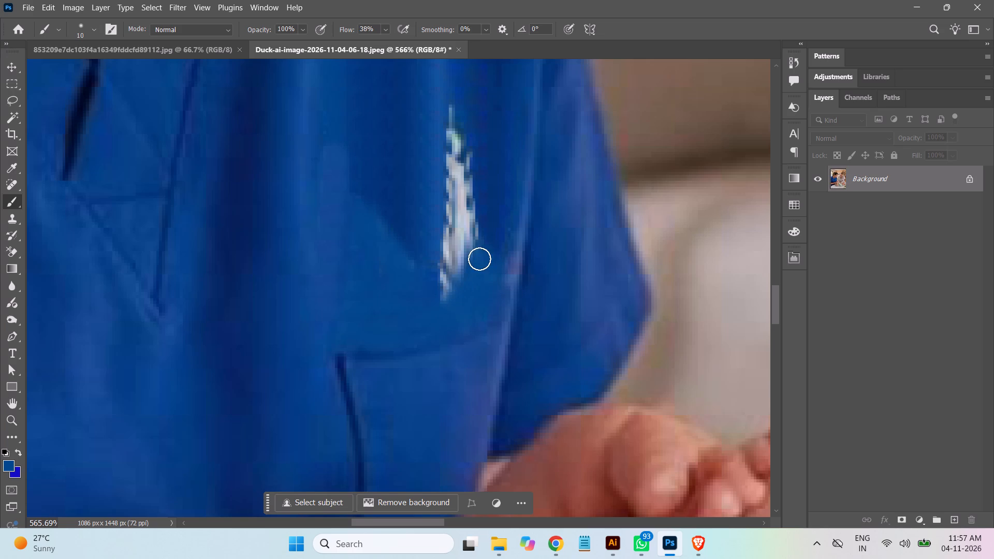
Paint blue over the lower end of the remaining vertical white stroke and across the patch to its left.
drag(480, 257, 438, 305)
drag(472, 258, 429, 305)
drag(454, 281, 430, 300)
drag(461, 274, 428, 289)
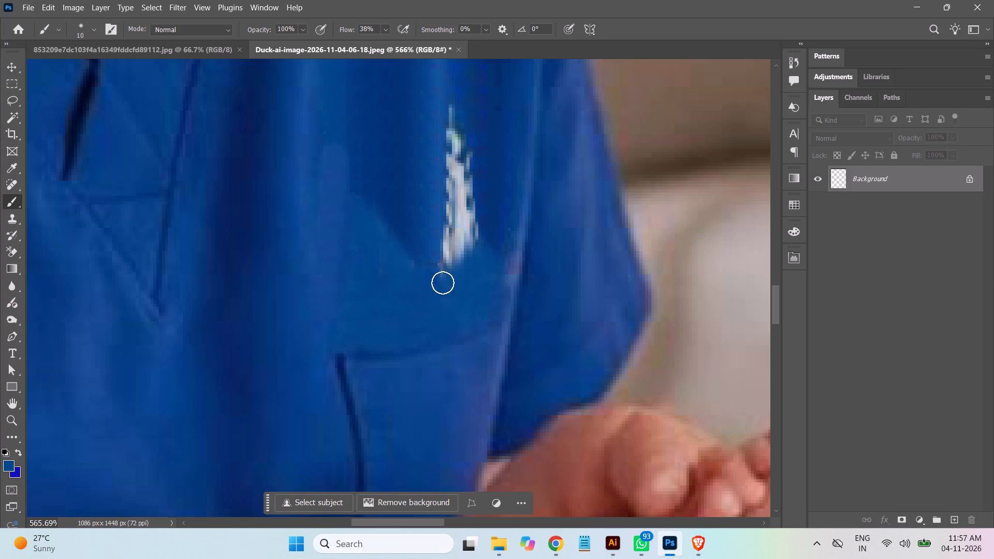
drag(451, 278, 418, 290)
drag(450, 281, 395, 283)
drag(434, 285, 372, 283)
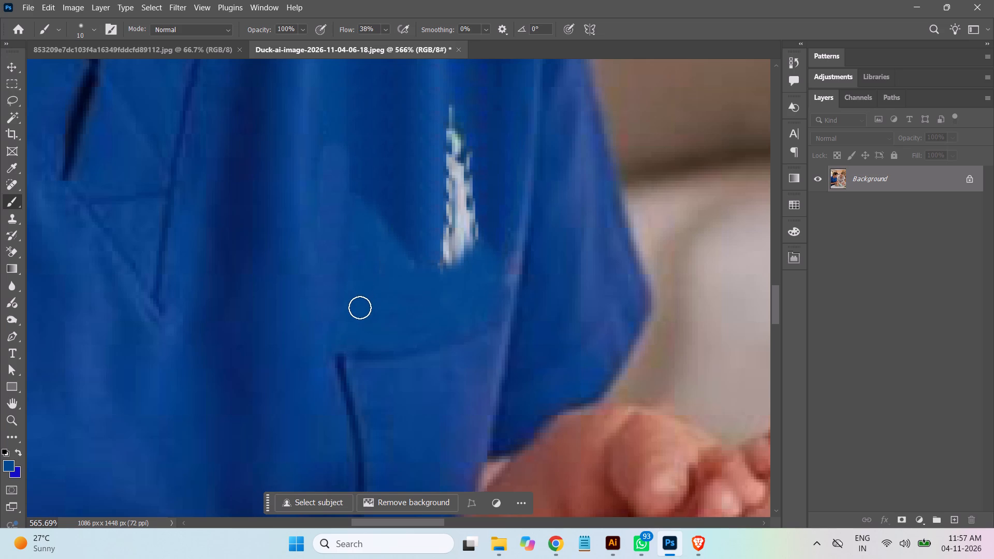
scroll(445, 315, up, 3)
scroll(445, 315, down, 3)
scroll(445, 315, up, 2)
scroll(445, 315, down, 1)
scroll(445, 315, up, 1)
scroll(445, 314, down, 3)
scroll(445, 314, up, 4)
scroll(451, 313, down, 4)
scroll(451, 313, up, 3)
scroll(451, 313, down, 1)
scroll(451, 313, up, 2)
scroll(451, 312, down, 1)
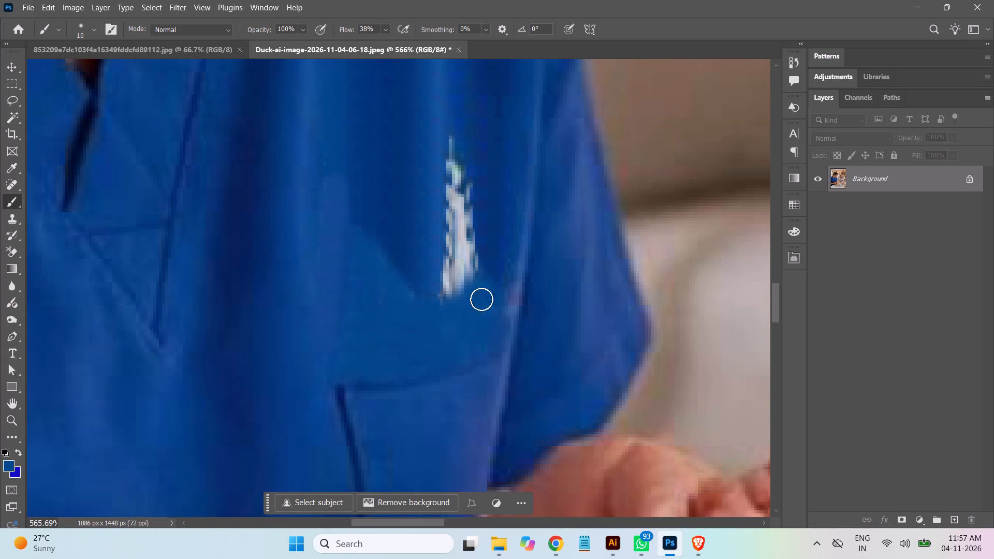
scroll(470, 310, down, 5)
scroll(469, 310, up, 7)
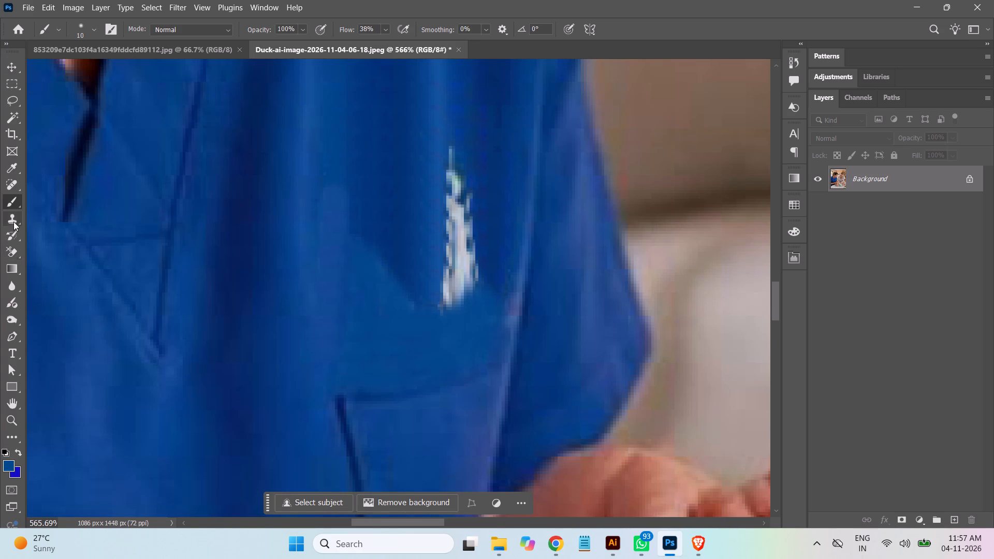
Clone dark blue fabric from above the emblem down over the upper and middle parts of the vertical white stroke.
click(11, 217)
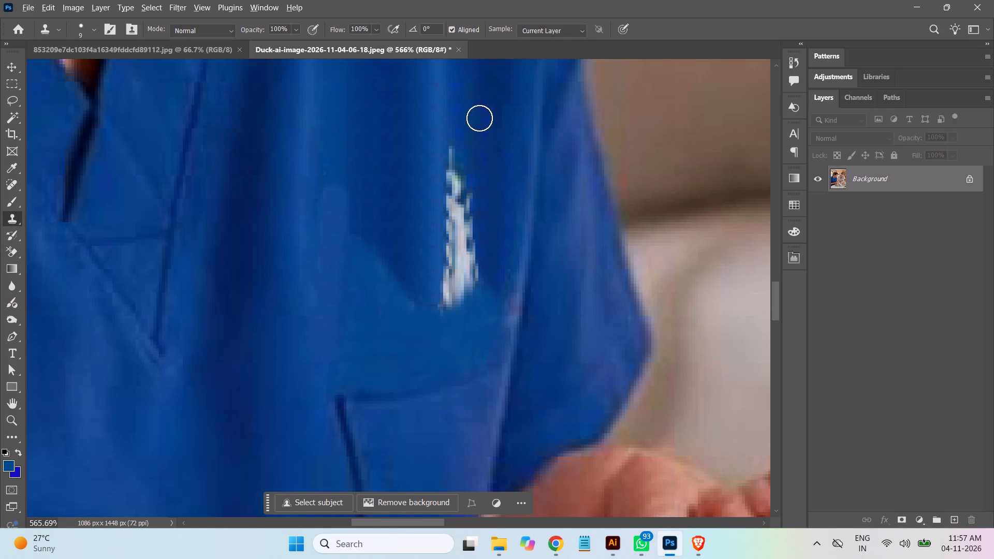
alt+click(479, 115)
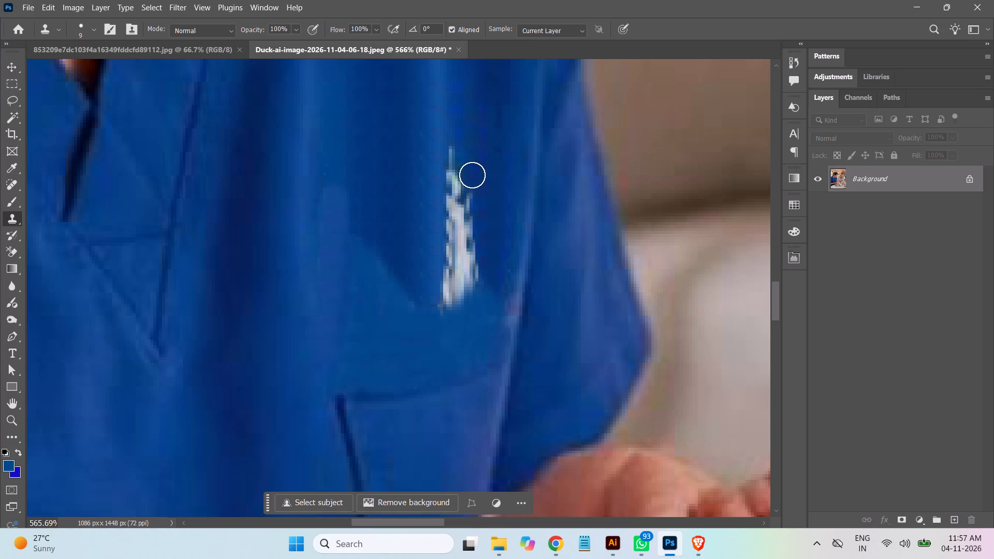
drag(474, 176, 478, 234)
drag(476, 185, 471, 232)
drag(470, 148, 471, 218)
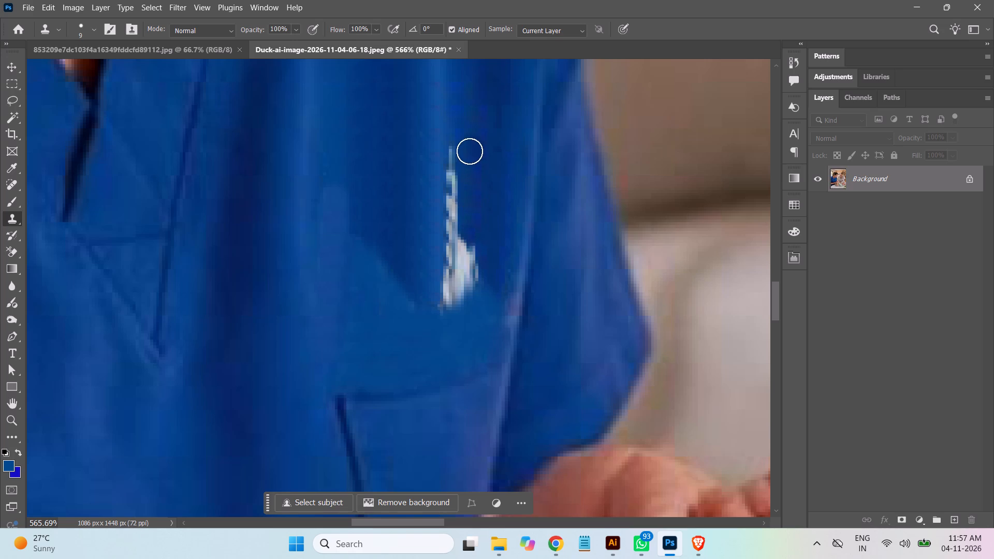
drag(462, 141, 462, 209)
drag(462, 139, 460, 202)
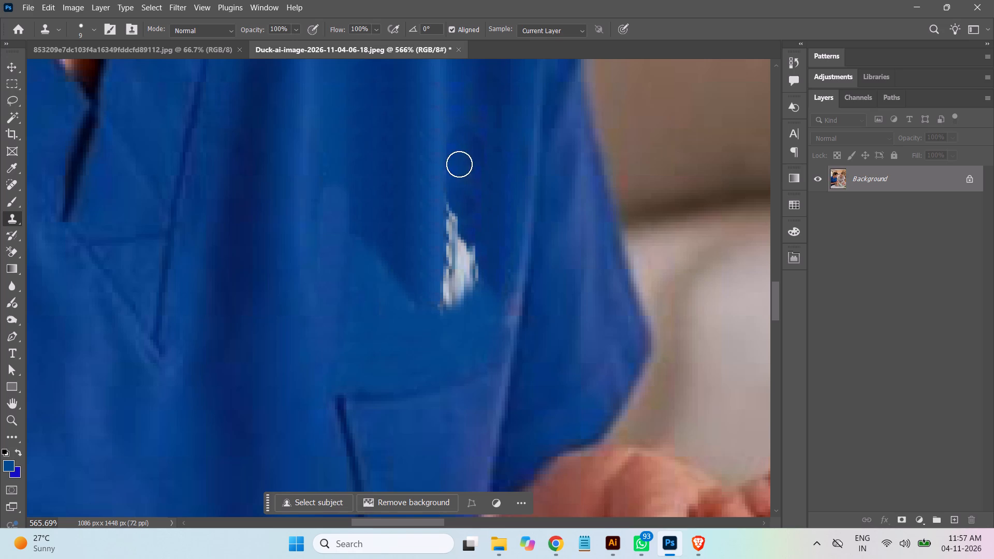
drag(459, 164, 453, 241)
drag(458, 212, 456, 269)
drag(463, 225, 463, 266)
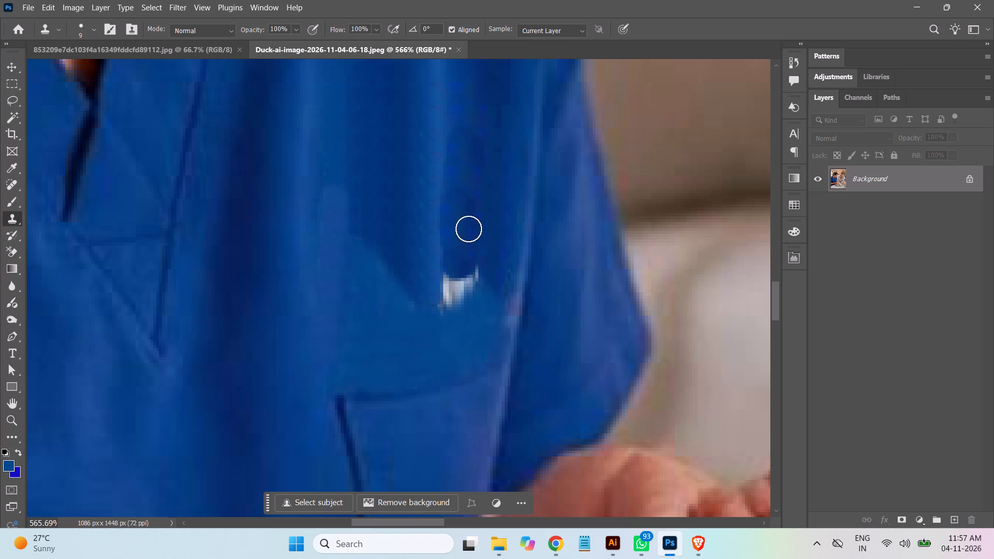
Clone dark blue fabric over the white remnants at the bottom of the vertical stroke.
drag(469, 229, 470, 263)
drag(474, 240, 471, 286)
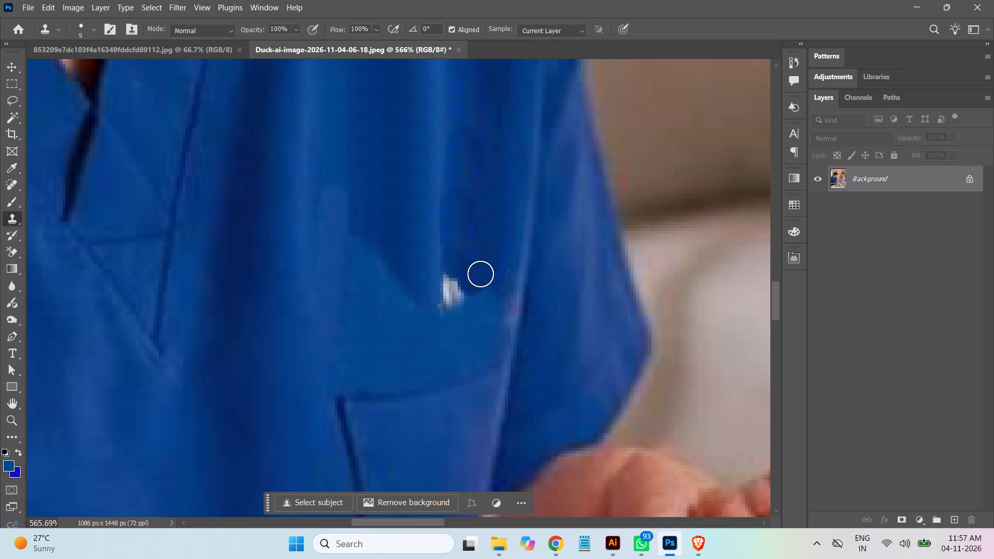
drag(478, 273, 478, 297)
drag(467, 272, 461, 304)
drag(461, 266, 458, 305)
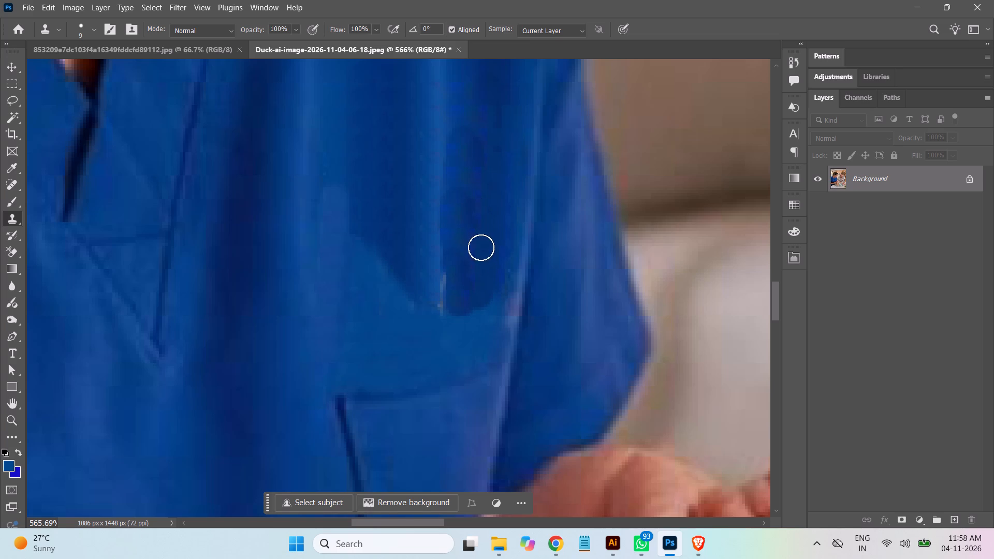
scroll(484, 224, down, 2)
drag(455, 259, 455, 275)
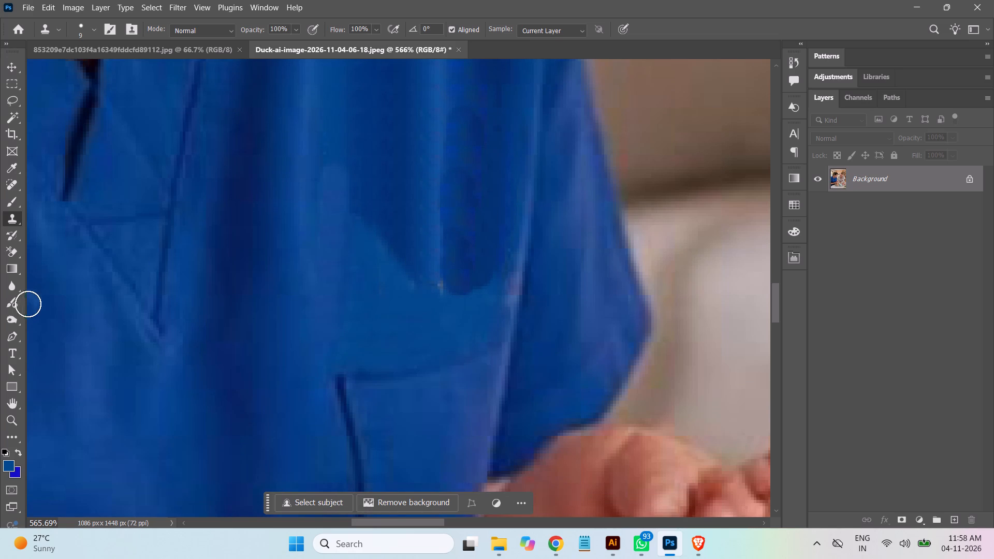
Blur the lower edge of the dark cloned patch on the uniform at 50% strength.
click(13, 287)
drag(465, 302, 471, 282)
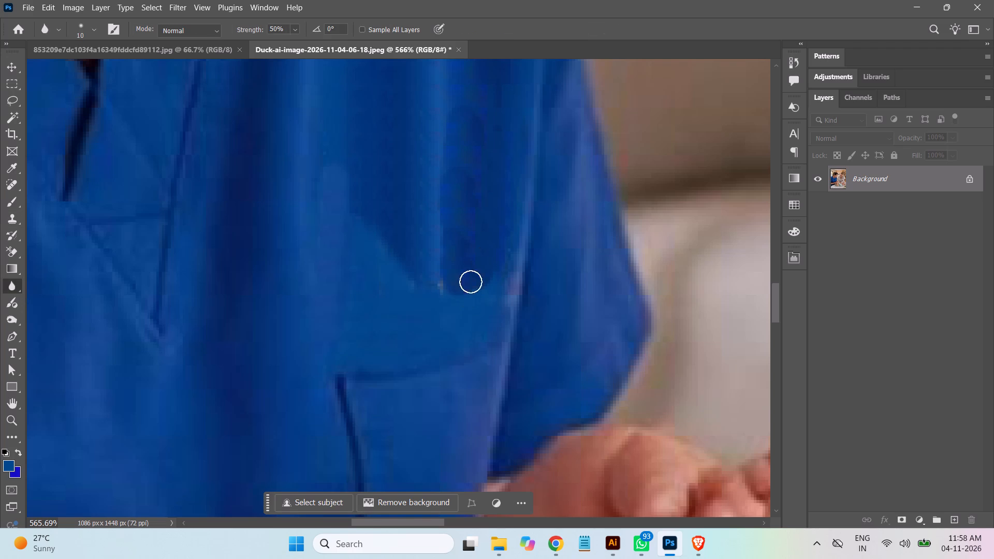
drag(471, 282, 472, 239)
drag(462, 304, 470, 231)
drag(461, 306, 465, 235)
drag(463, 310, 470, 232)
Smudge the dark patch's lower edge upward into the fabric at 10% strength with a size 10 brush.
click(19, 293)
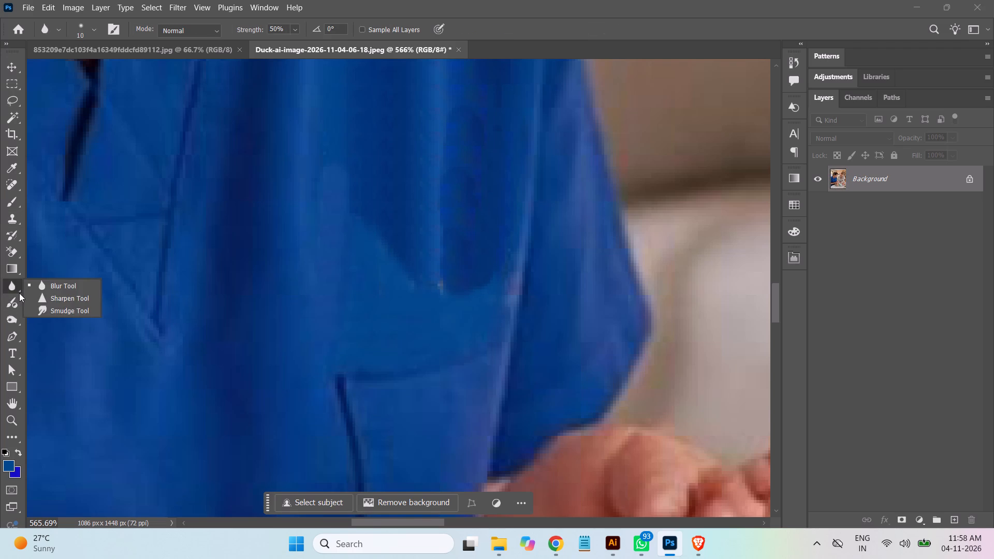
click(62, 311)
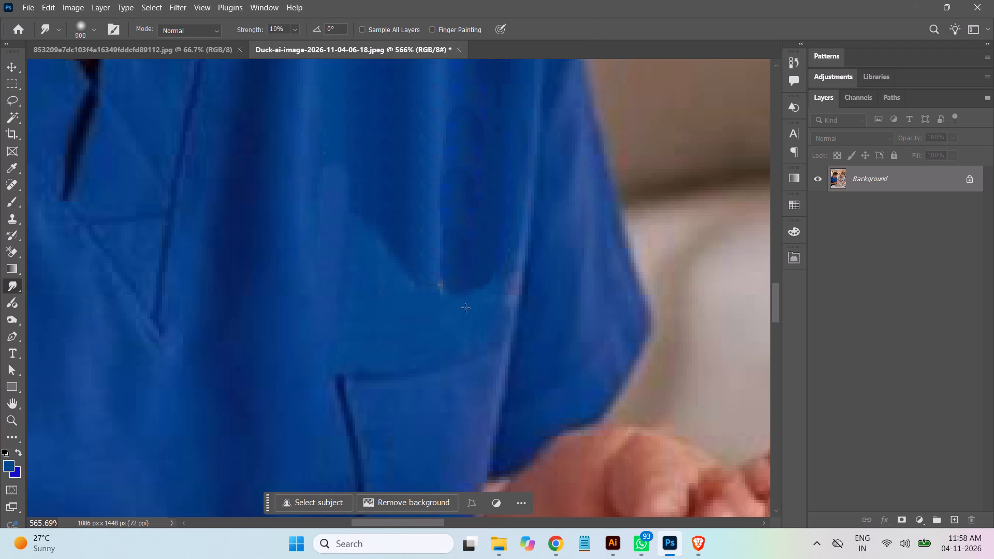
key(bracketleft)
key(bracketleft)
key(bracketleft)
key(bracketleft)
key(bracketleft)
key(bracketleft)
key(bracketleft)
key(bracketleft)
key(bracketleft)
key(bracketleft)
key(bracketleft)
key(bracketleft)
key(bracketleft)
key(bracketleft)
key(bracketleft)
key(bracketleft)
key(bracketleft)
key(bracketleft)
key(bracketleft)
key(bracketleft)
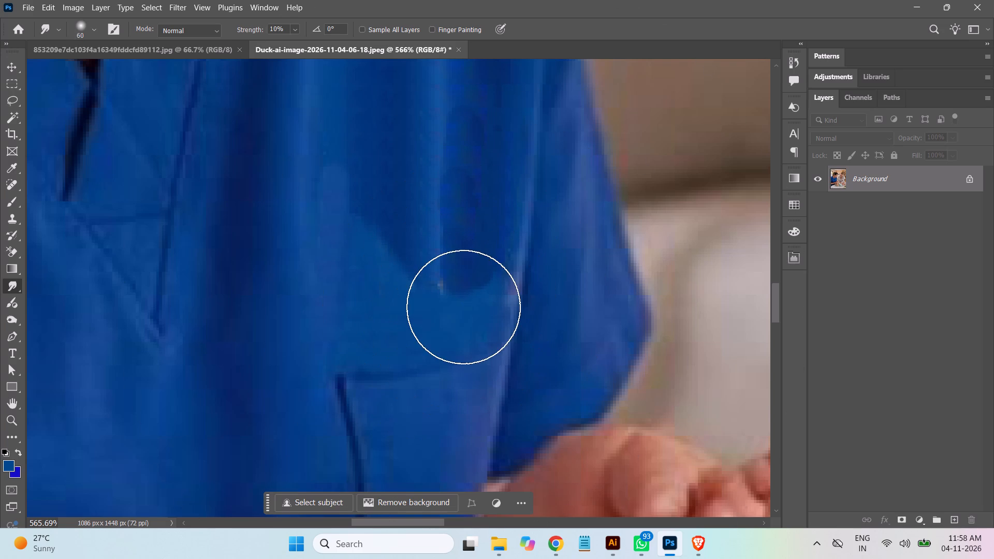
text([[)
key(bracketleft)
key(bracketleft)
key(bracketleft)
key(bracketleft)
key(bracketleft)
key(bracketleft)
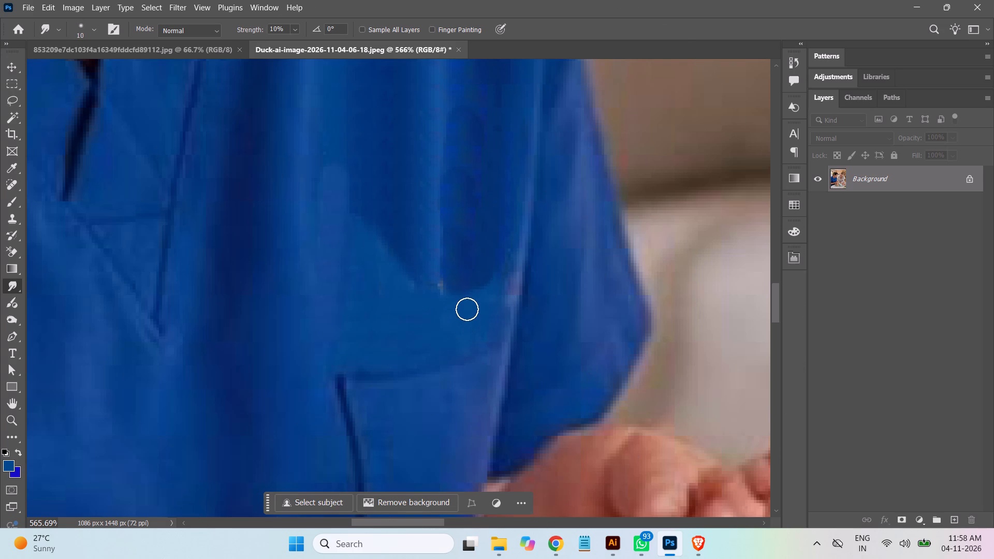
drag(468, 315, 472, 237)
drag(466, 307, 466, 225)
drag(462, 325, 474, 207)
drag(461, 319, 461, 217)
drag(461, 320, 470, 210)
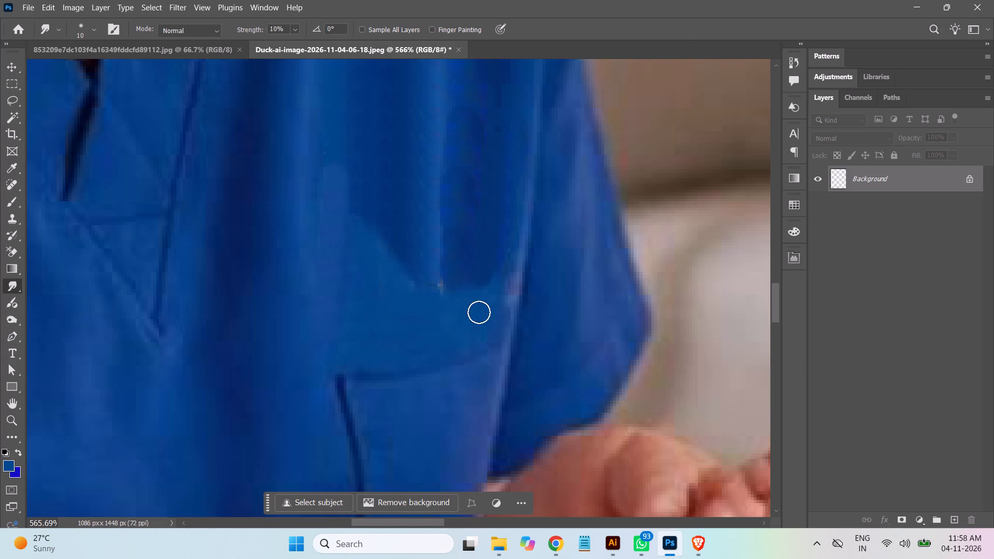
drag(479, 312, 484, 212)
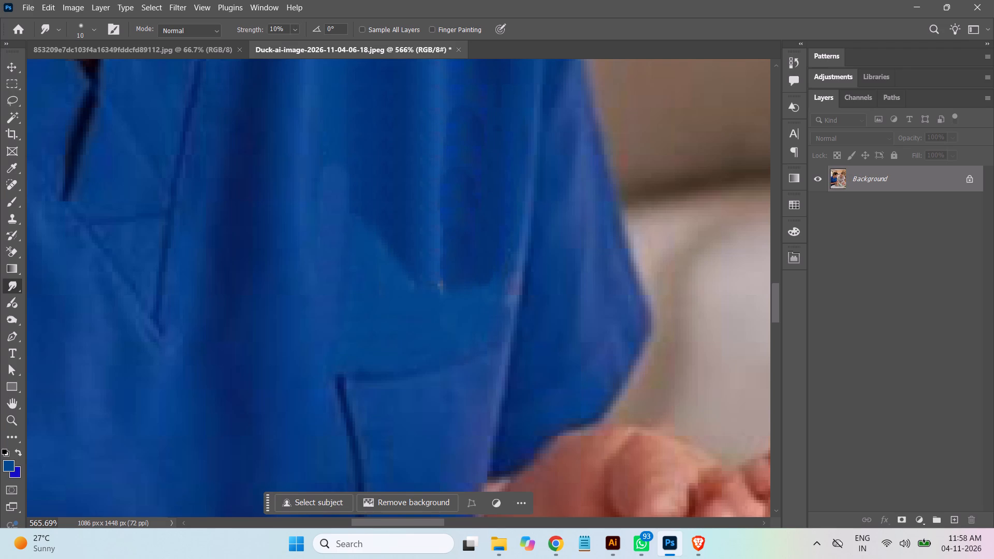
Raise the smudge strength to 30% and blend the dark patch's lower edge upward across its full width.
drag(276, 28, 241, 28)
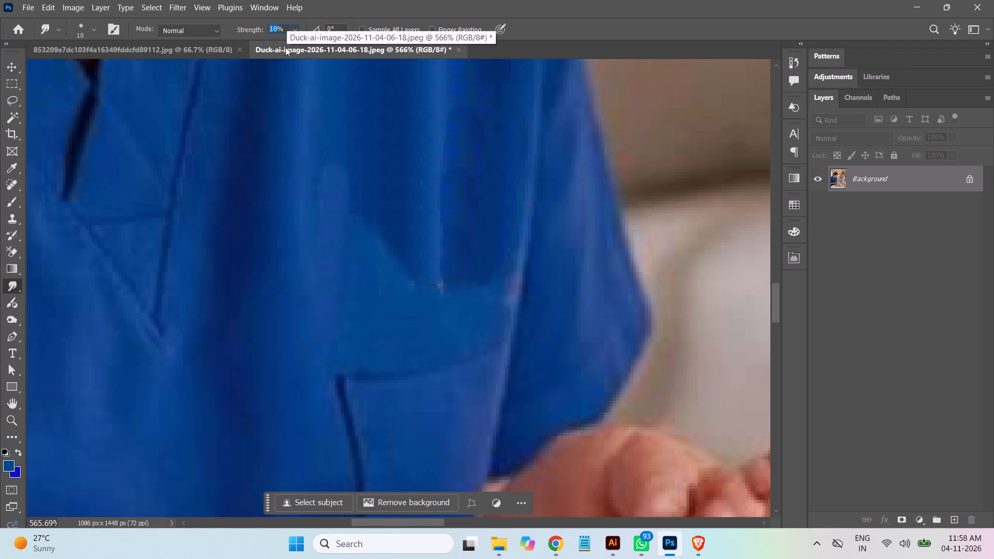
text(30)
key(Return)
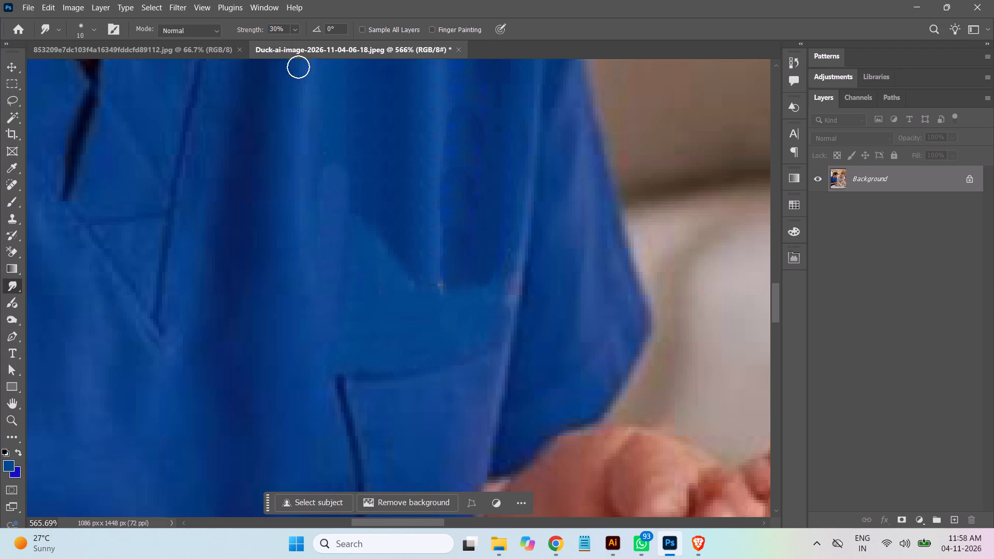
drag(472, 307, 476, 207)
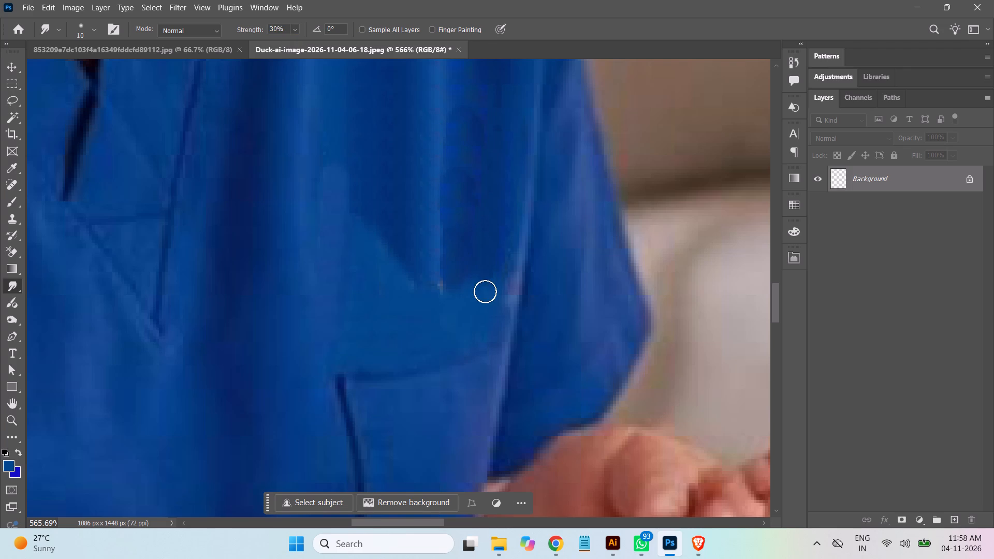
drag(485, 291, 490, 192)
drag(489, 300, 496, 182)
drag(486, 302, 497, 150)
drag(486, 296, 496, 167)
drag(455, 303, 464, 196)
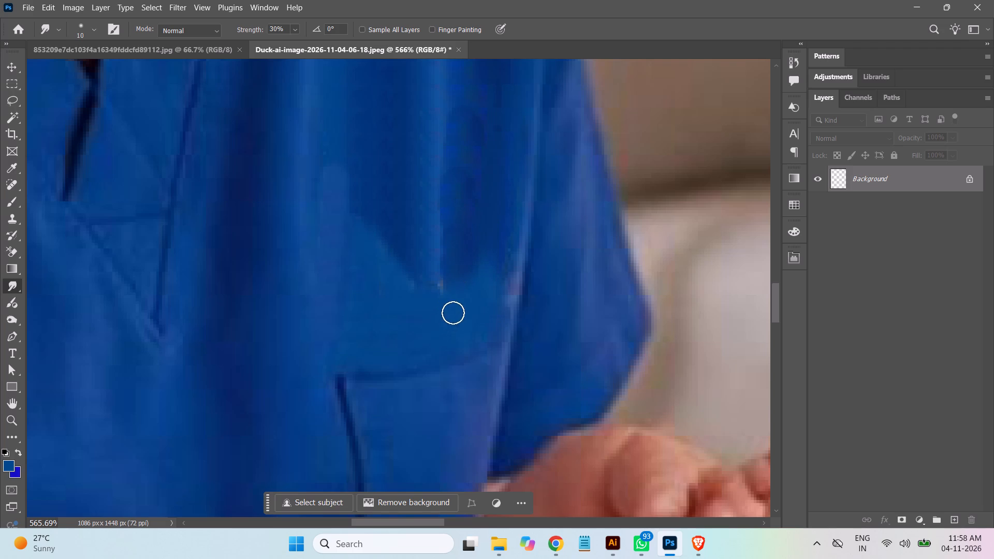
drag(460, 293, 466, 175)
drag(476, 297, 482, 172)
drag(483, 291, 491, 166)
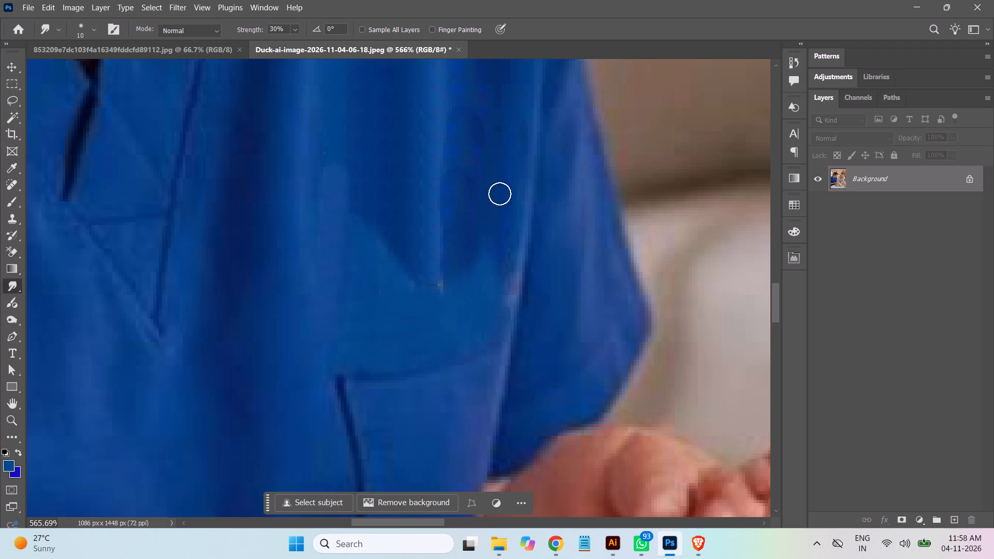
drag(496, 281, 508, 171)
drag(495, 269, 501, 178)
drag(465, 287, 464, 209)
Smudge the slanted edge of the lighter blue patch upward, including its rounded tip beside the fold.
drag(396, 291, 399, 161)
drag(383, 262, 386, 151)
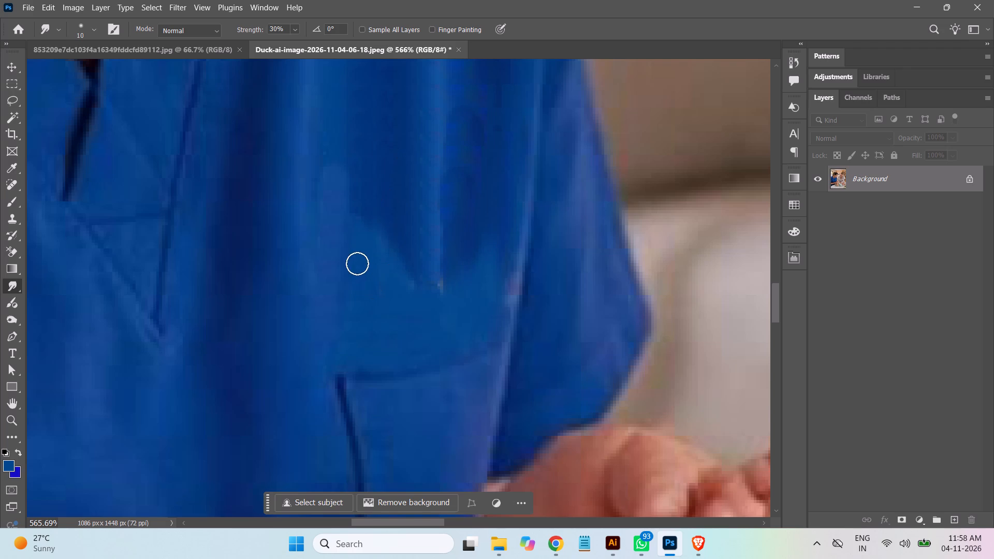
drag(357, 262, 359, 150)
drag(349, 242, 343, 130)
drag(345, 228, 344, 121)
drag(334, 211, 329, 130)
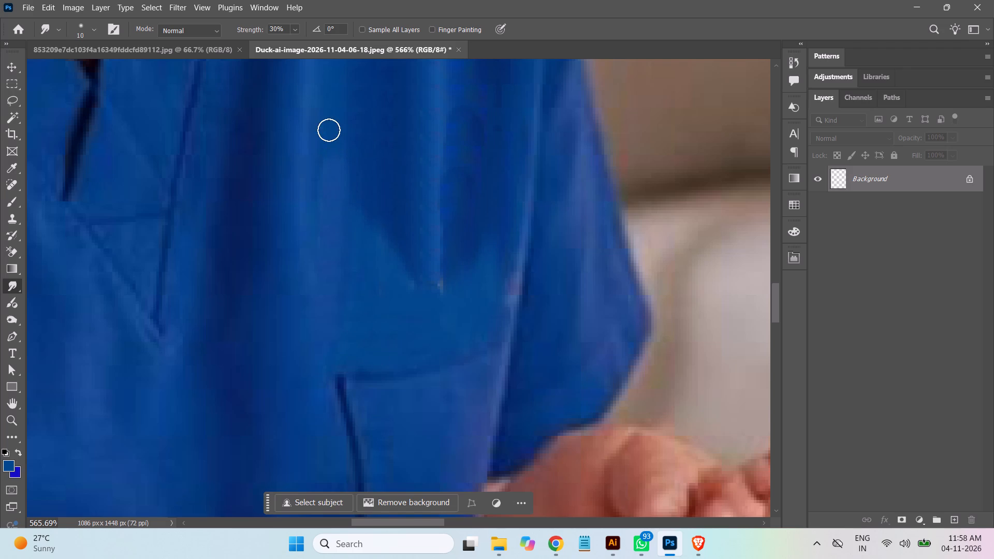
Enlarge the smudge brush to 30 and soften the remaining patch edges and the light remnants at the fold's lower end.
key(bracketright)
key(bracketright)
key(bracketright)
key(bracketright)
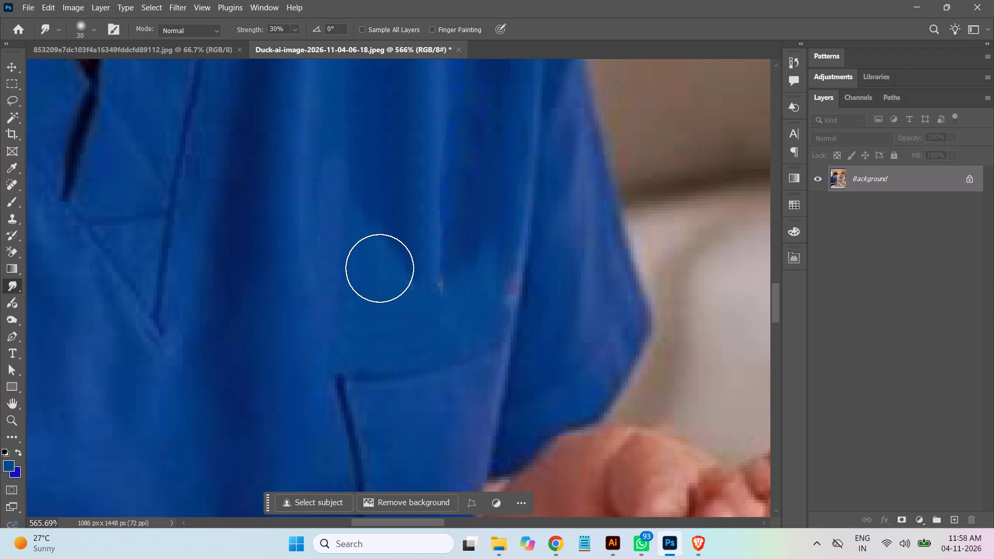
drag(368, 273, 372, 172)
drag(362, 245, 358, 158)
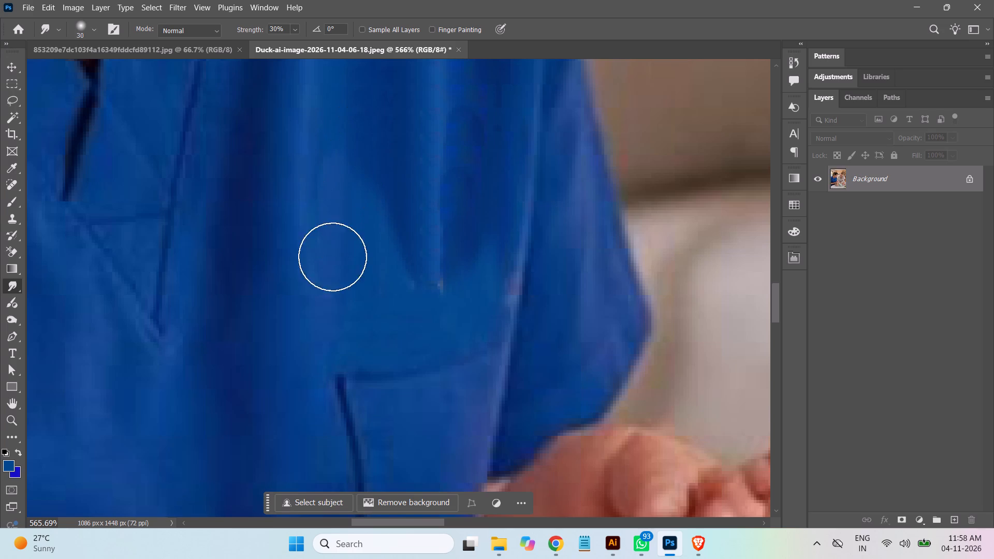
drag(340, 216, 345, 167)
drag(464, 303, 472, 226)
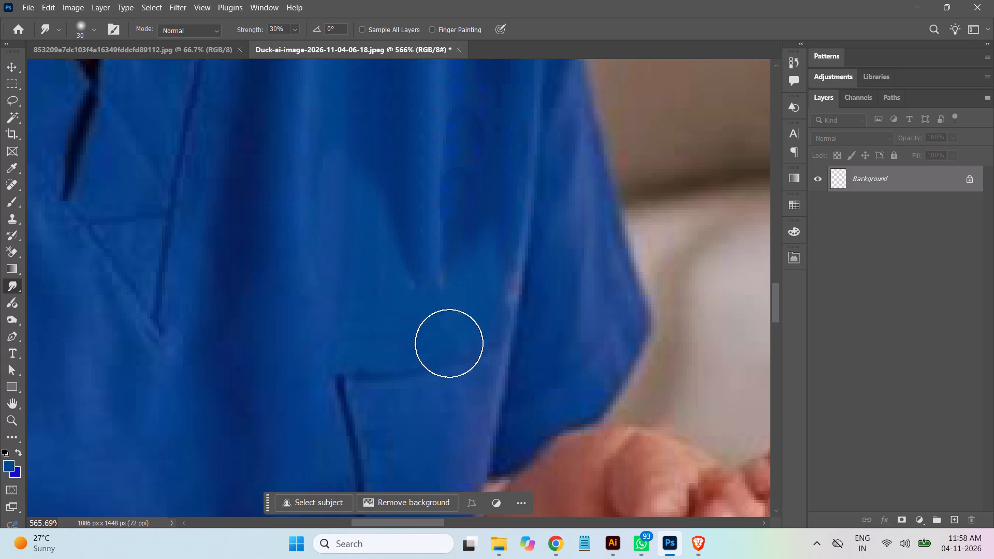
drag(428, 239, 433, 311)
drag(436, 279, 435, 345)
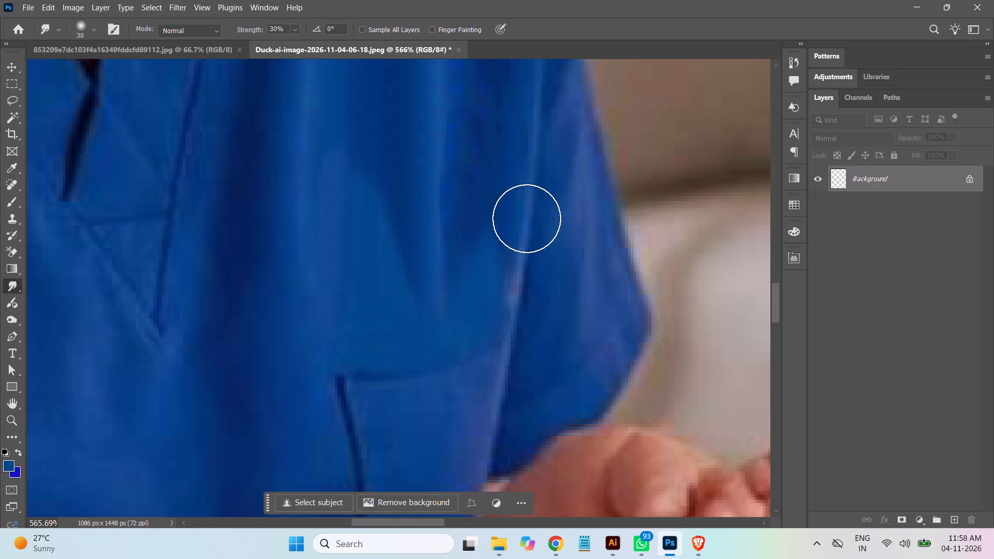
key(ctrl+minus)
drag(467, 249, 466, 164)
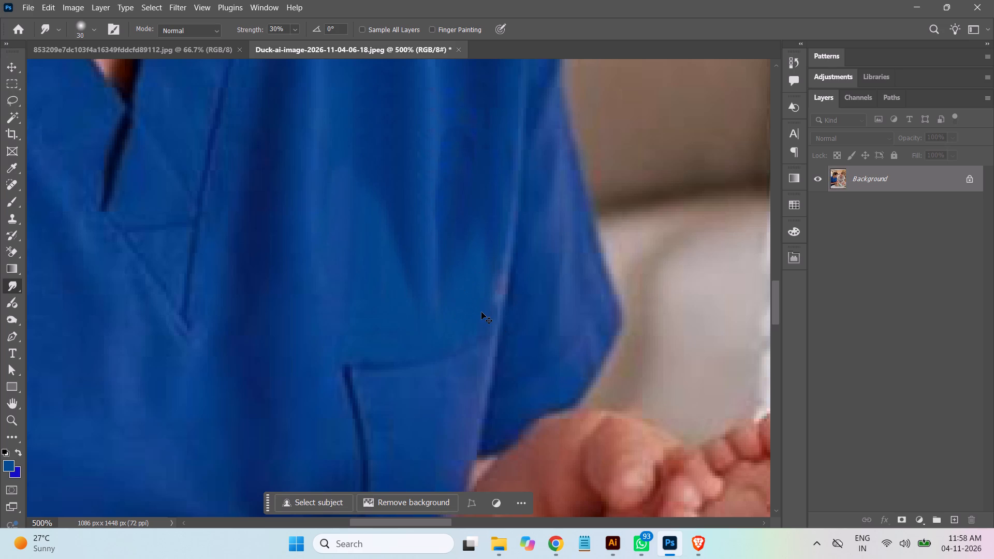
Save the retouched photo as a JPEG at quality 12.
key(ctrl+minus)
key(ctrl+minus)
key(ctrl+minus)
key(ctrl+minus)
key(ctrl+minus)
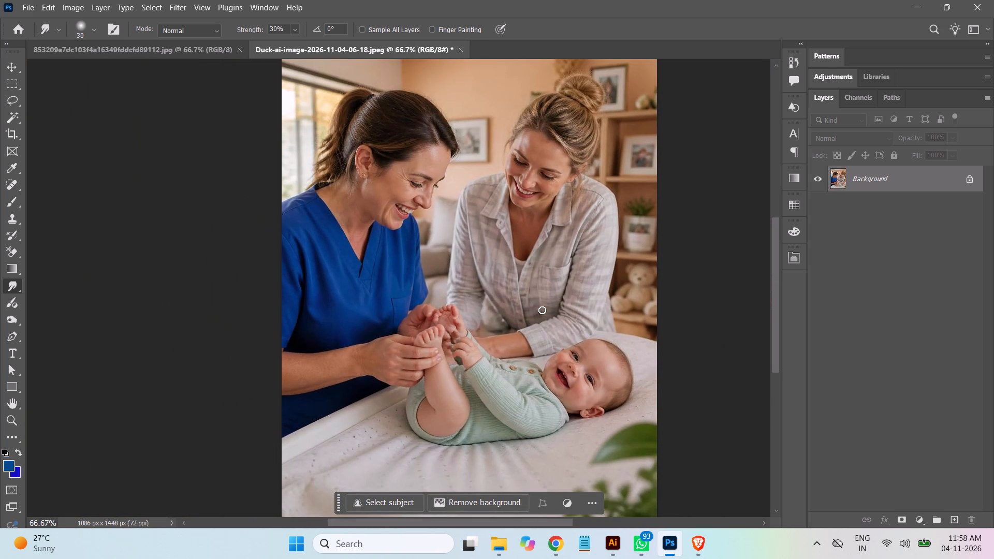
key(ctrl+s)
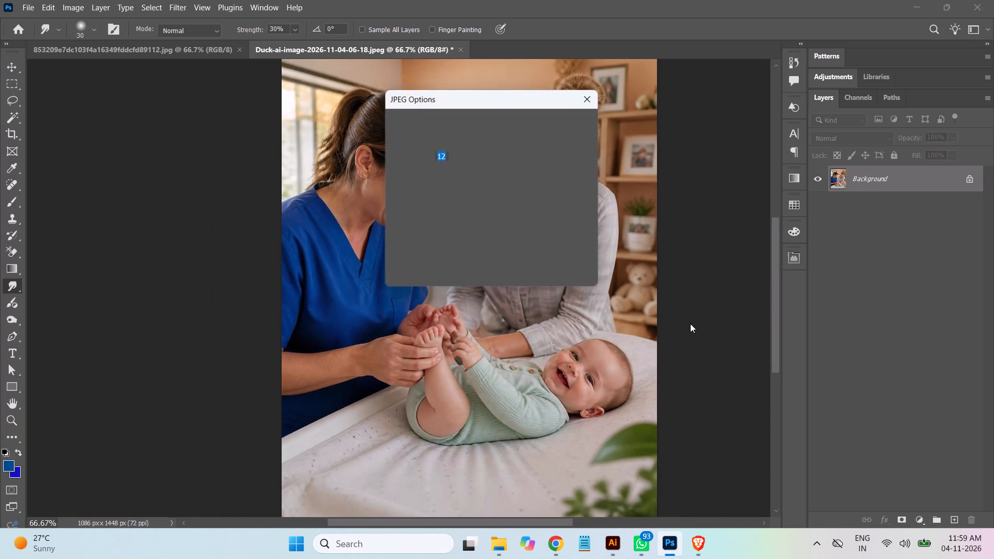
click(572, 122)
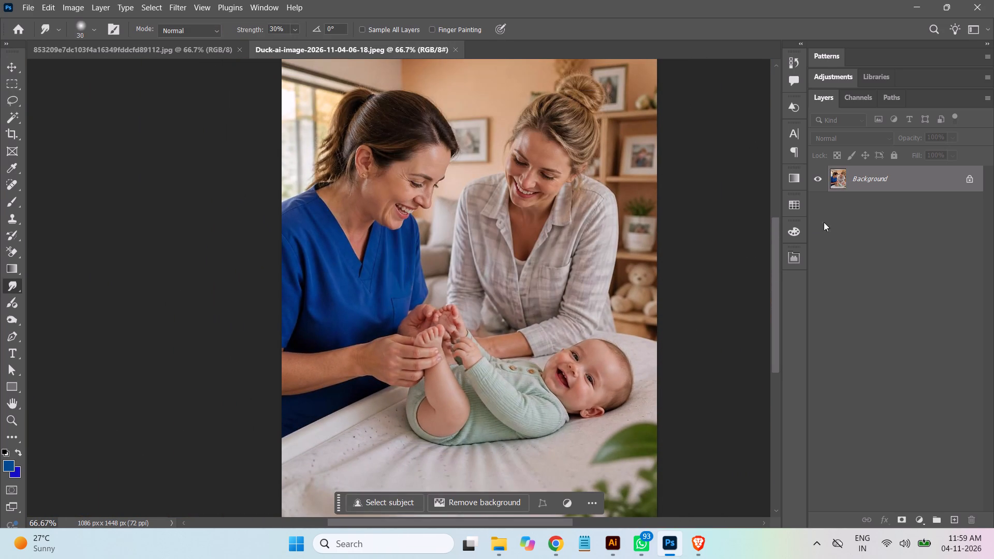
Convert the locked Background into a regular layer and switch to the Move tool.
double_click(919, 181)
click(601, 155)
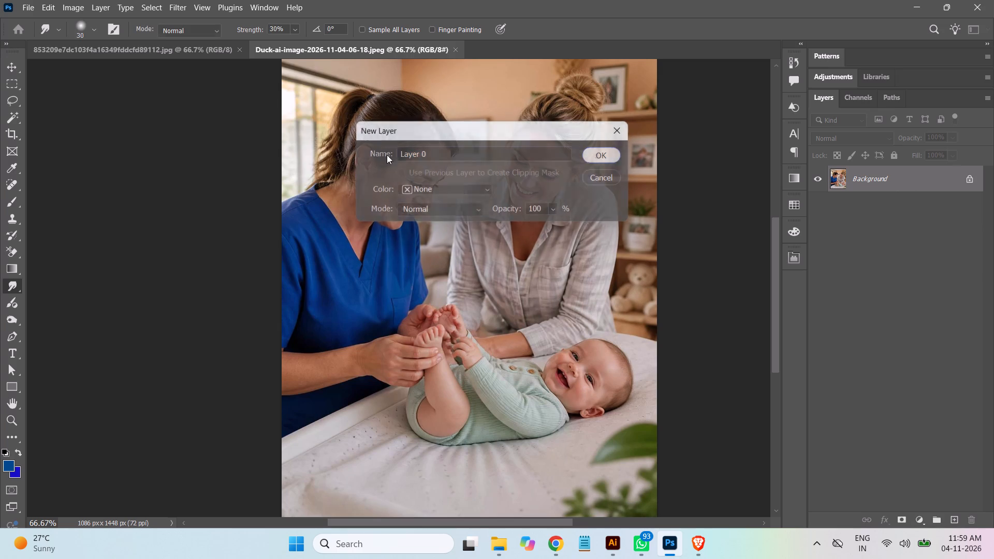
click(12, 67)
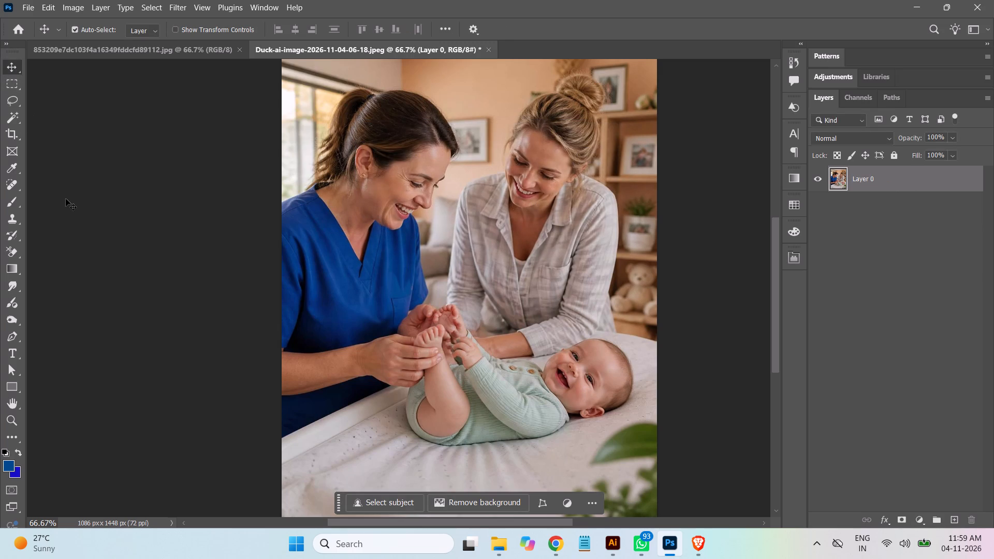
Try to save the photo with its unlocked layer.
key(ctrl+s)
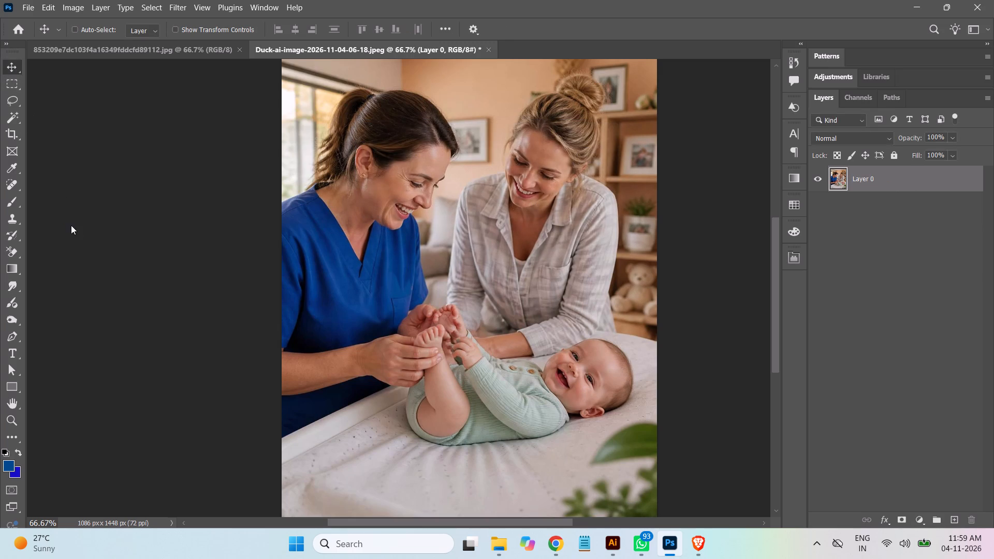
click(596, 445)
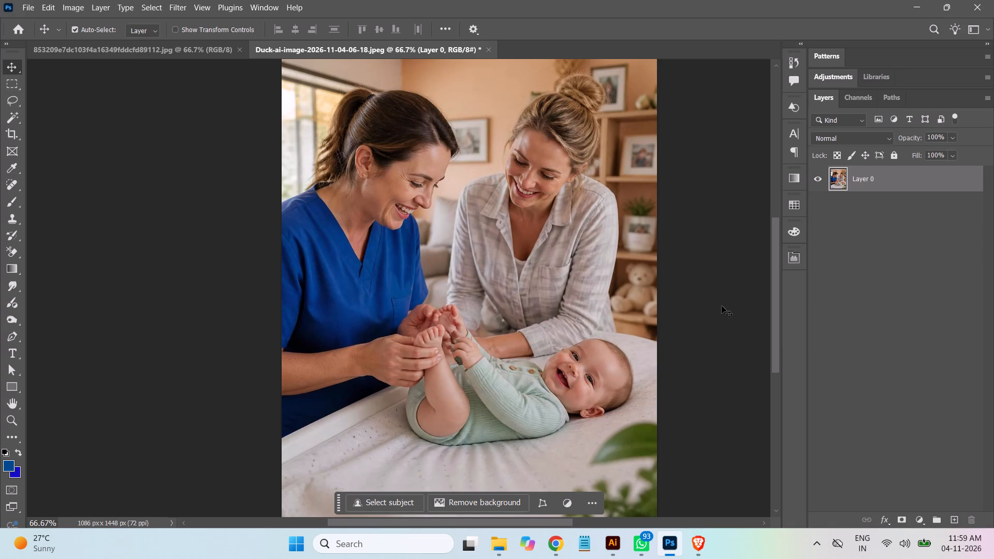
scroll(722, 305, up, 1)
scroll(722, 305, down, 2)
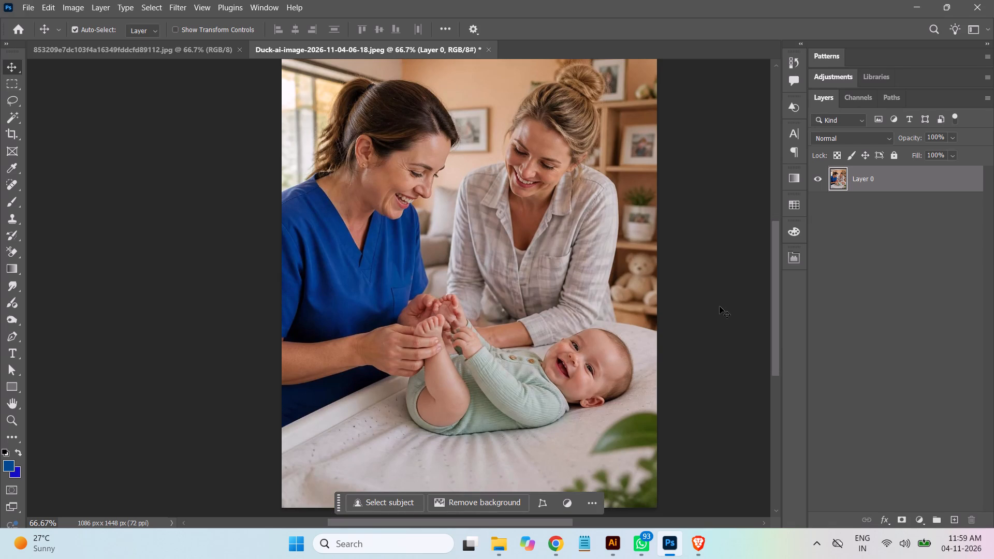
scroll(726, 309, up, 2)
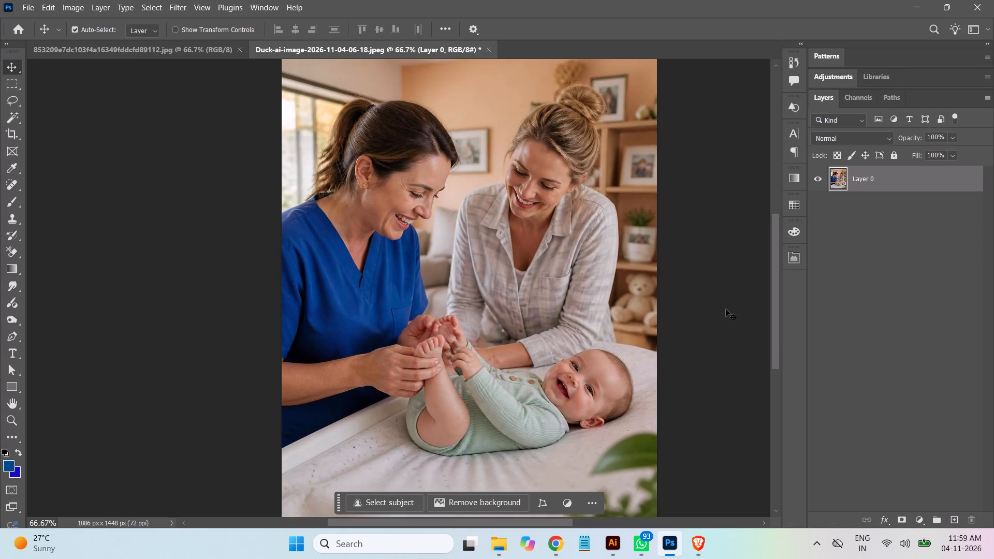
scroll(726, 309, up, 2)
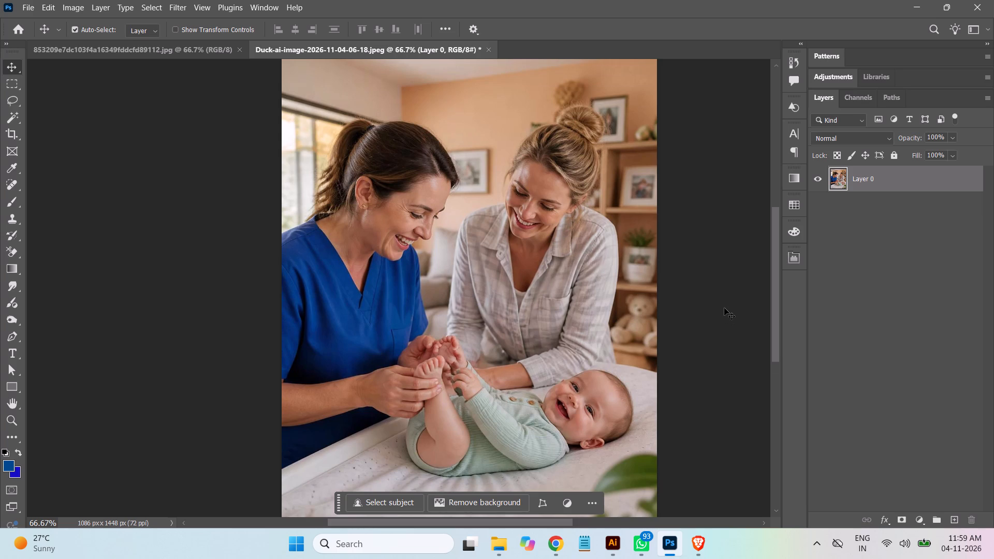
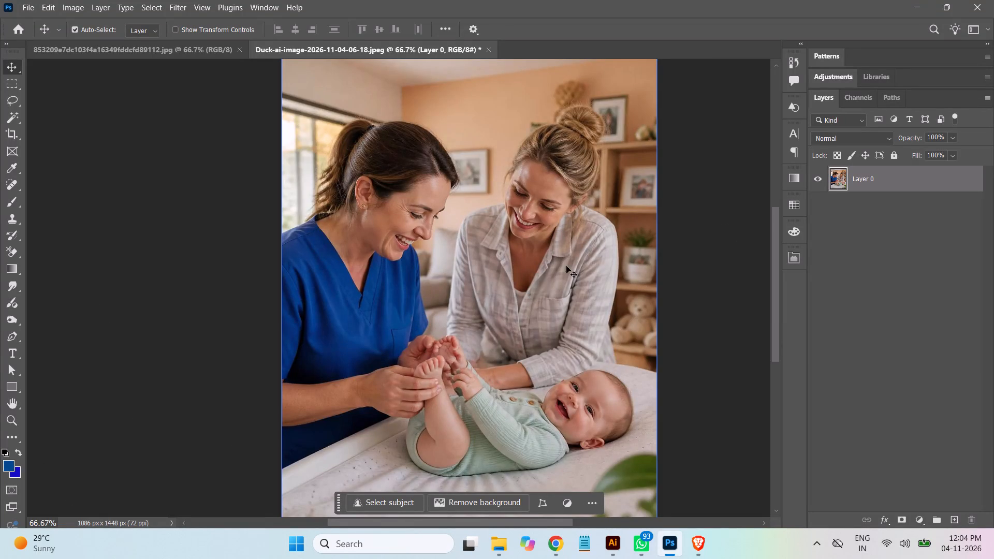
Close the retouched Duck-ai-image photo without saving its layer change.
click(499, 544)
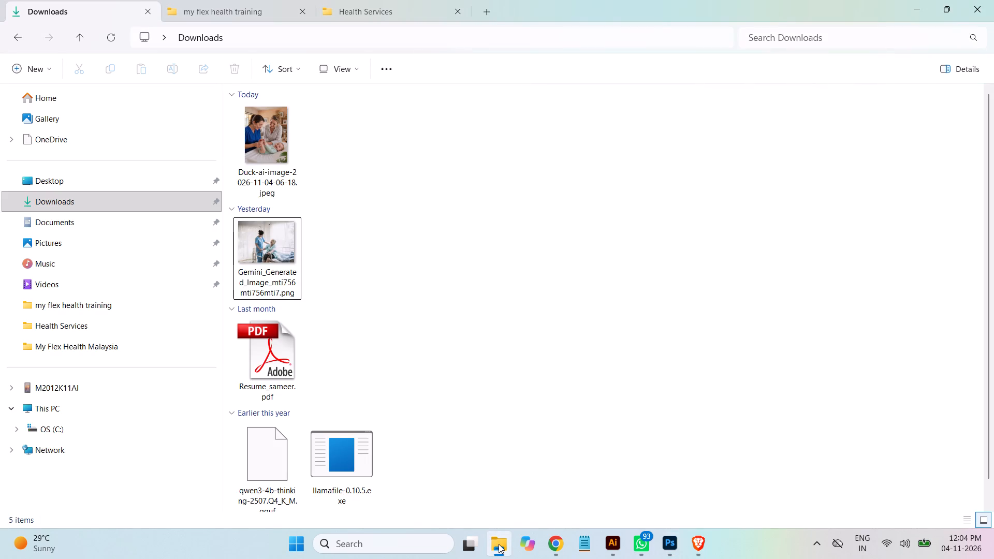
click(499, 544)
click(485, 50)
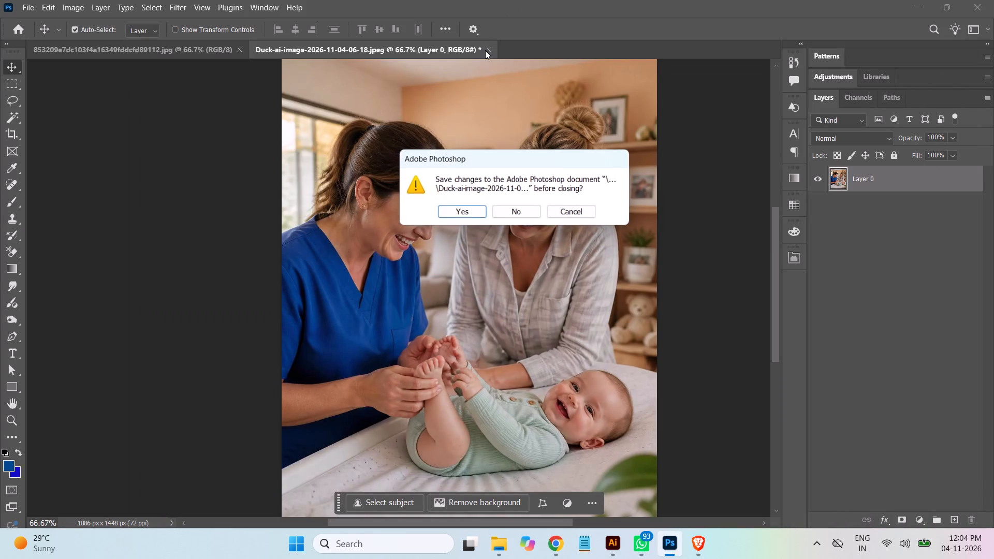
click(520, 211)
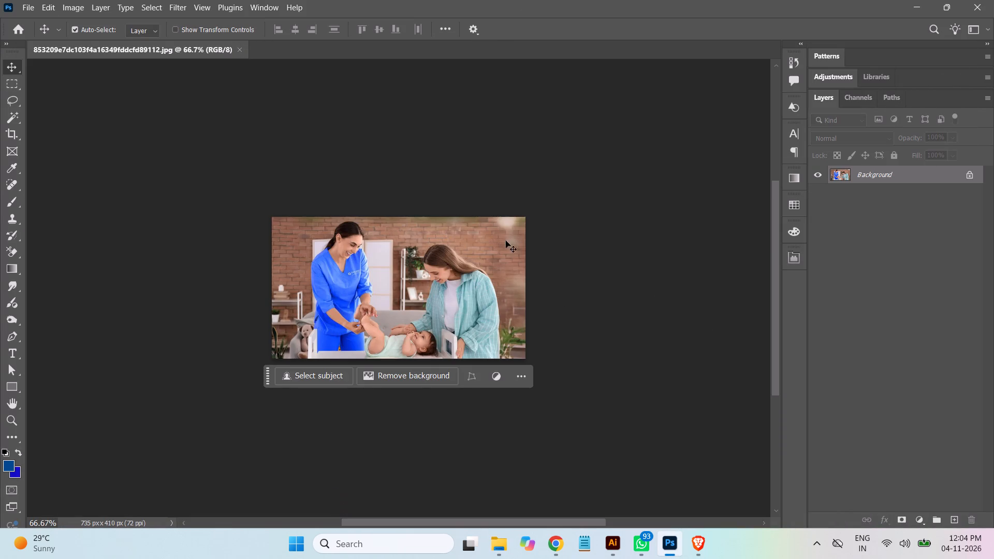
click(699, 536)
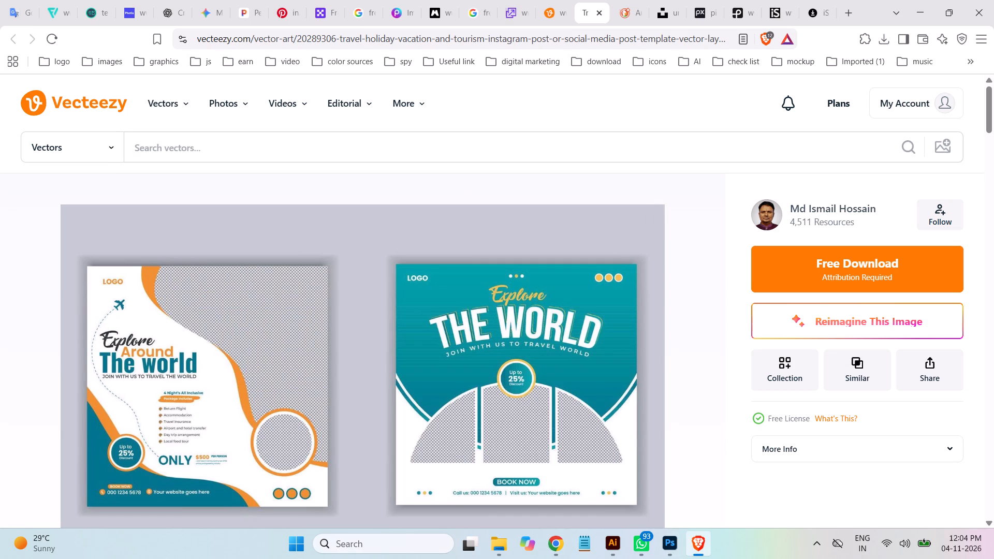
click(245, 8)
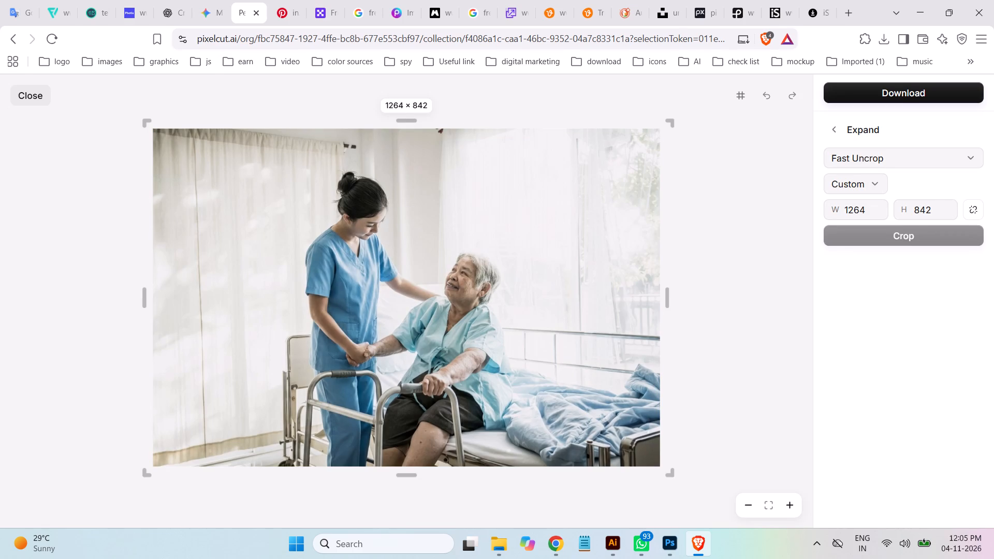
drag(241, 38, 993, 1)
key(BackSpace)
key(Return)
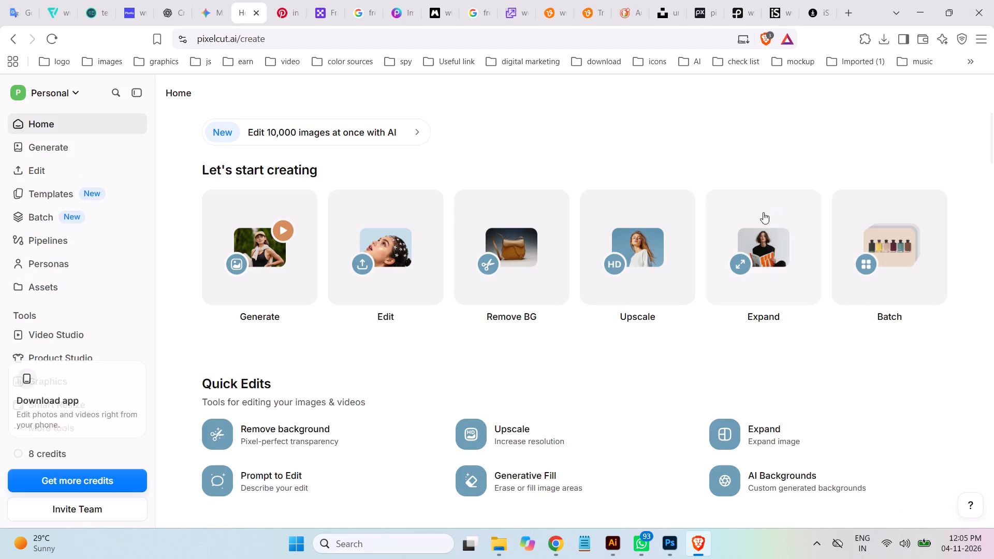
click(767, 273)
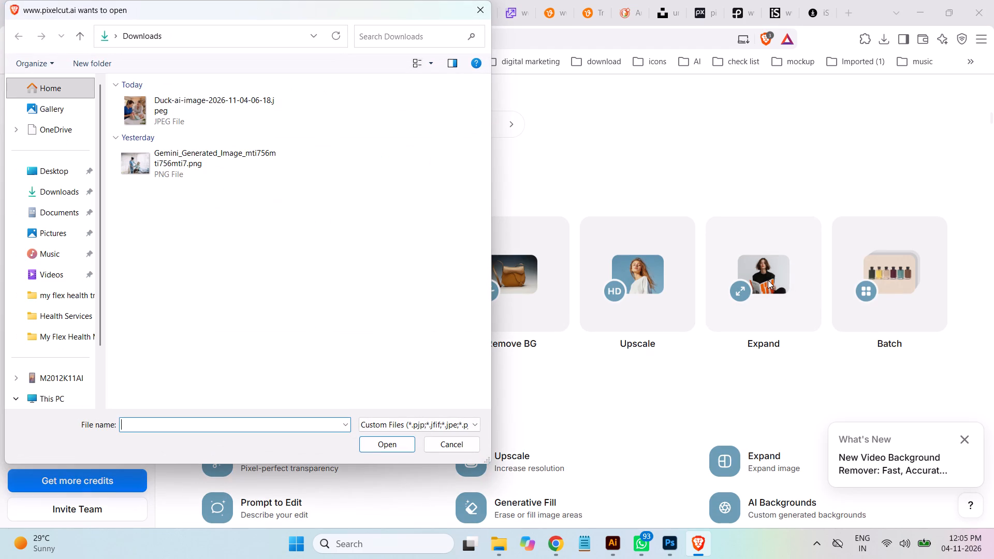
click(148, 114)
click(381, 443)
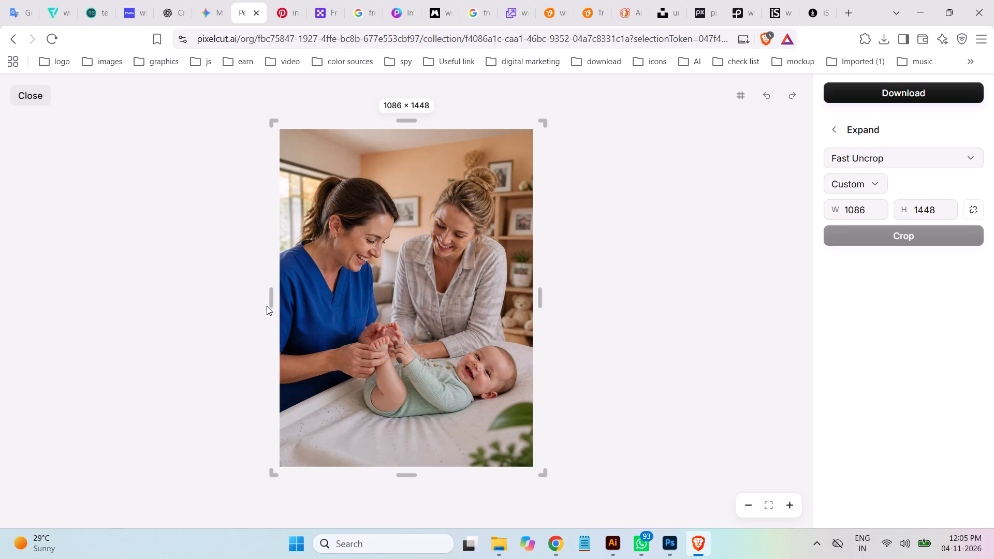
Extend the photo's canvas on both sides and above to about 1561 × 1688 and generate the fill with Fast Uncrop.
alt+drag(272, 300, 216, 300)
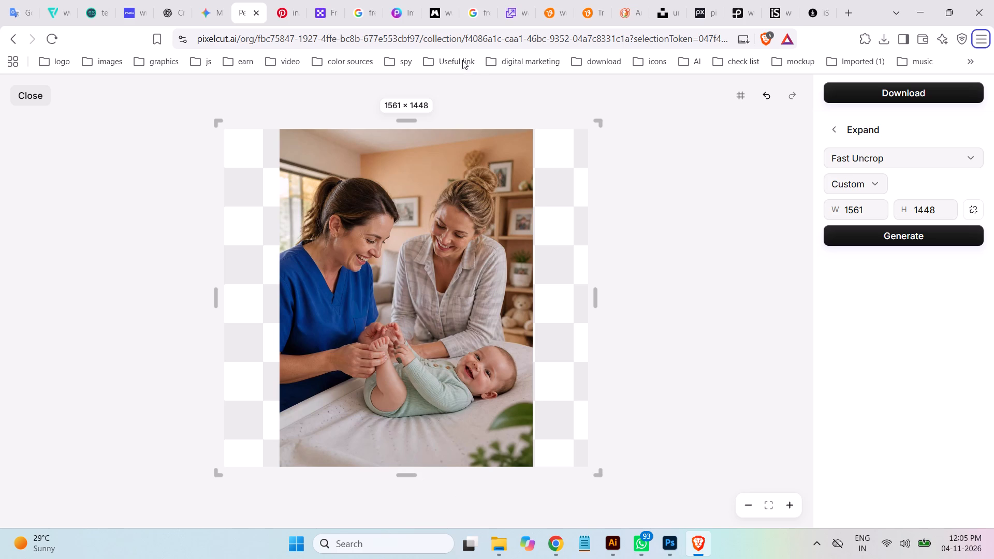
drag(408, 121, 404, 65)
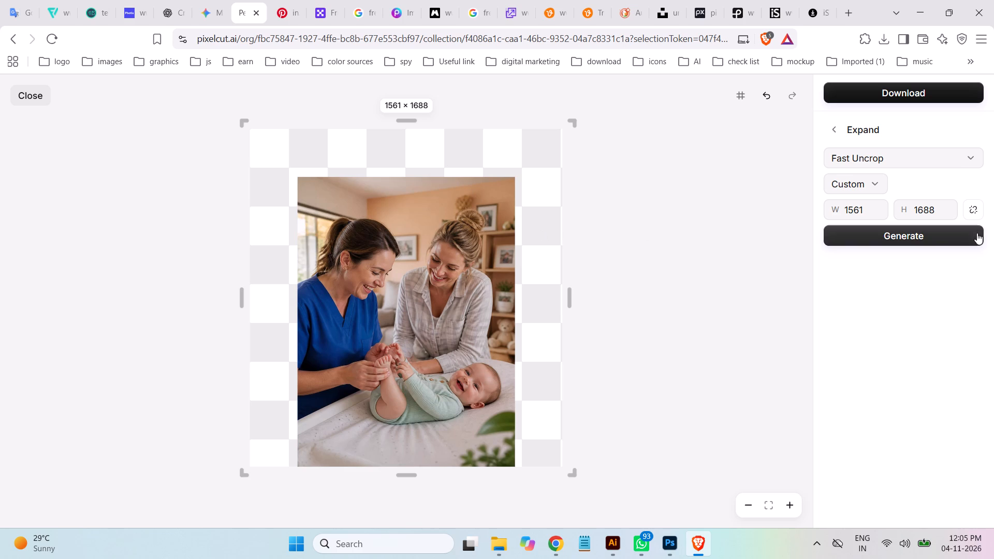
click(917, 234)
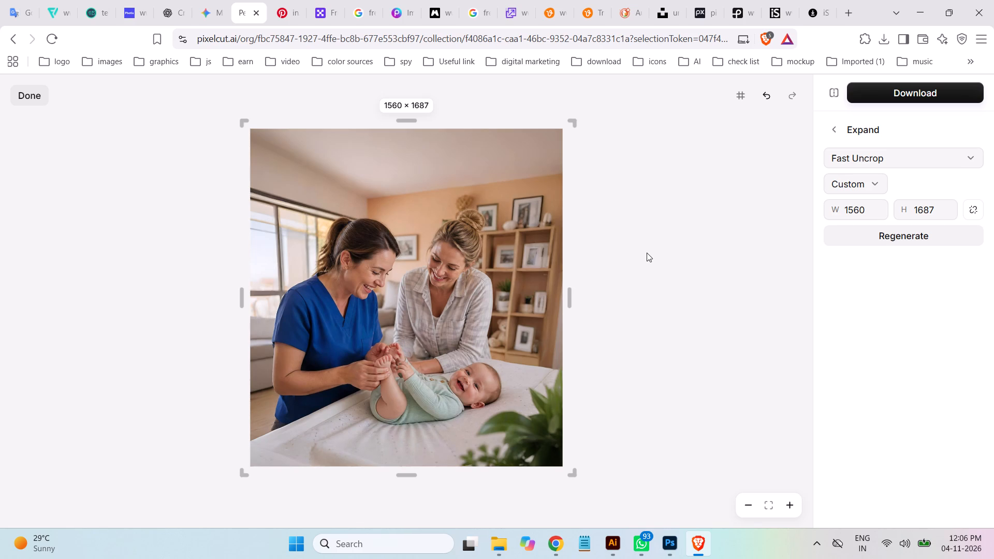
Download the expanded photo as a JPEG at 100% quality with no optimization.
click(914, 96)
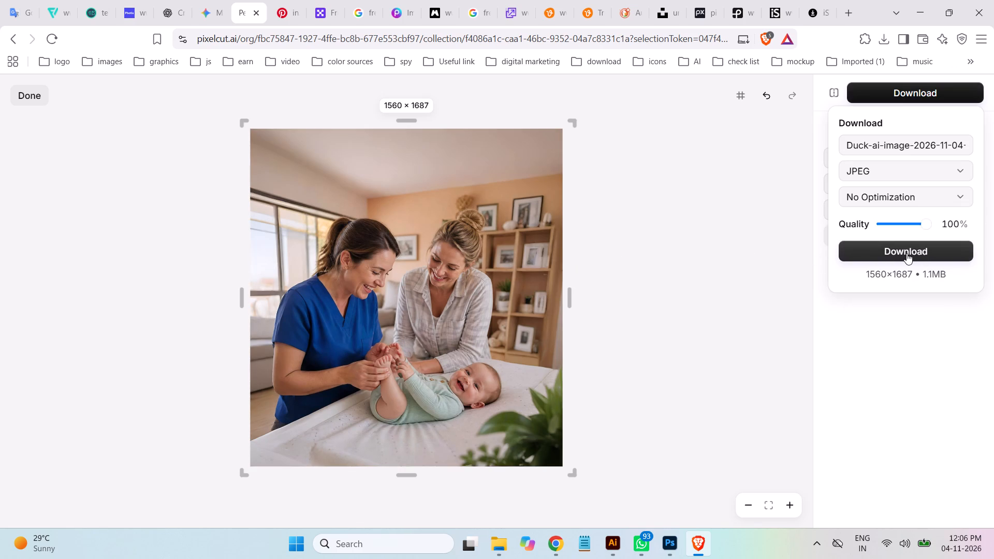
click(907, 253)
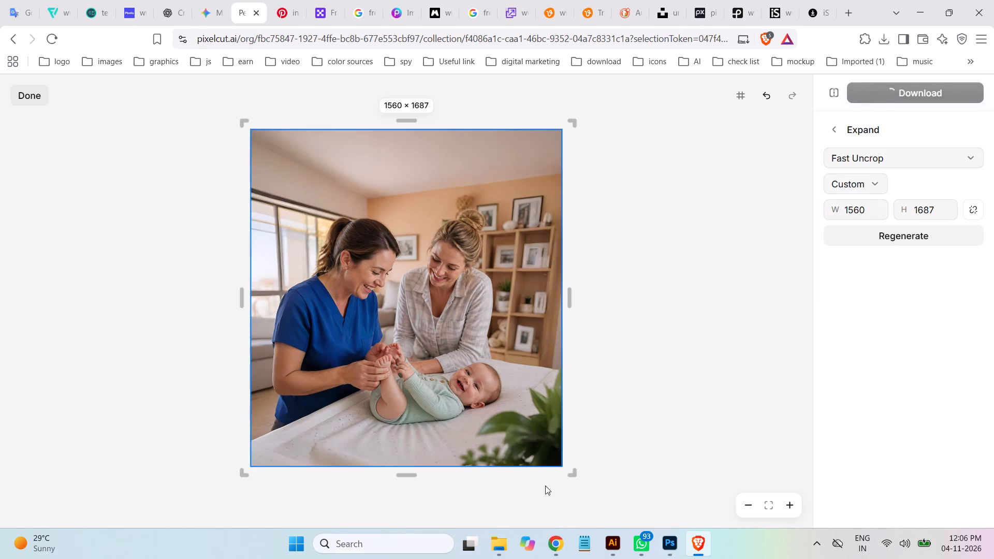
click(501, 547)
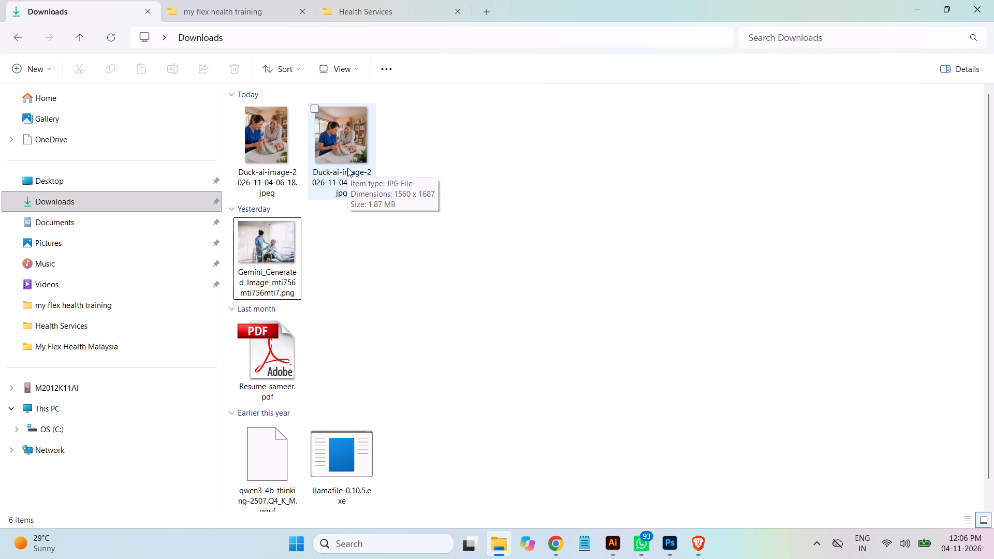
click(442, 160)
click(278, 160)
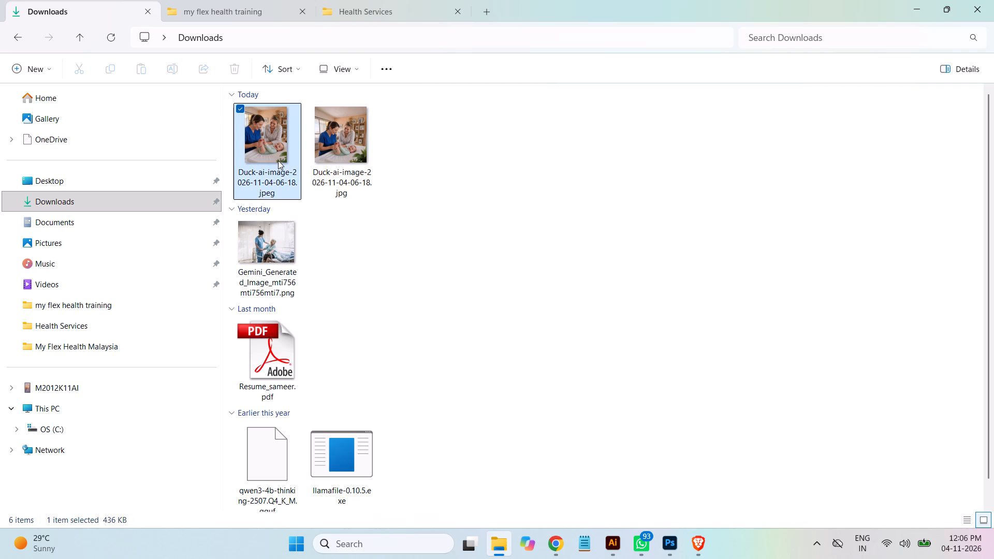
key(shift+Delete)
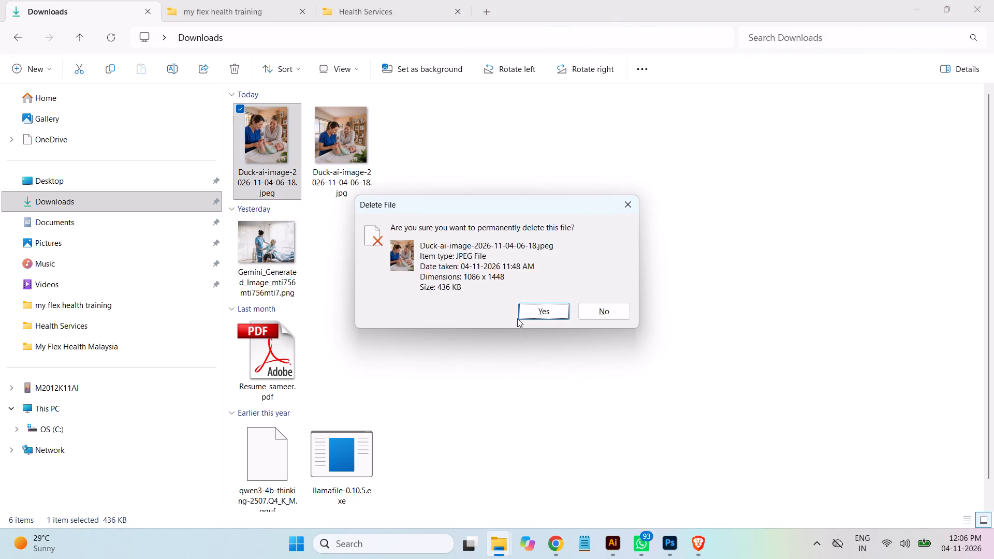
click(545, 310)
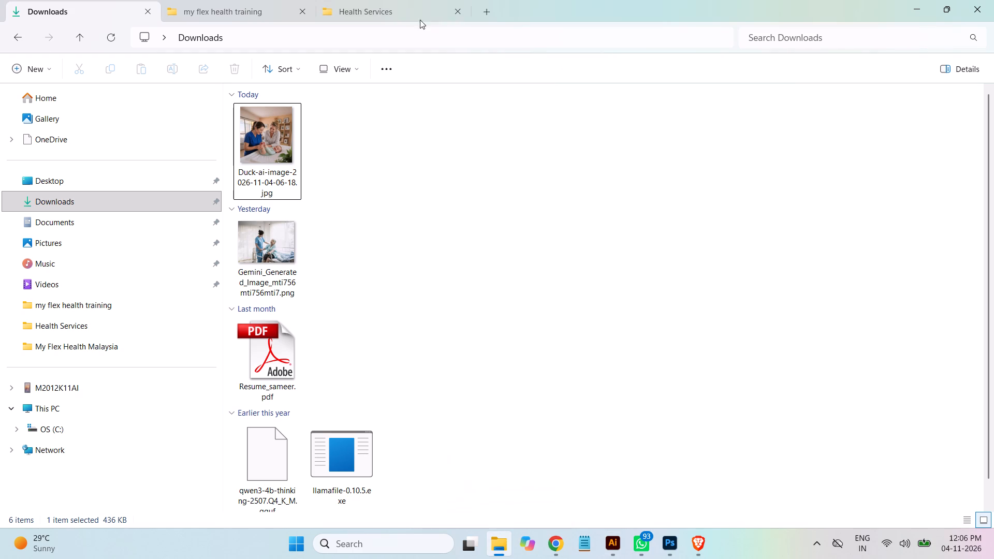
Open the social media post folder inside Documents > Data in a new File Explorer tab.
click(490, 8)
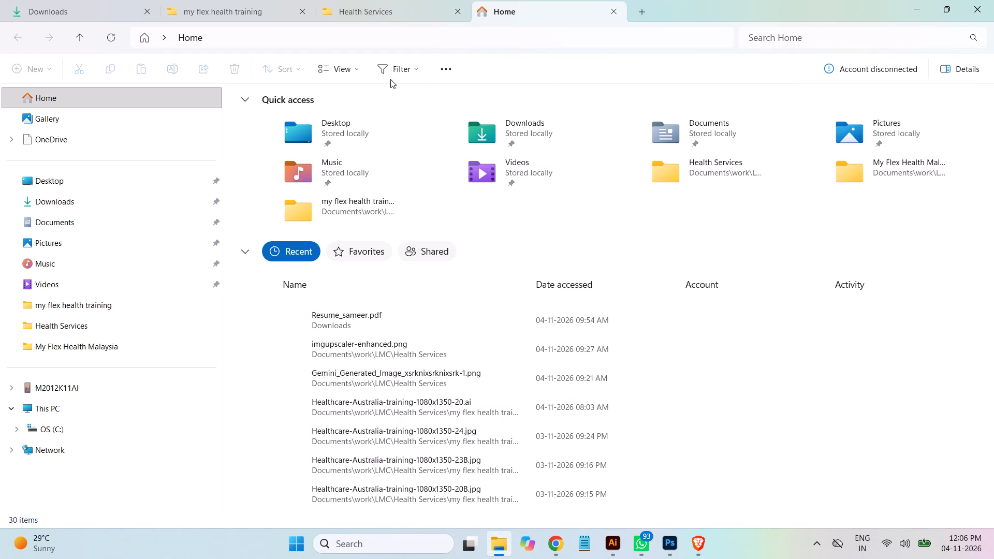
click(53, 224)
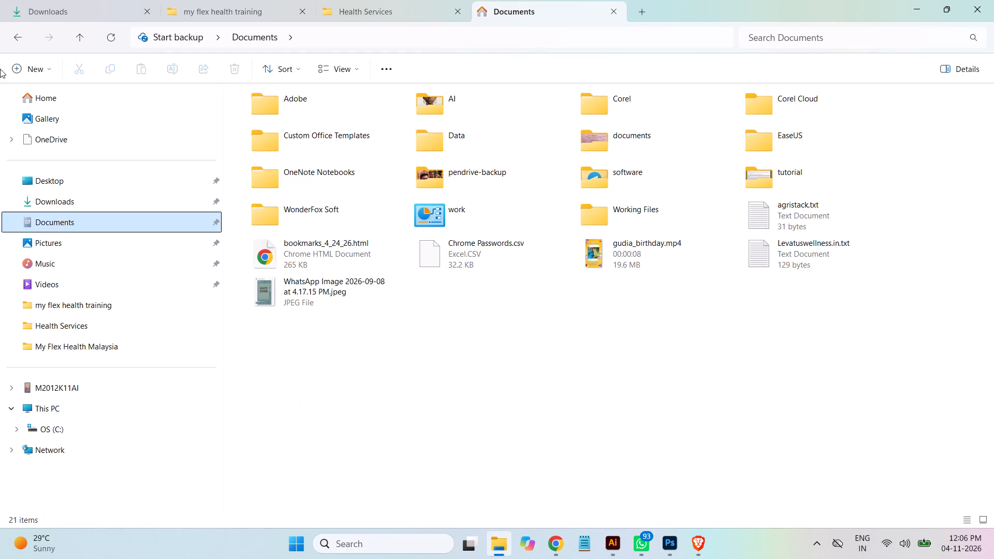
double_click(455, 133)
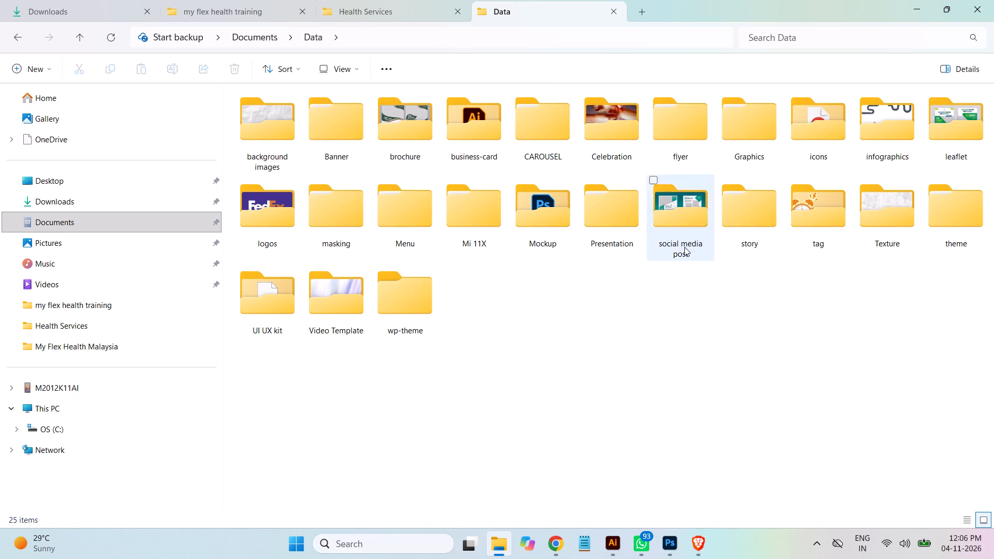
double_click(695, 225)
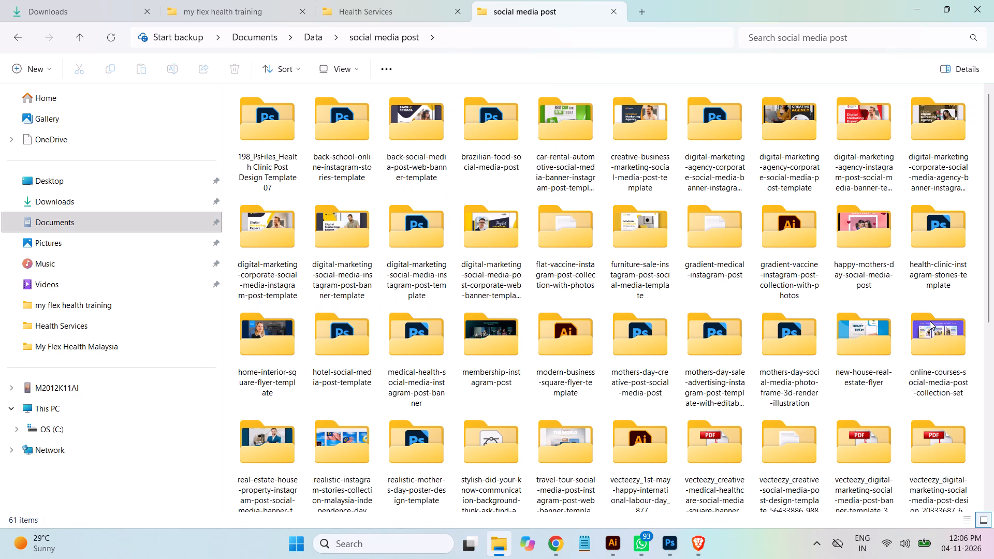
Show the social media post folder in Details view and sort it by date modified, oldest first.
drag(991, 256, 993, 473)
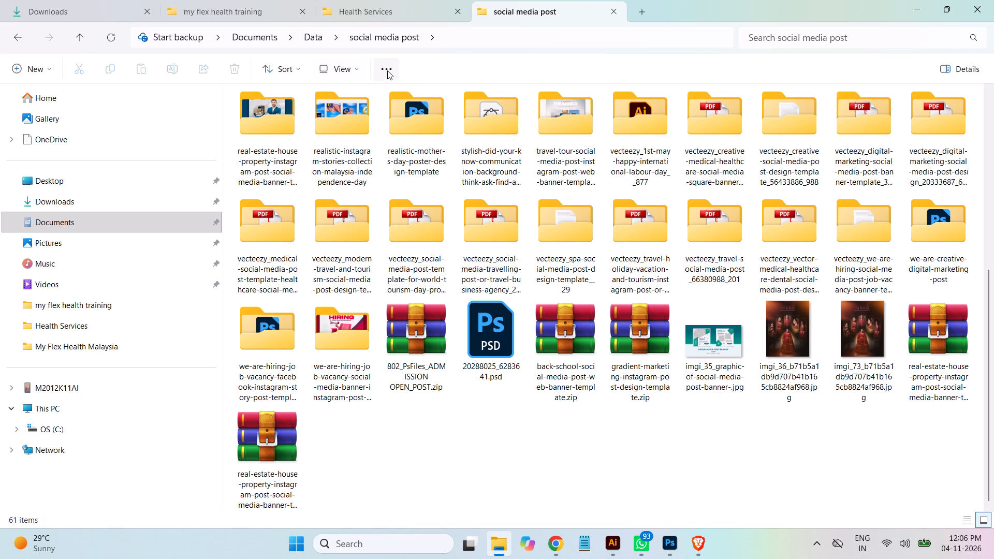
click(344, 71)
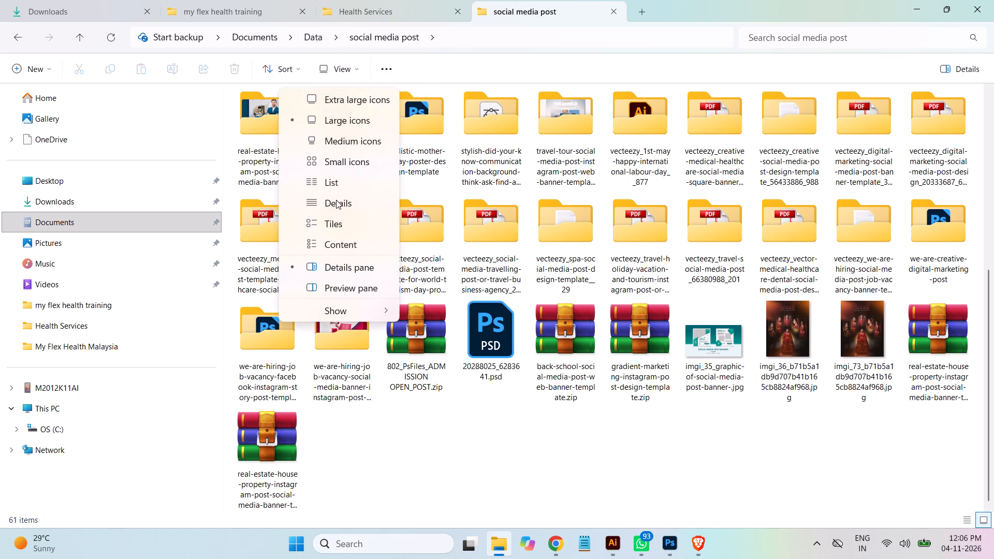
click(336, 200)
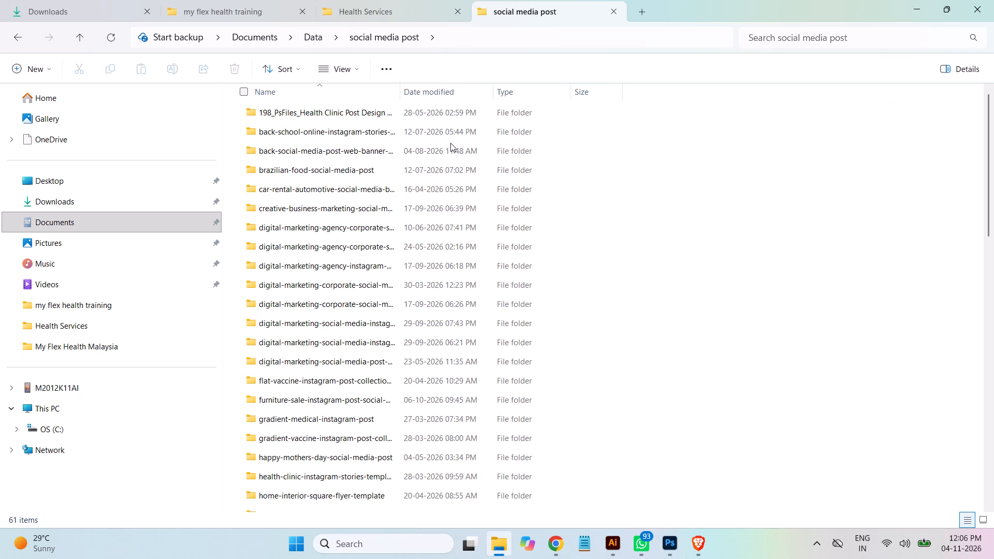
drag(988, 174, 993, 454)
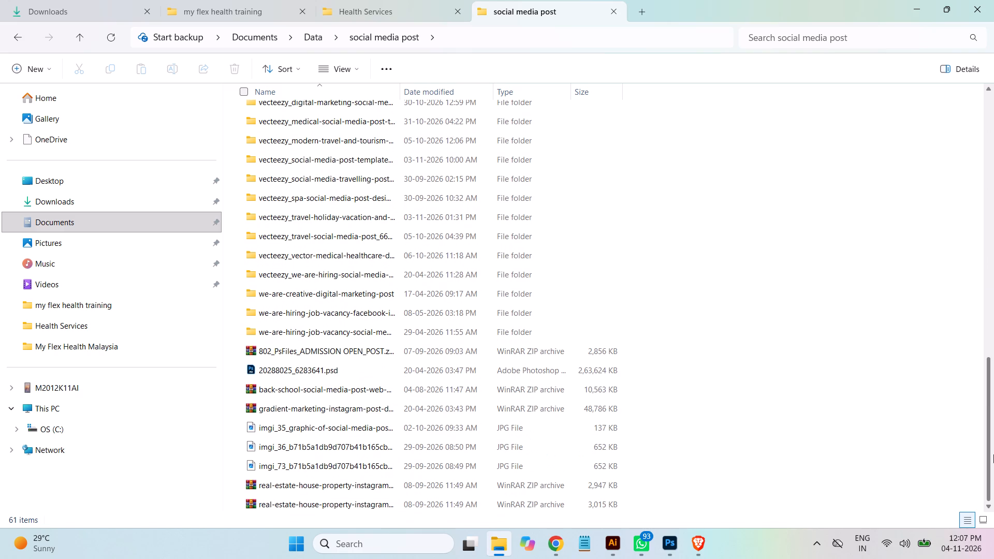
drag(993, 454, 952, 141)
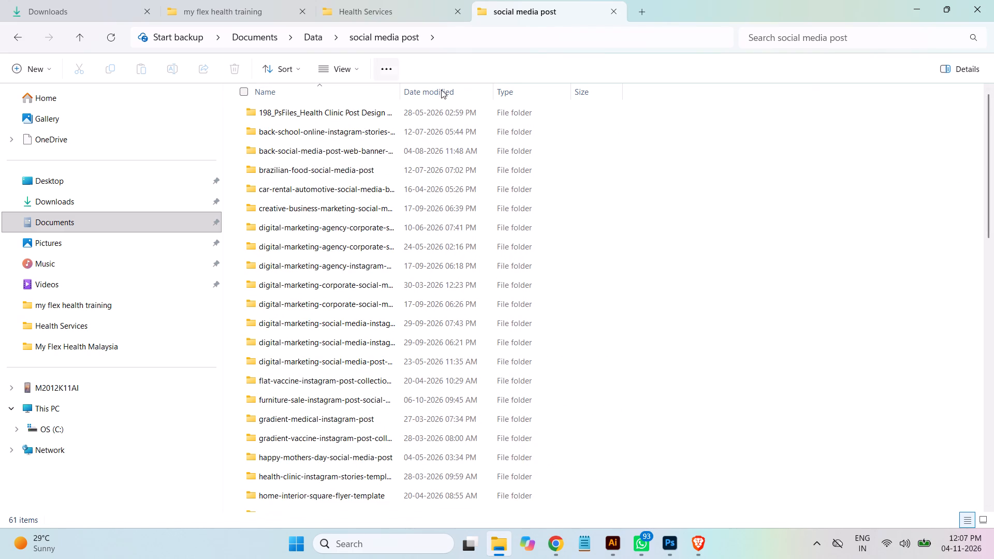
click(441, 91)
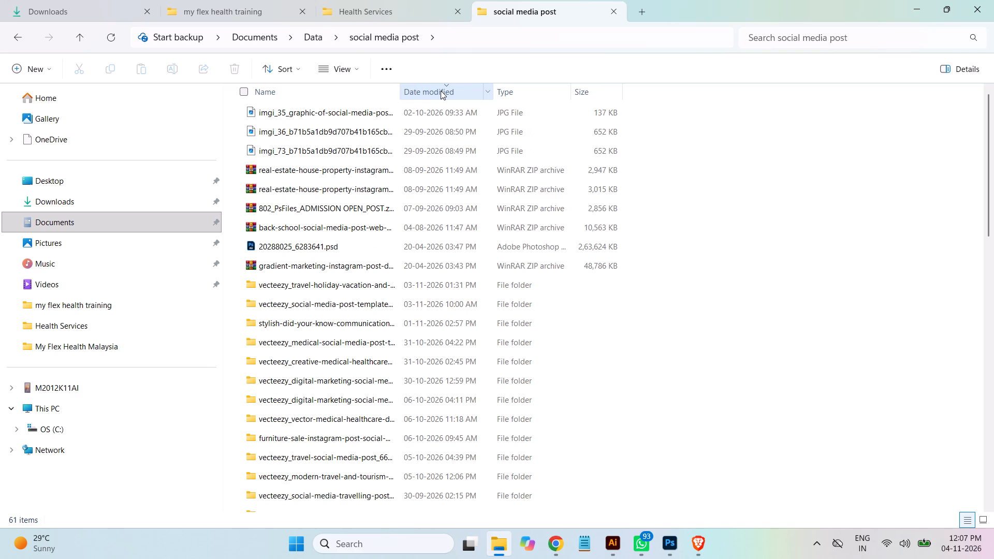
click(441, 91)
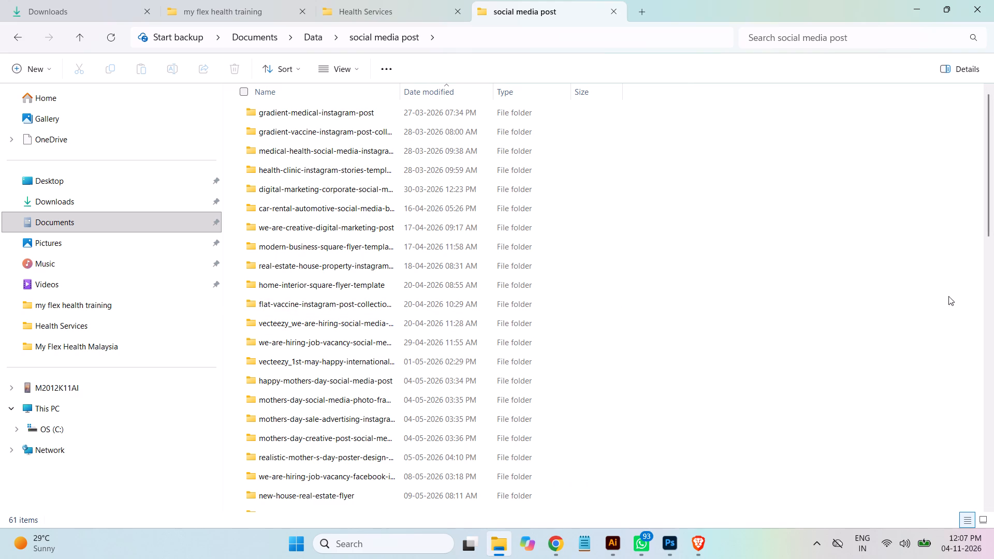
Find the vecteezy travel-holiday-vacation-and-tourism template folder among the social media posts and open its EPS file in Illustrator.
drag(986, 202, 993, 223)
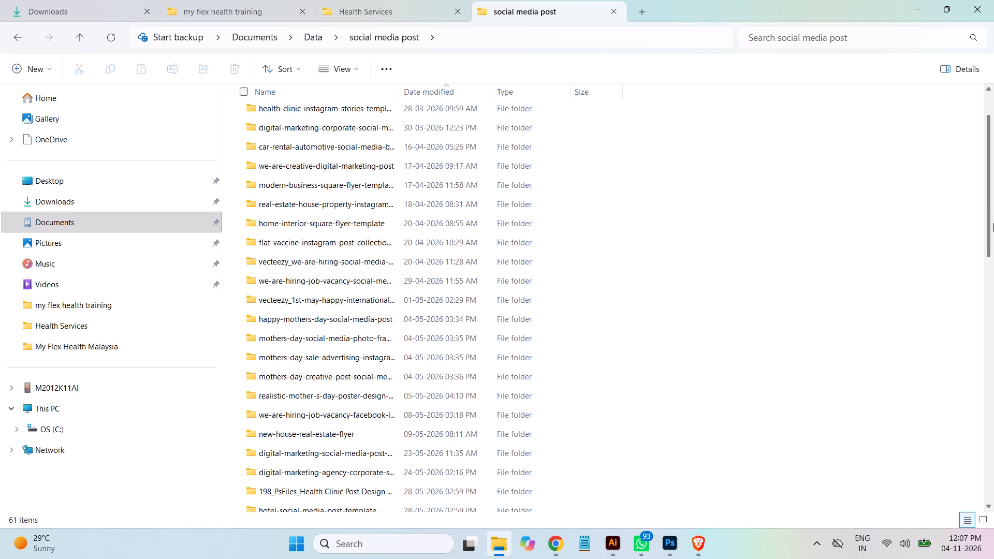
drag(993, 223, 993, 218)
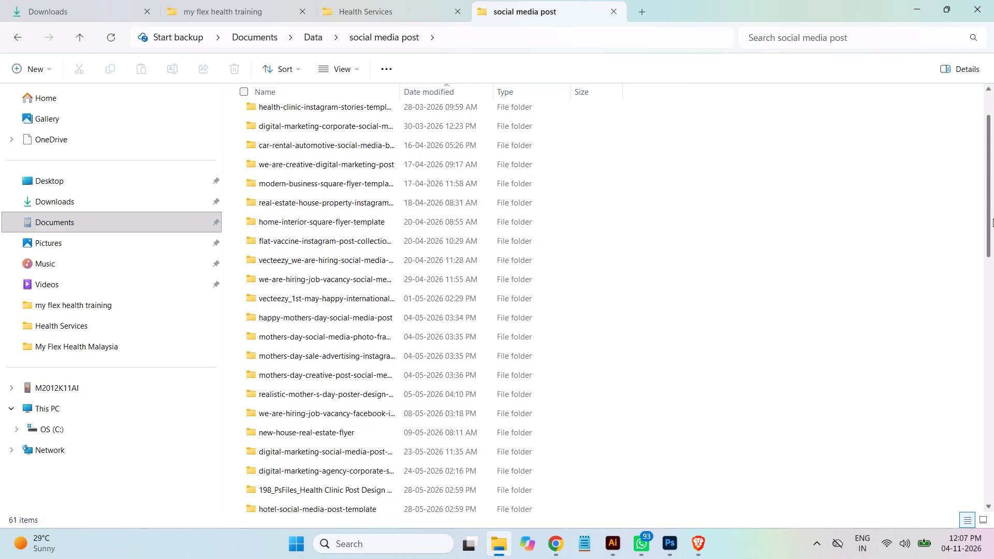
drag(993, 218, 992, 175)
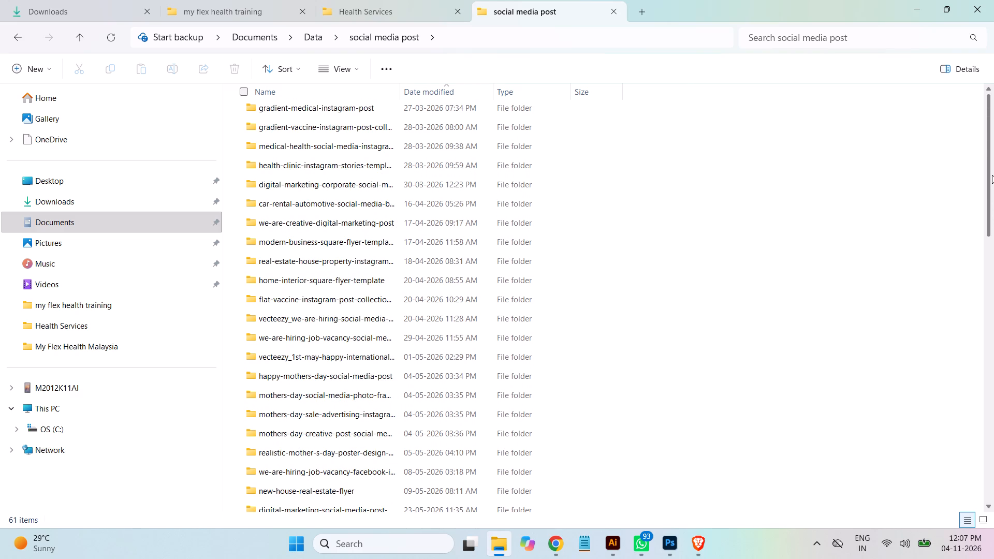
drag(992, 175, 993, 255)
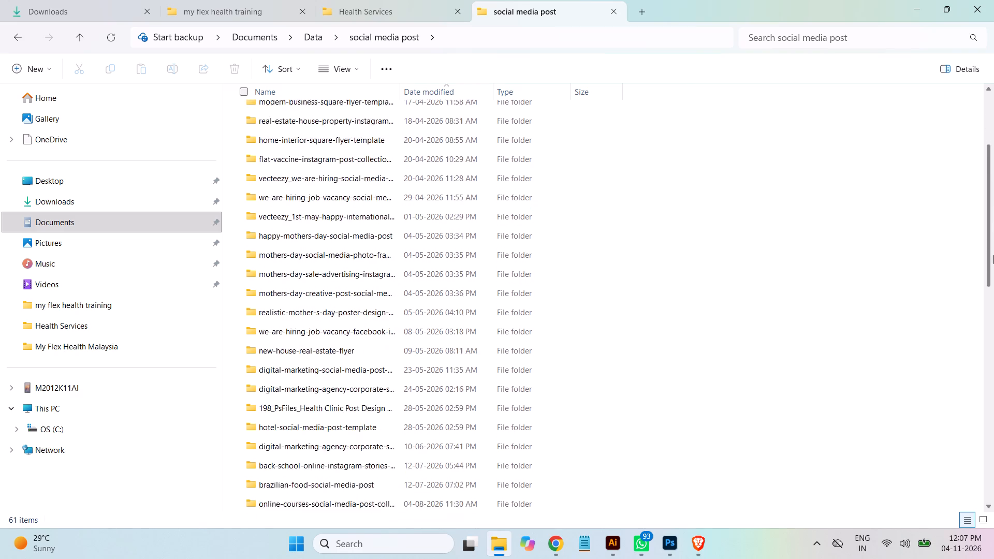
drag(993, 255, 993, 392)
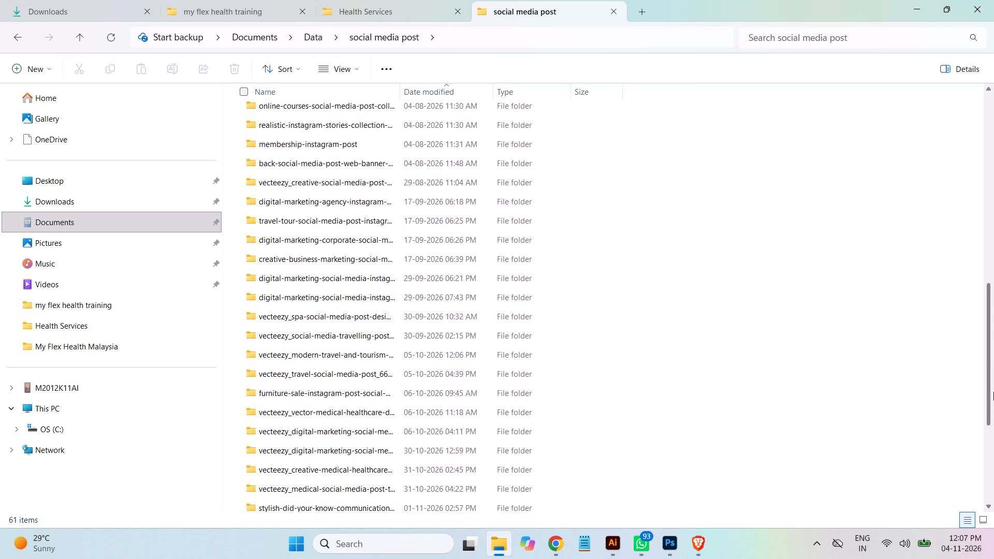
drag(993, 392, 993, 450)
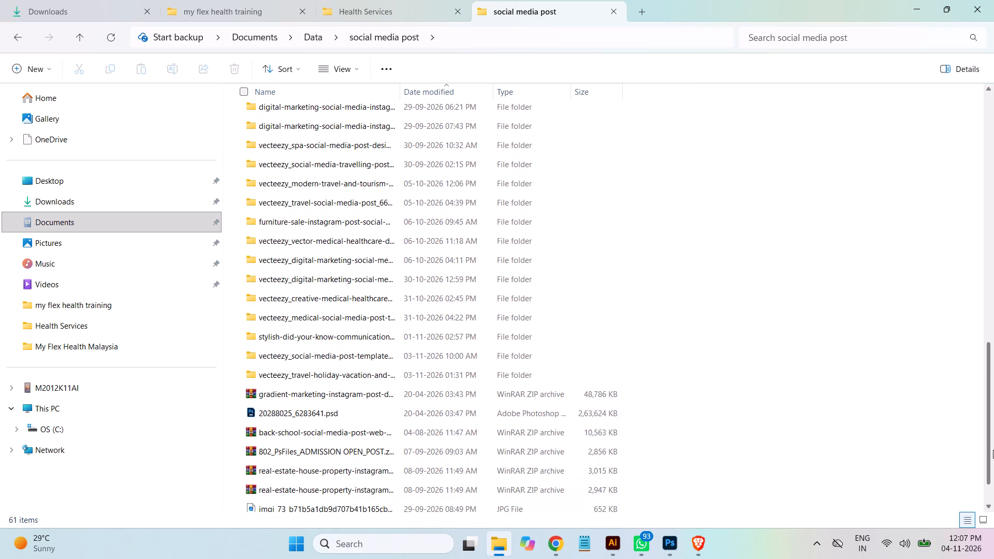
click(338, 378)
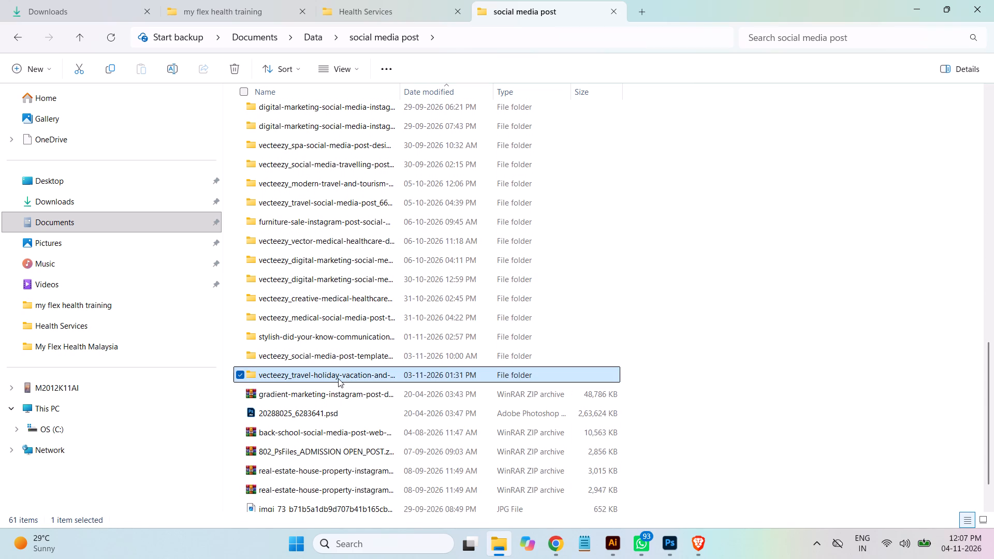
double_click(338, 378)
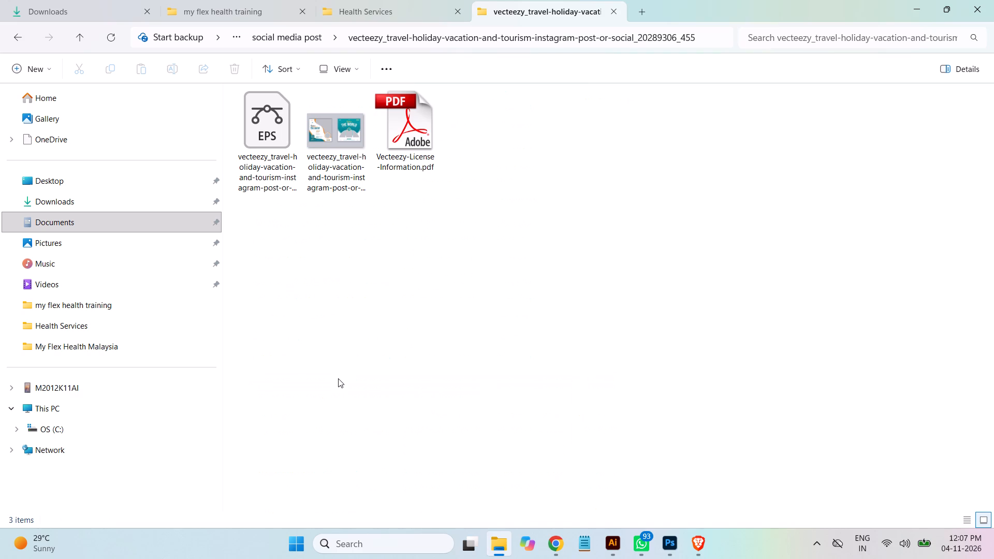
double_click(268, 136)
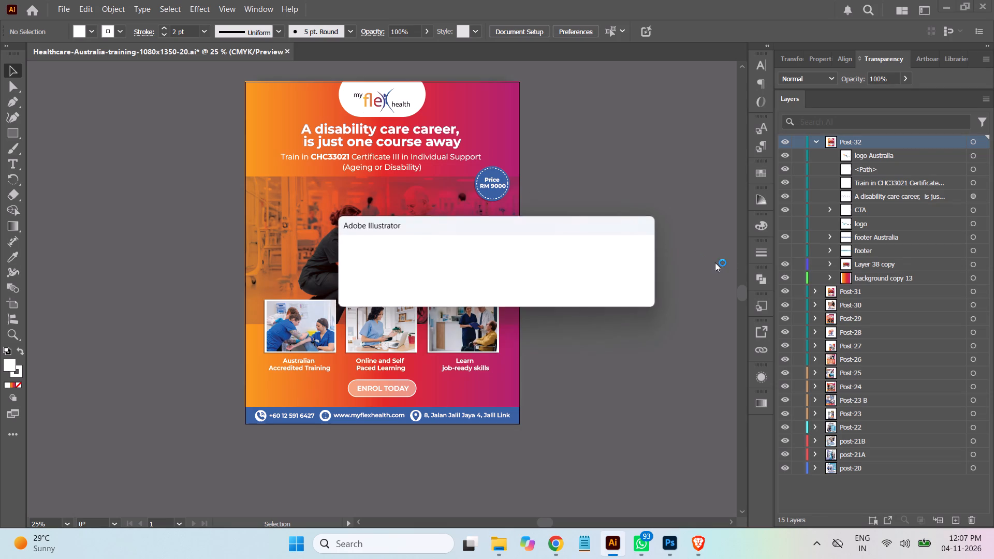
click(575, 295)
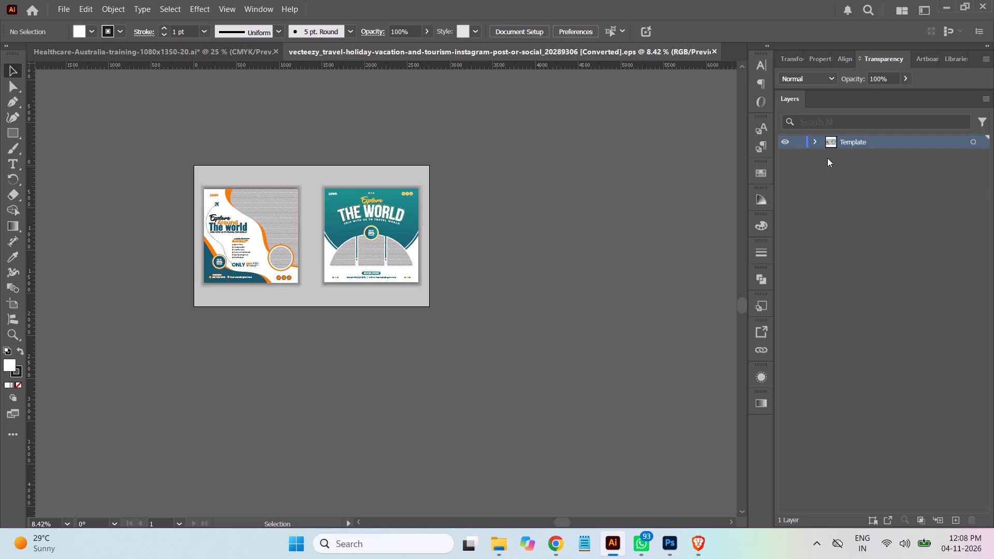
Copy the teal "Explore The World" Design group from the travel template into a new layer above Post-32 in the Healthcare-Australia document.
click(813, 141)
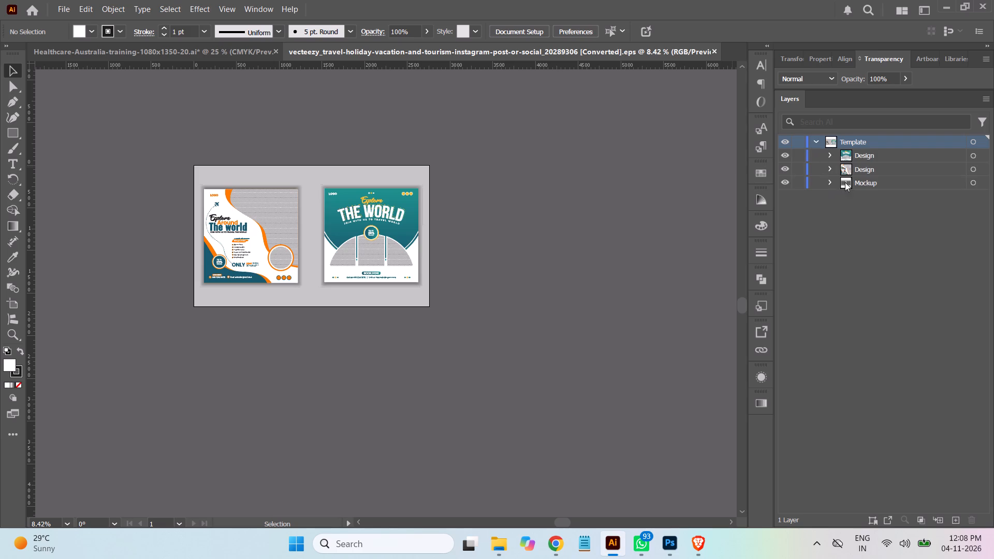
click(784, 157)
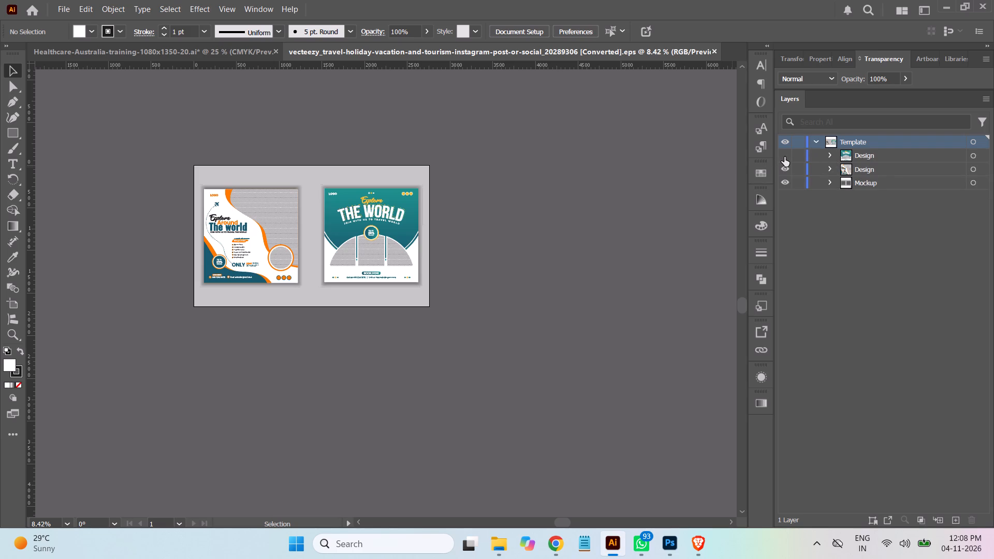
click(784, 157)
click(975, 157)
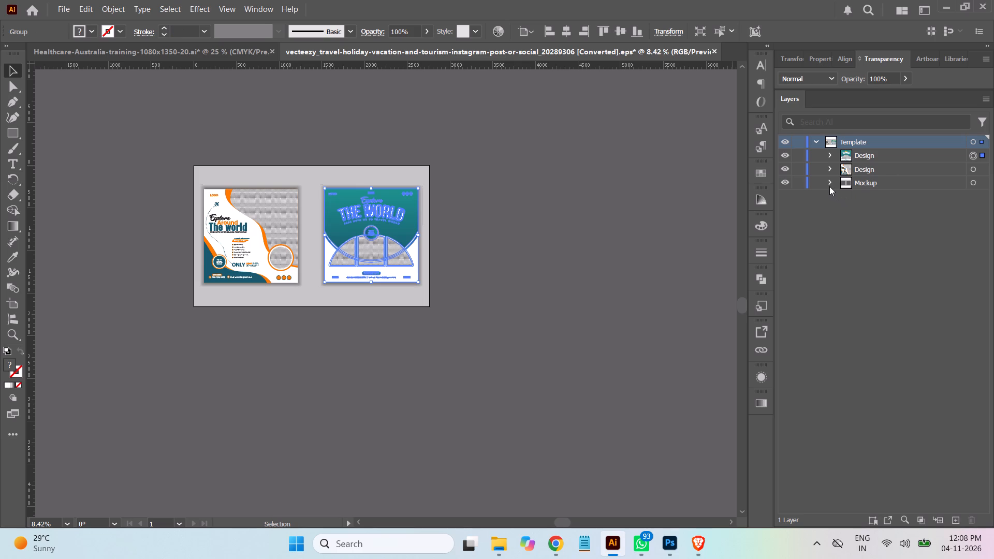
key(ctrl+c)
click(194, 55)
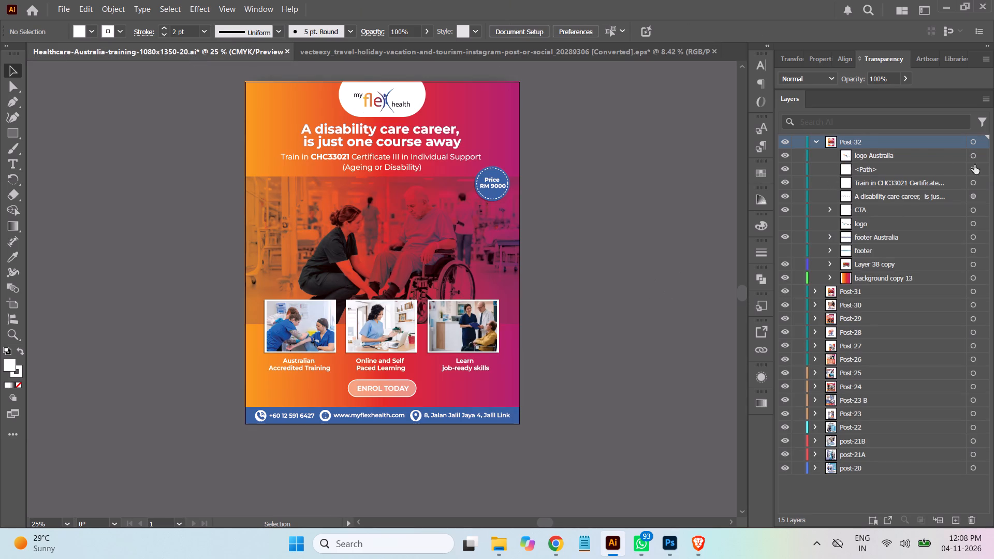
click(913, 158)
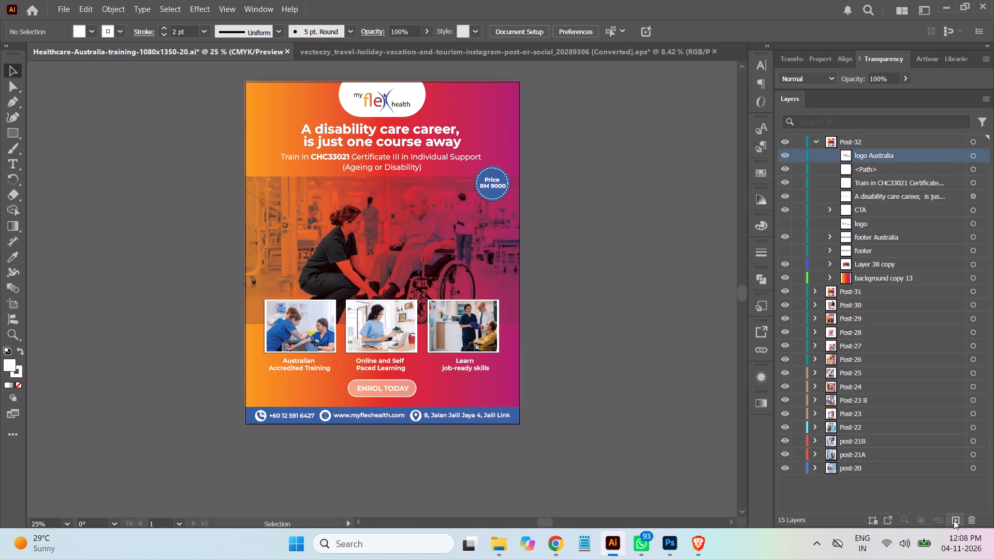
click(954, 520)
key(ctrl+v)
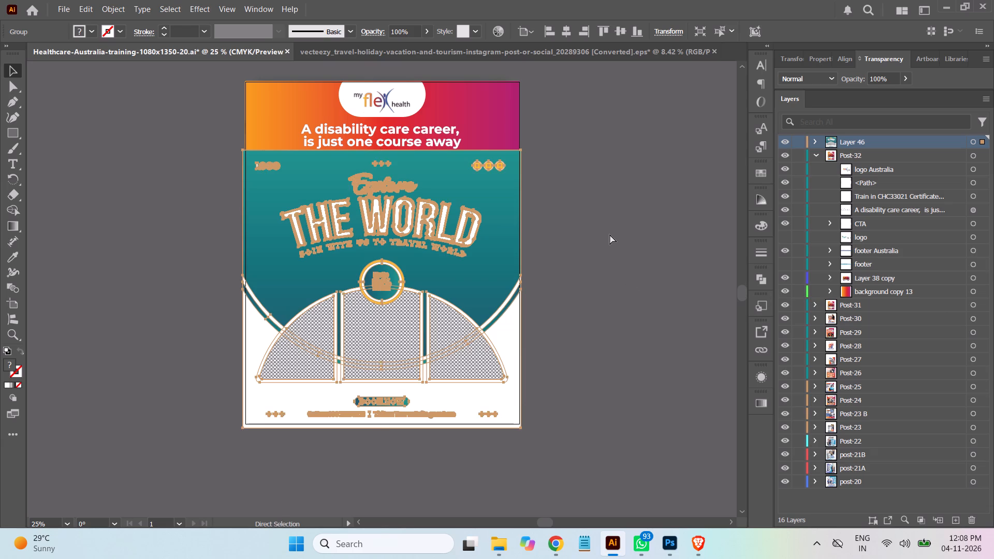
Scale the pasted travel design down proportionally from its top-left corner until its left side meets the artboard's left edge.
key(ctrl+equal)
key(ctrl+equal)
key(ctrl+equal)
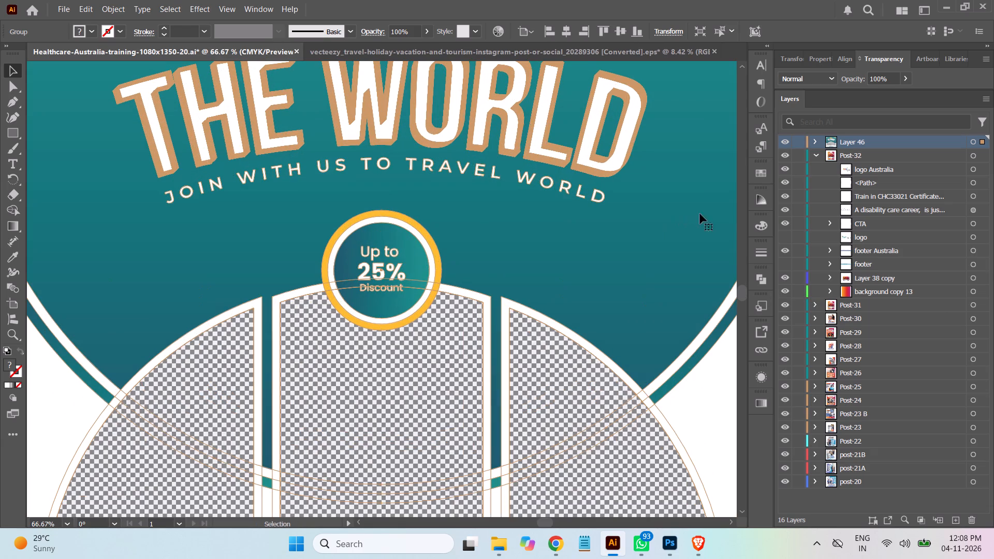
scroll(602, 237, up, 2)
scroll(595, 237, down, 2)
scroll(528, 239, up, 7)
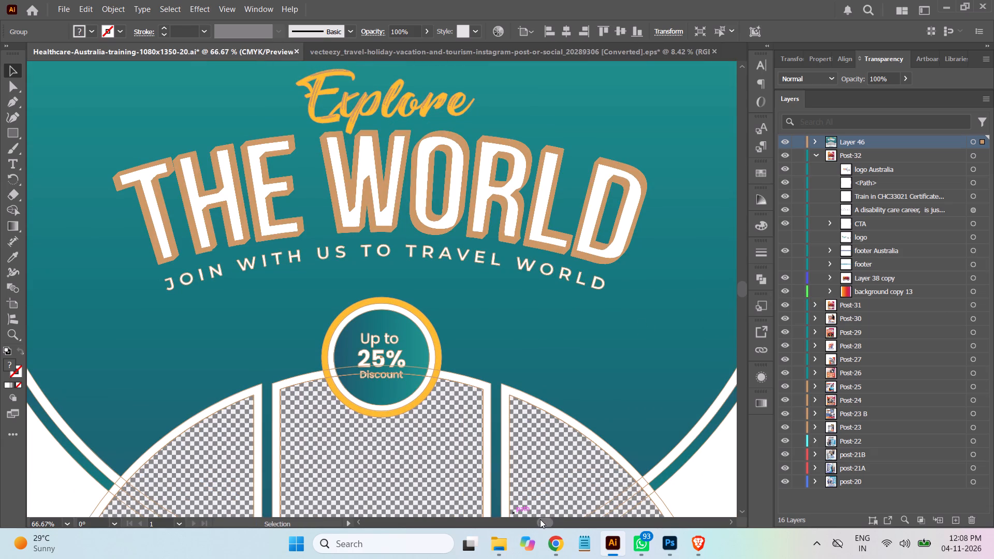
drag(542, 523, 534, 522)
scroll(506, 242, down, 3)
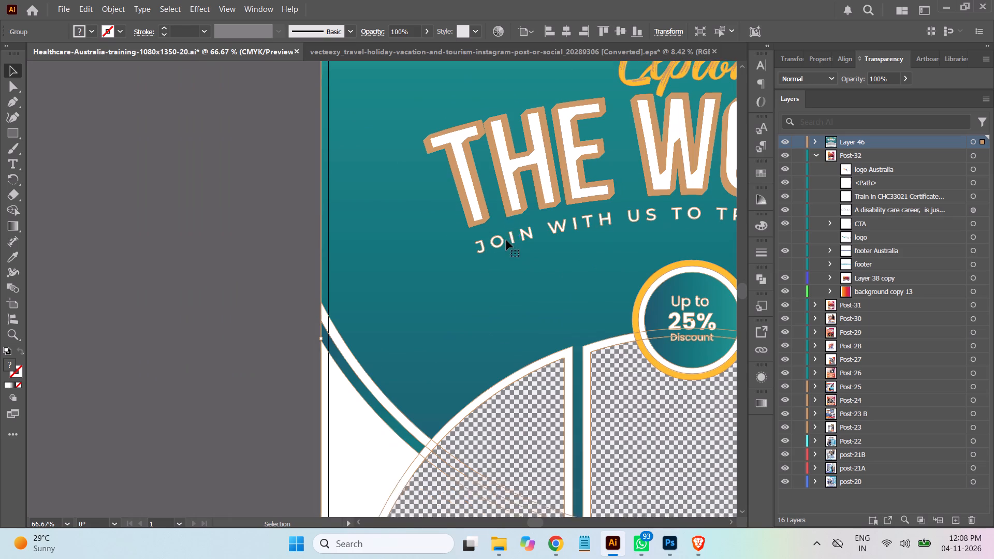
scroll(506, 240, up, 2)
scroll(506, 239, down, 1)
scroll(506, 239, up, 9)
scroll(506, 237, down, 4)
scroll(506, 237, up, 2)
scroll(506, 237, down, 1)
scroll(506, 237, up, 1)
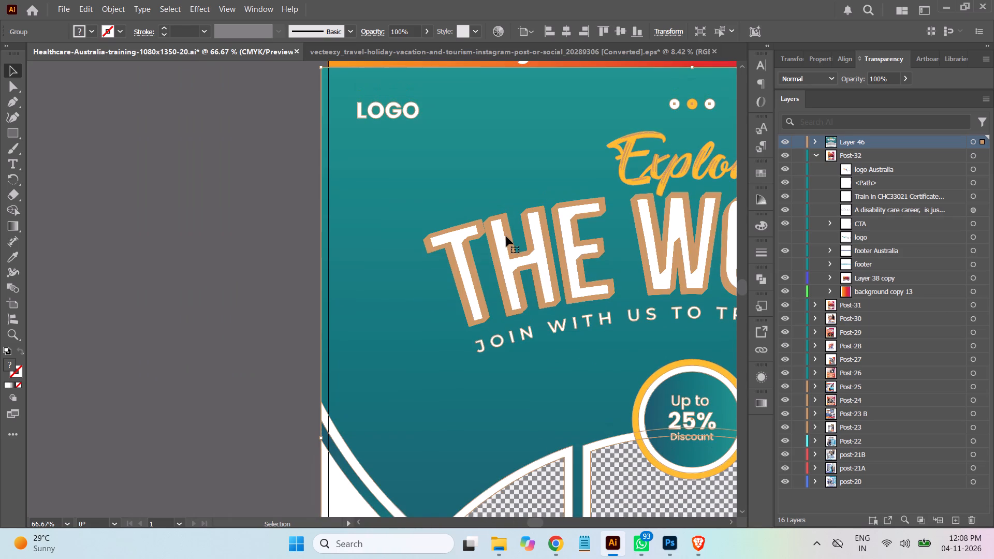
scroll(510, 235, up, 4)
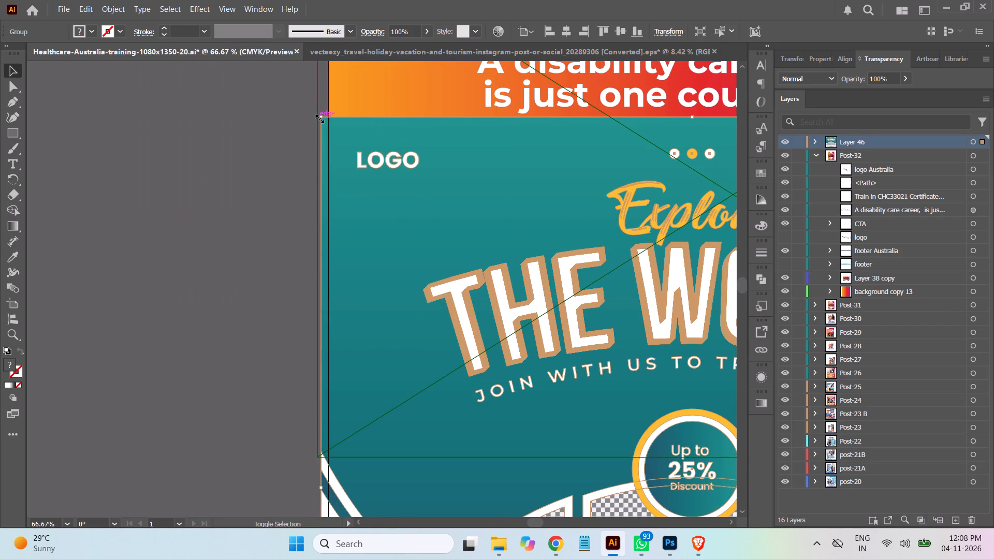
shift+drag(318, 116, 325, 121)
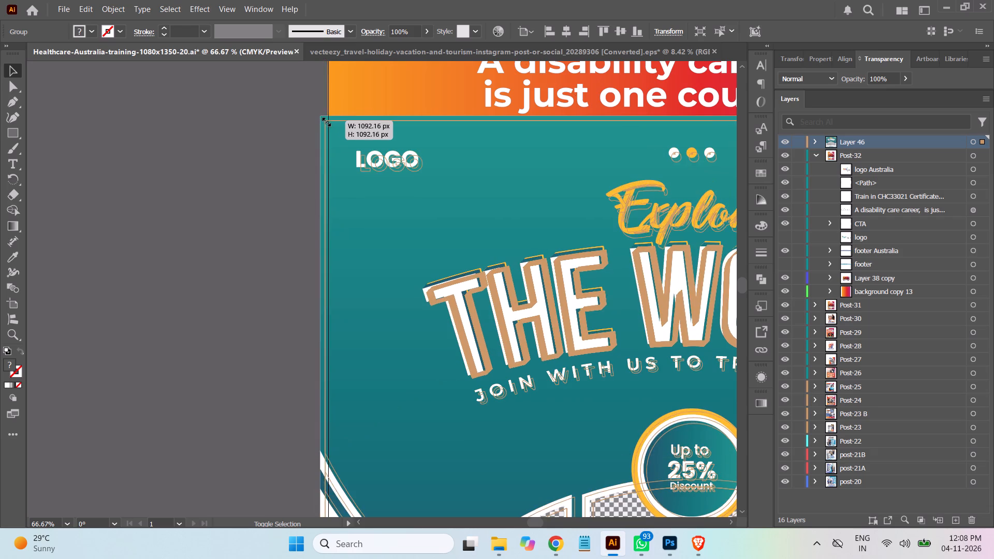
shift+drag(325, 121, 329, 126)
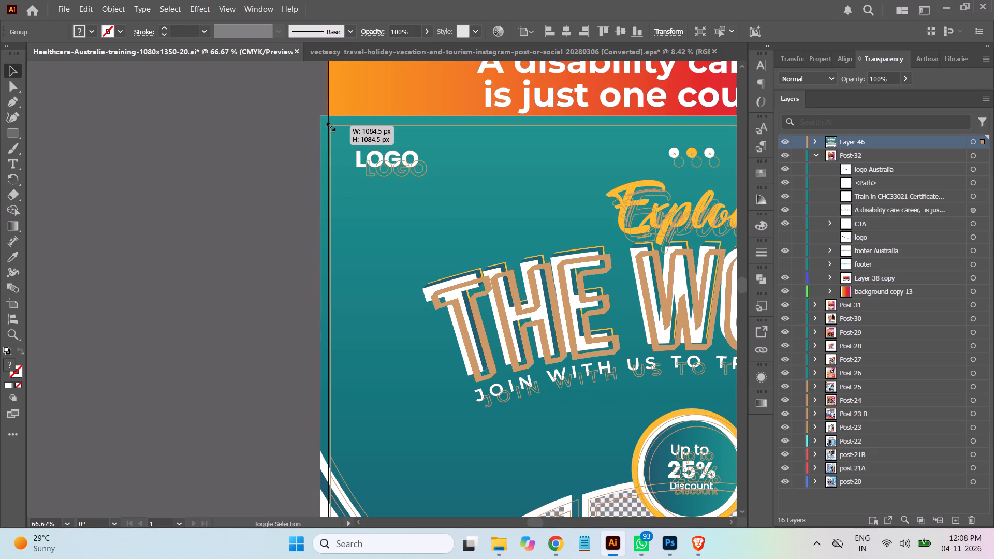
shift+drag(329, 126, 327, 124)
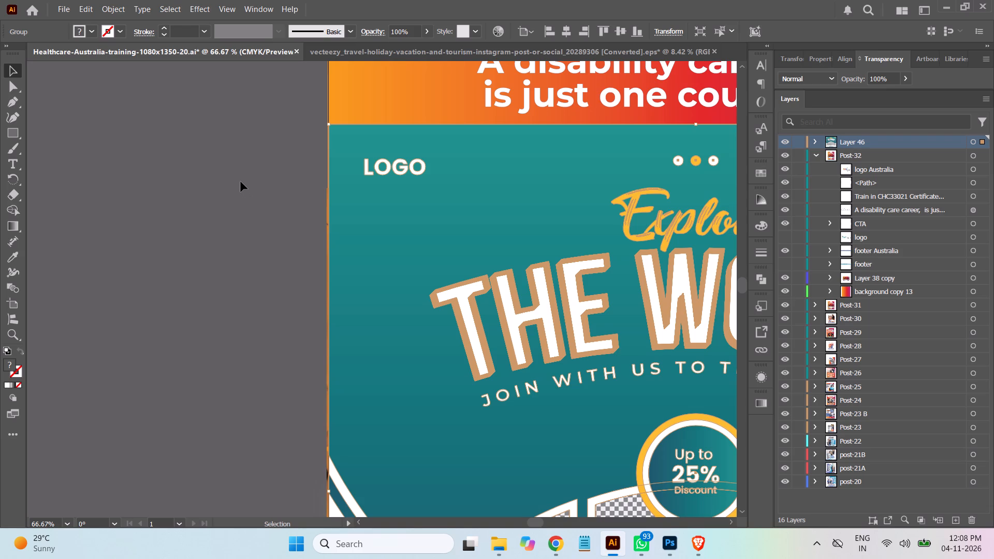
click(169, 140)
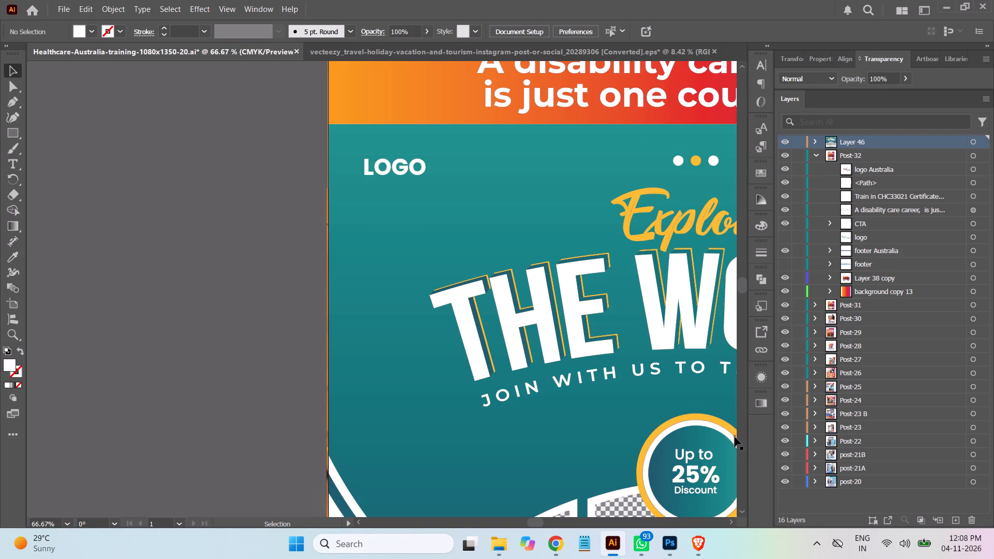
Scale the travel design proportionally from its top-right corner to about 1078 px wide so it meets the artboard's right edge.
double_click(732, 524)
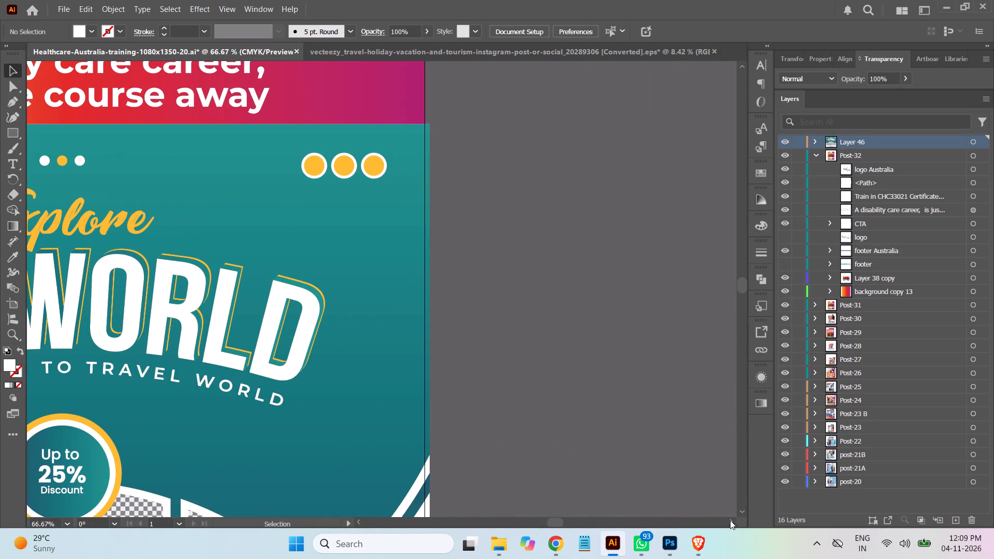
click(975, 140)
shift+drag(430, 121, 423, 130)
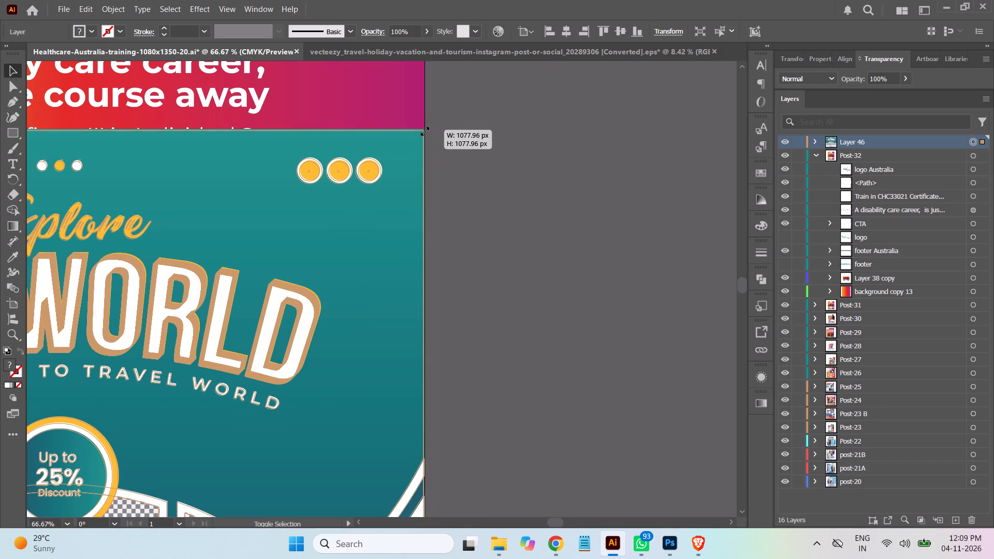
shift+drag(423, 130, 424, 128)
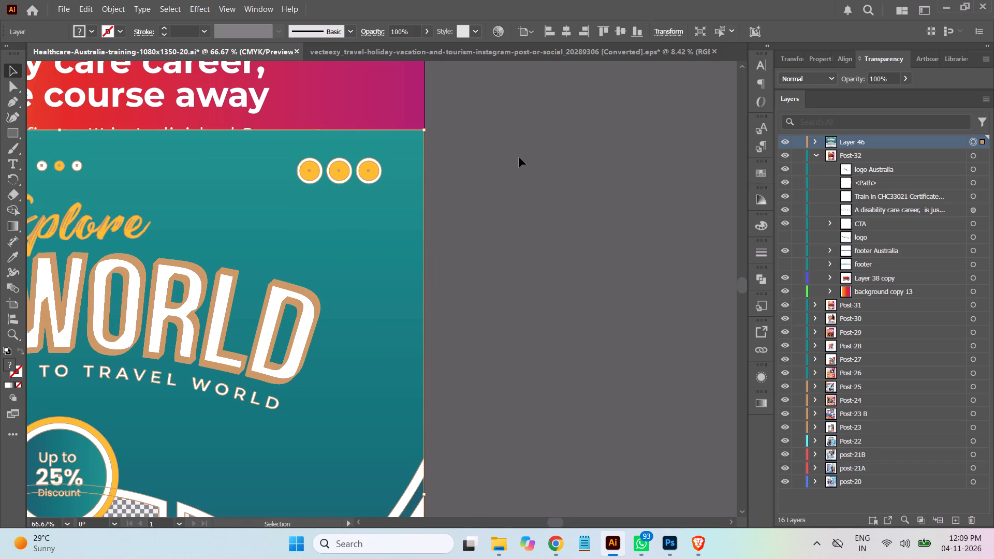
click(519, 157)
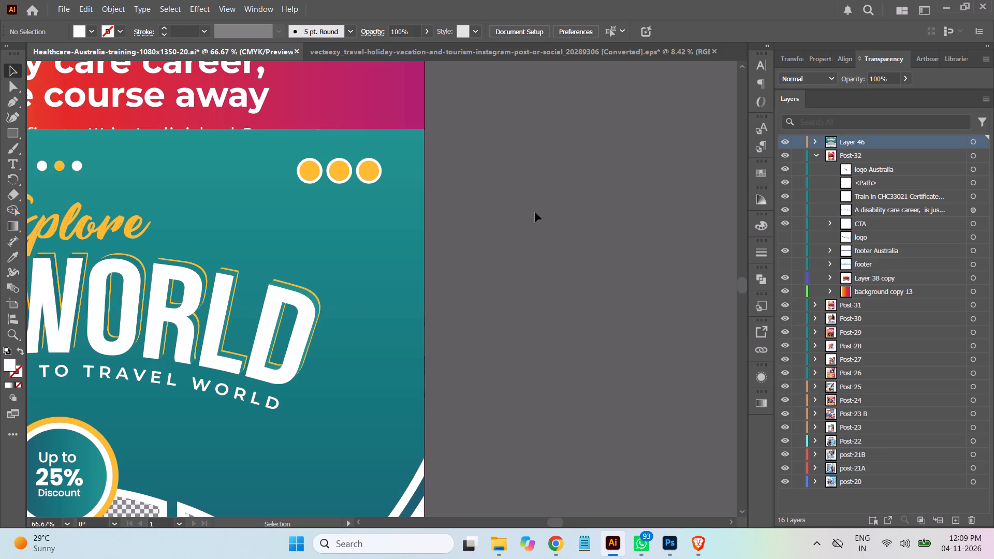
Scale the travel design up slightly and proportionally from its top-right corner to meet the artboard's right edge exactly.
click(973, 141)
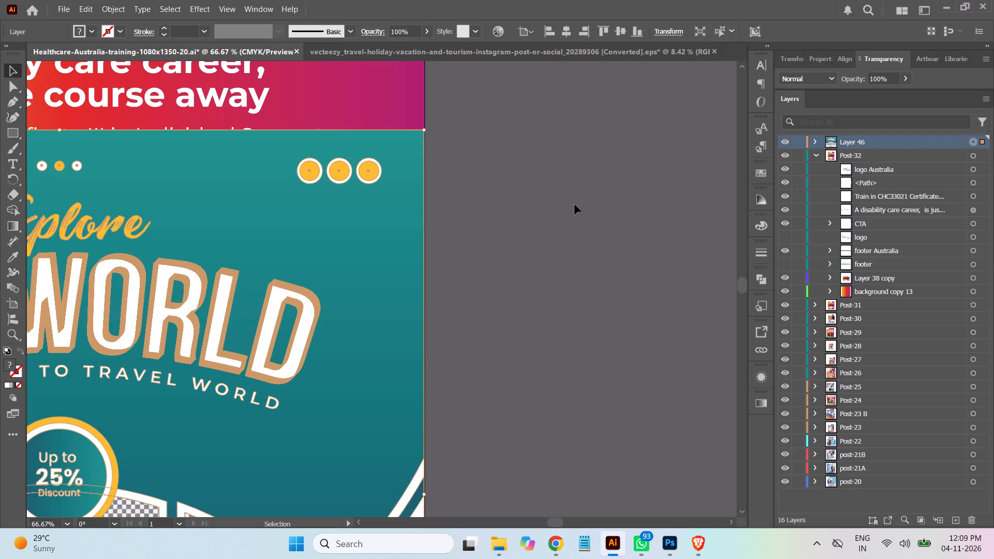
key(ctrl+equal)
key(ctrl+equal)
key(ctrl+equal)
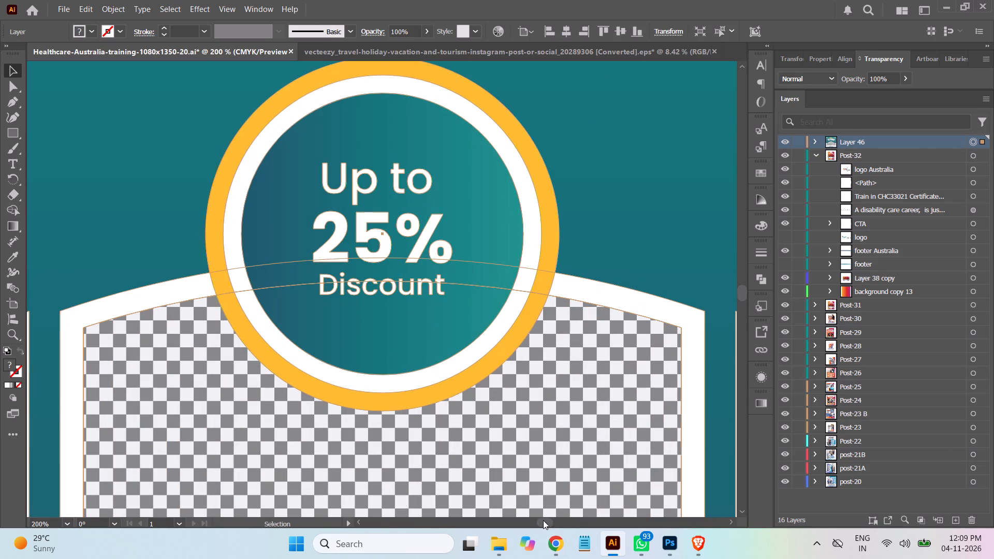
drag(543, 520, 554, 522)
drag(742, 287, 741, 280)
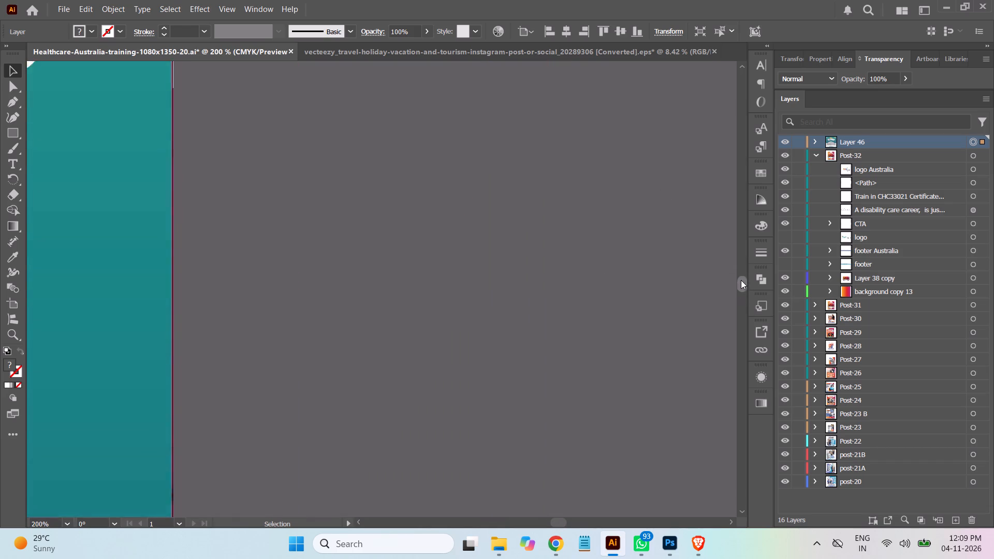
drag(741, 280, 742, 277)
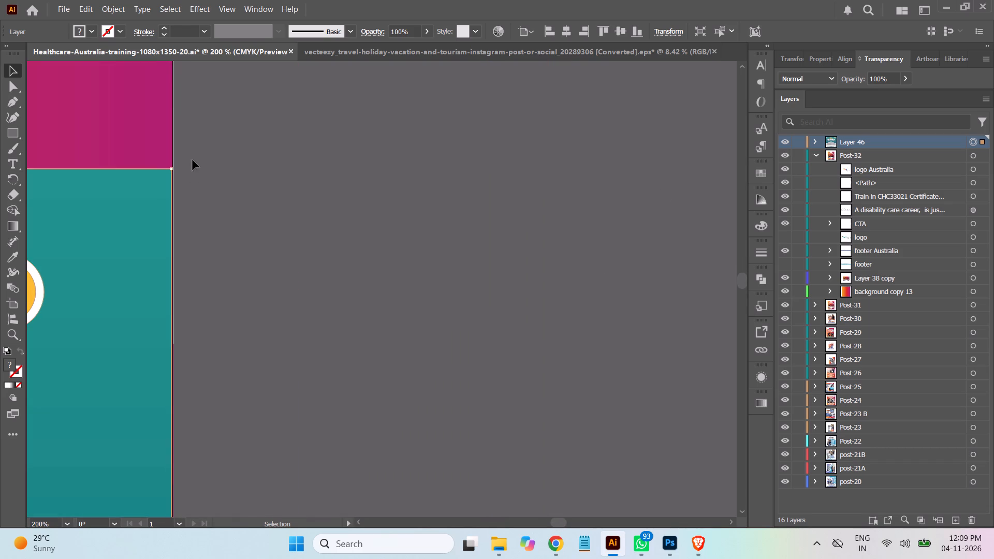
shift+drag(172, 168, 171, 164)
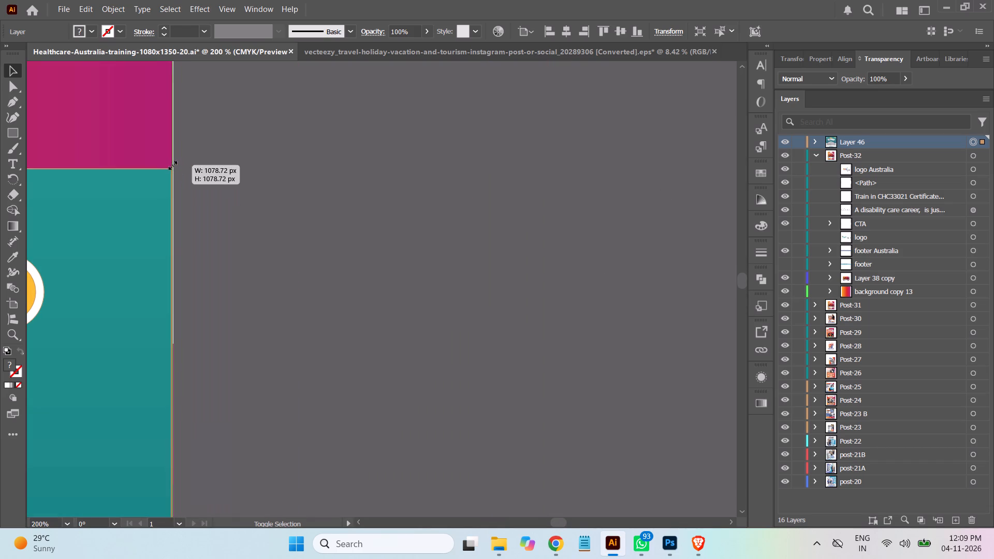
shift+drag(171, 164, 174, 160)
click(341, 186)
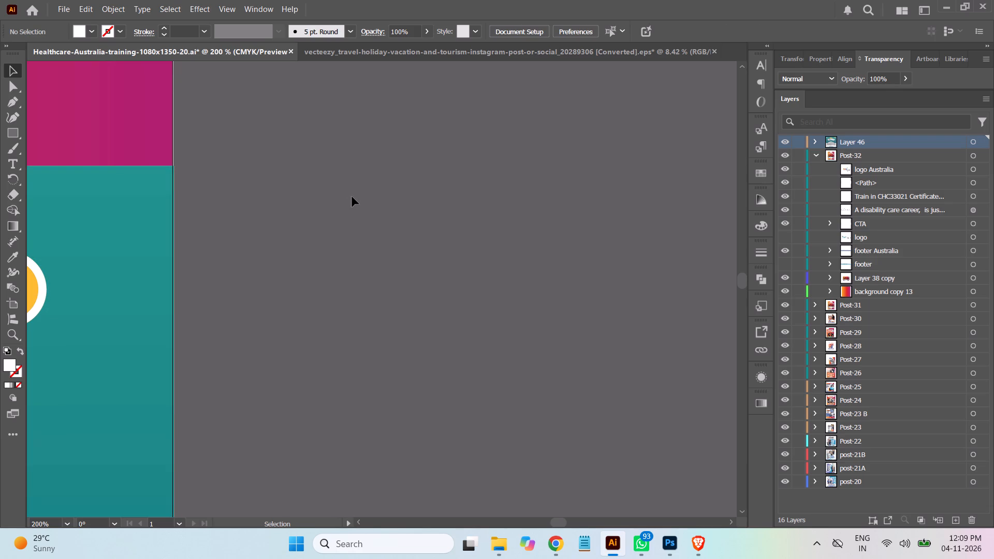
Move the whole travel design straight up until its top sits near the artboard's top edge.
key(ctrl+minus)
key(ctrl+minus)
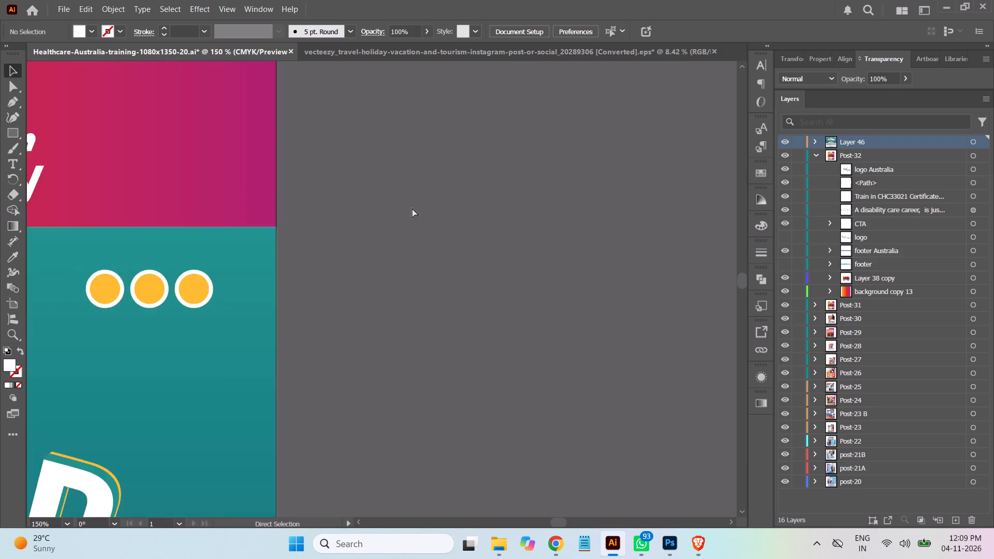
key(ctrl+minus)
key(ctrl+minus)
key(ctrl+minus)
key(ctrl+minus)
key(ctrl+minus)
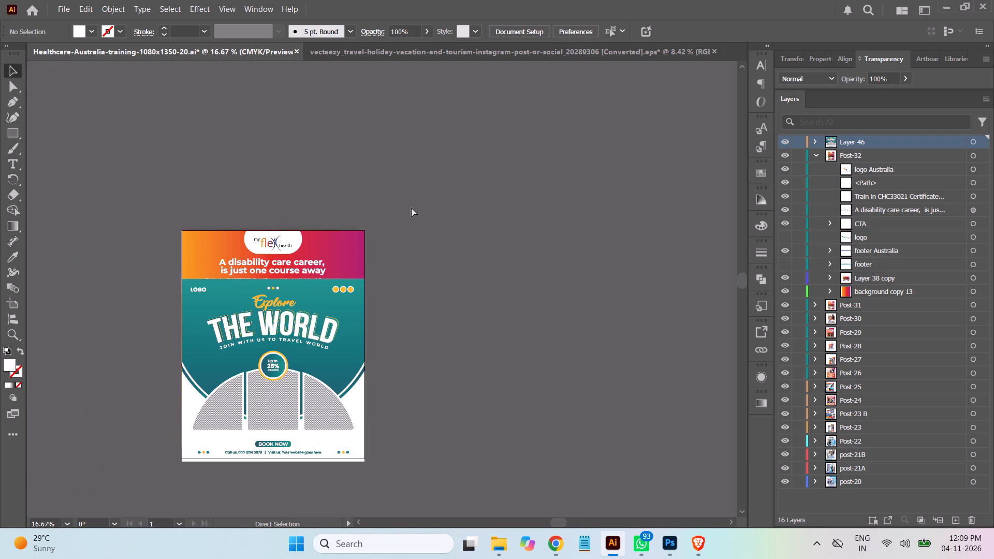
scroll(486, 257, down, 1)
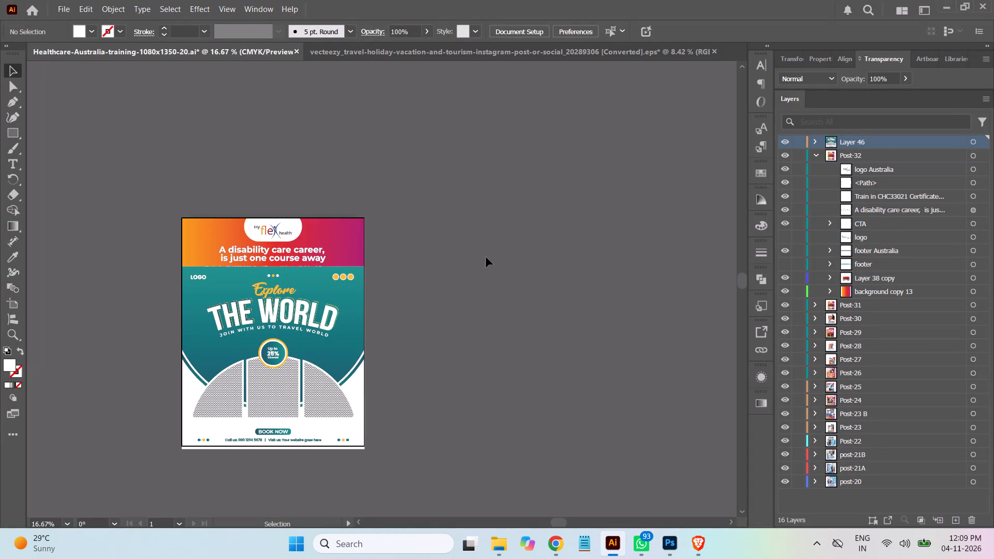
click(973, 141)
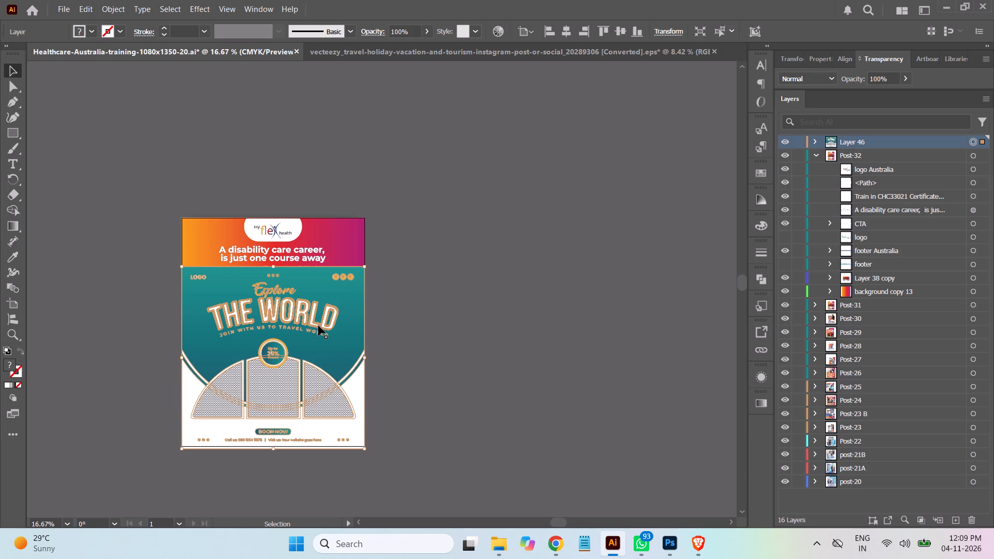
drag(318, 326, 315, 276)
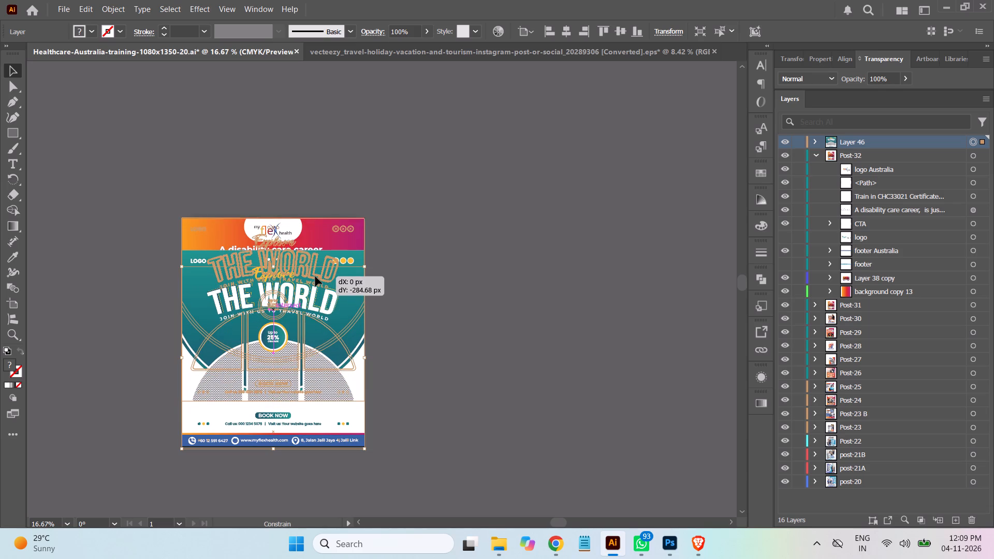
drag(315, 276, 314, 276)
click(441, 256)
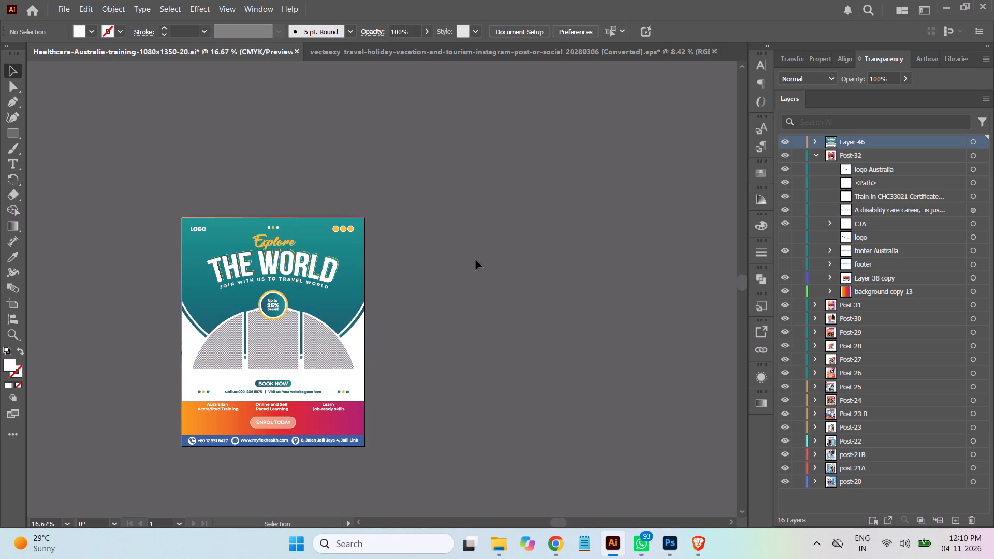
Lower the top edge of Post-32's overhanging gradient background rectangle to the artboard's top edge.
key(z)
drag(167, 211, 274, 262)
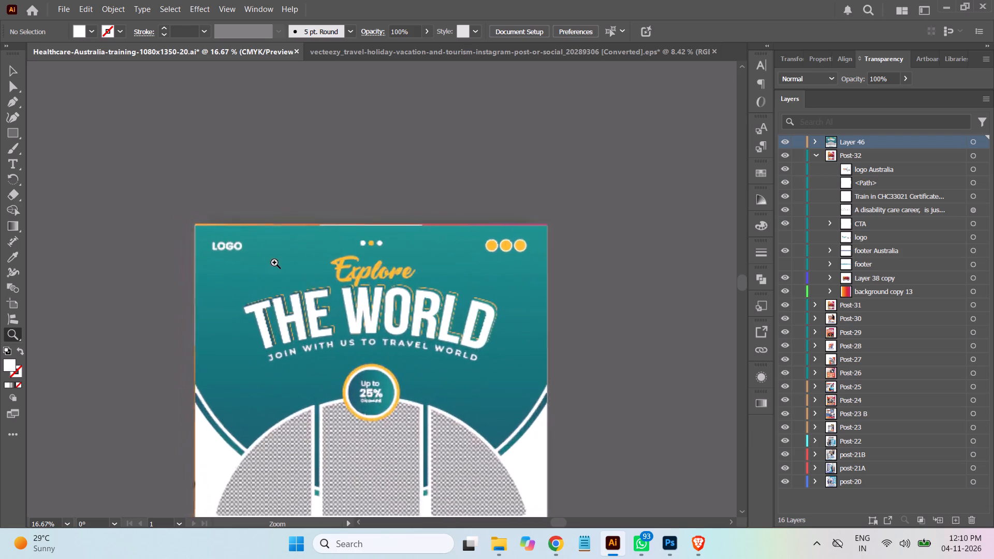
drag(274, 262, 575, 417)
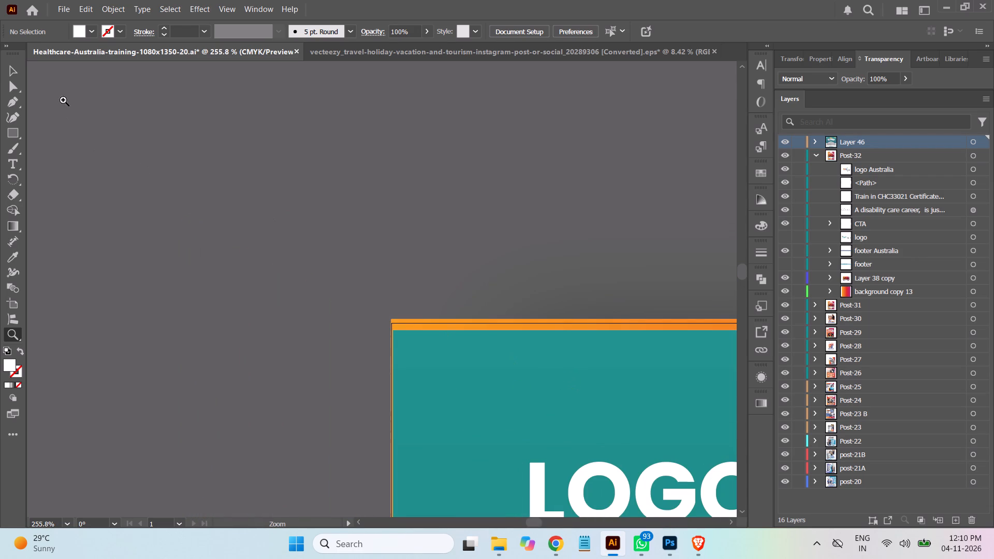
click(972, 141)
click(13, 70)
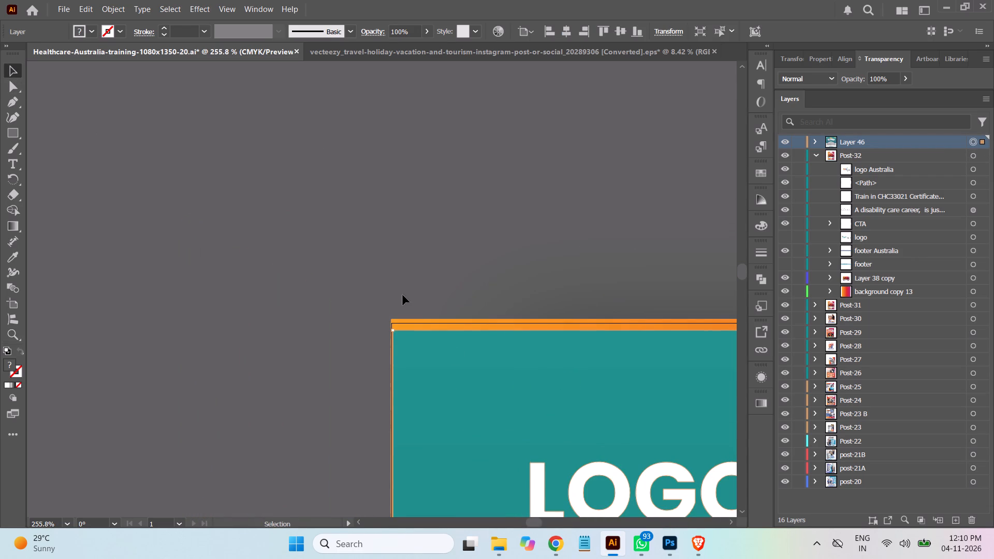
click(460, 319)
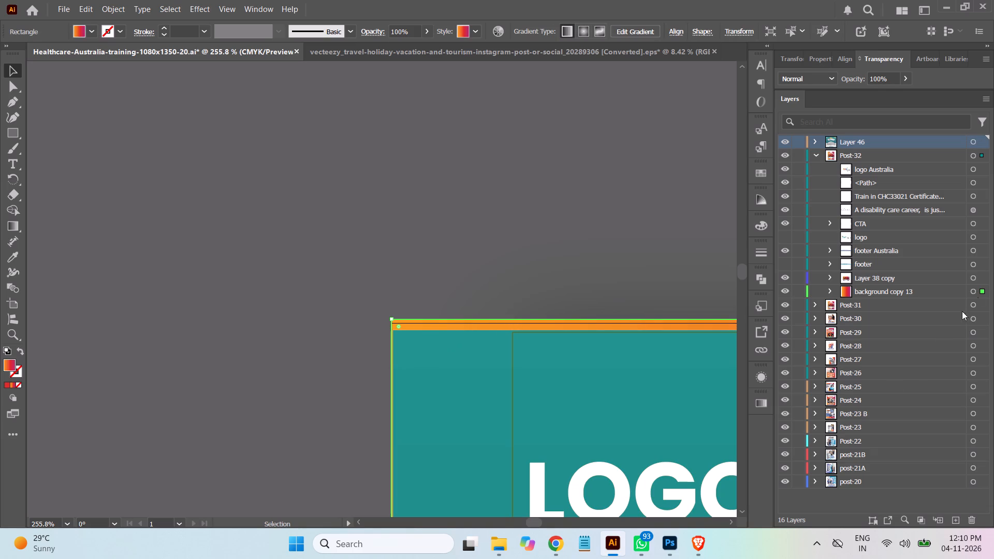
click(731, 524)
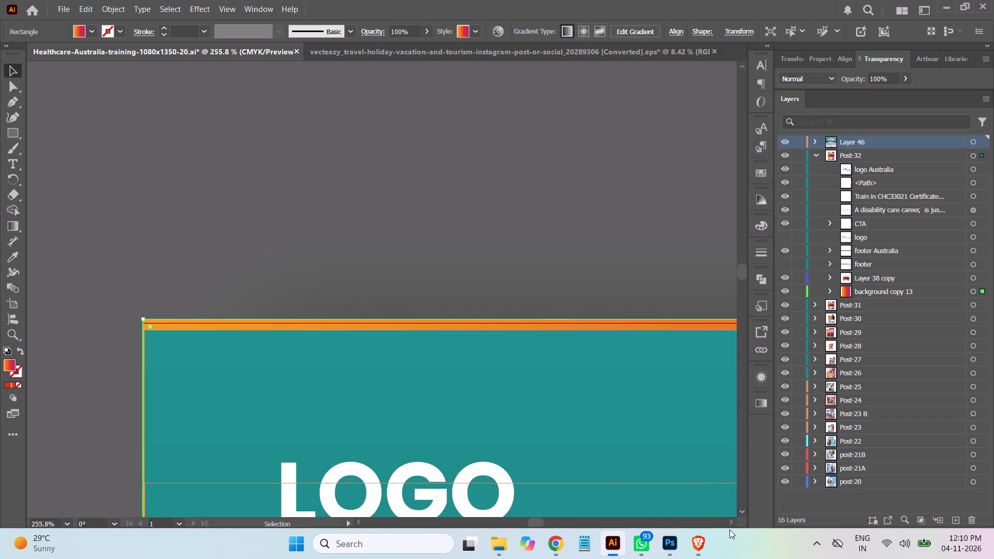
click(729, 526)
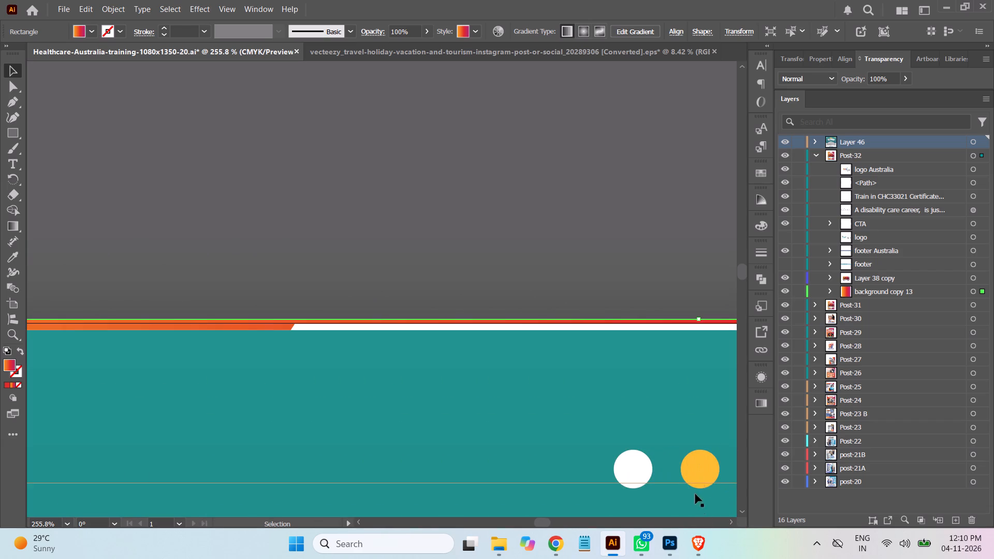
drag(697, 316, 699, 318)
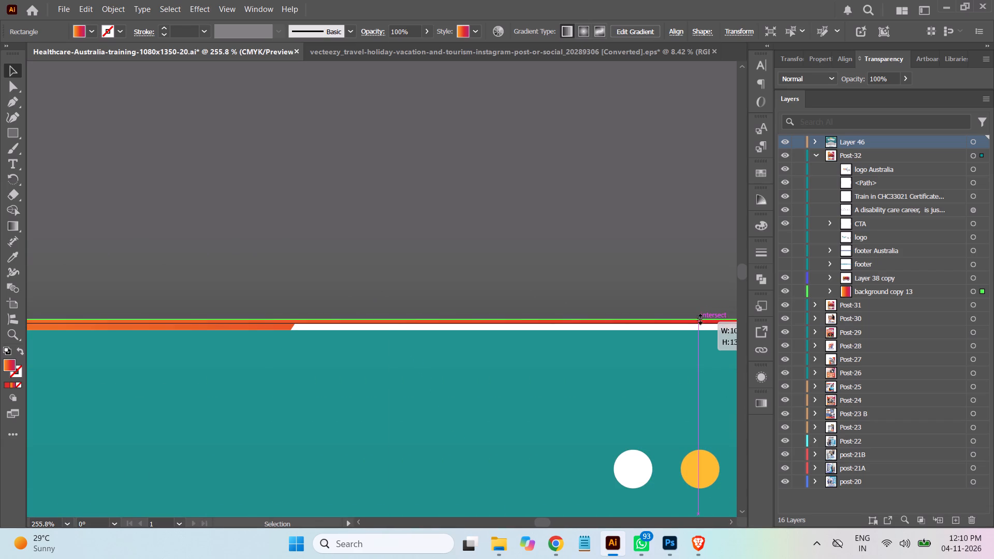
drag(699, 318, 700, 322)
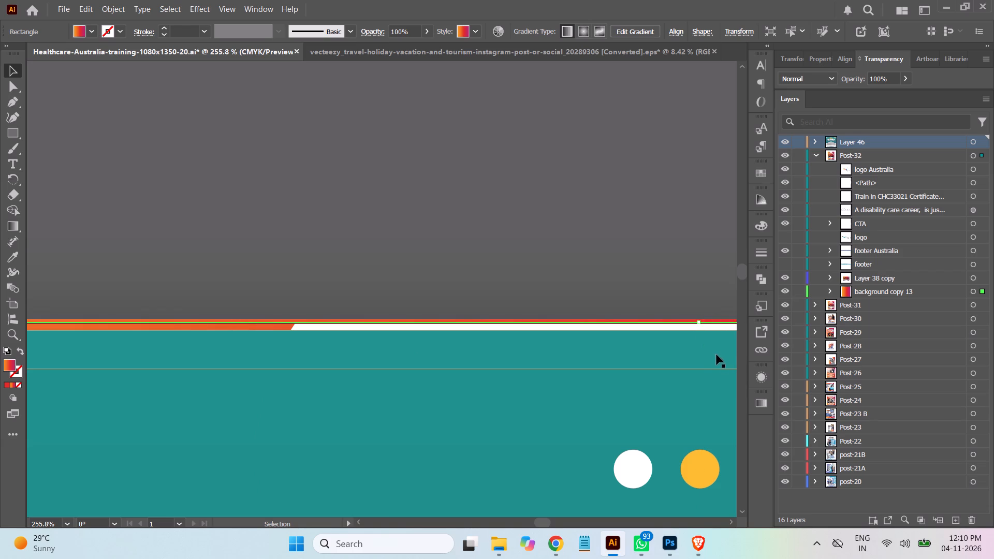
Lower the top edges of the Post-31 gradient background and the Post-30 white background to the artboard's top edge.
click(680, 320)
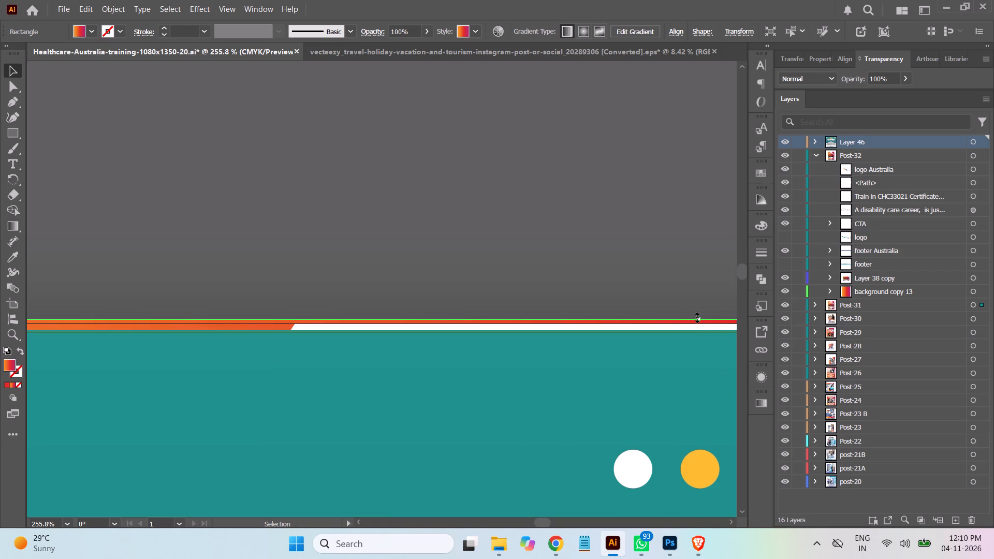
drag(696, 316, 697, 323)
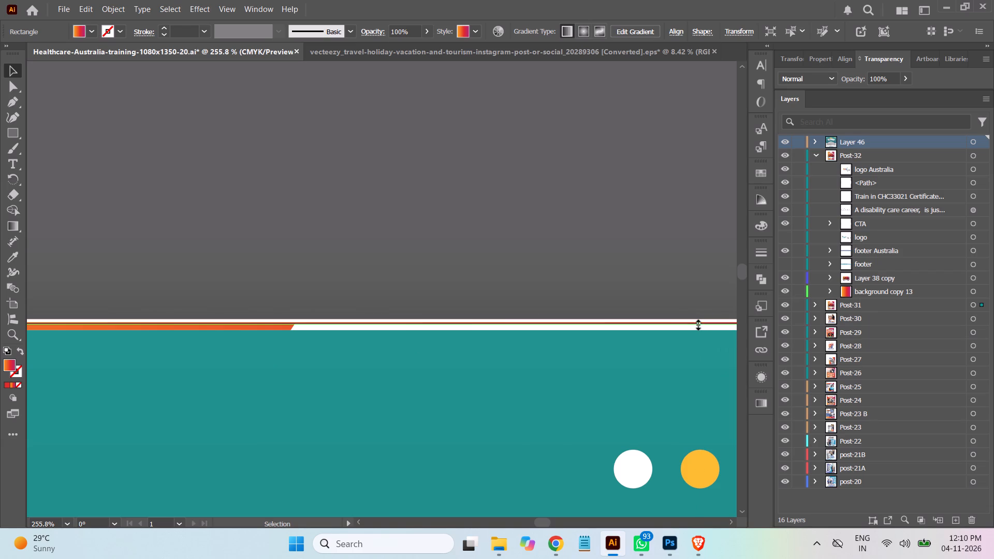
click(554, 319)
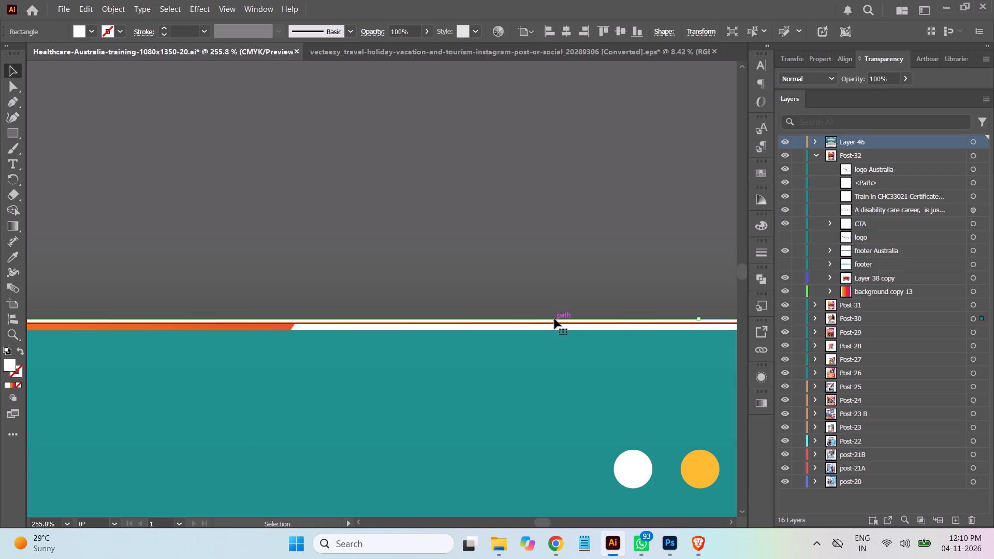
drag(697, 316, 698, 319)
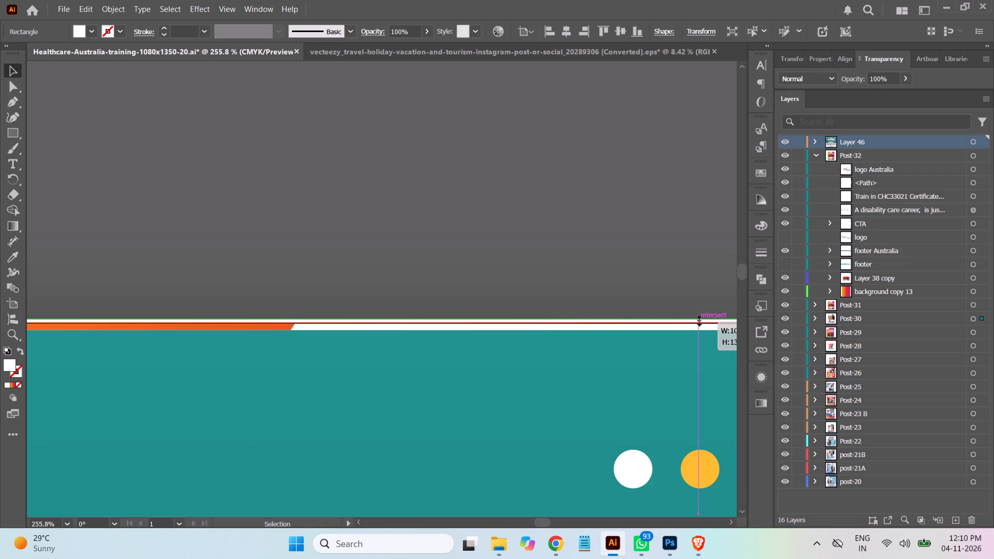
drag(698, 319, 698, 321)
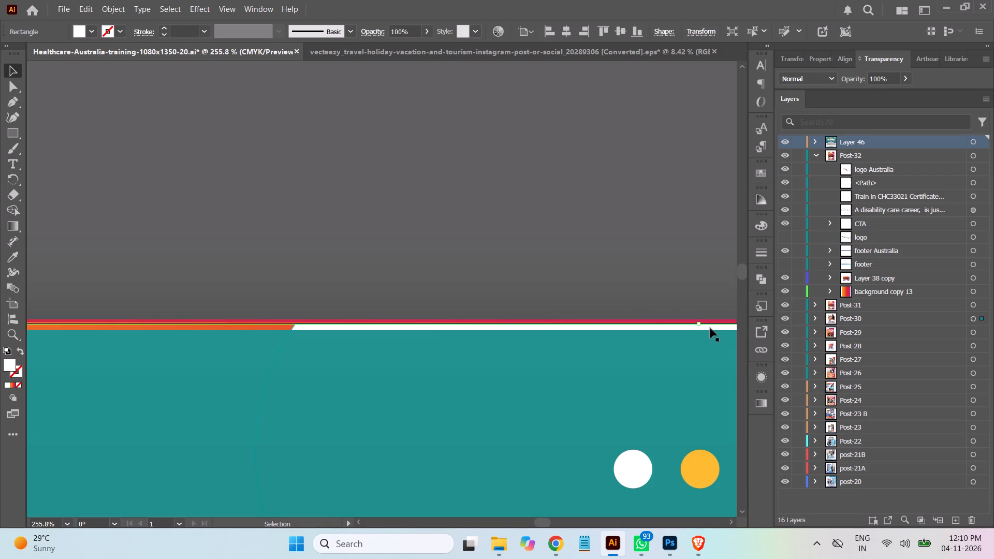
Lower the top edge of Post-29's overhanging gradient background rectangle to the artboard's top edge.
key(z)
drag(686, 313, 904, 488)
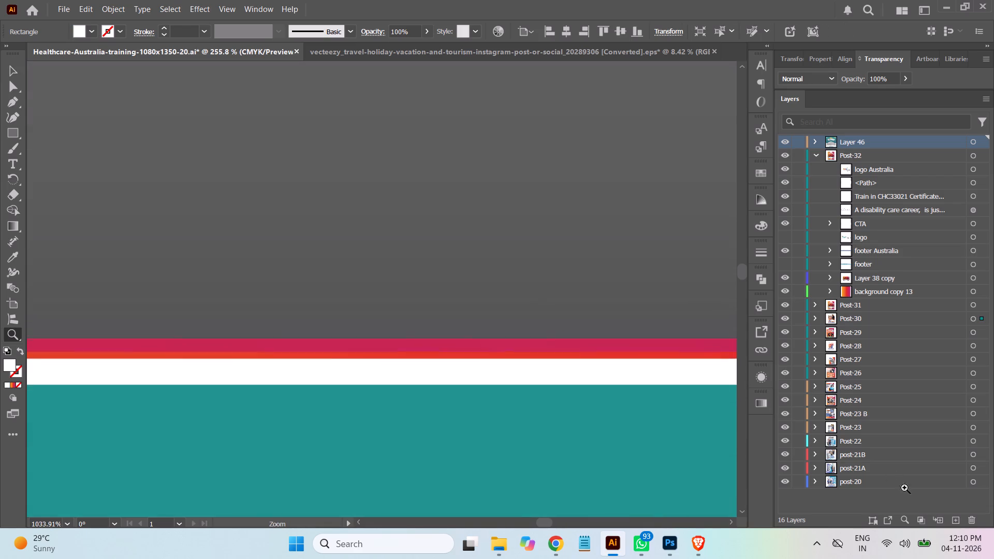
drag(904, 488, 981, 551)
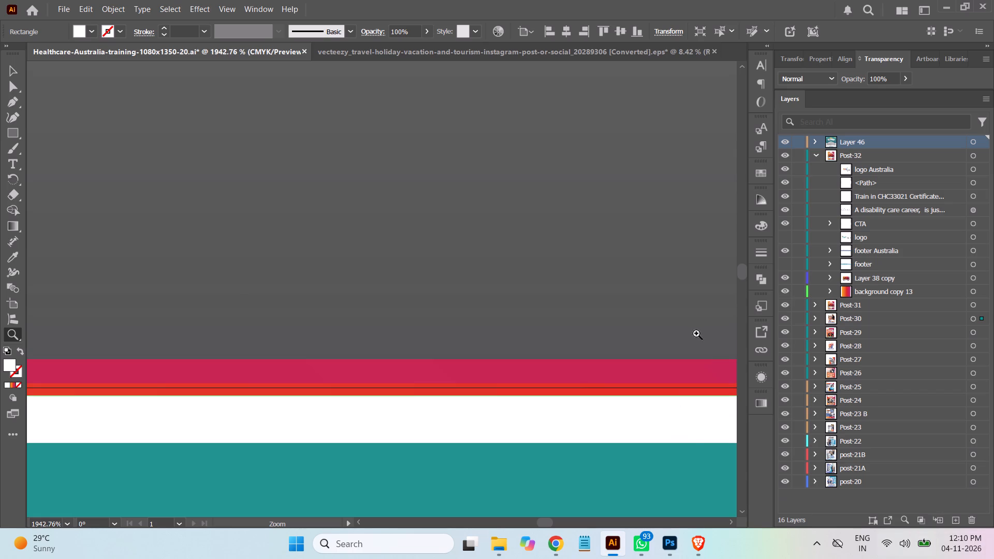
click(12, 69)
click(178, 175)
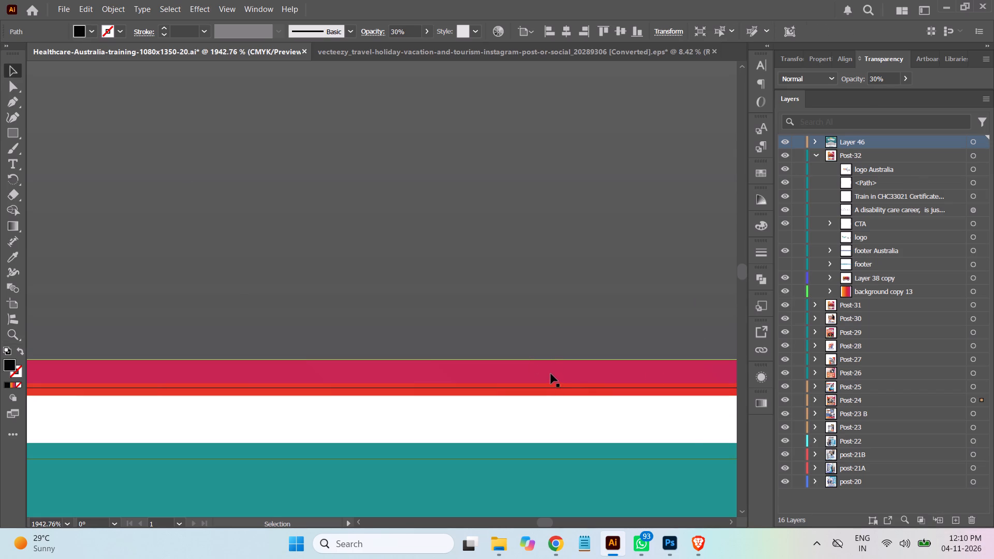
click(551, 374)
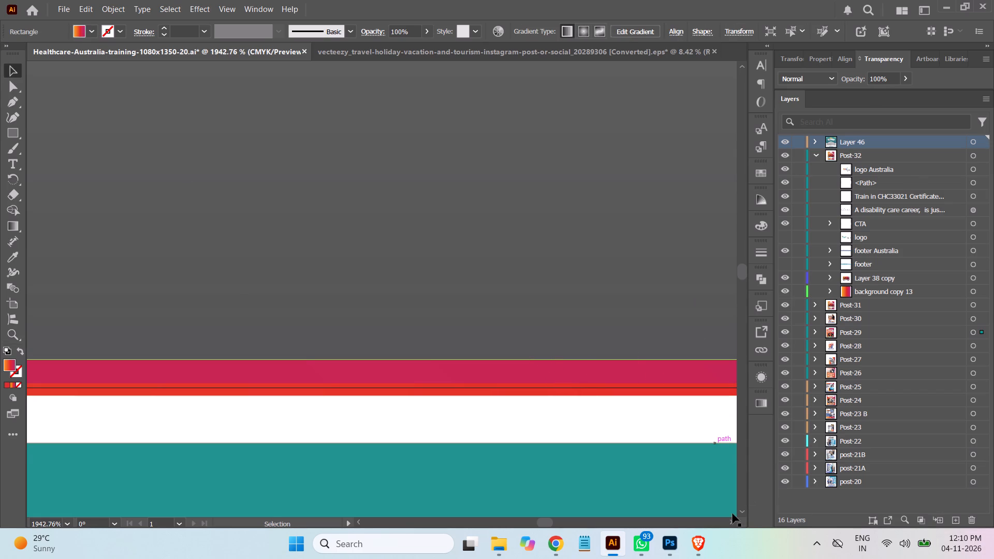
click(730, 521)
click(731, 521)
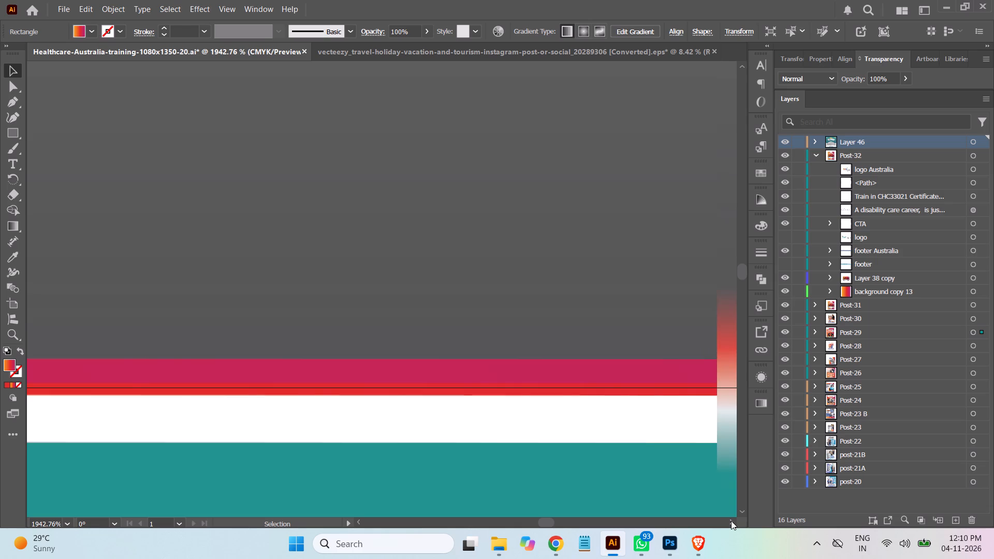
double_click(731, 521)
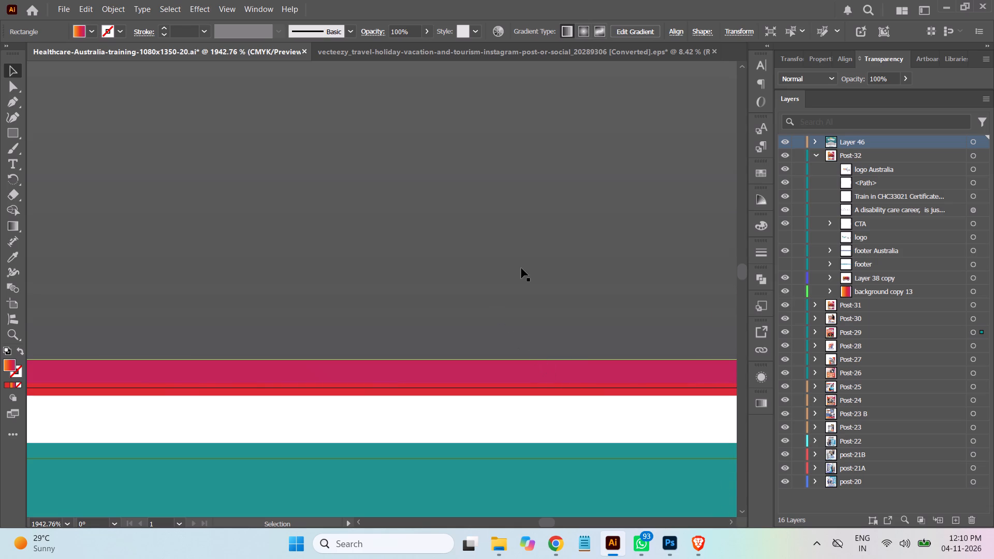
key(ctrl+minus)
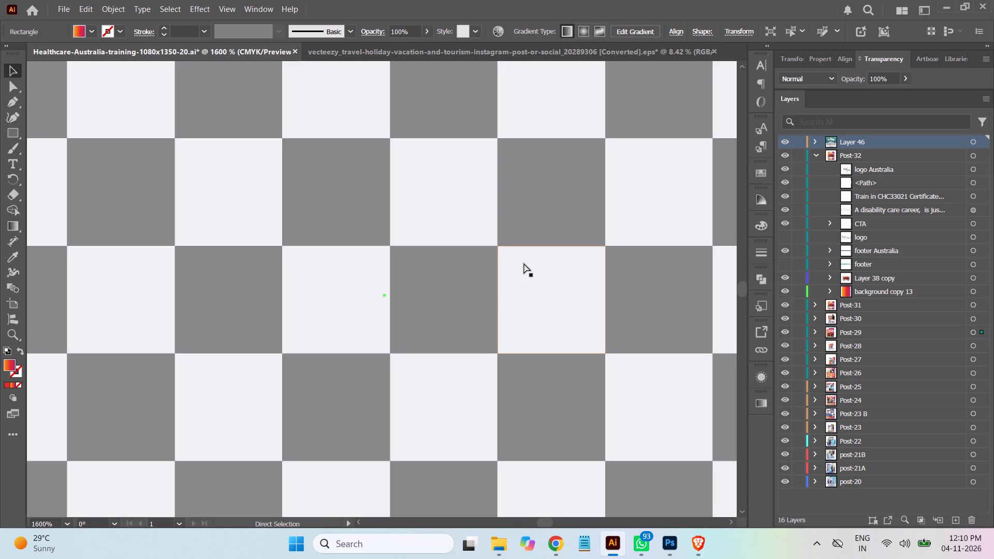
drag(742, 291, 741, 275)
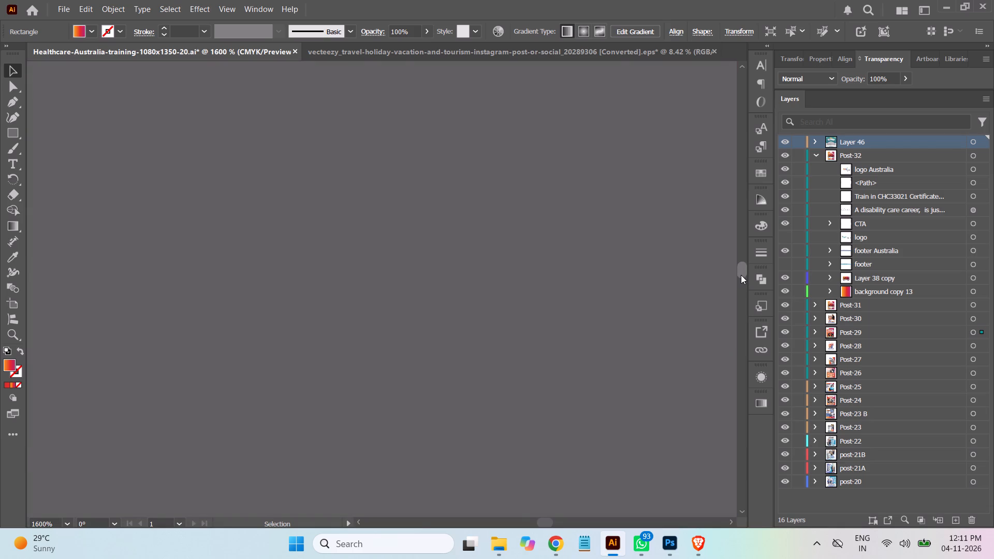
drag(741, 275, 743, 276)
drag(743, 276, 743, 276)
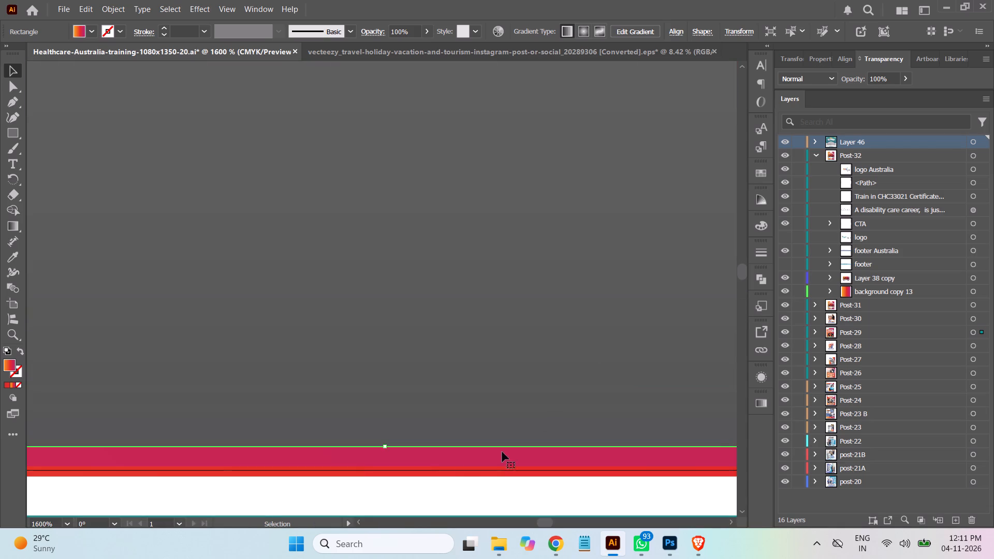
drag(385, 445, 384, 458)
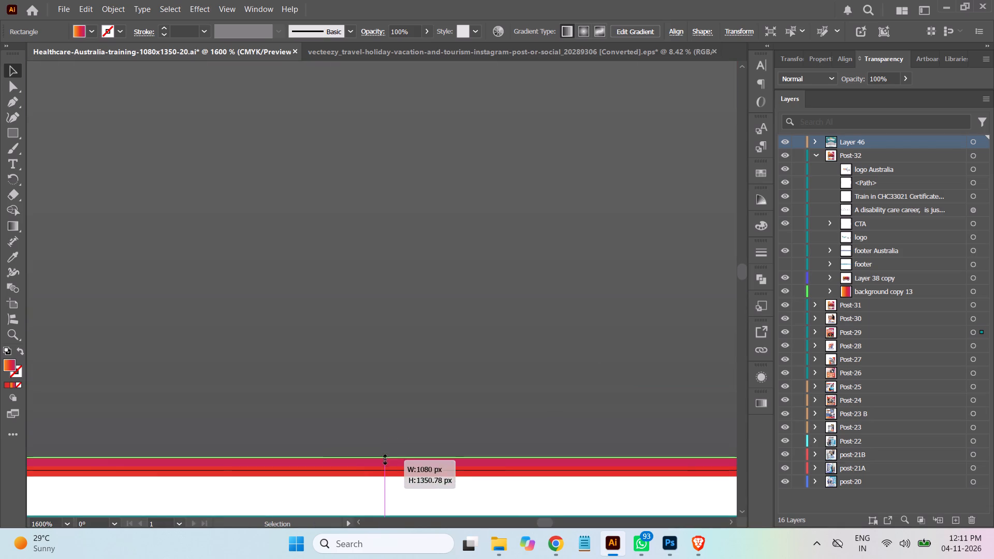
drag(384, 458, 384, 472)
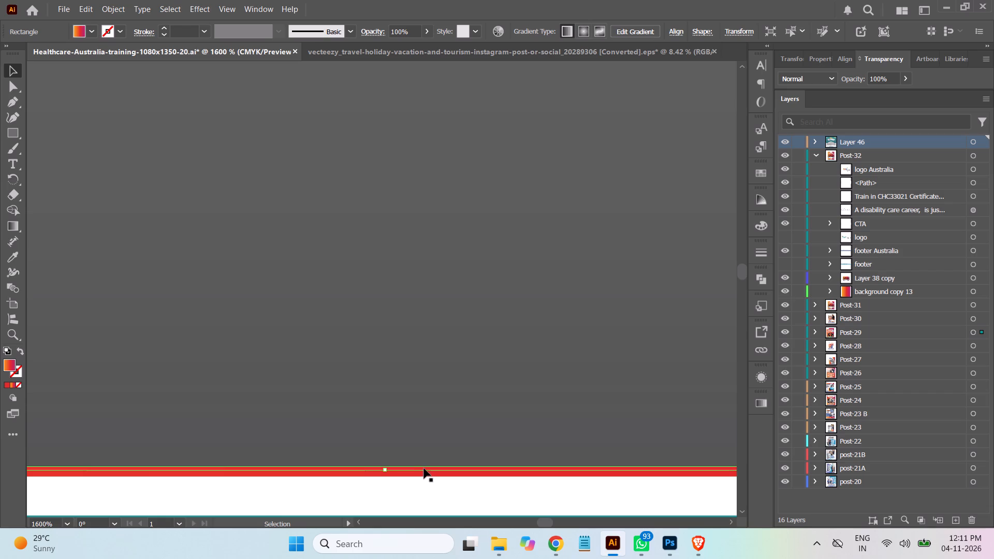
Lower the top edges of Post-32's gradient background and Post-30's clip group exactly onto the artboard's top edge.
click(424, 467)
drag(385, 464, 384, 472)
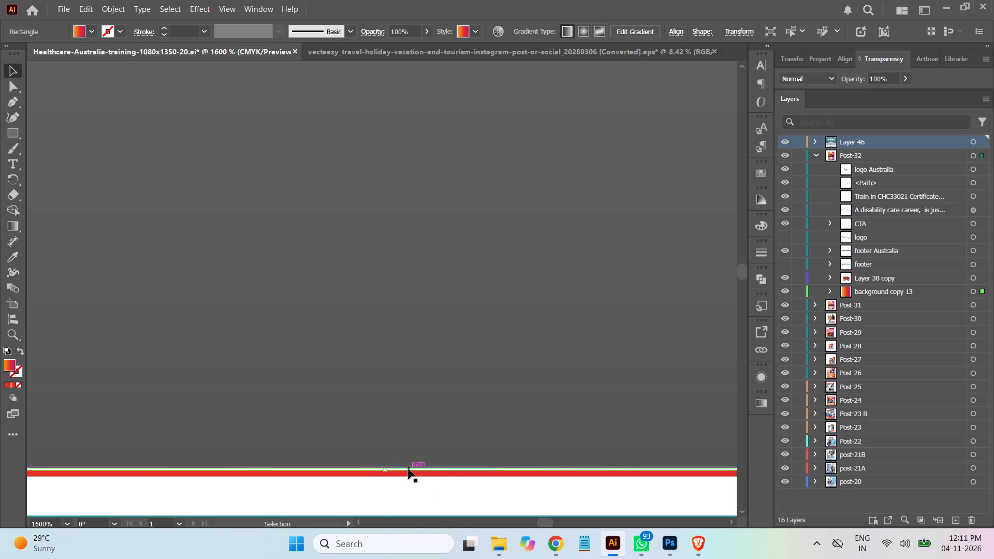
click(408, 469)
drag(385, 466, 383, 472)
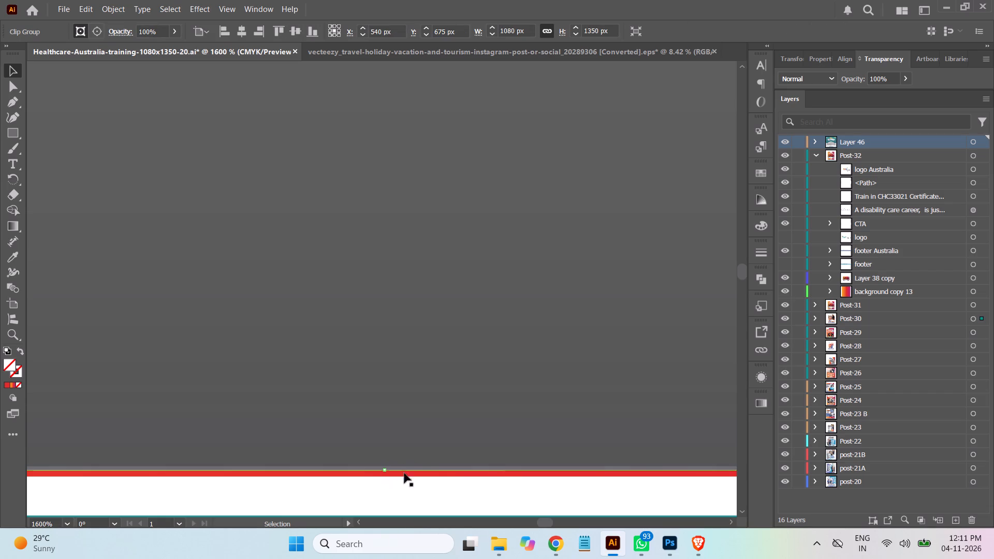
click(421, 467)
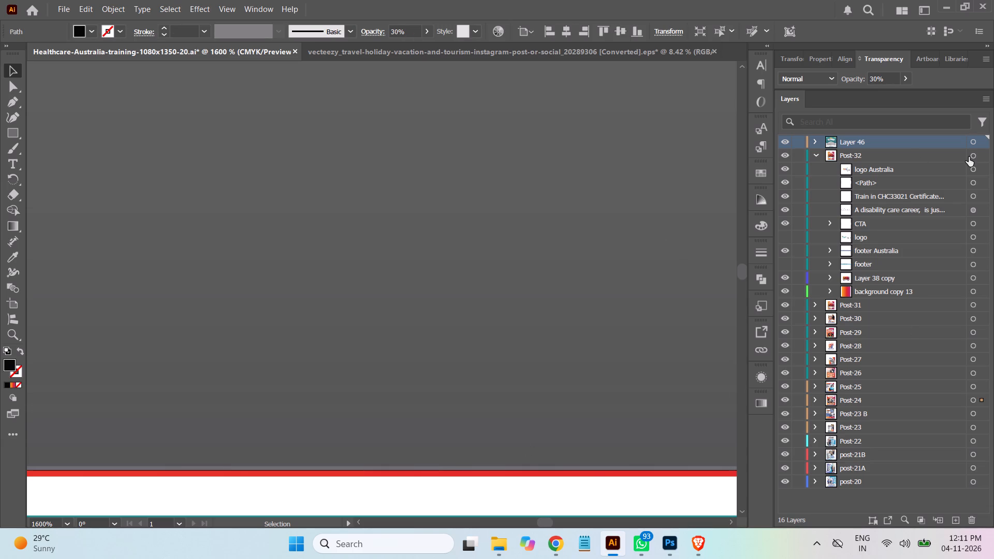
Move the whole travel design on Layer 46 straight up until its top meets the artboard's top edge.
click(974, 140)
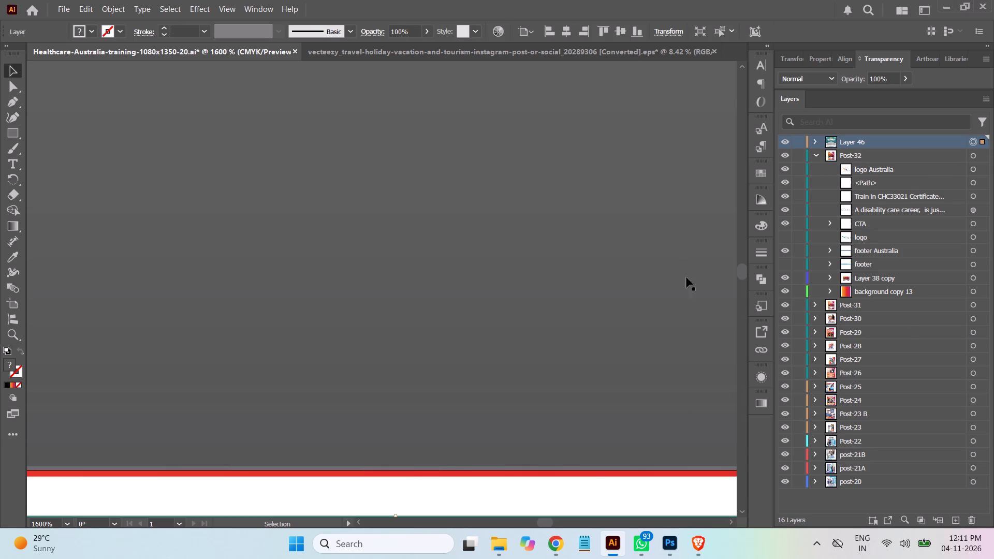
scroll(715, 259, down, 1)
scroll(705, 263, up, 2)
scroll(705, 263, down, 3)
scroll(705, 263, up, 1)
scroll(704, 263, down, 1)
scroll(704, 263, up, 1)
scroll(704, 264, down, 1)
scroll(704, 264, up, 3)
scroll(704, 264, down, 1)
scroll(704, 264, up, 1)
scroll(652, 330, down, 3)
scroll(652, 329, up, 2)
scroll(652, 329, down, 8)
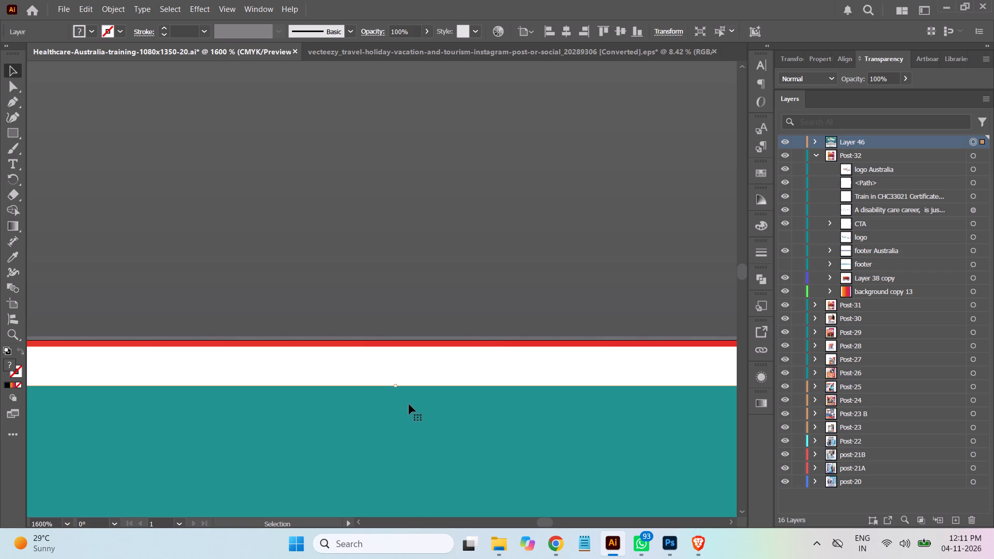
drag(409, 404, 412, 376)
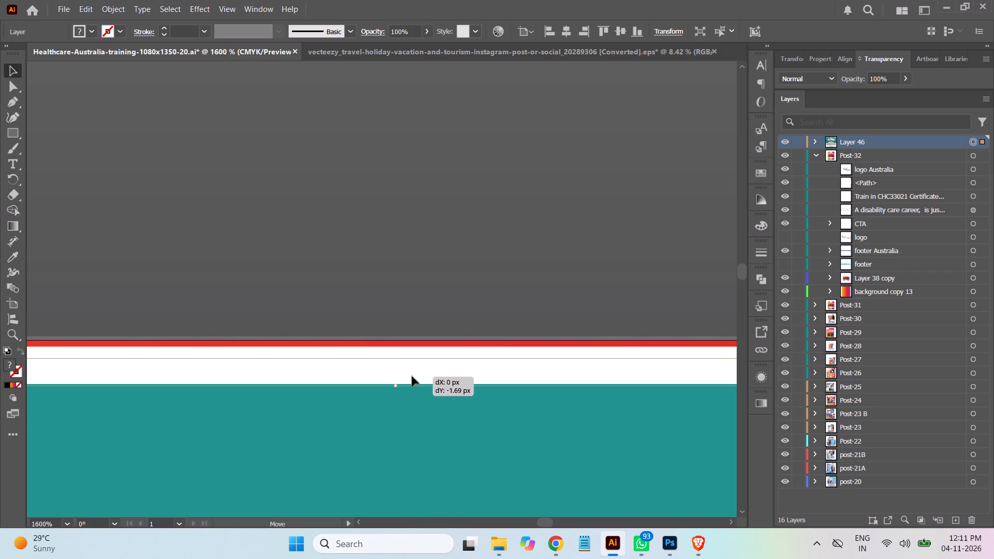
drag(412, 376, 415, 360)
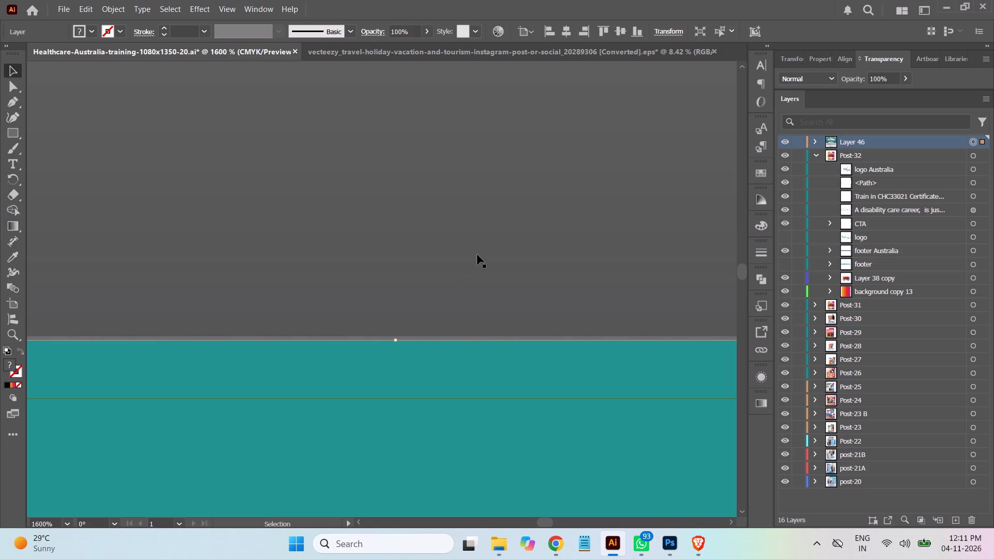
Move the travel template's Design group from Layer 46 into the Post-32 layer, directly beneath the logo Australia object.
key(ctrl+minus)
key(ctrl+minus)
key(ctrl+minus)
key(ctrl+minus)
key(ctrl+minus)
key(ctrl+minus)
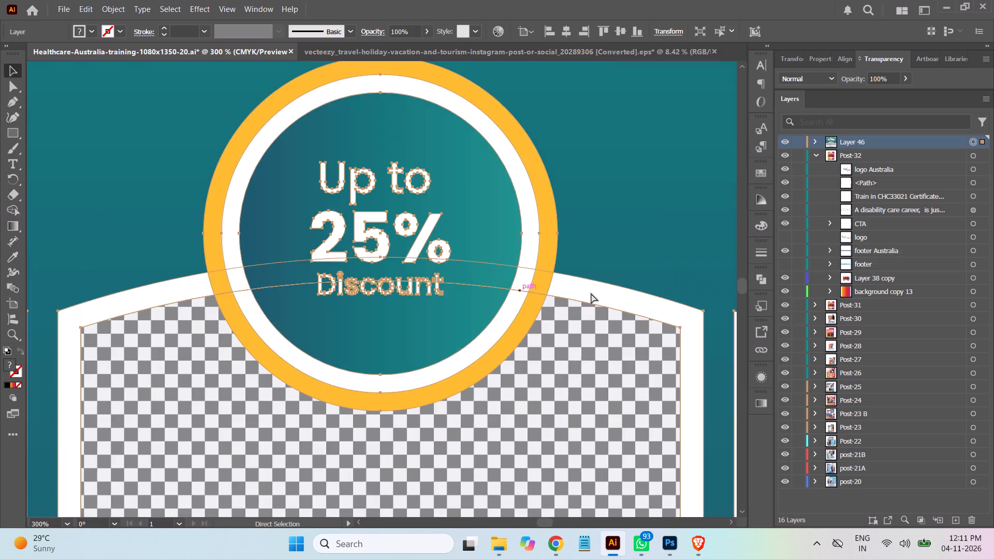
key(ctrl+minus)
key(ctrl+minus)
key(ctrl+minus)
key(ctrl+minus)
key(ctrl+minus)
key(ctrl+minus)
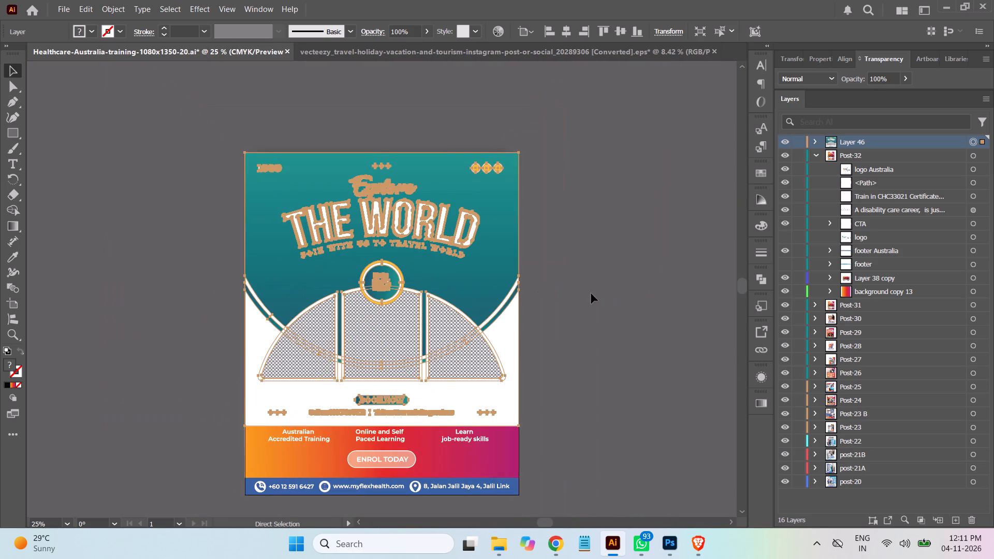
click(606, 210)
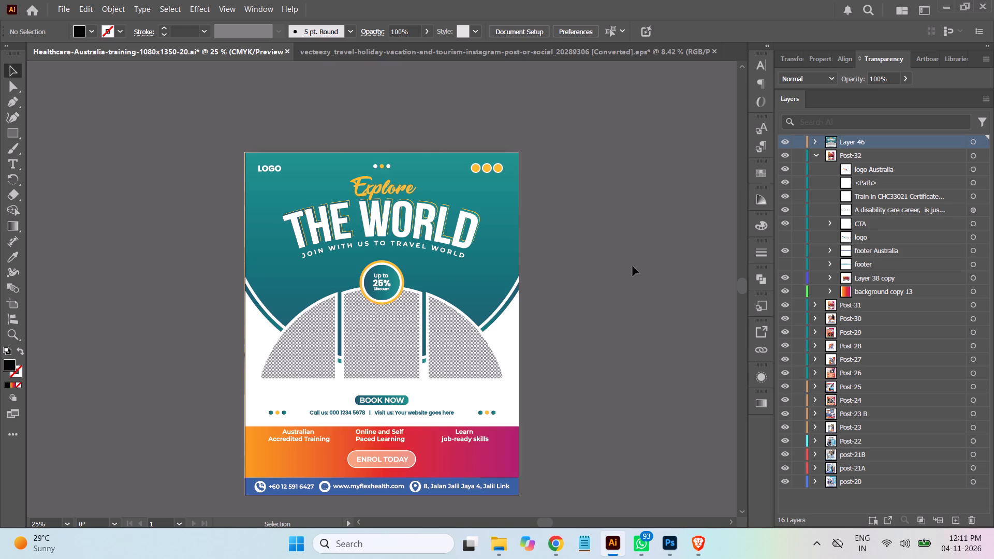
click(815, 155)
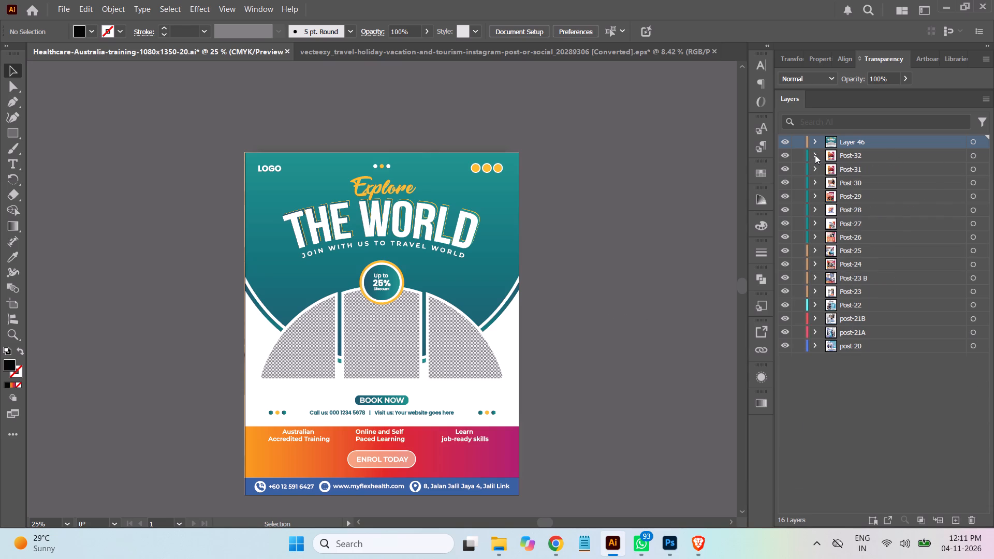
click(813, 143)
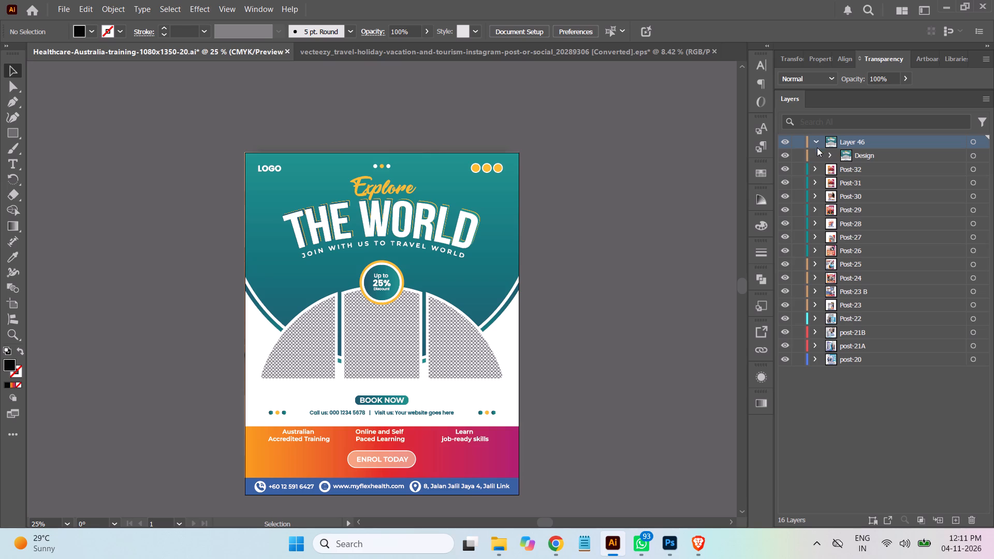
click(828, 153)
click(828, 153)
click(814, 170)
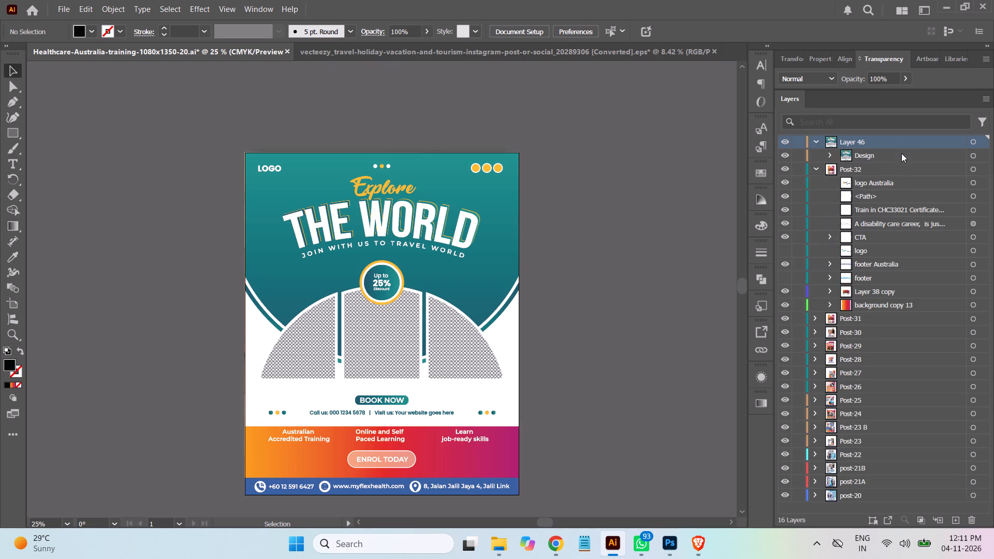
click(973, 157)
click(895, 155)
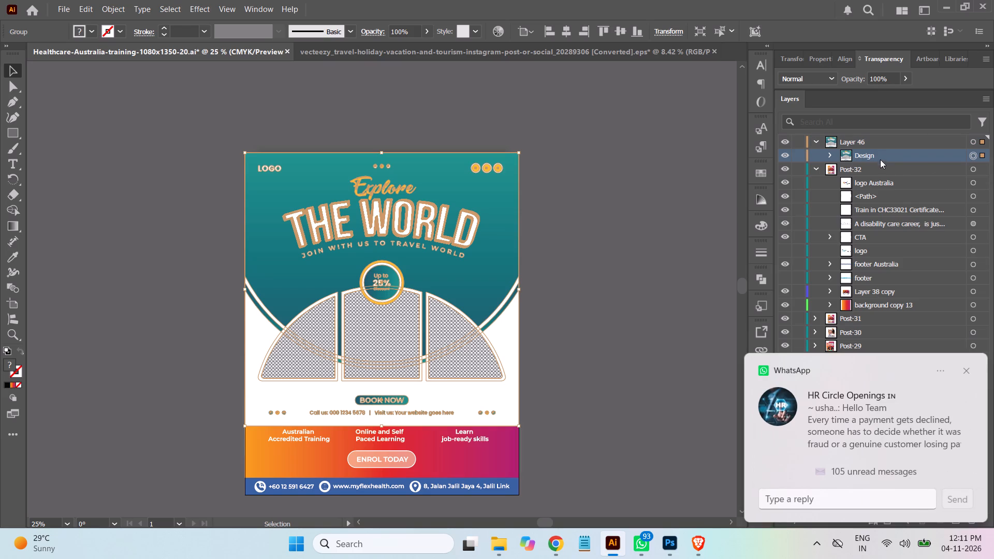
click(962, 368)
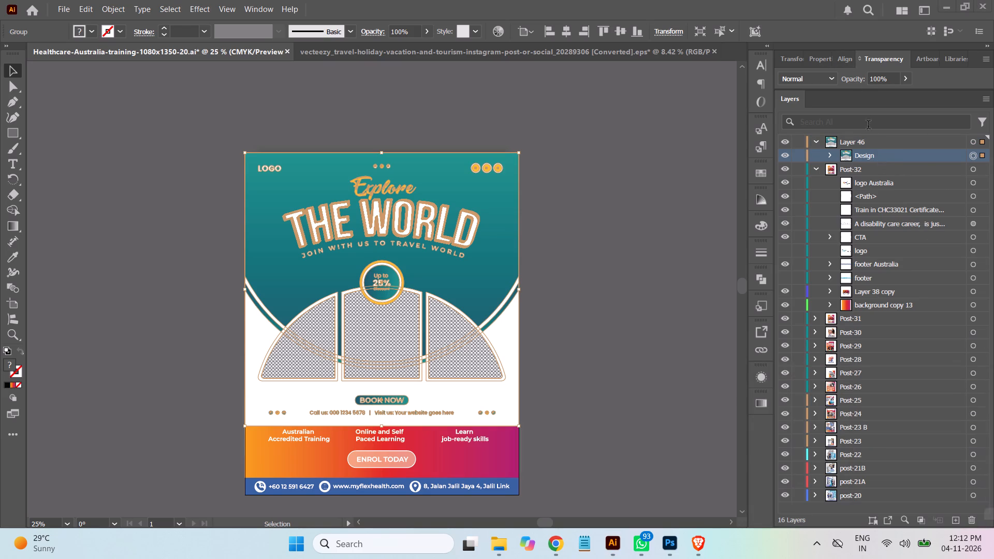
drag(881, 156, 883, 192)
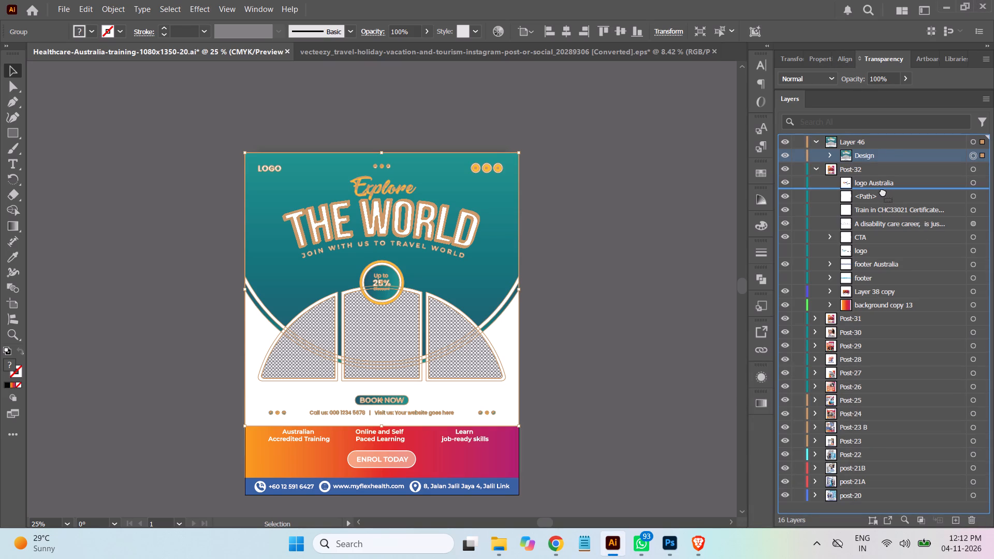
drag(883, 192, 882, 191)
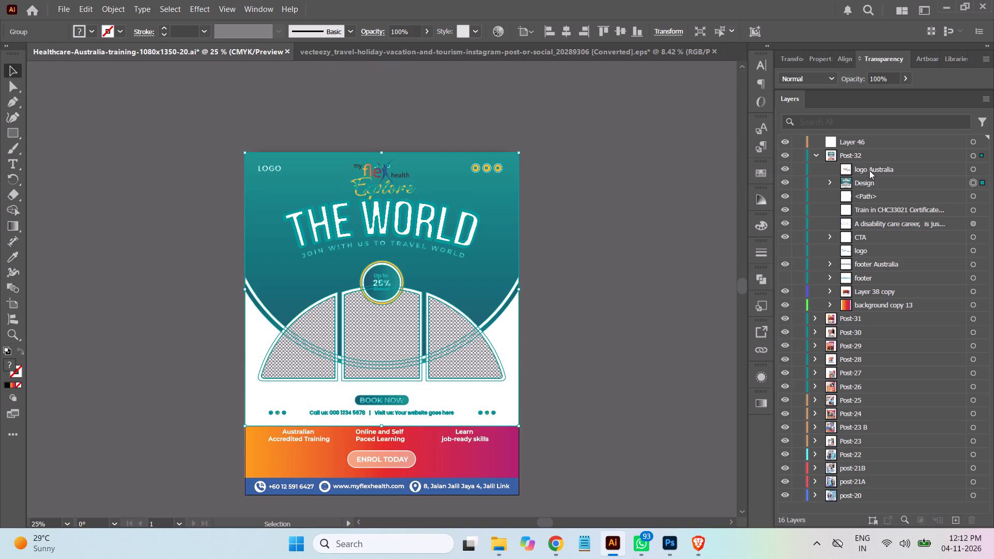
Delete the Social media icon, Logo and Headline text groups from the Design group in Post-32.
click(829, 182)
click(966, 198)
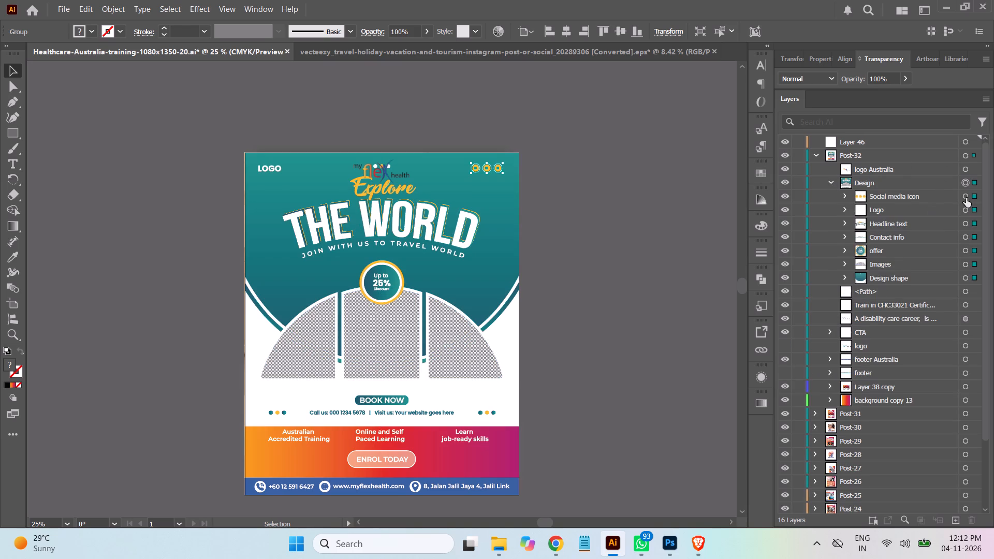
click(906, 196)
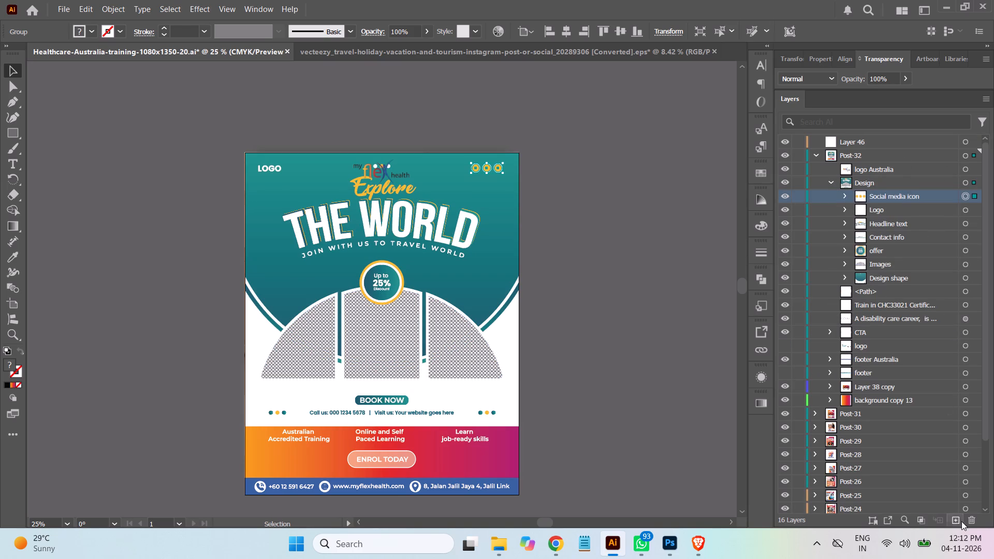
click(974, 519)
click(963, 196)
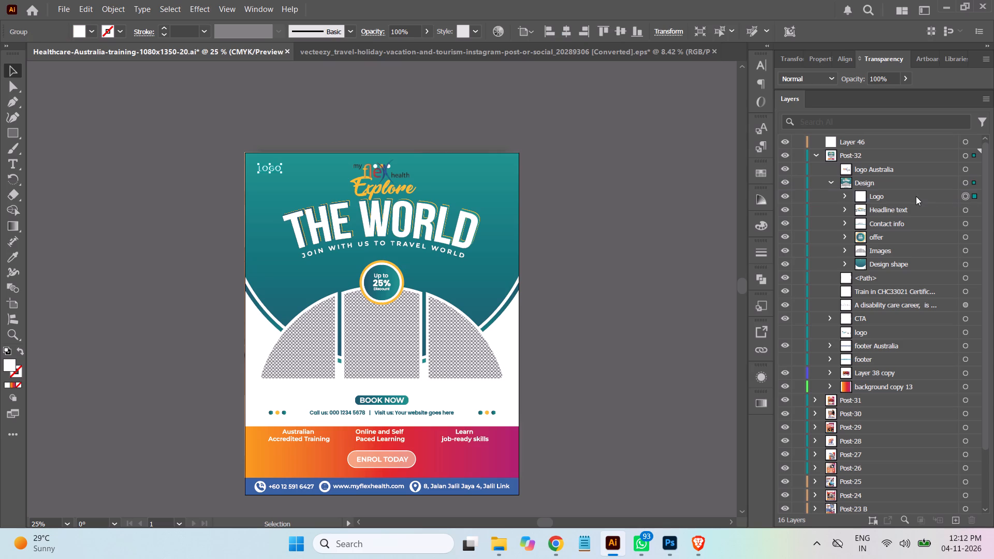
click(916, 196)
click(973, 522)
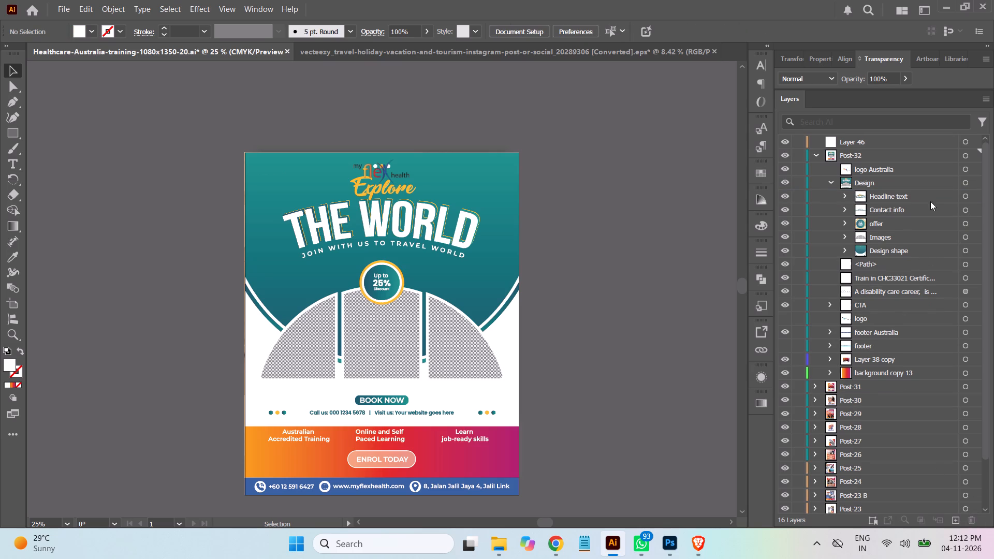
click(965, 196)
click(909, 198)
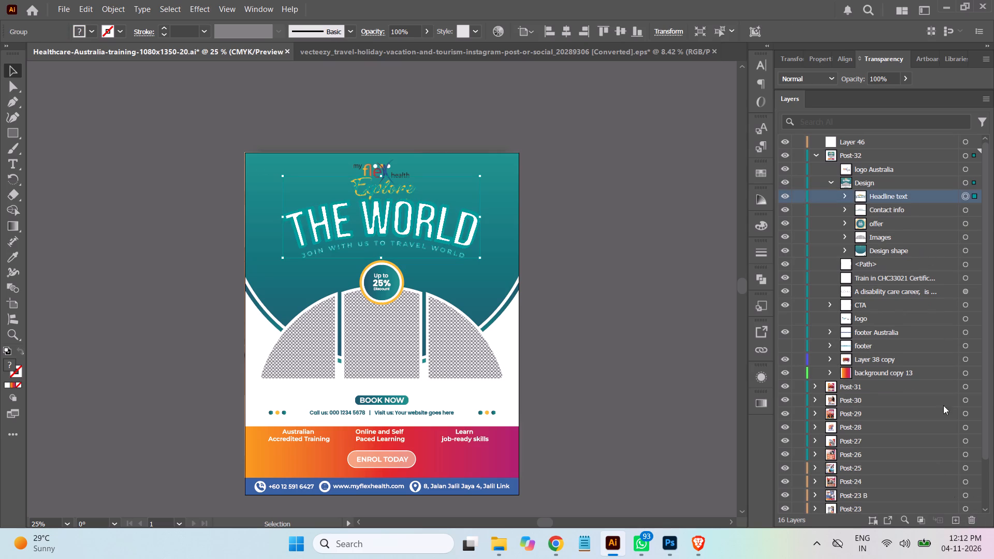
click(971, 519)
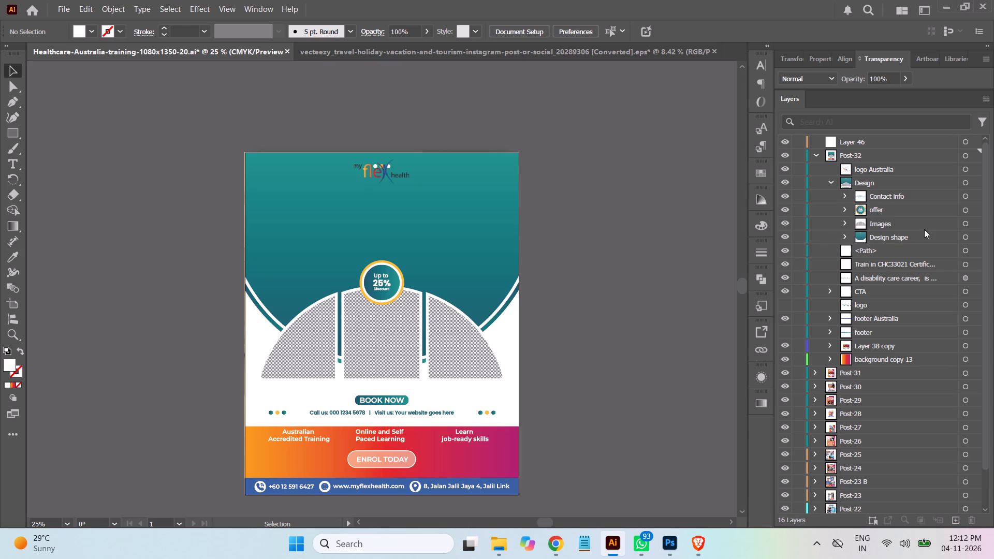
Delete the decorative dots group inside the Design shape group of the travel design.
click(964, 224)
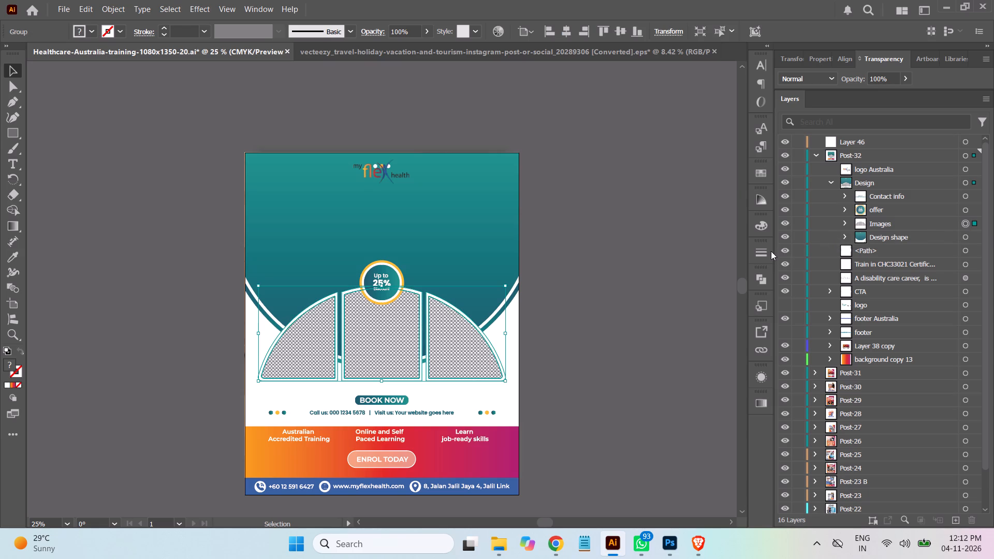
click(964, 237)
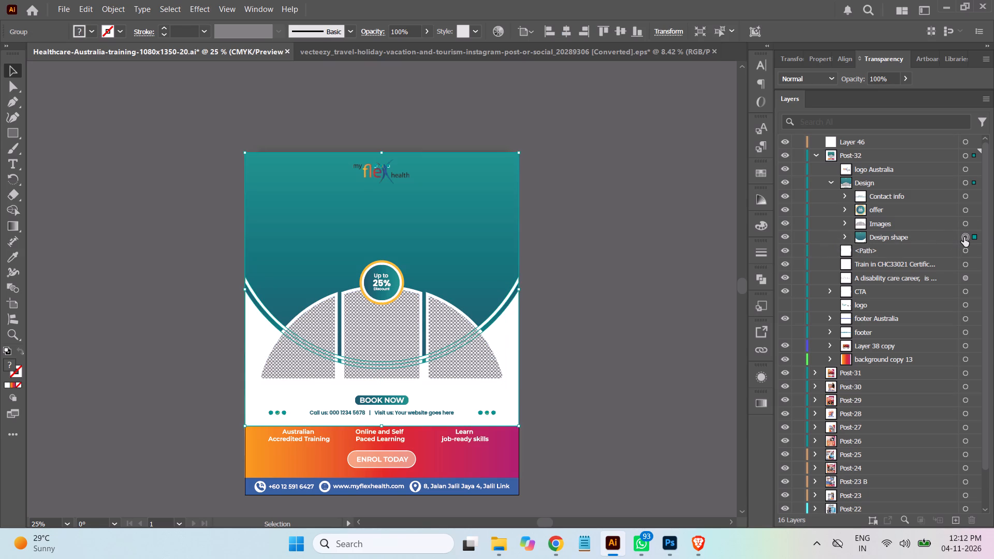
click(845, 236)
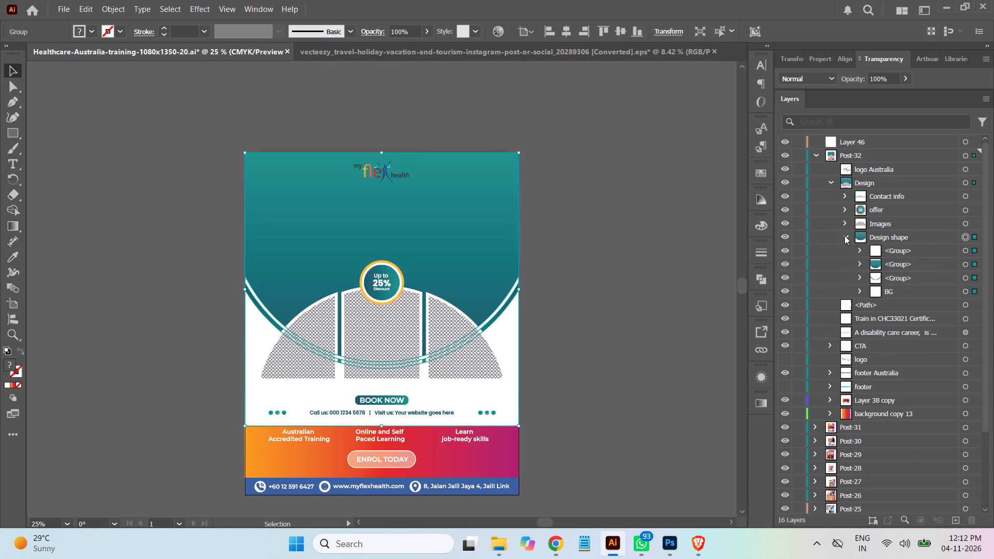
click(964, 251)
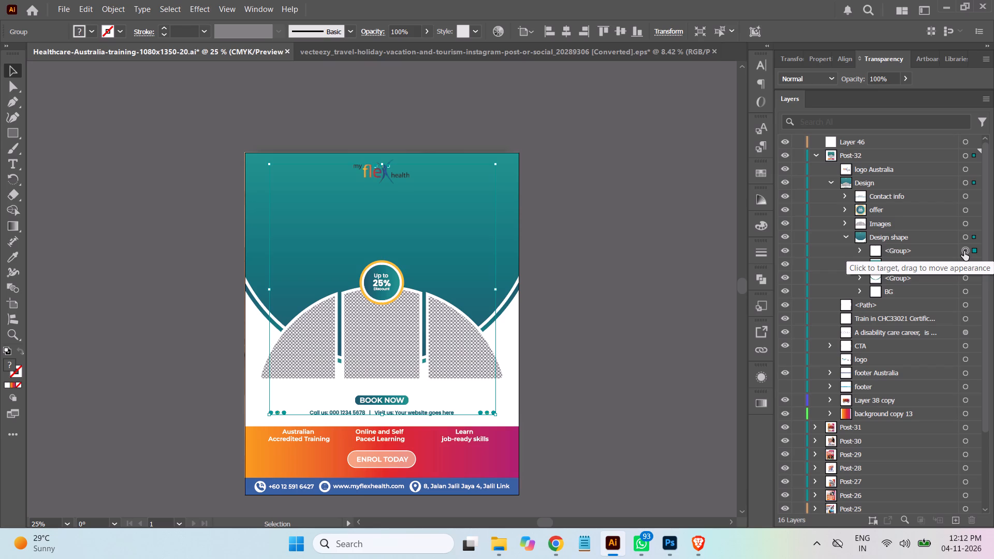
click(920, 251)
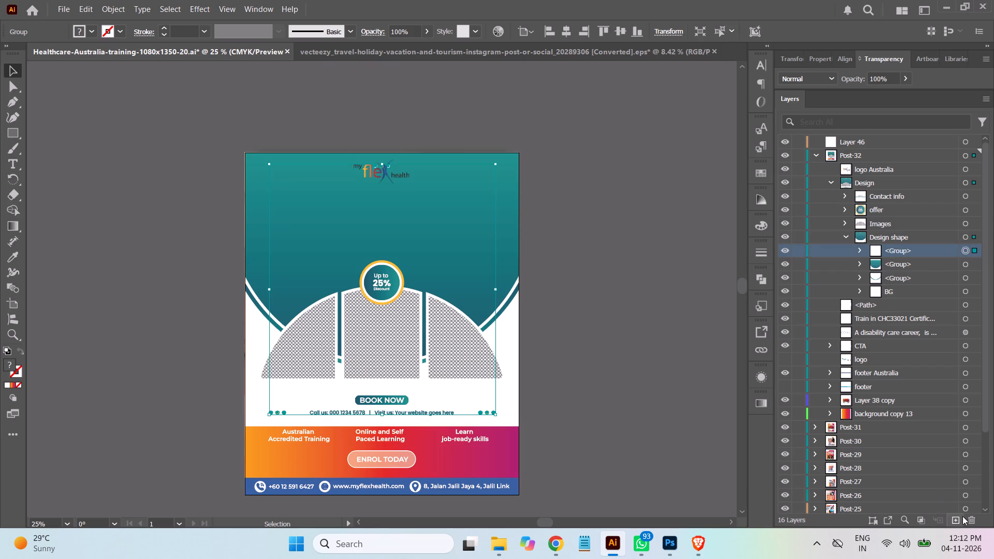
click(970, 518)
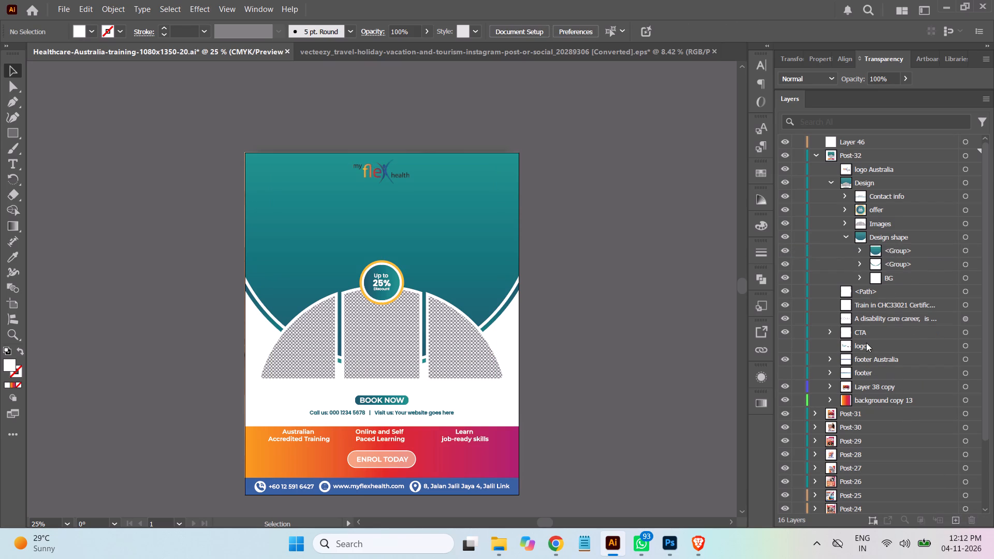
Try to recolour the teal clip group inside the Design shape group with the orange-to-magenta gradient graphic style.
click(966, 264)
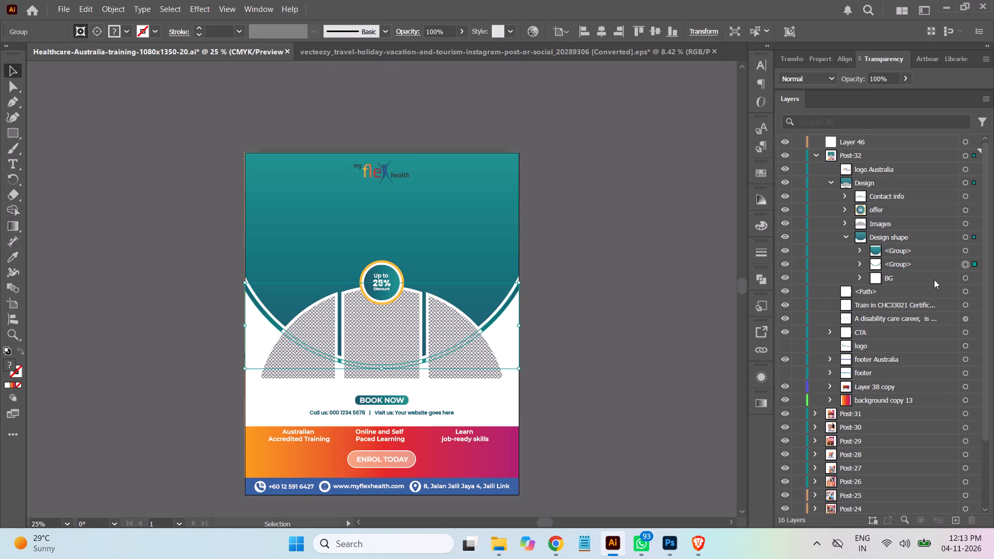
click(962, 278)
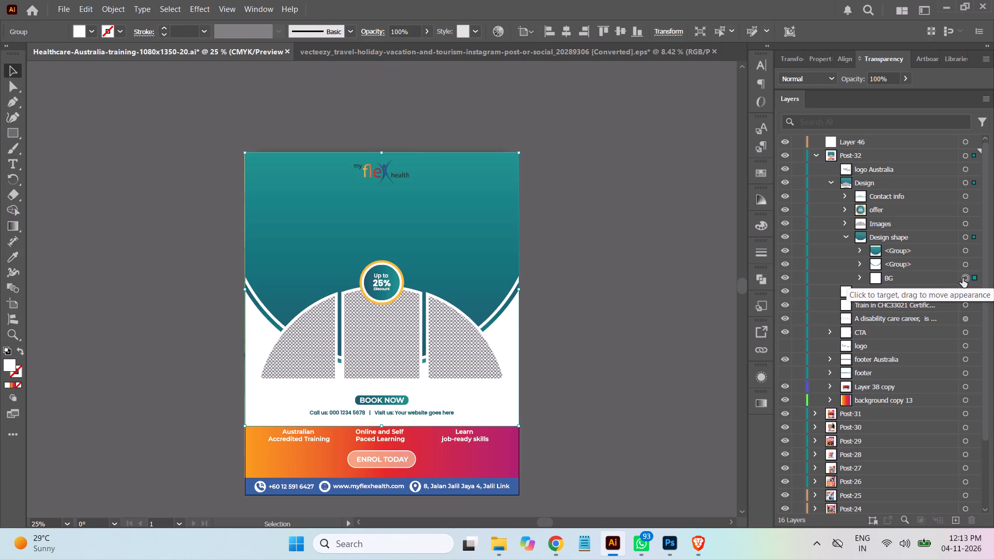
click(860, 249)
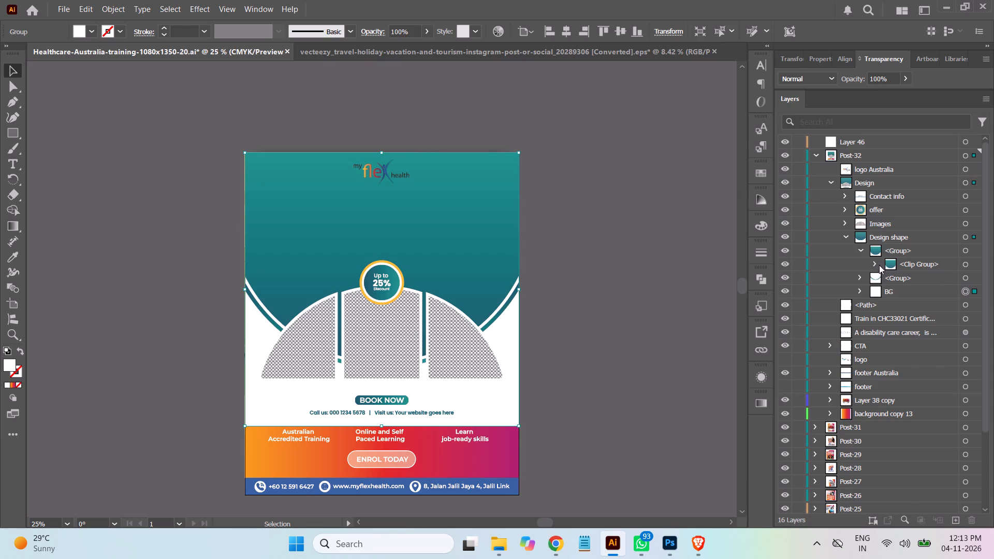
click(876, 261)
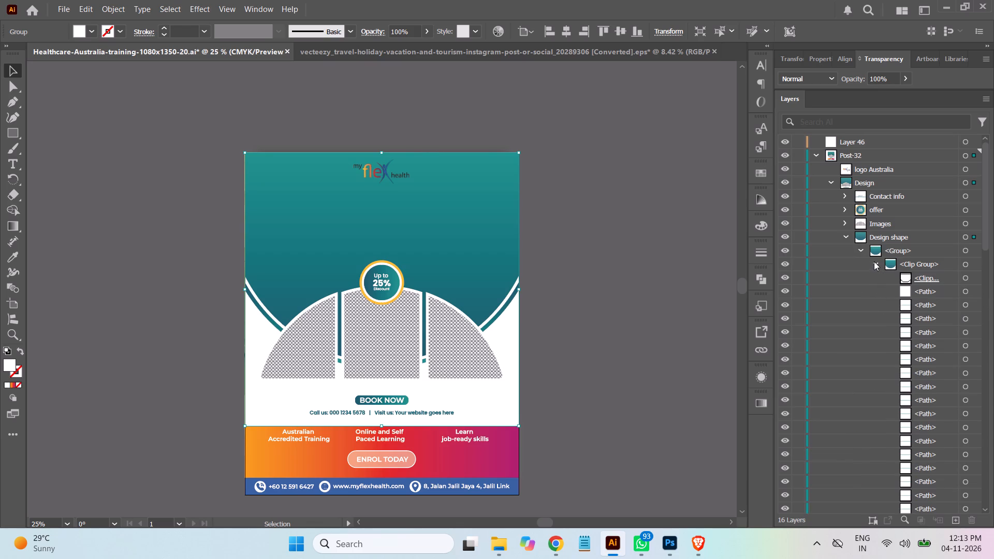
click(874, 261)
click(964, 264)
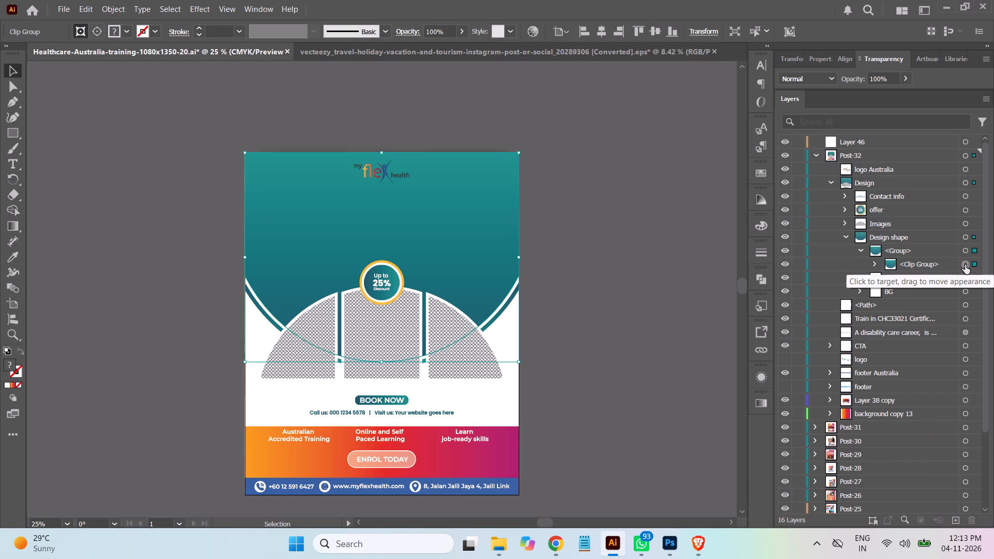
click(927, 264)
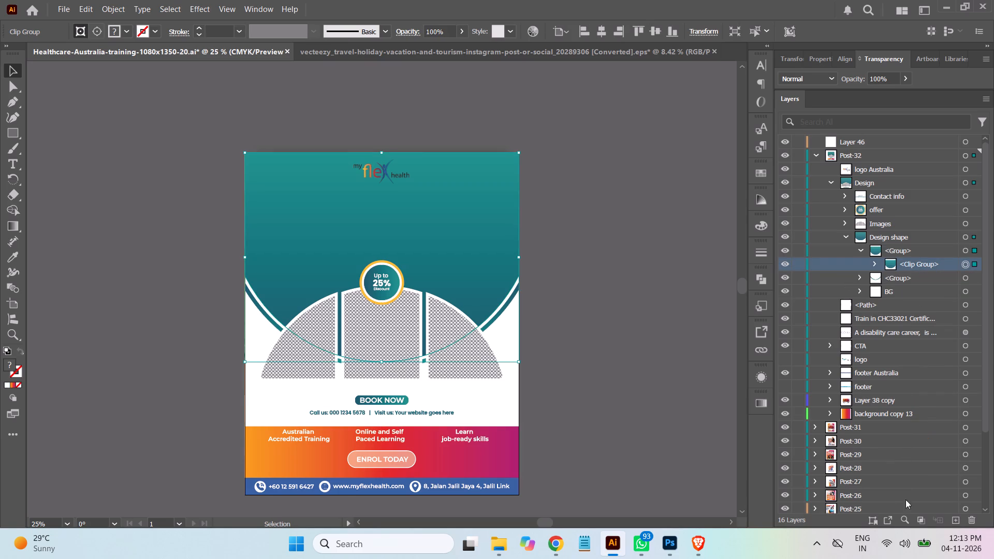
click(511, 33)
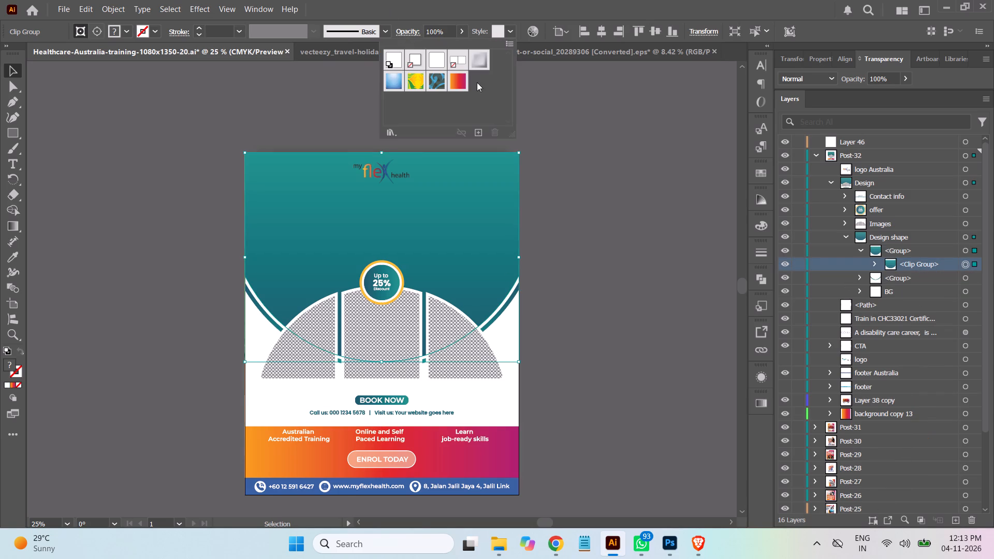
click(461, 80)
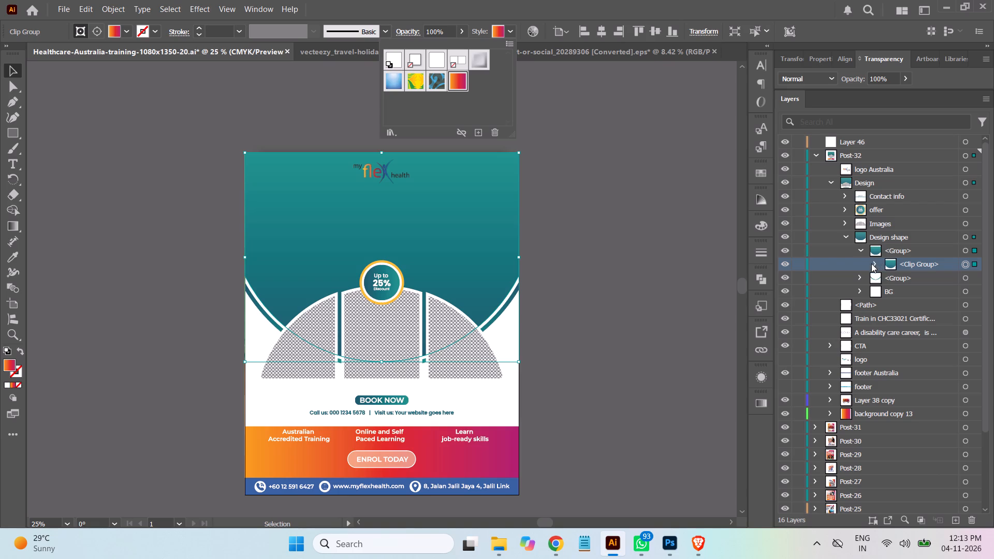
Pull the curved clipping path out of the teal clip group and place it first inside the Design shape group.
click(873, 266)
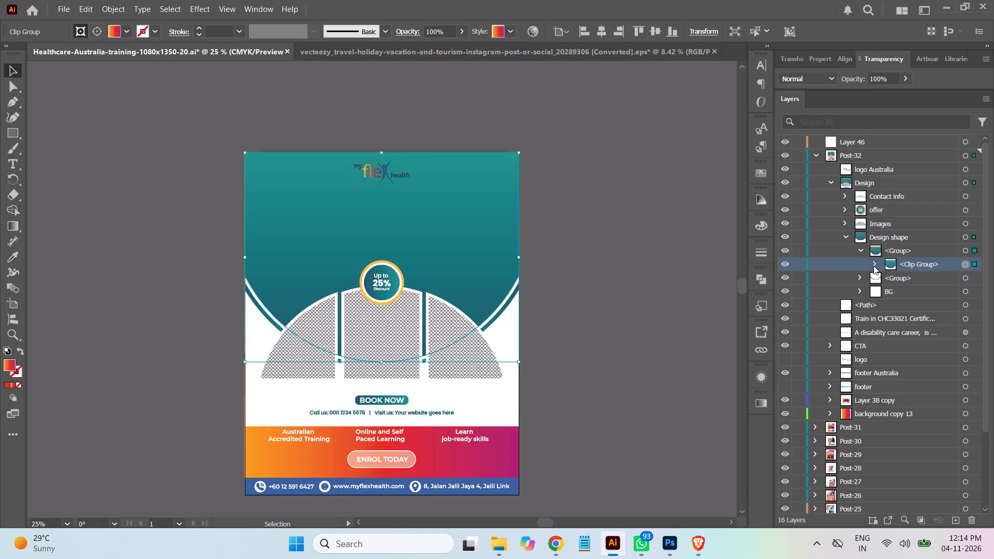
click(874, 264)
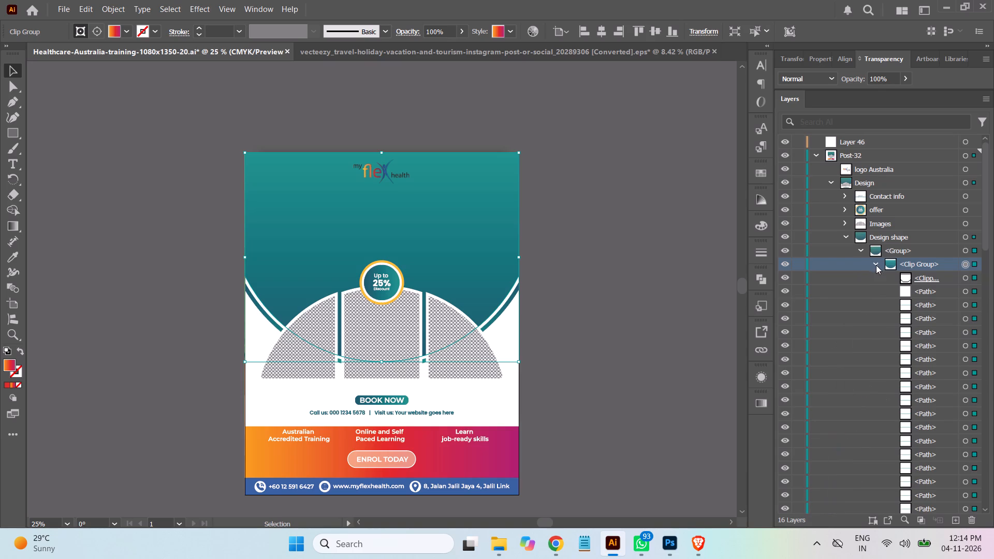
click(964, 278)
click(943, 279)
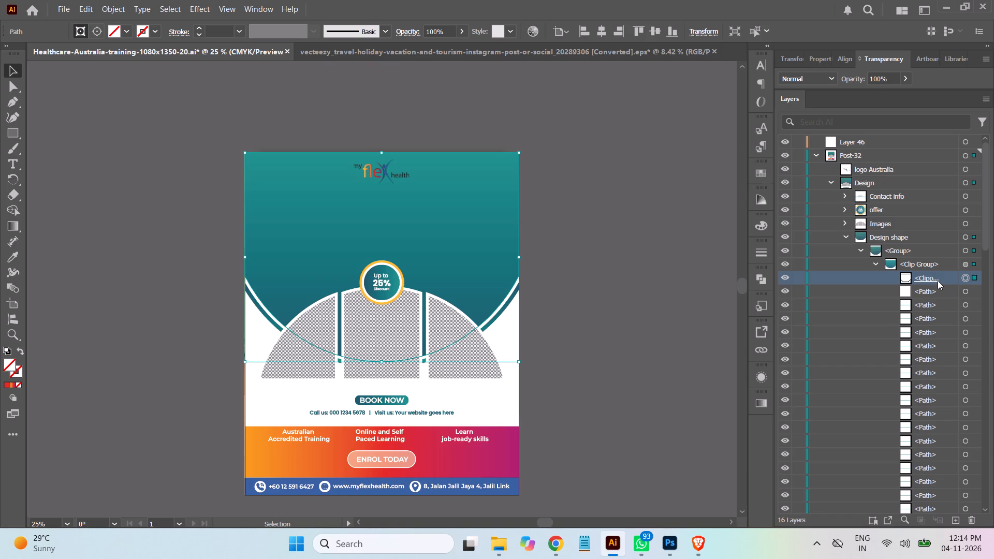
drag(938, 281, 929, 246)
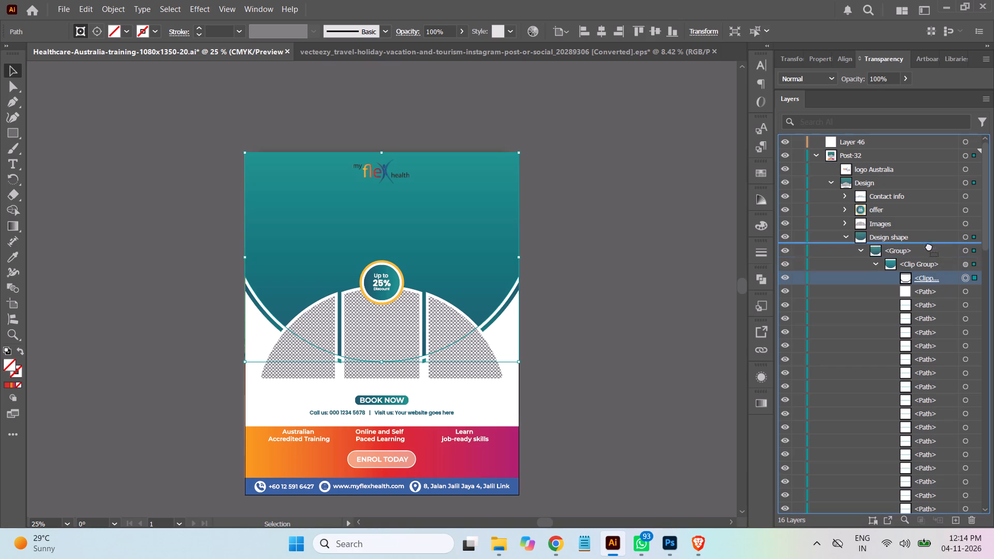
drag(929, 246, 927, 241)
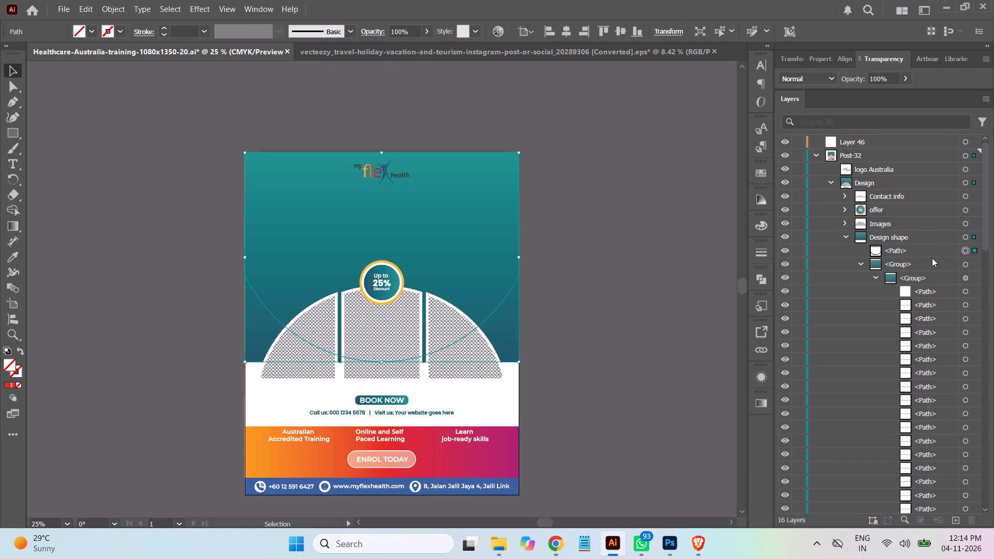
Apply the orange-to-magenta gradient graphic style to the released curved path in the Design shape group.
click(965, 252)
click(473, 34)
click(423, 84)
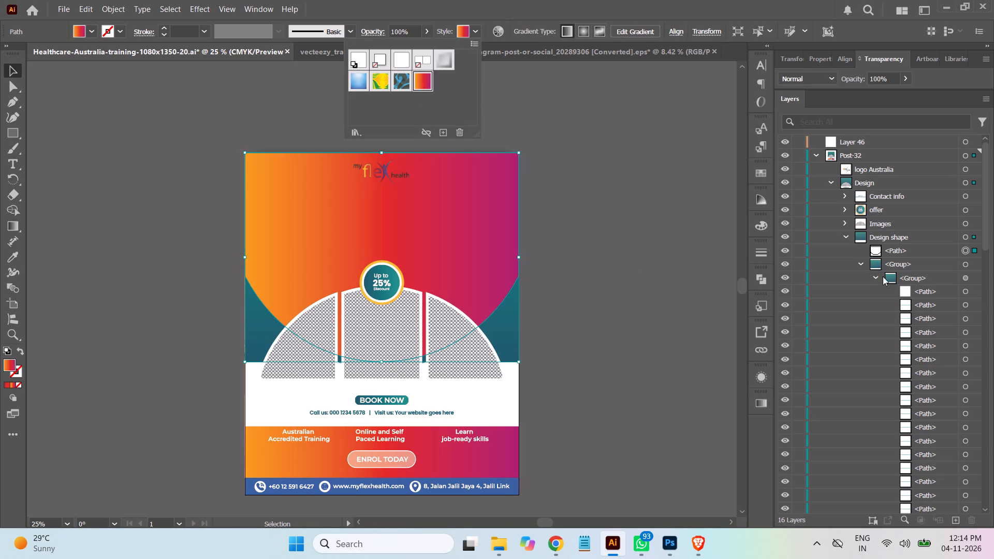
Delete the leftover group of teal gradient strips beneath the curved path in the Design shape group.
click(860, 263)
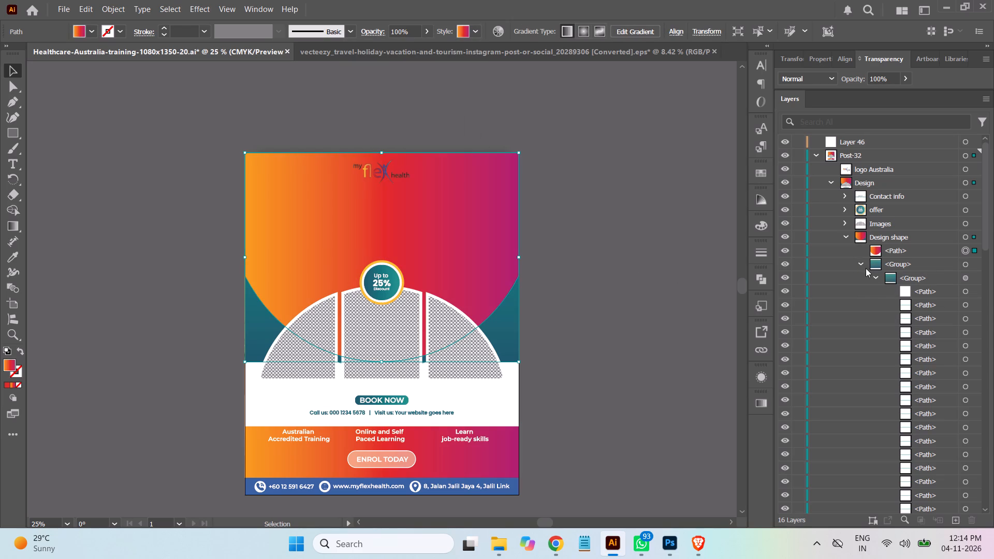
click(862, 264)
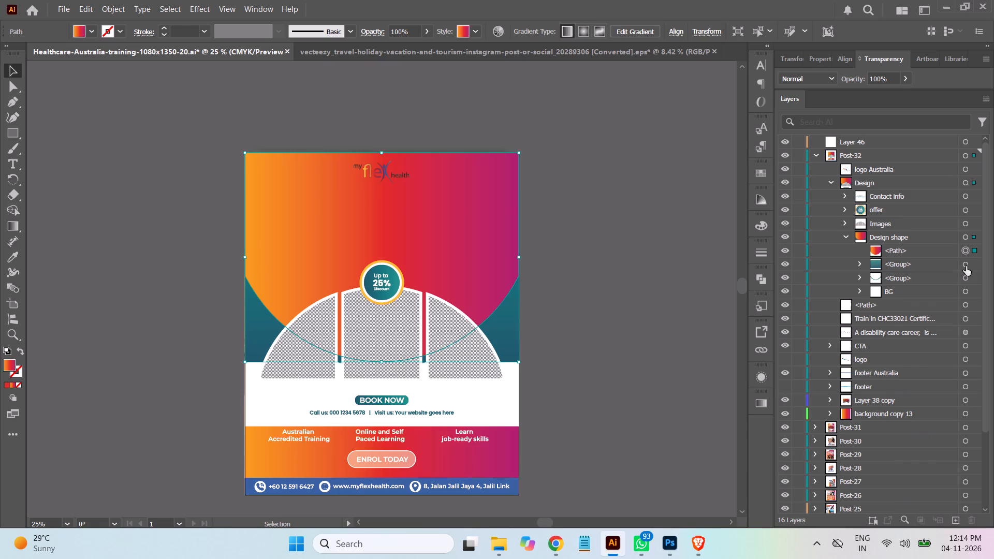
click(966, 266)
click(925, 267)
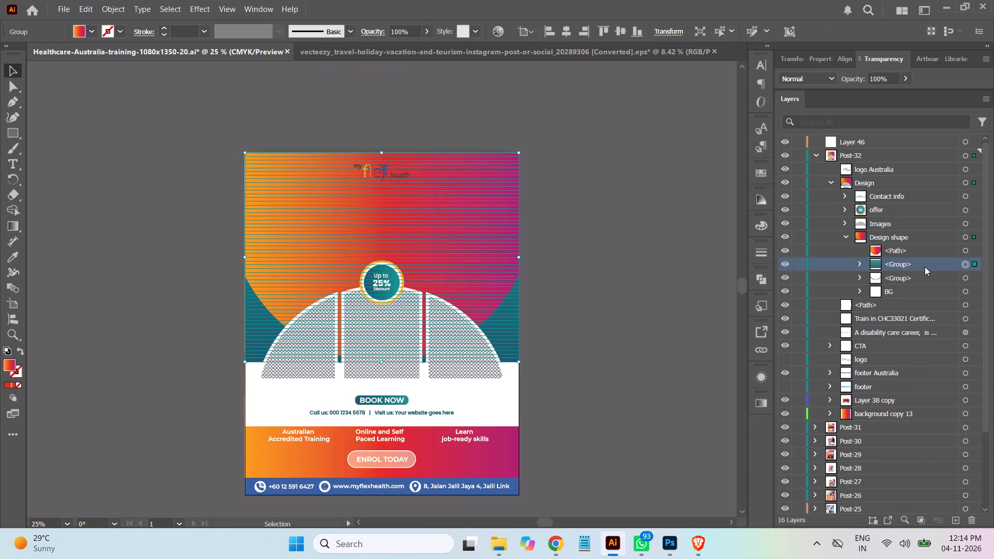
key(Delete)
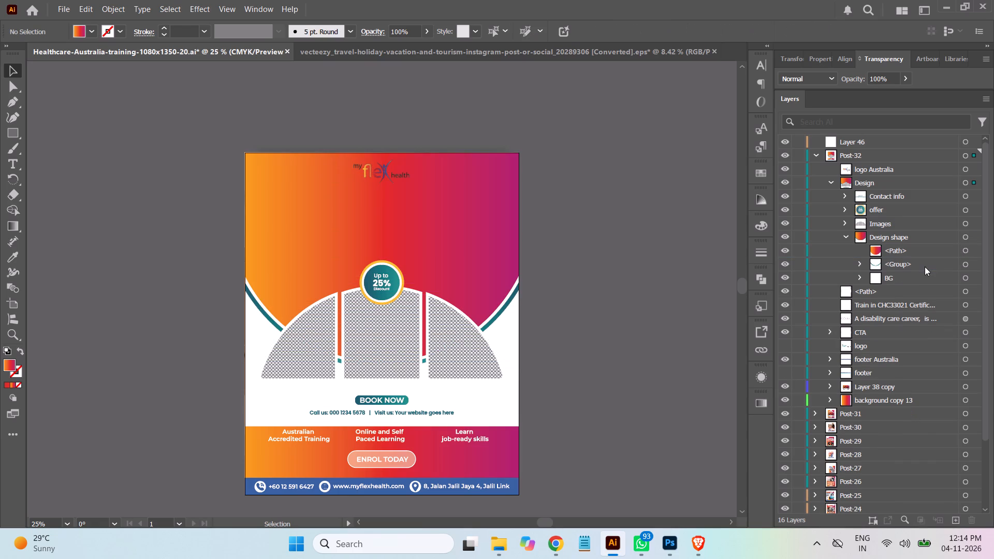
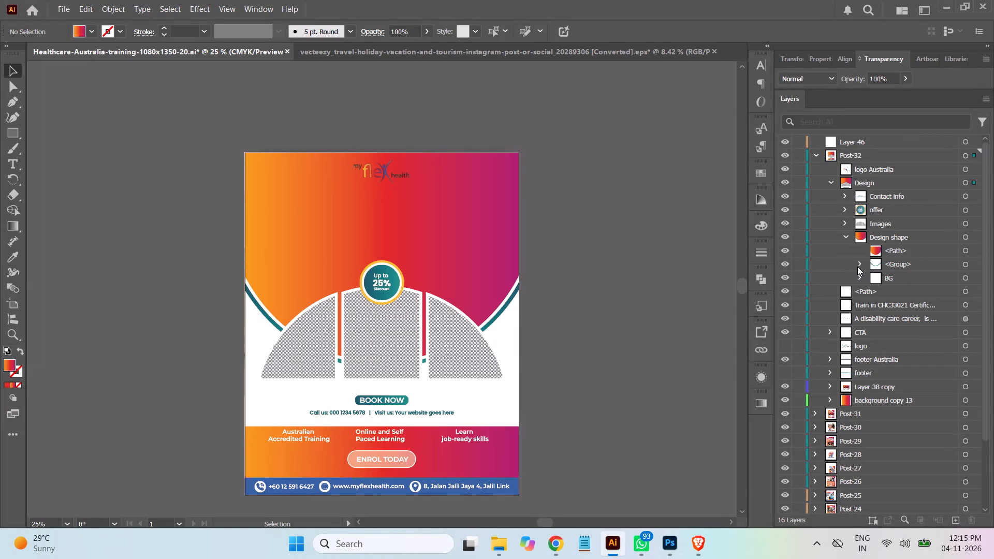
Apply the orange-to-magenta gradient graphic style to the thin curved compound clipping path nested in the teal group of Design shape.
click(859, 264)
click(874, 277)
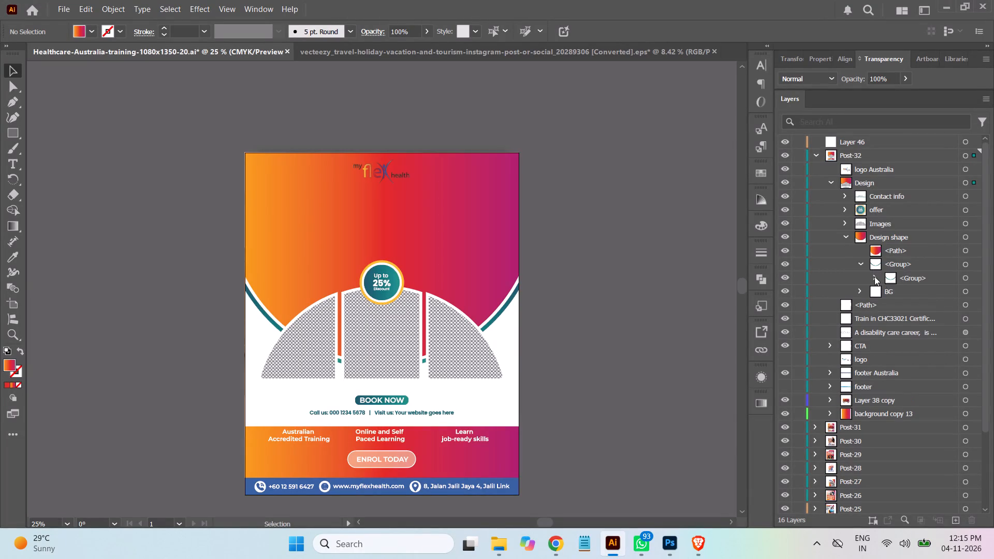
click(888, 291)
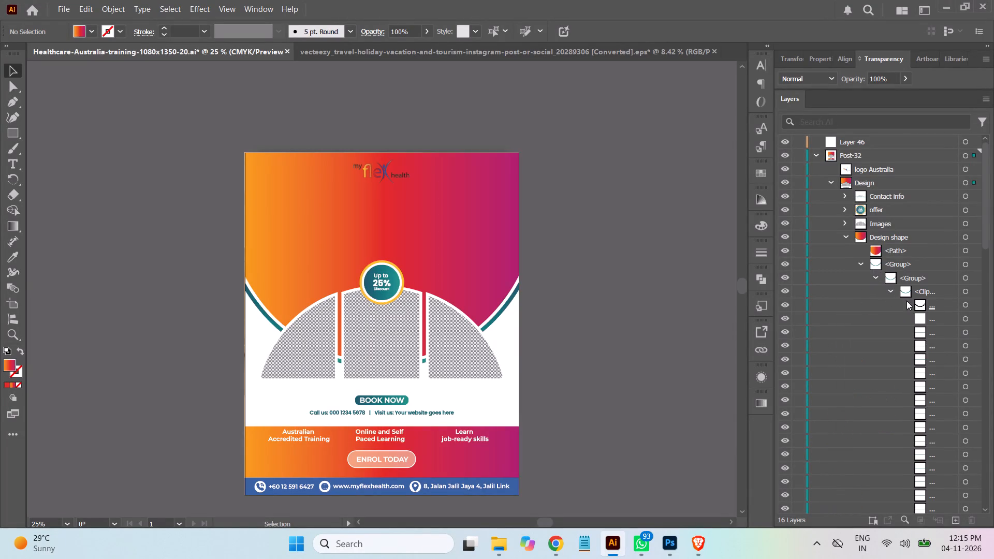
click(962, 303)
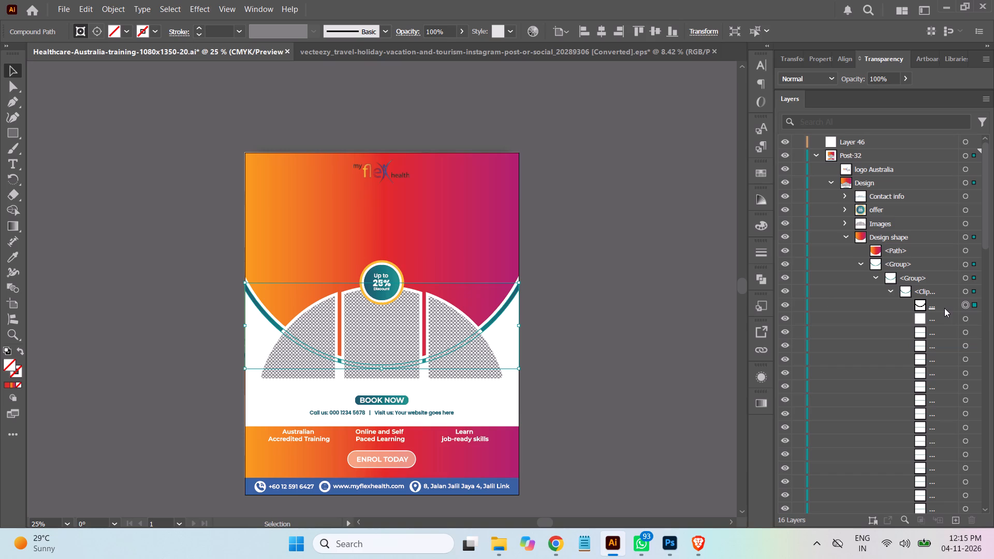
click(509, 33)
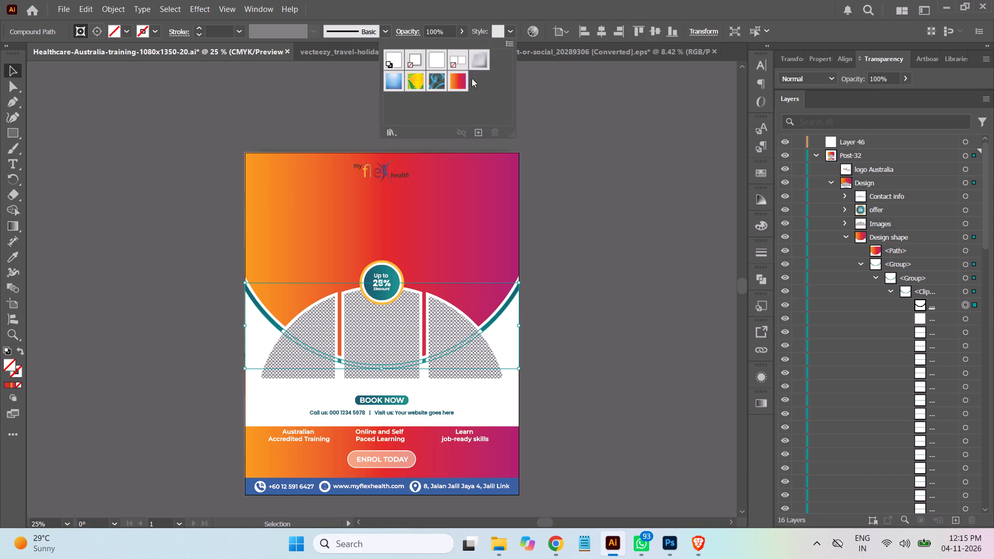
click(461, 83)
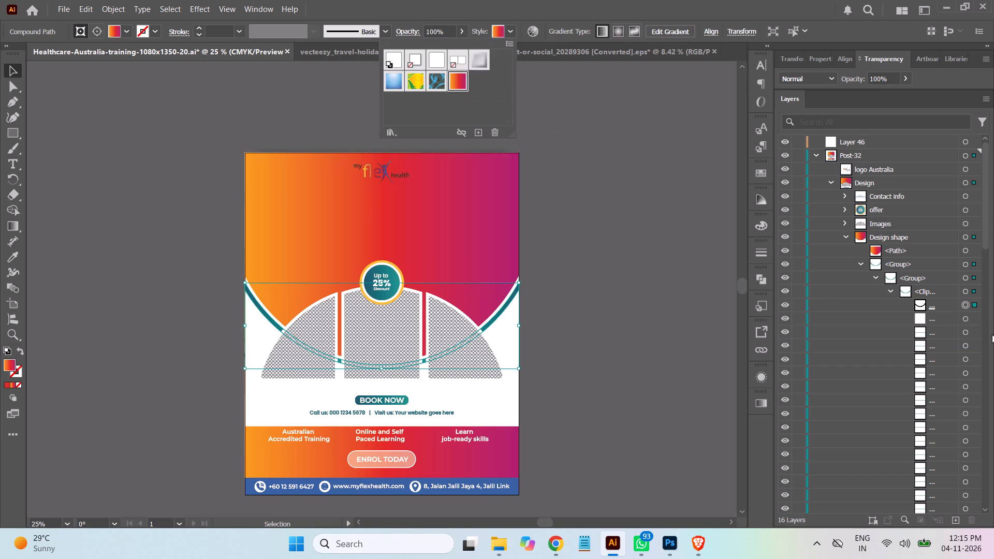
click(963, 320)
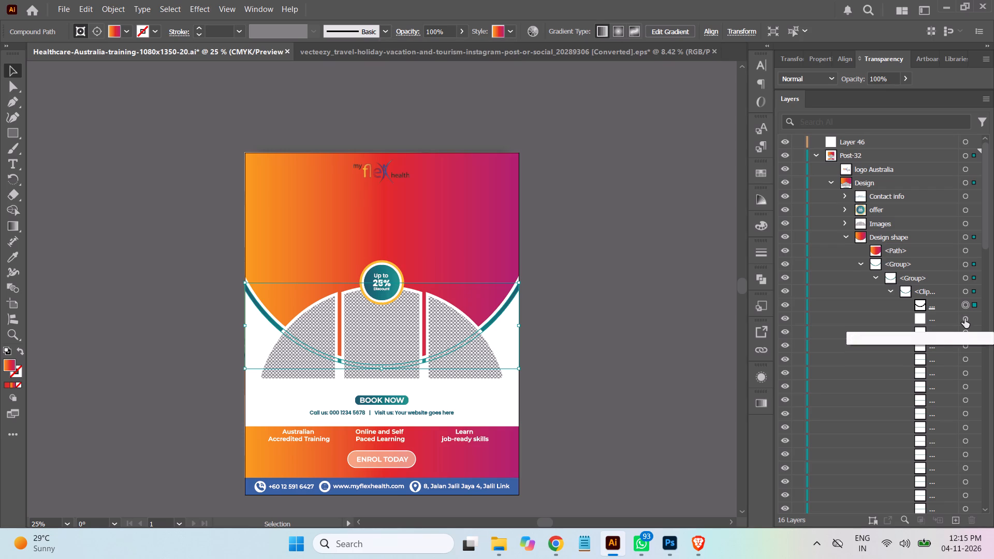
click(965, 320)
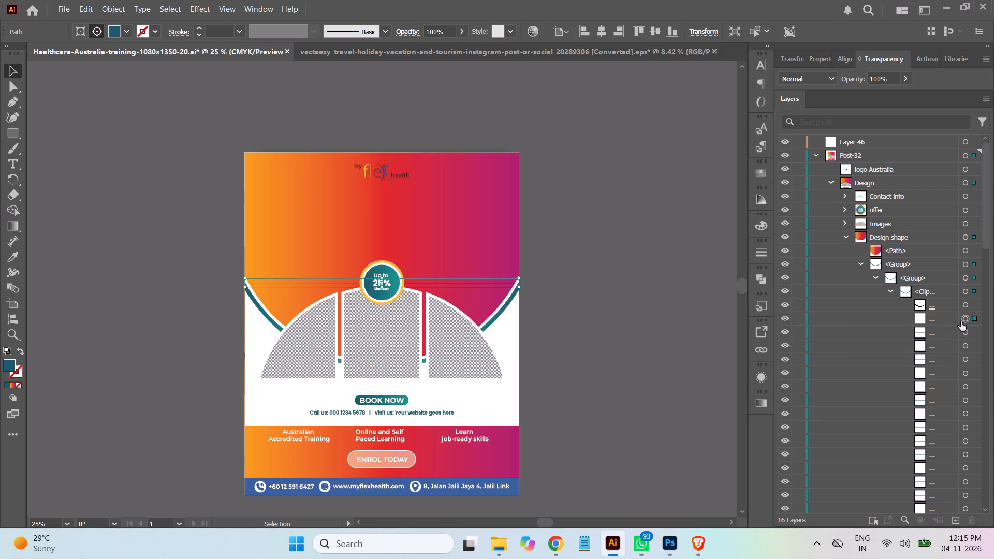
click(966, 305)
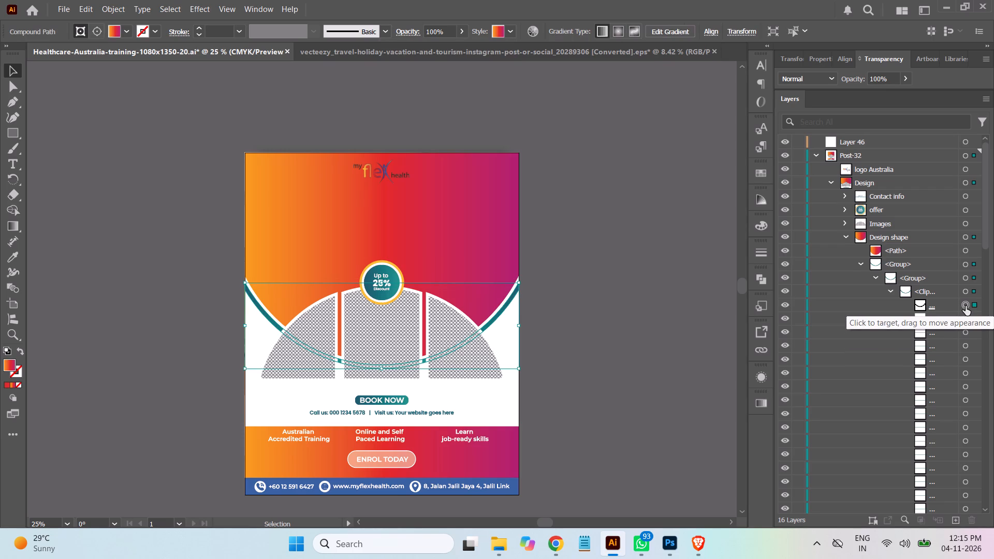
click(937, 308)
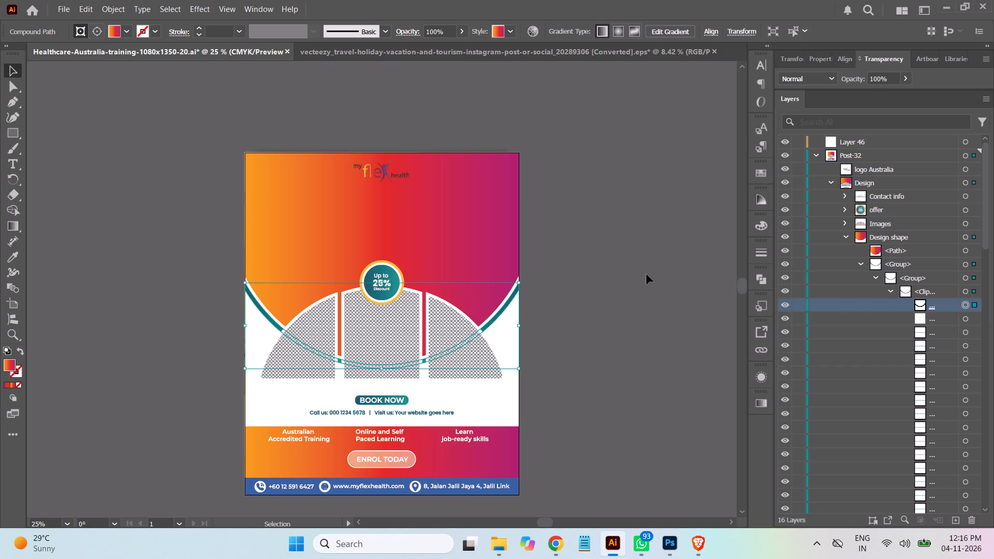
Set the gradient angle of the large curved path in the Design shape group to -45°, after trying 45°.
click(964, 252)
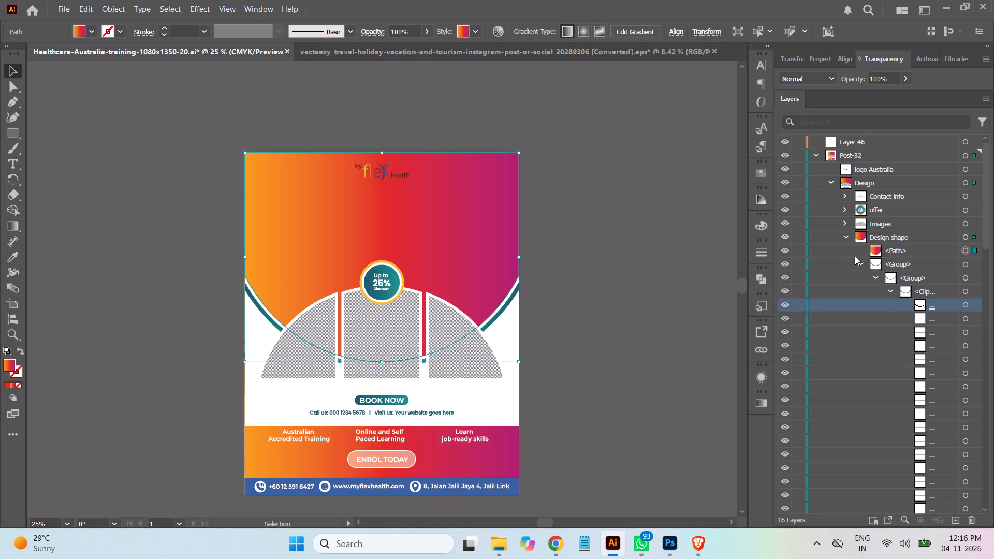
click(761, 404)
drag(663, 426, 662, 426)
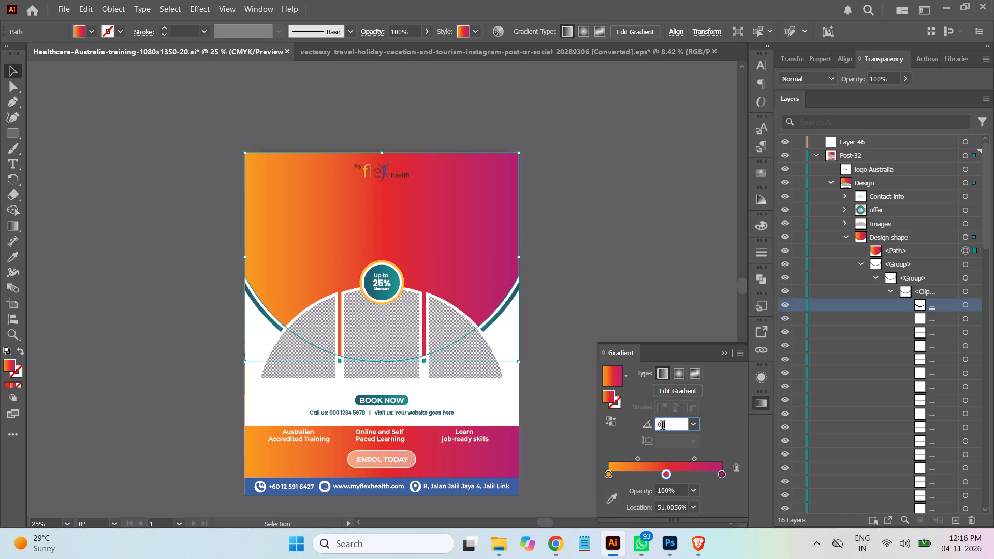
drag(662, 426, 648, 425)
text(45)
key(Return)
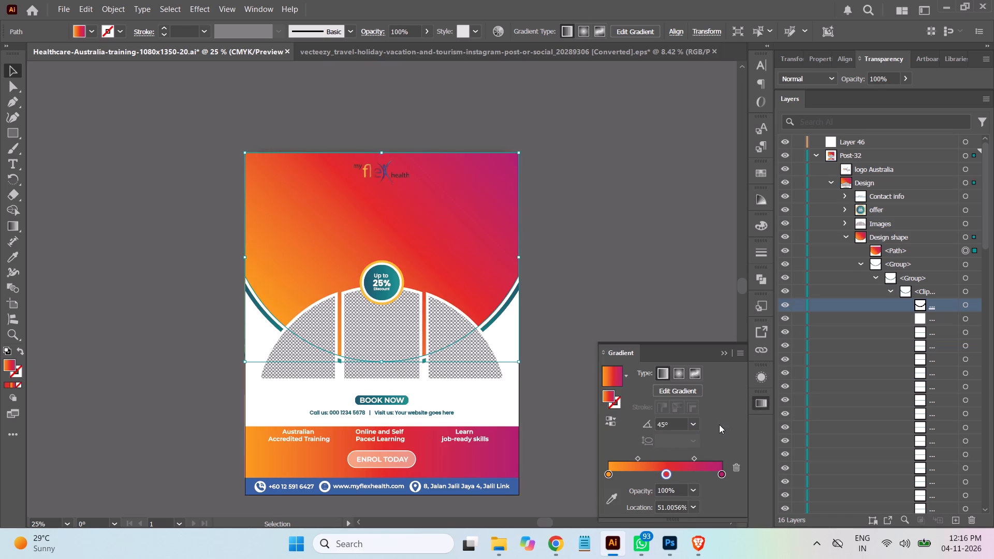
click(657, 426)
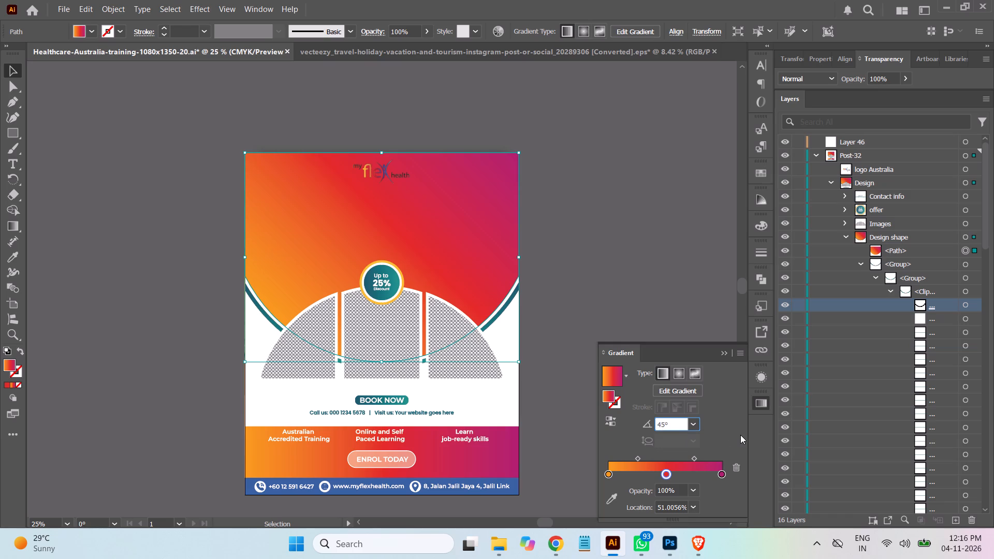
key(minus)
key(Return)
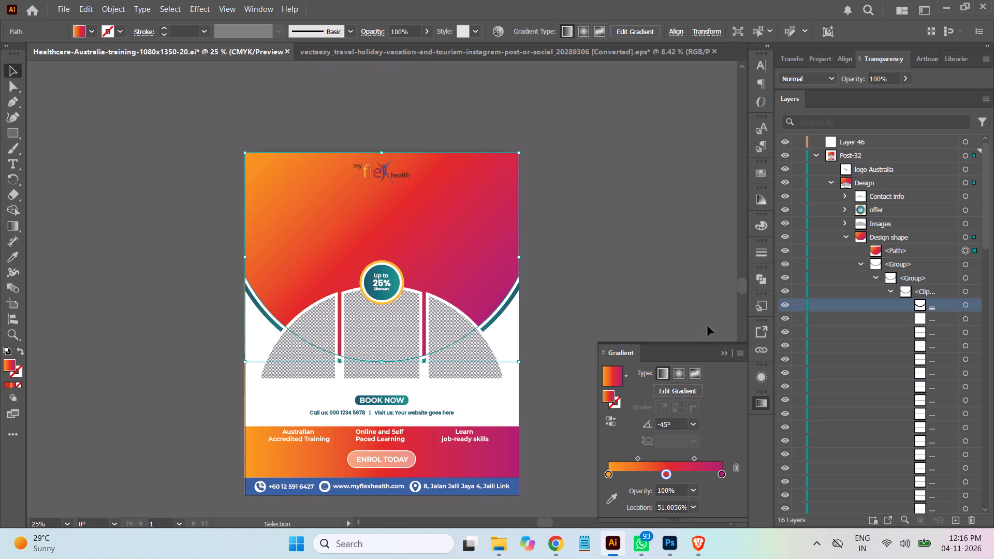
click(723, 352)
click(690, 303)
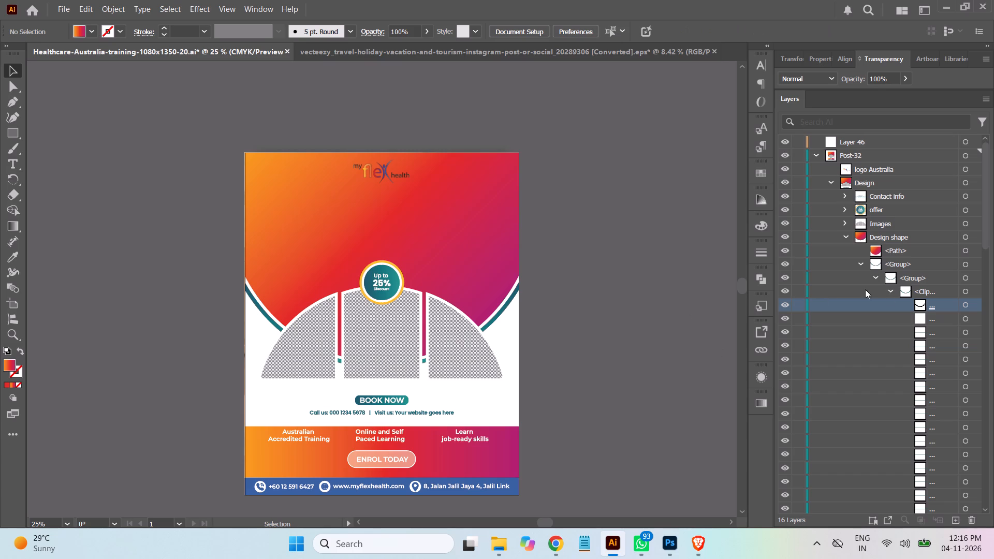
Pull the thin curved compound clipping path out of its nested clip group and place it just below the large path in Design shape.
click(966, 305)
click(945, 305)
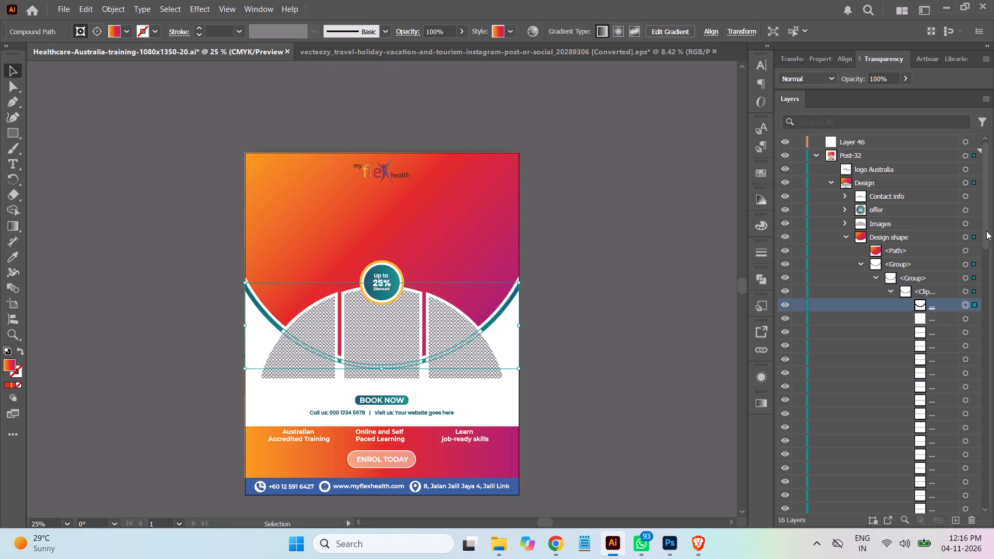
drag(986, 232, 993, 278)
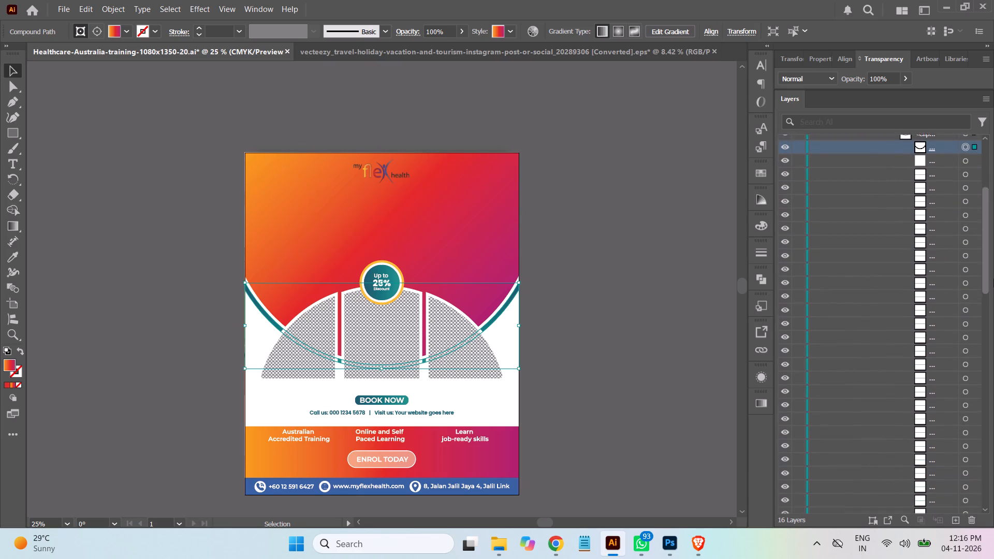
drag(993, 278, 993, 280)
click(967, 350)
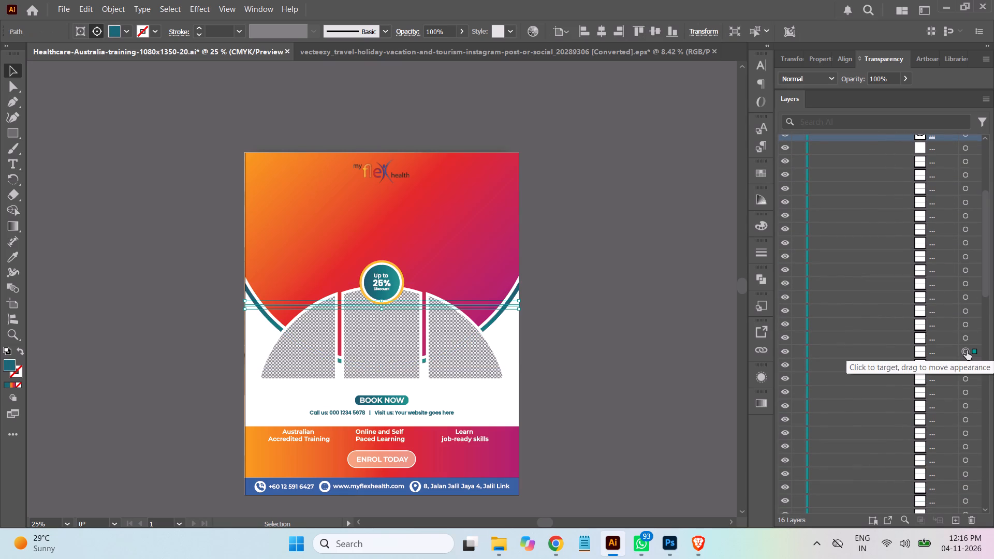
drag(985, 266, 983, 248)
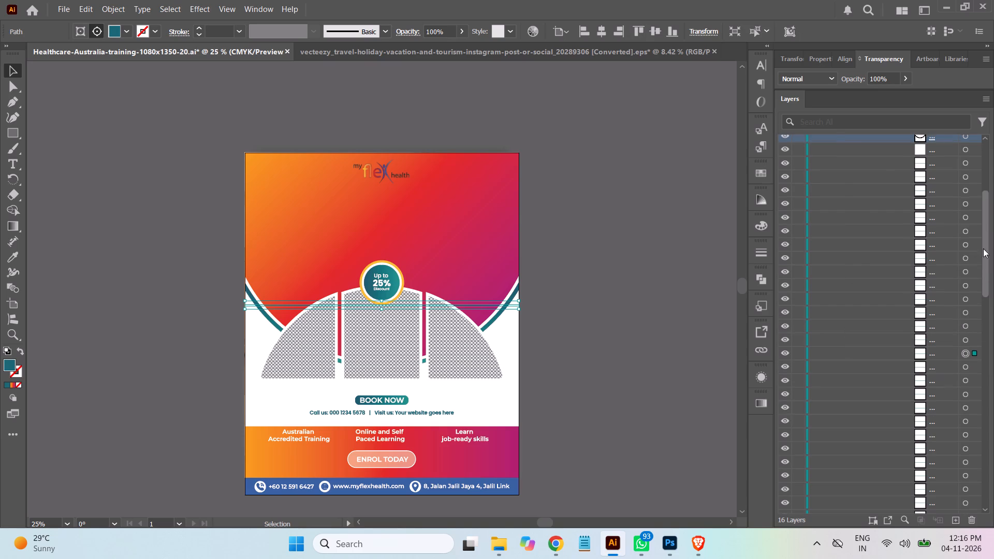
drag(983, 248, 984, 196)
click(966, 305)
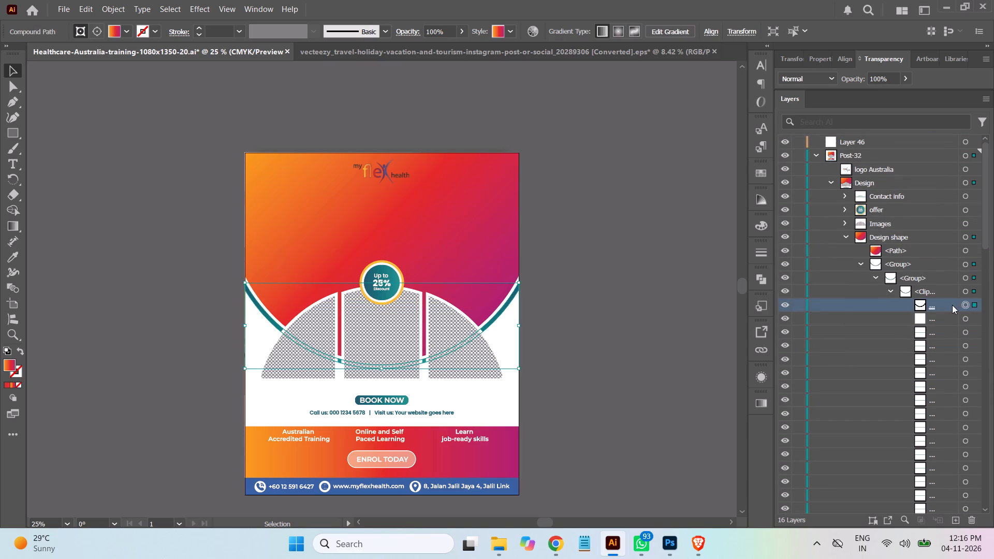
click(946, 306)
drag(945, 305, 931, 257)
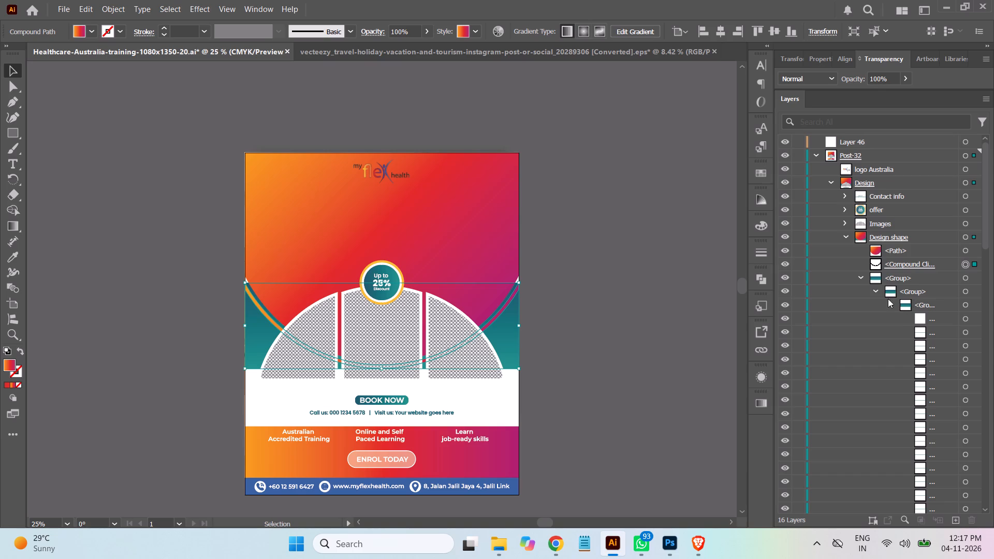
Hide and delete the leftover group of teal gradient strips below the compound path in the Design shape group.
click(863, 277)
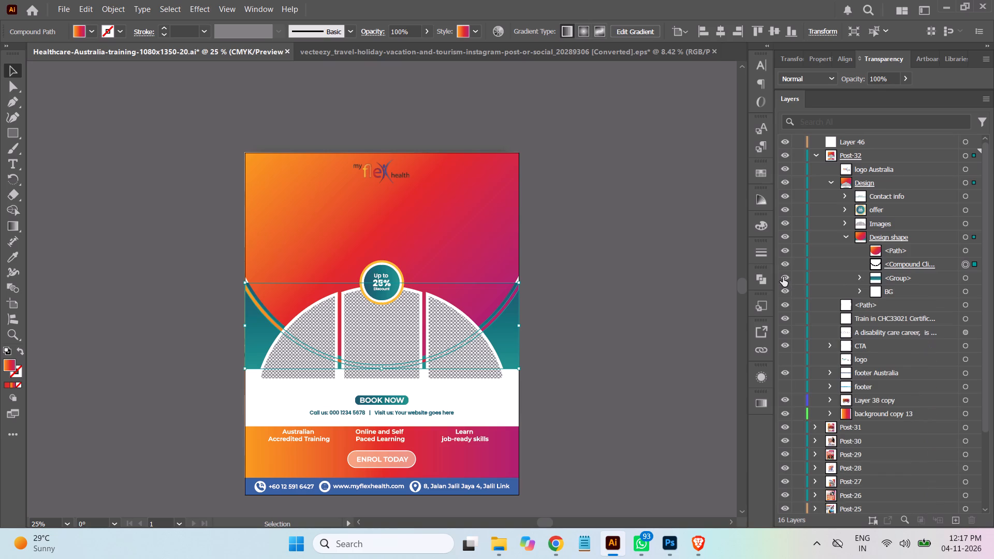
click(783, 277)
click(664, 278)
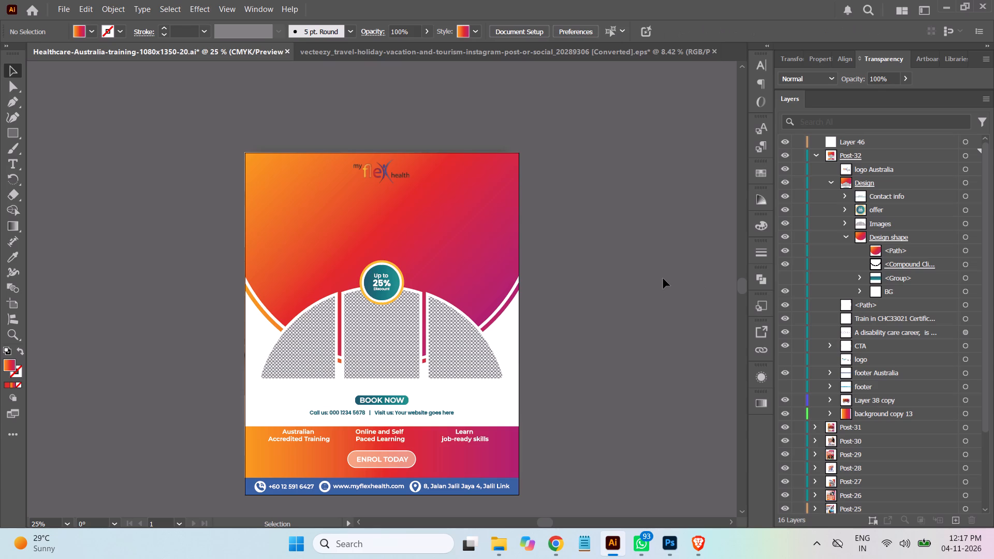
click(966, 279)
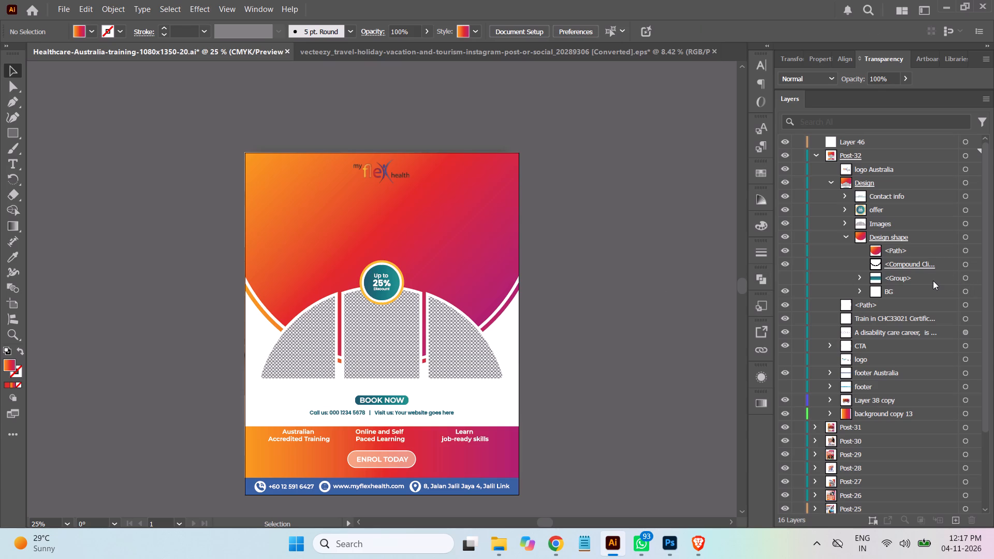
click(929, 281)
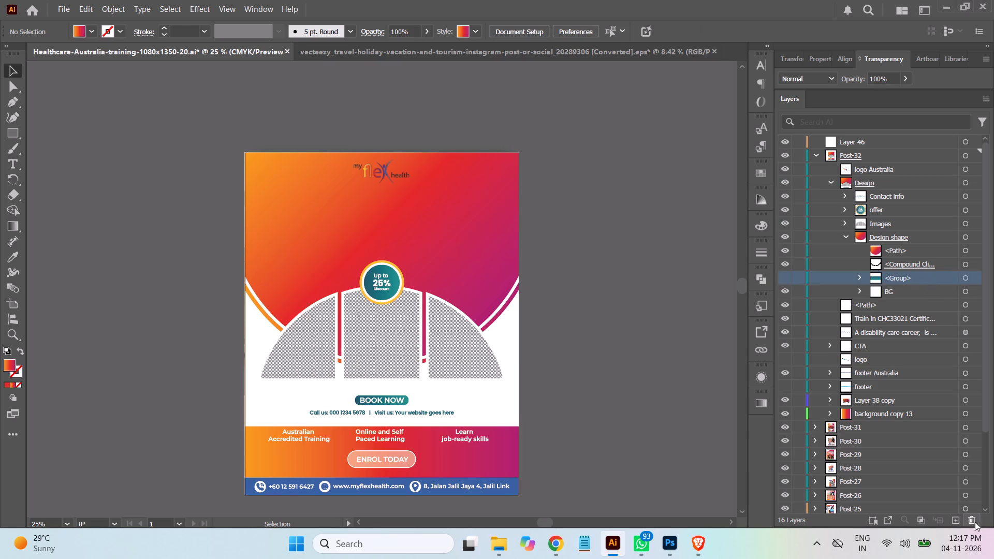
click(974, 522)
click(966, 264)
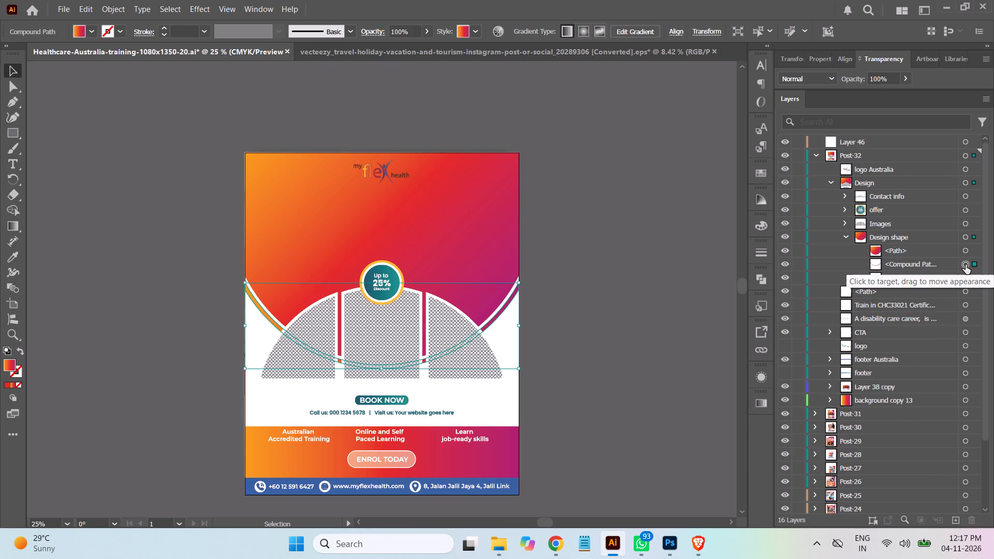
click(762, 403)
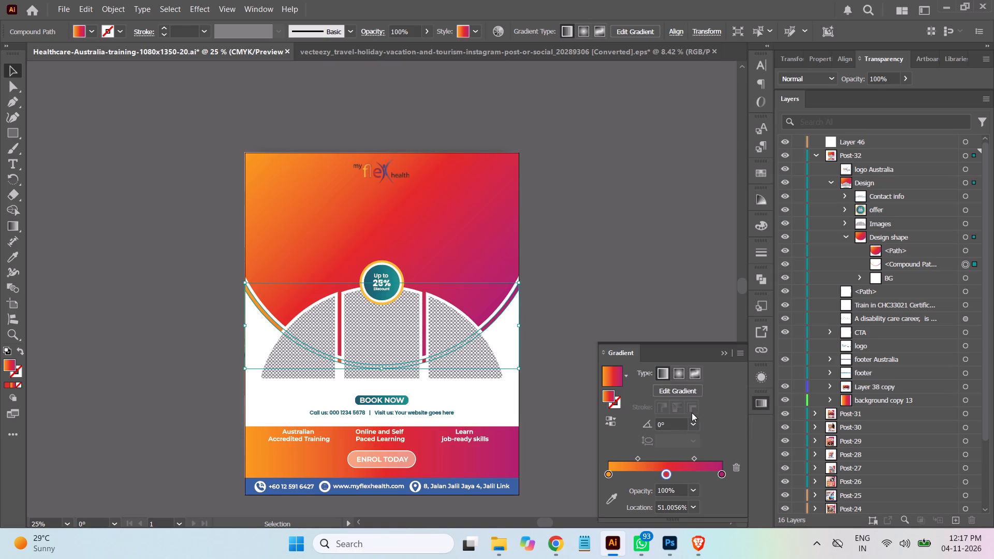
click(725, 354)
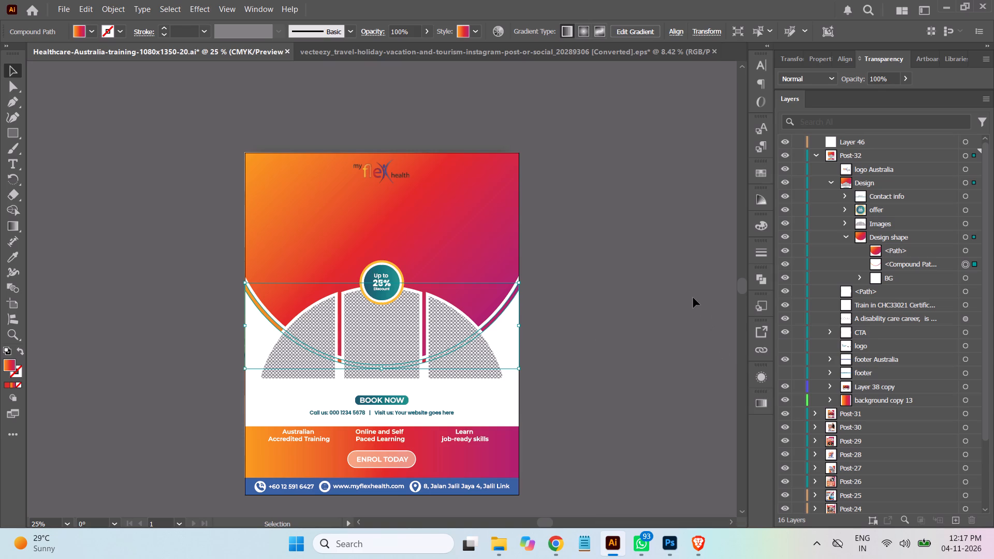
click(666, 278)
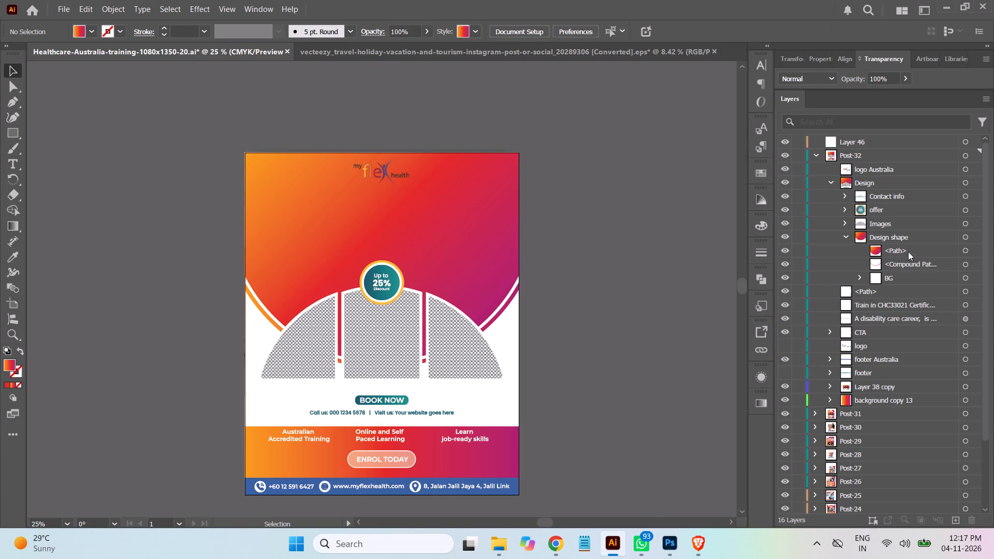
Stretch the white BG group's bottom edge down to the blue contact footer, keeping its width at 1080 px.
click(966, 276)
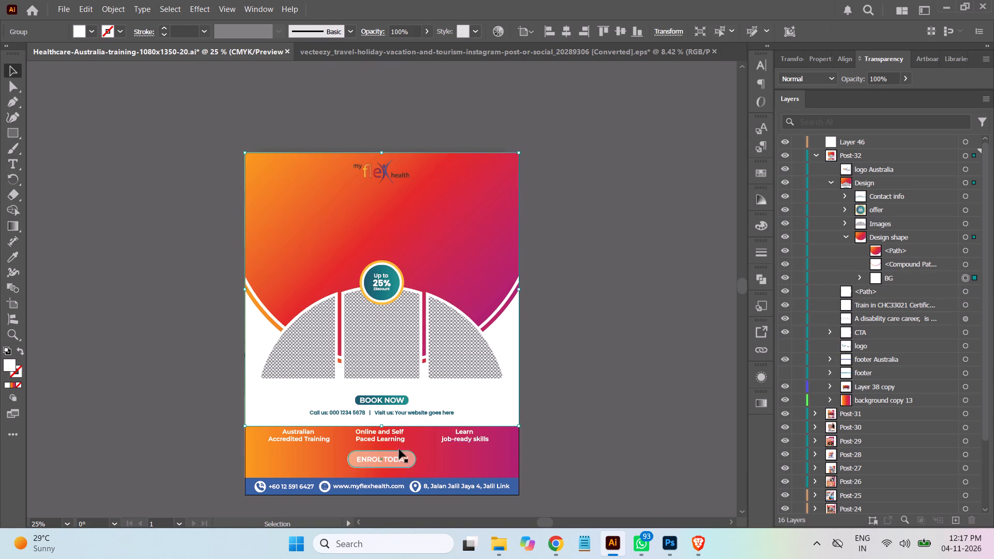
drag(381, 426, 373, 481)
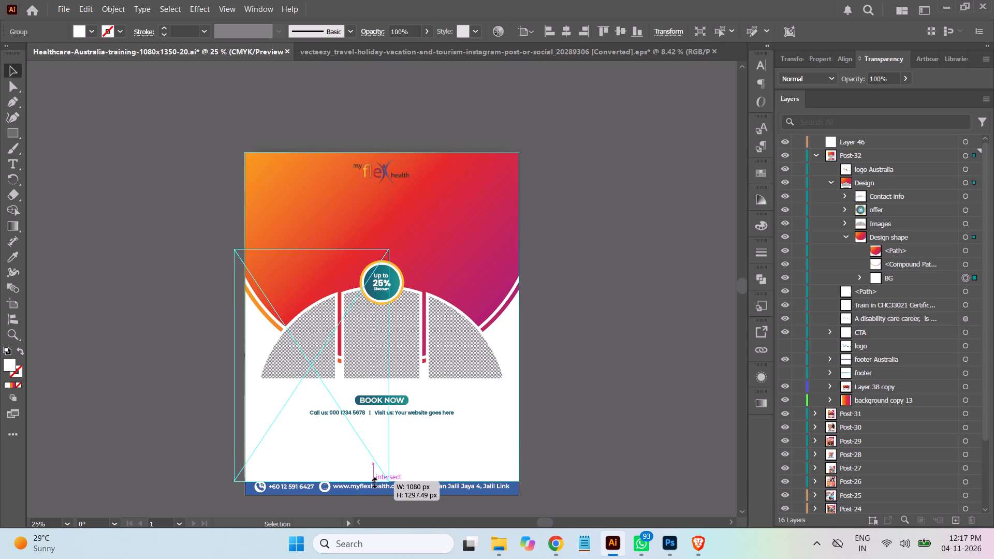
drag(373, 481, 375, 479)
click(591, 421)
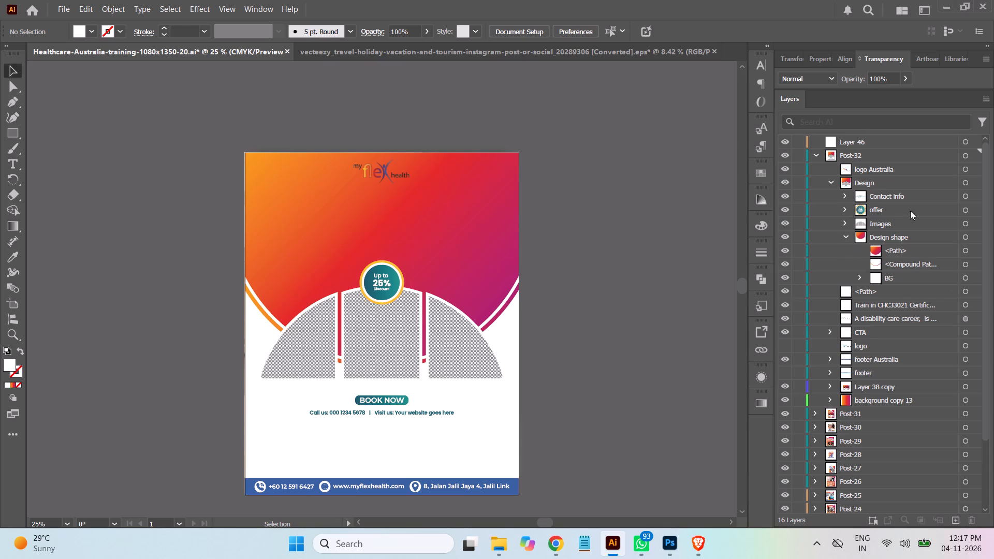
Hide and delete the offer group holding the round 25% discount badge in the Design group.
click(784, 209)
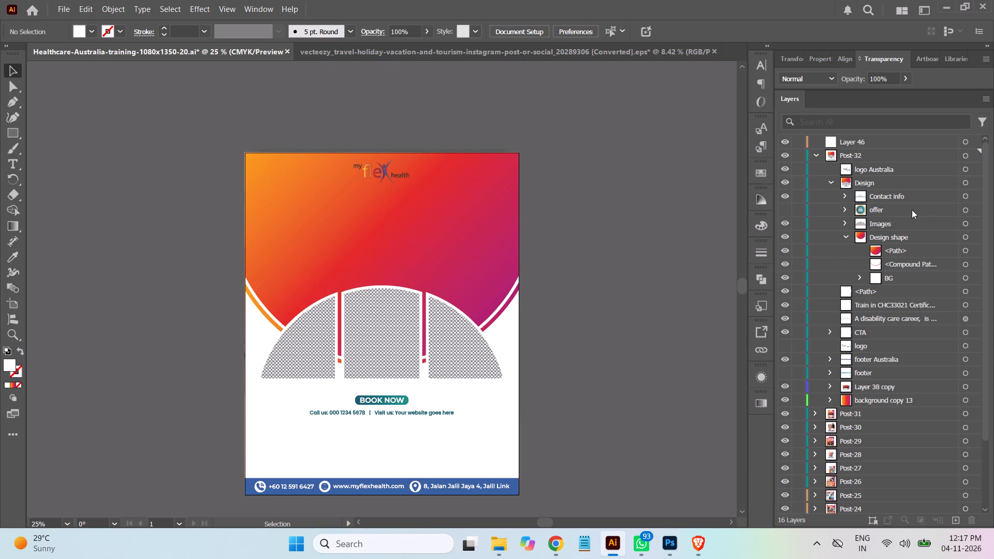
click(891, 212)
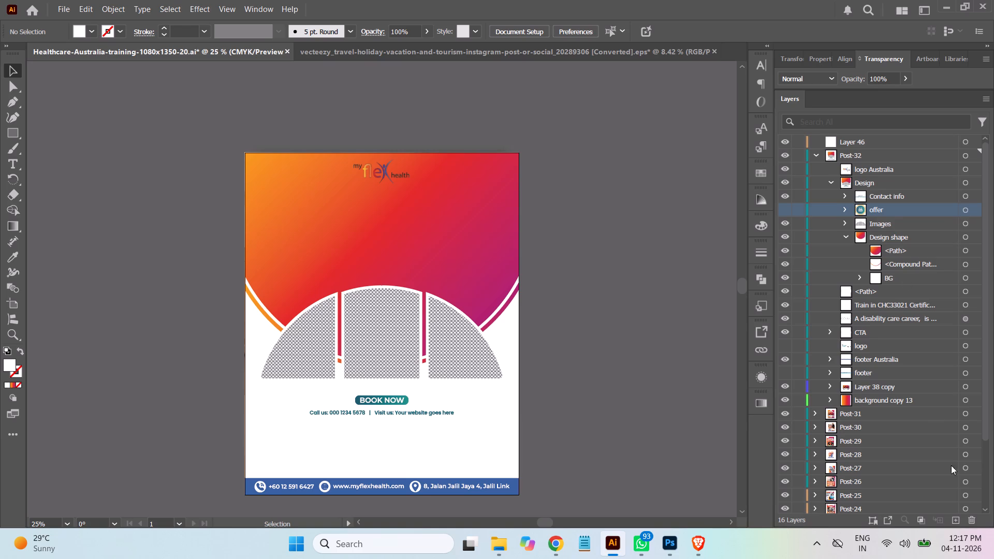
click(973, 520)
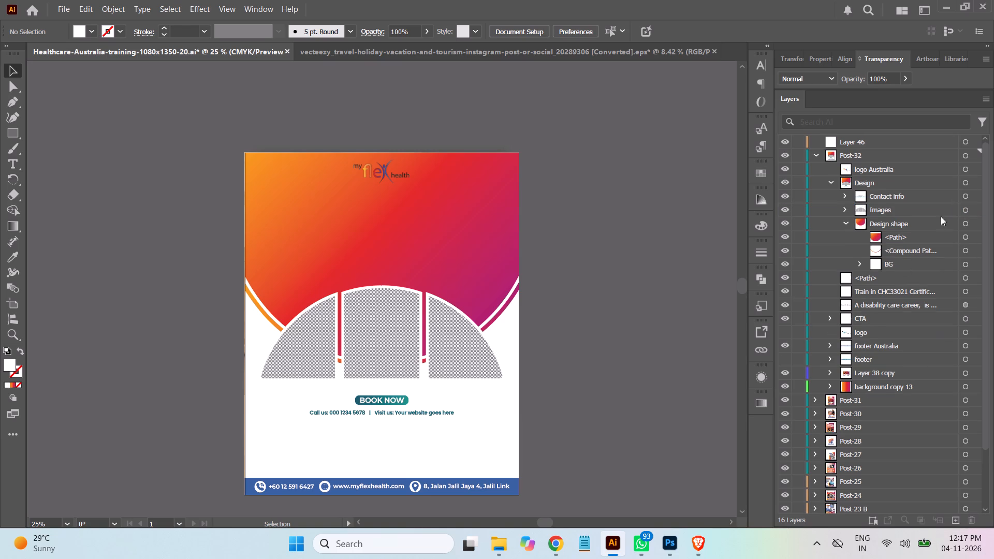
Delete the Contact info group with the BOOK NOW label and placeholder call and website line from the Design group.
click(846, 224)
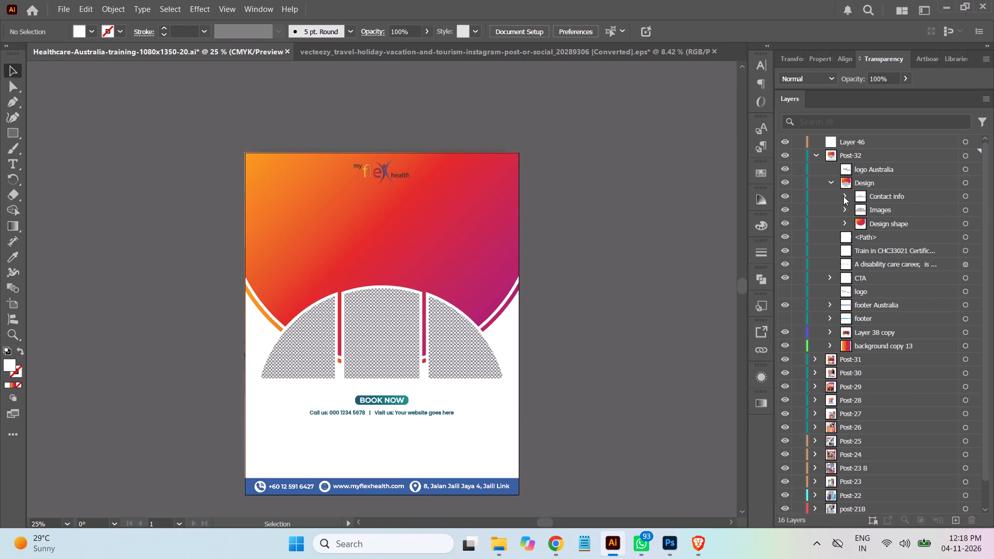
click(784, 194)
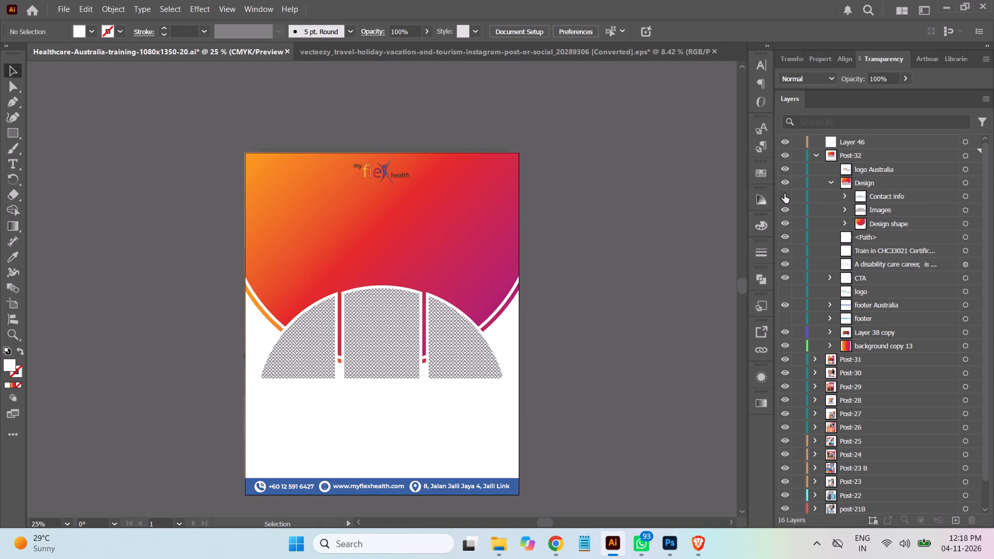
click(784, 194)
click(964, 196)
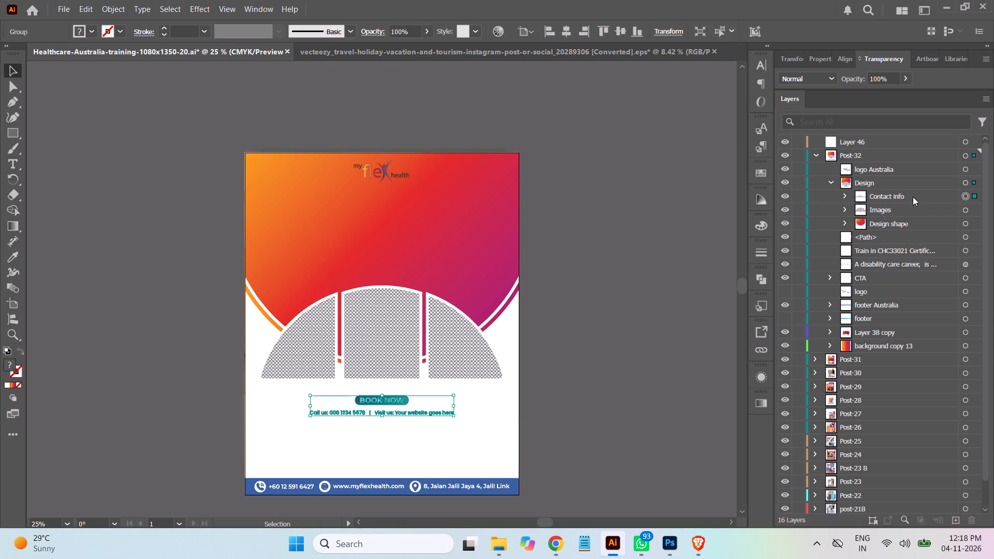
click(913, 197)
click(971, 519)
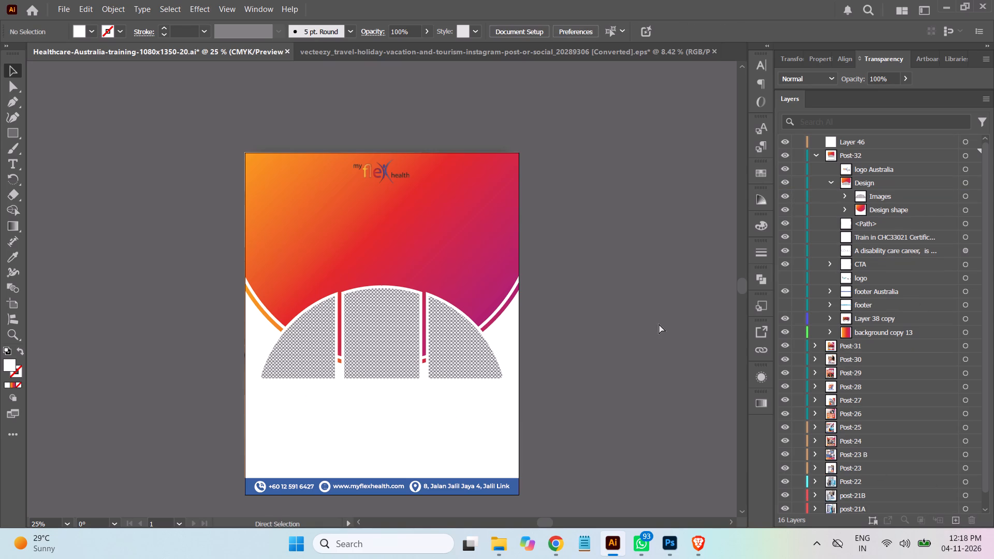
Save the healthcare post document.
key(ctrl+s)
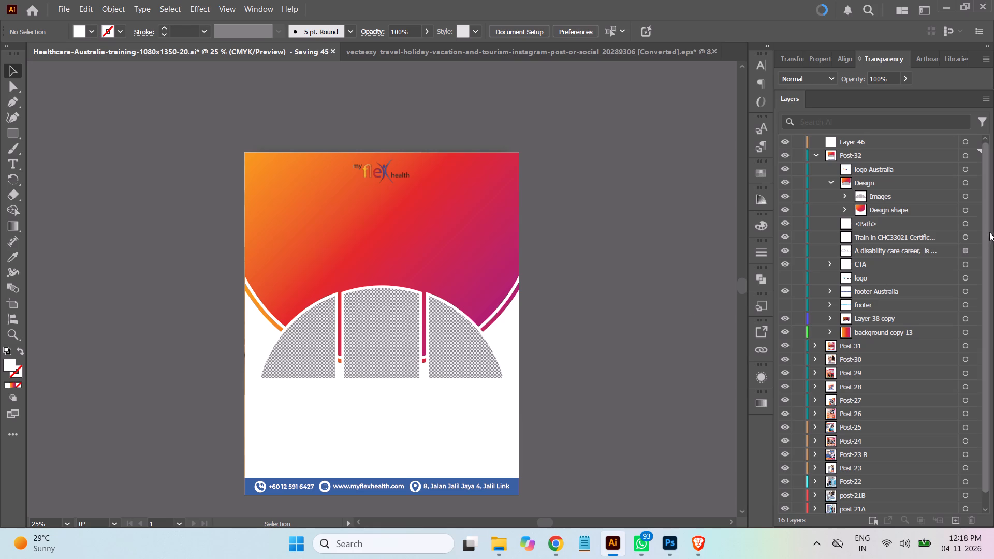
Select the large gradient-filled curved path in the Design shape group.
click(846, 208)
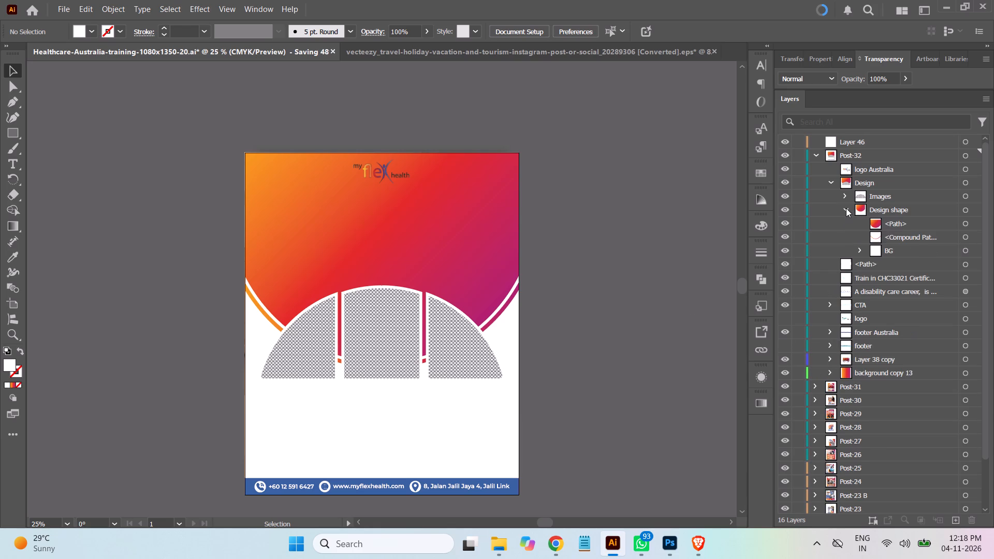
click(910, 224)
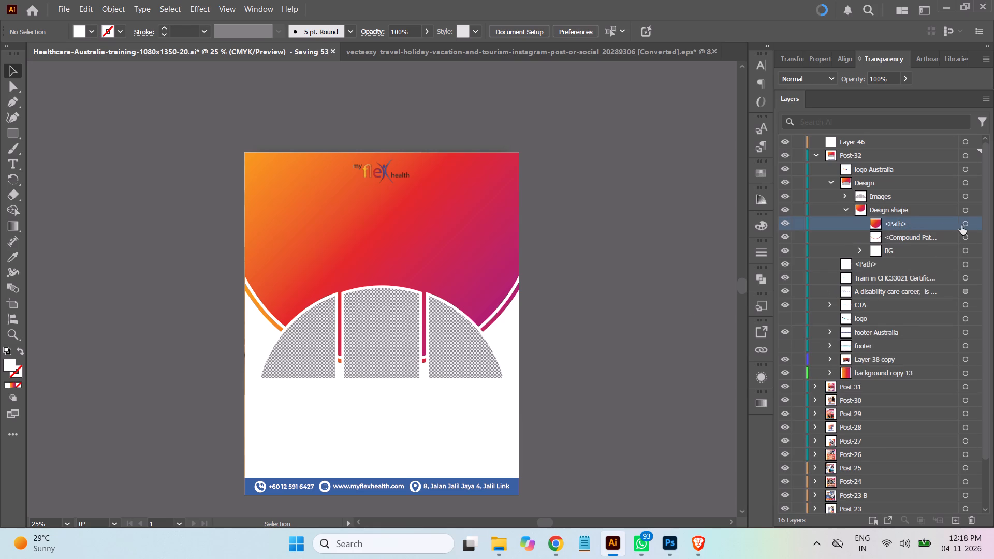
click(966, 222)
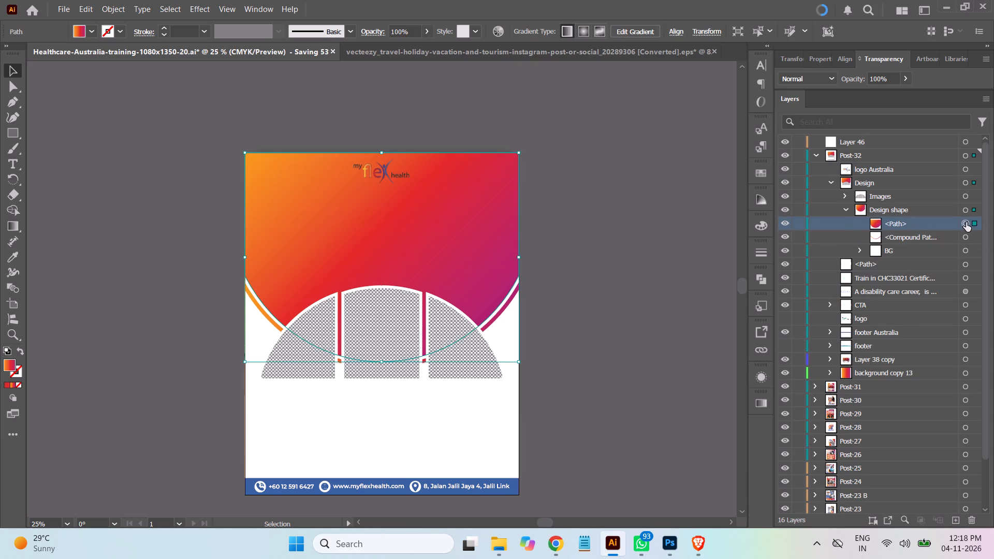
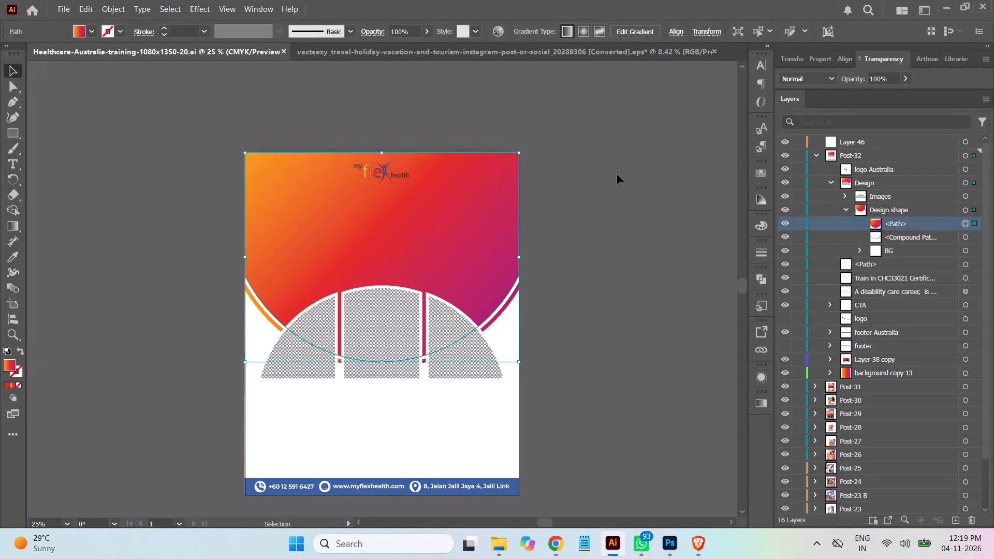
Deselect the curved path, then close the vecteezy travel template document without saving its changes.
click(617, 174)
click(503, 48)
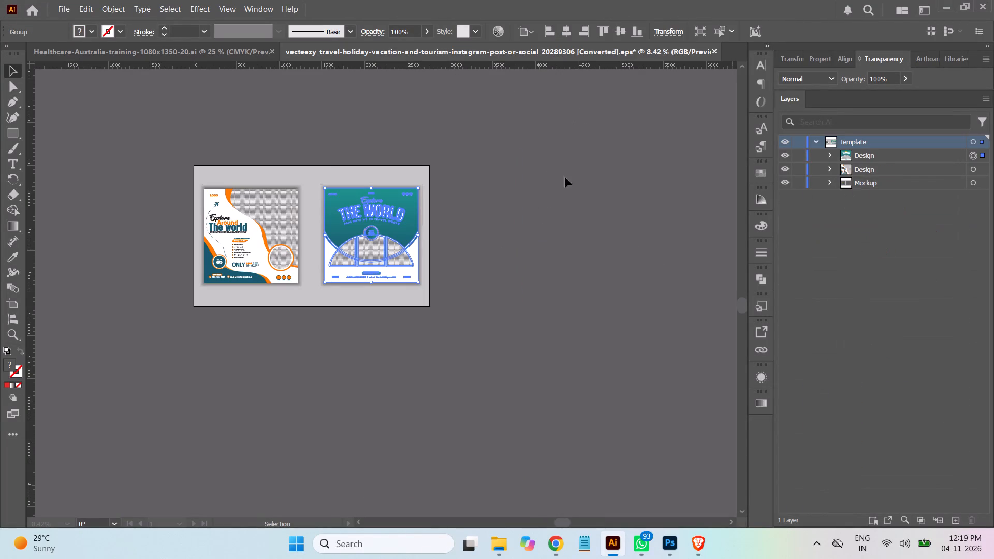
click(715, 52)
click(566, 295)
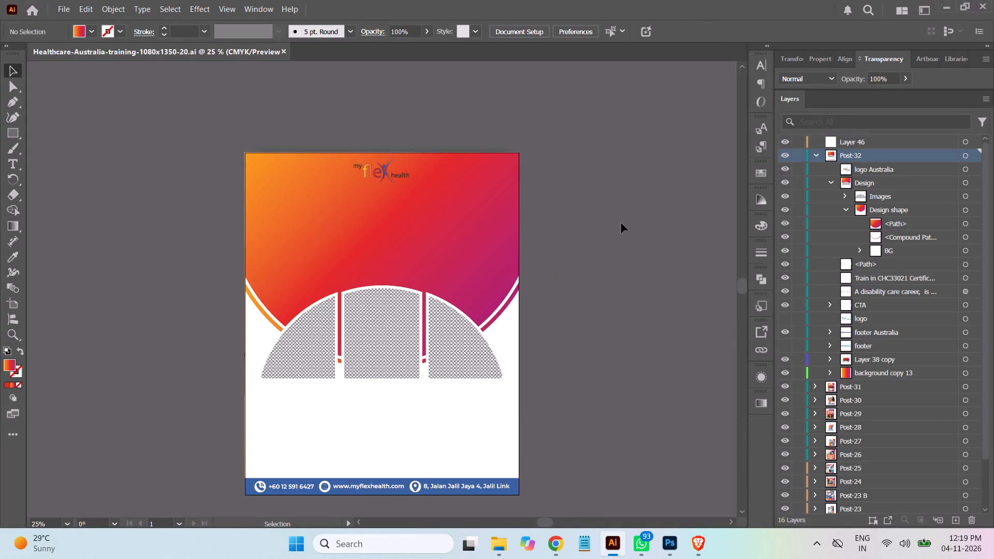
Save the Healthcare-Australia training post document.
key(ctrl+s)
Collapse the Design shape group and briefly hide and reshow the Images group to check what it contains.
click(845, 210)
click(783, 194)
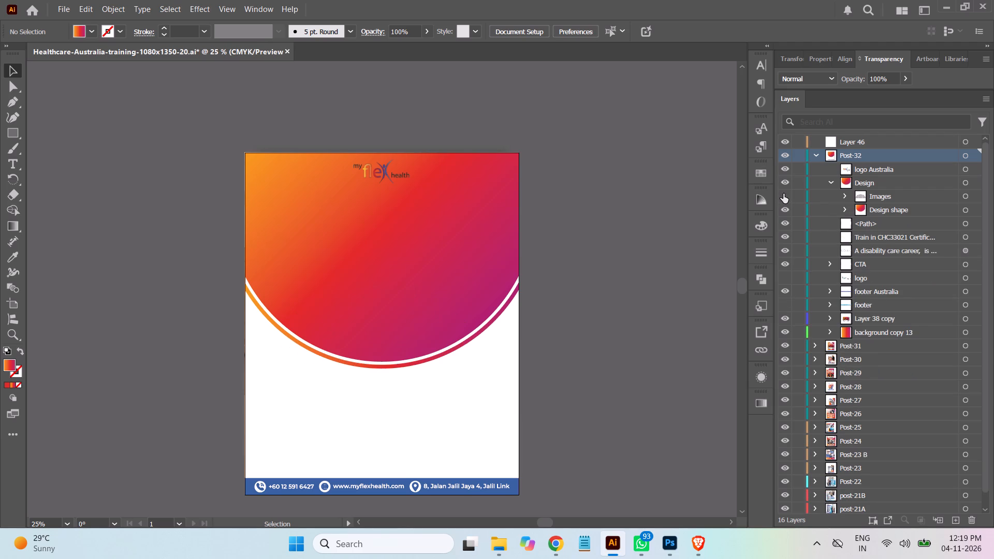
click(783, 194)
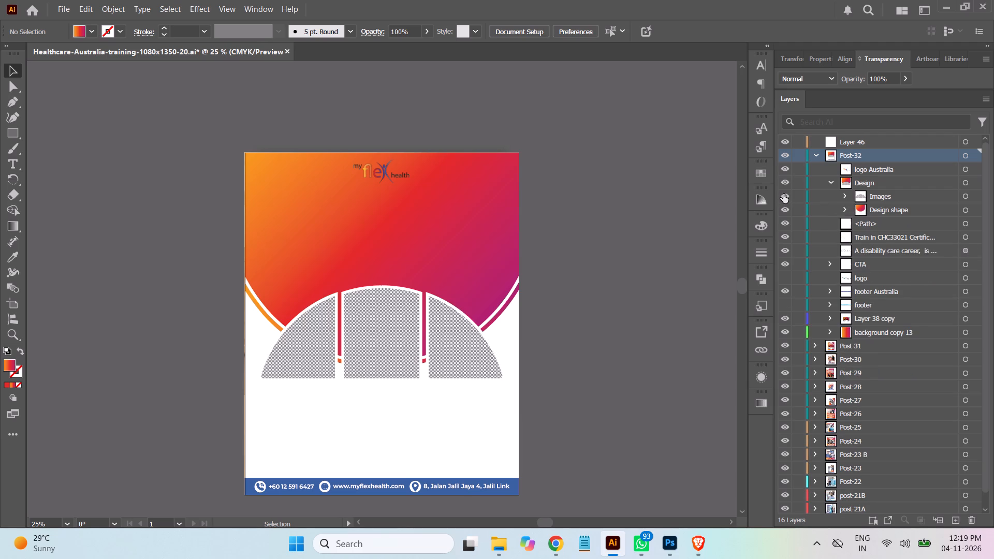
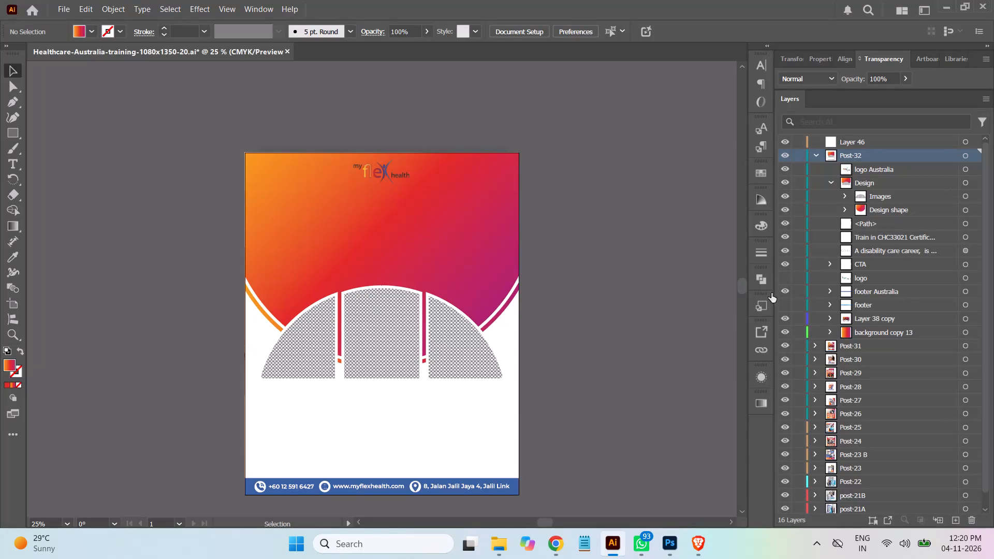
Place the Duck-ai-image JPG from the Downloads folder onto the Post-32 artboard in Illustrator.
click(505, 547)
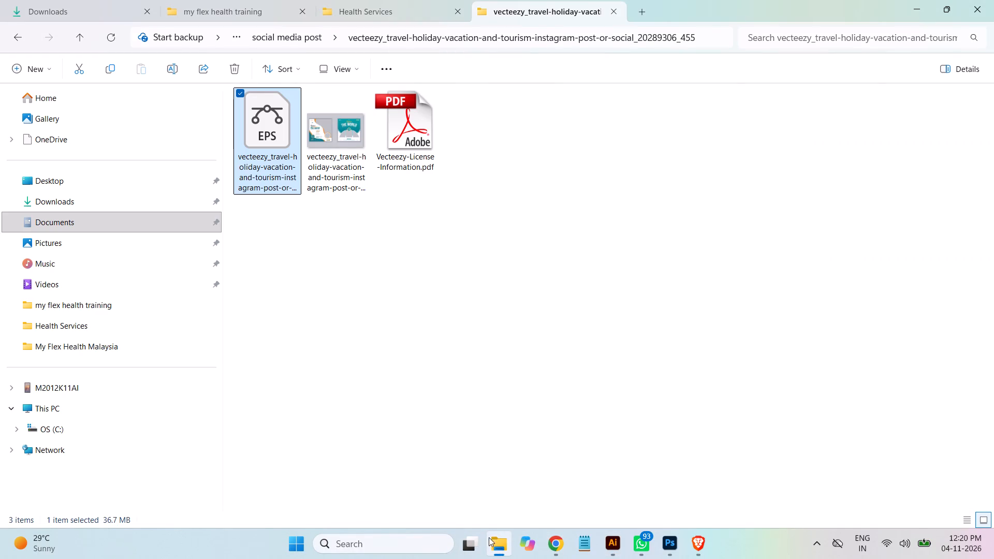
click(109, 7)
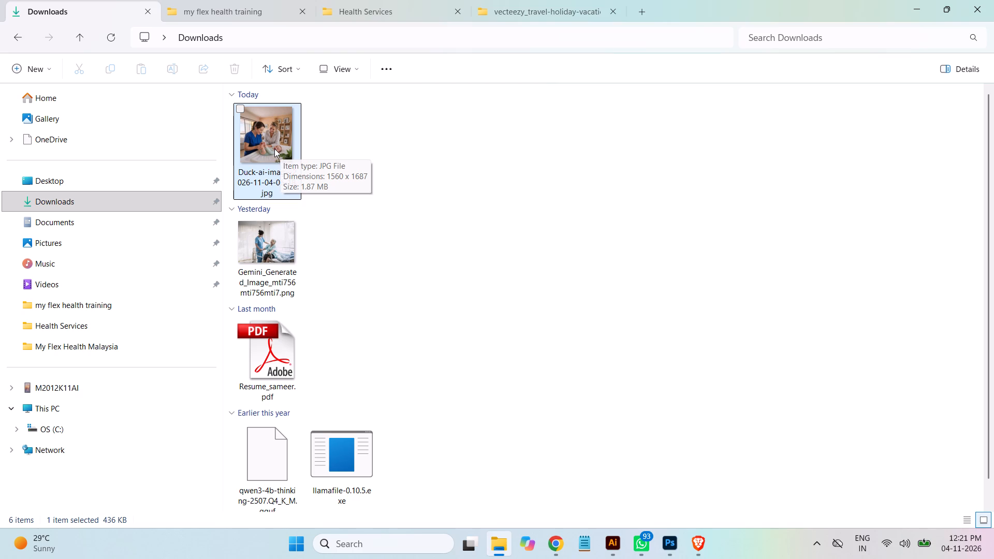
drag(274, 149, 616, 541)
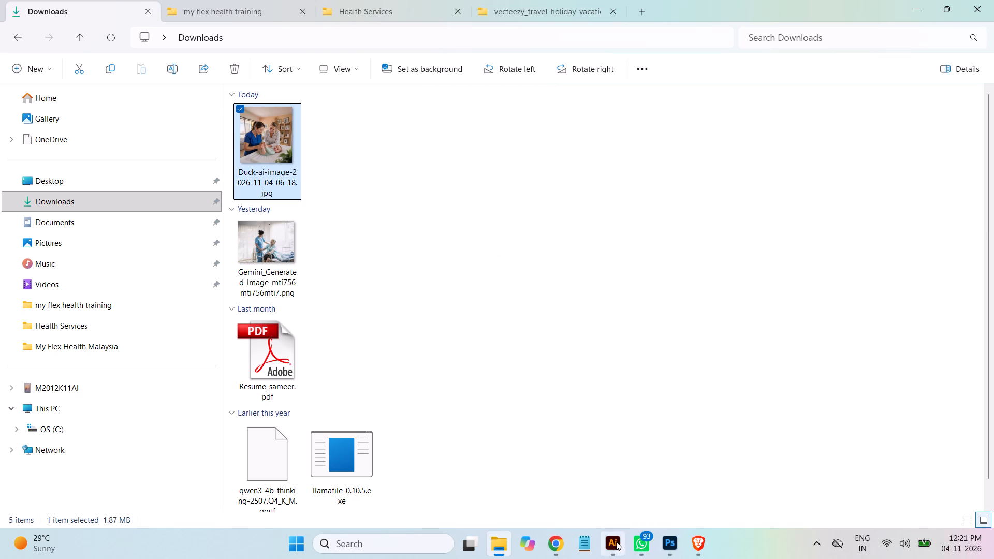
drag(616, 541, 449, 268)
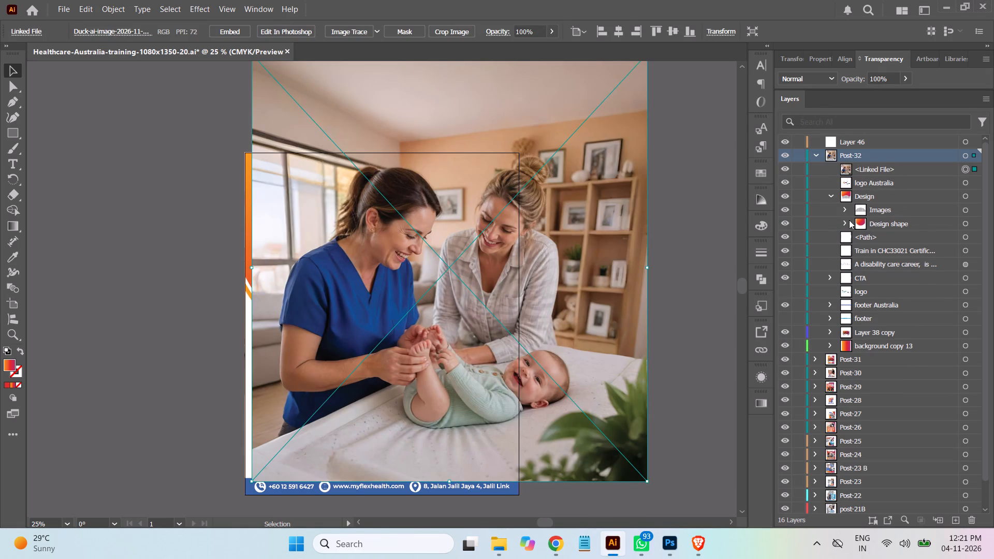
Move the linked photo into the Design shape group, directly beneath the gradient path.
click(844, 223)
click(902, 169)
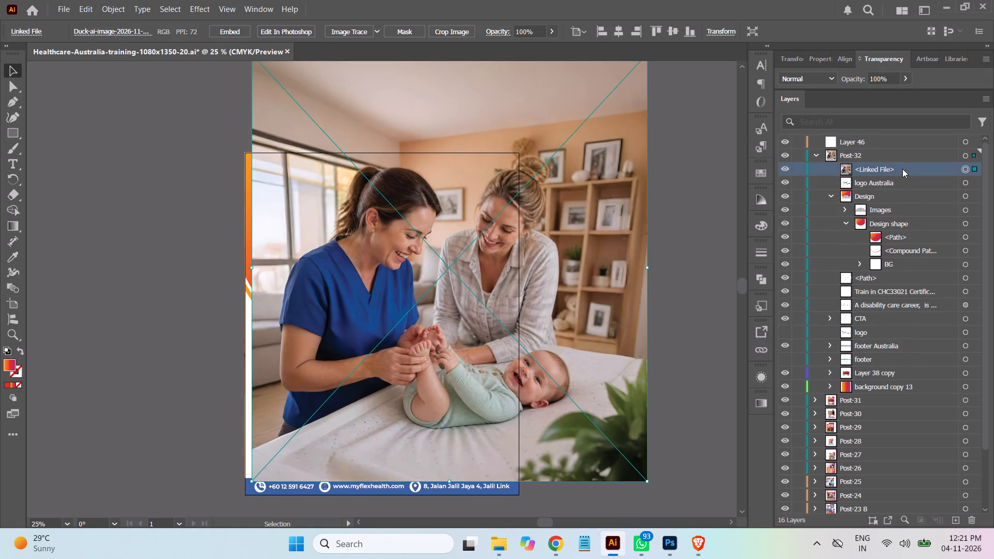
drag(894, 169, 909, 242)
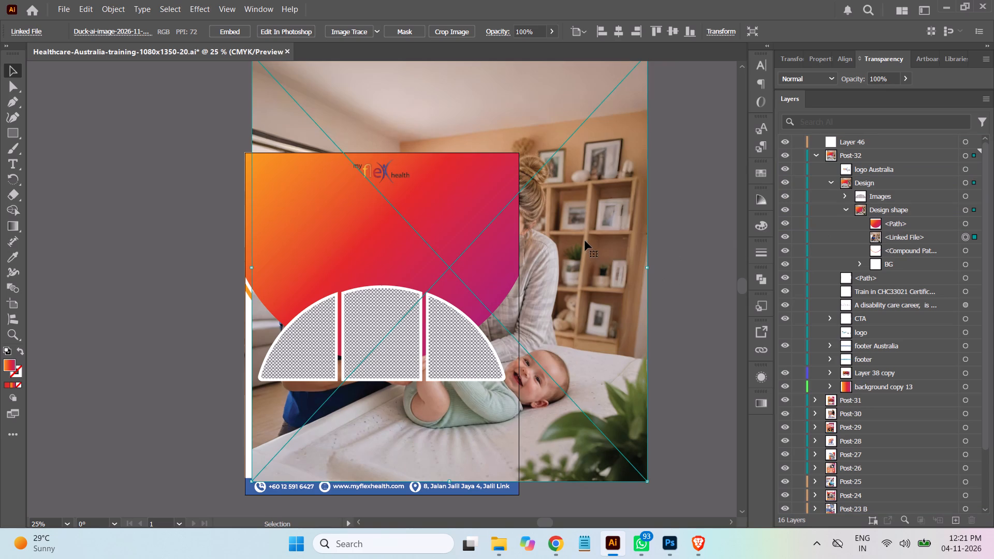
Scale the linked photo to about 1082 × 1170 px and position it across the artboard's width behind the gradient shape.
shift+drag(646, 480, 625, 453)
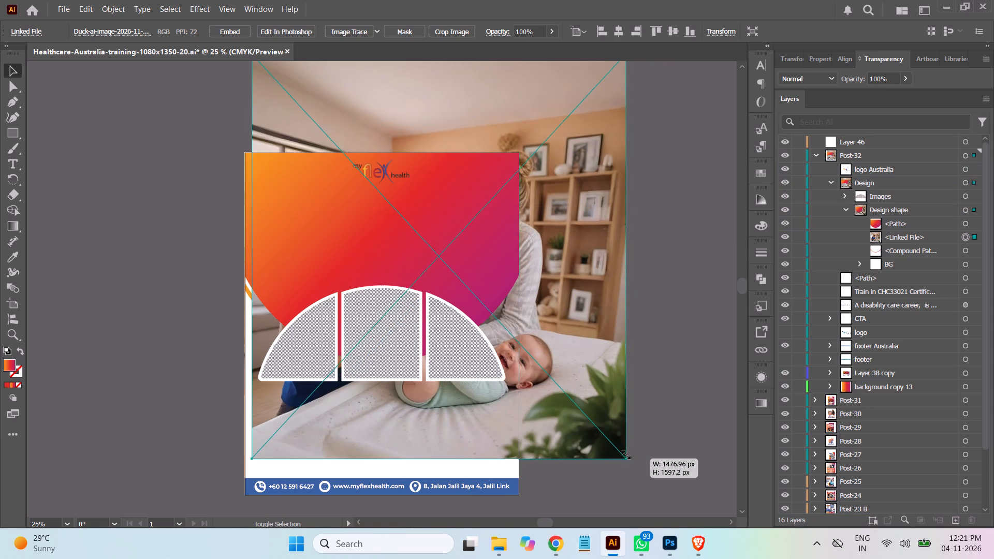
shift+drag(625, 453, 522, 364)
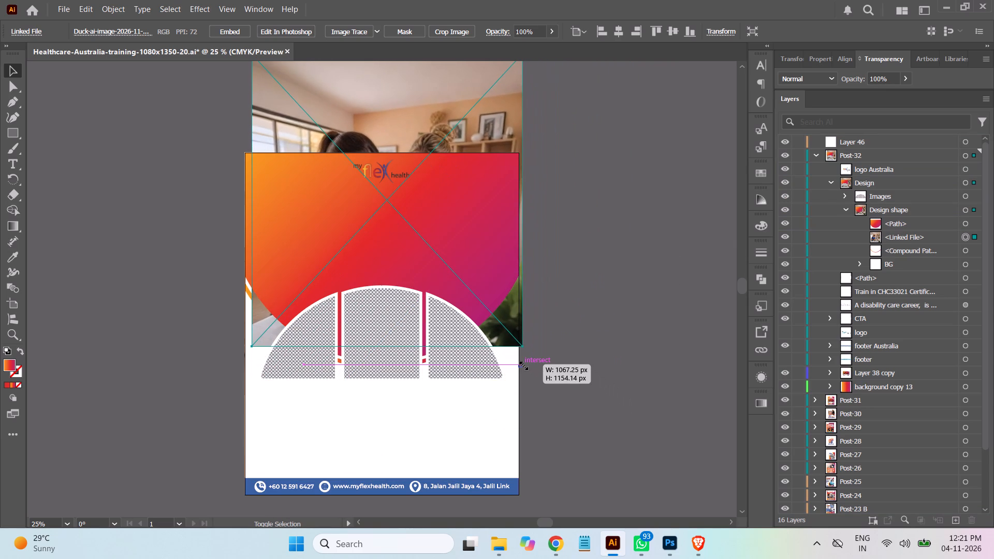
shift+drag(522, 364, 526, 371)
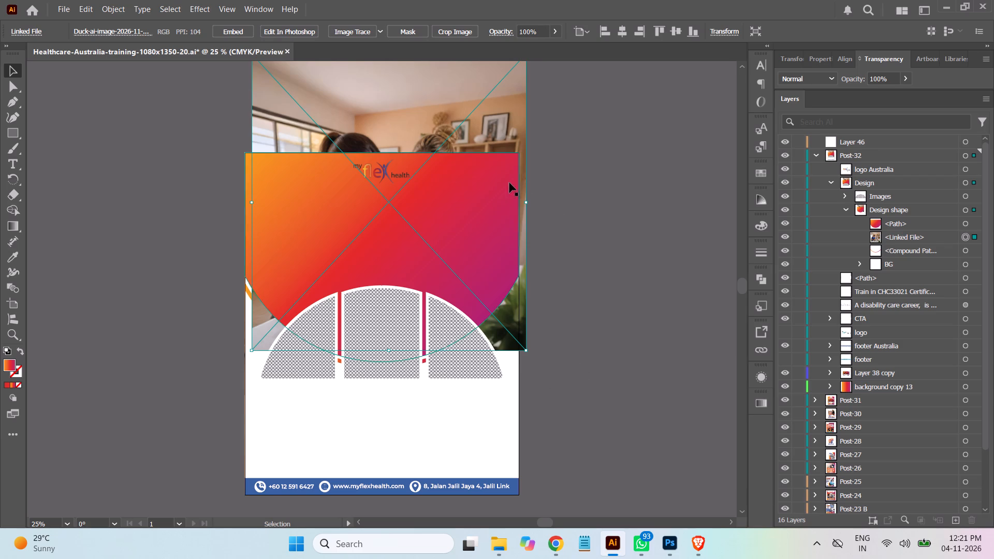
drag(407, 111, 400, 141)
Duplicate the gradient path in the Design shape group and place the linked photo between the two copies.
click(916, 224)
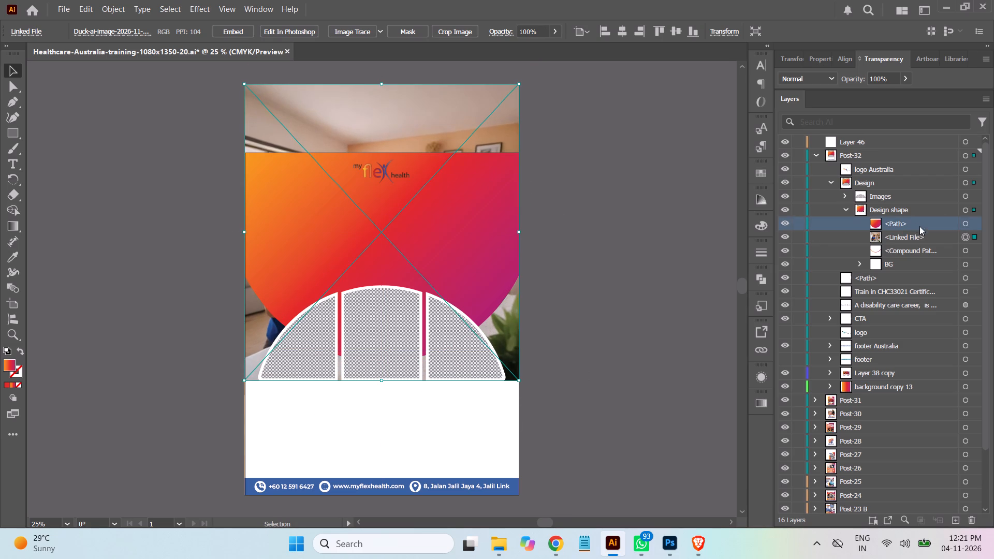
drag(914, 223, 957, 521)
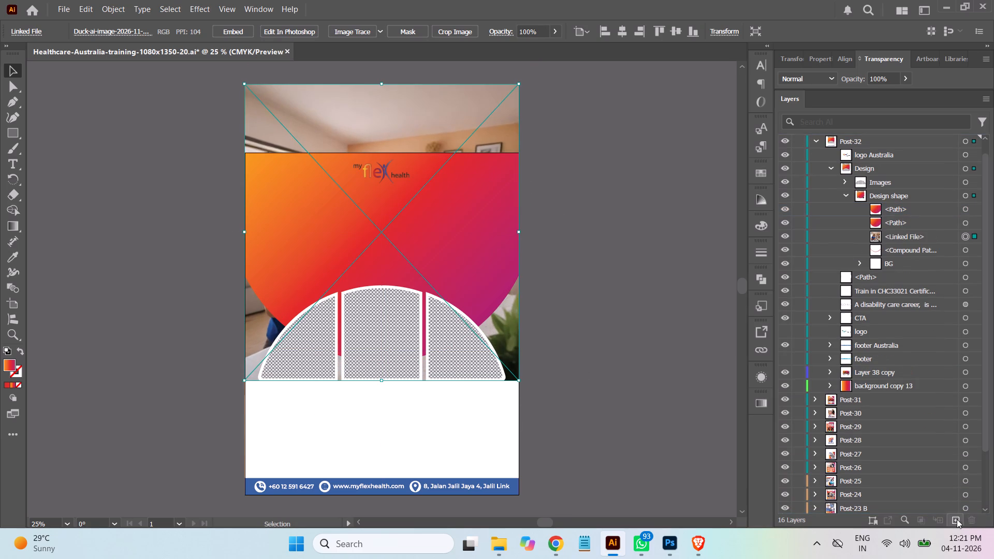
click(924, 234)
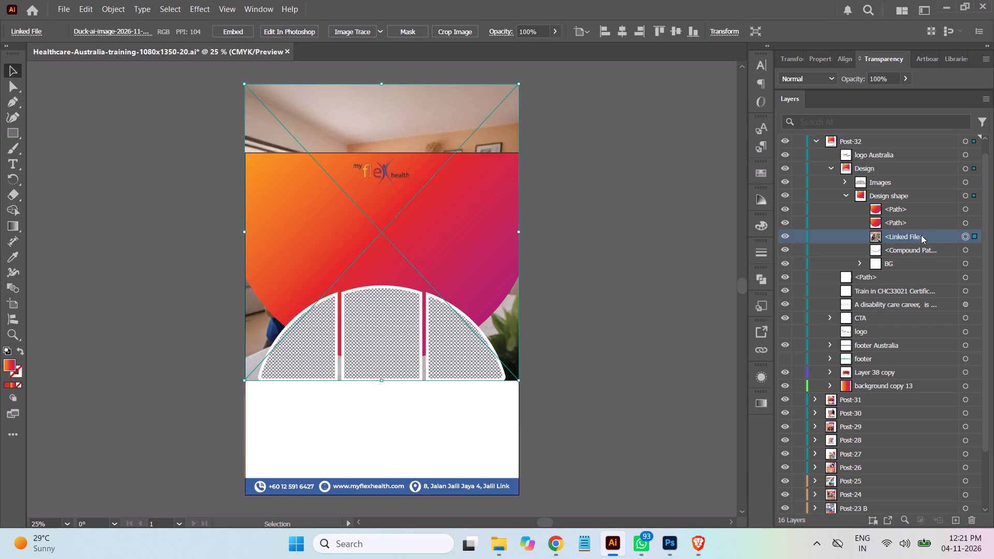
drag(921, 235, 918, 214)
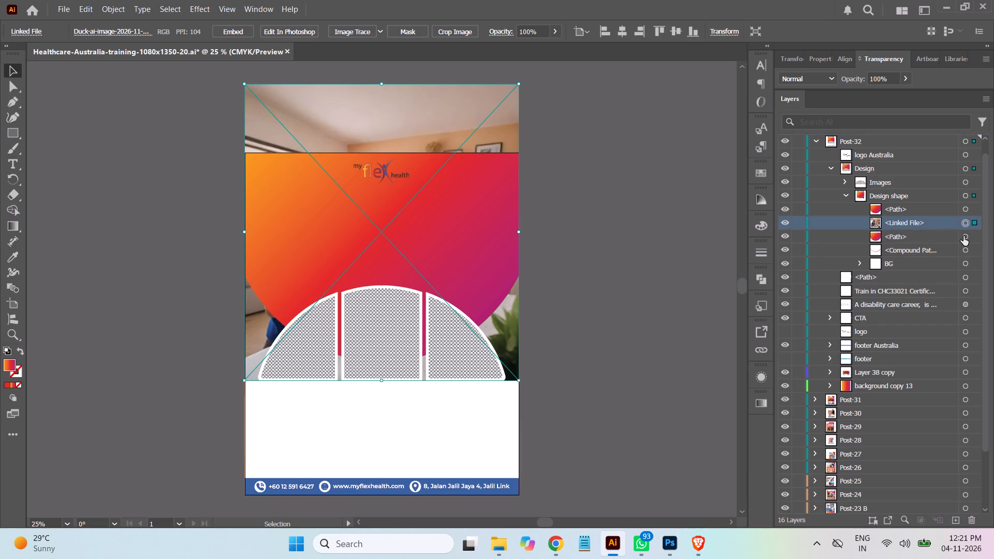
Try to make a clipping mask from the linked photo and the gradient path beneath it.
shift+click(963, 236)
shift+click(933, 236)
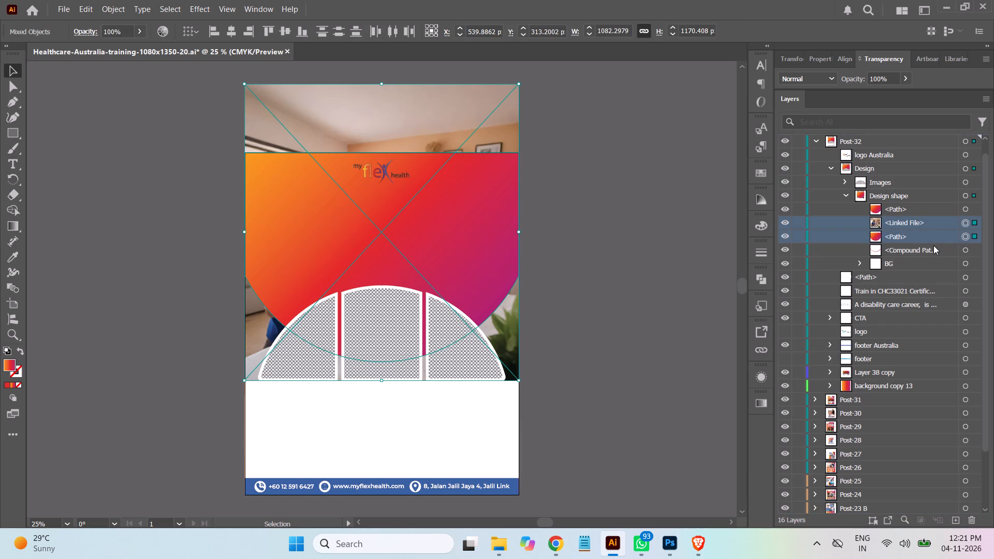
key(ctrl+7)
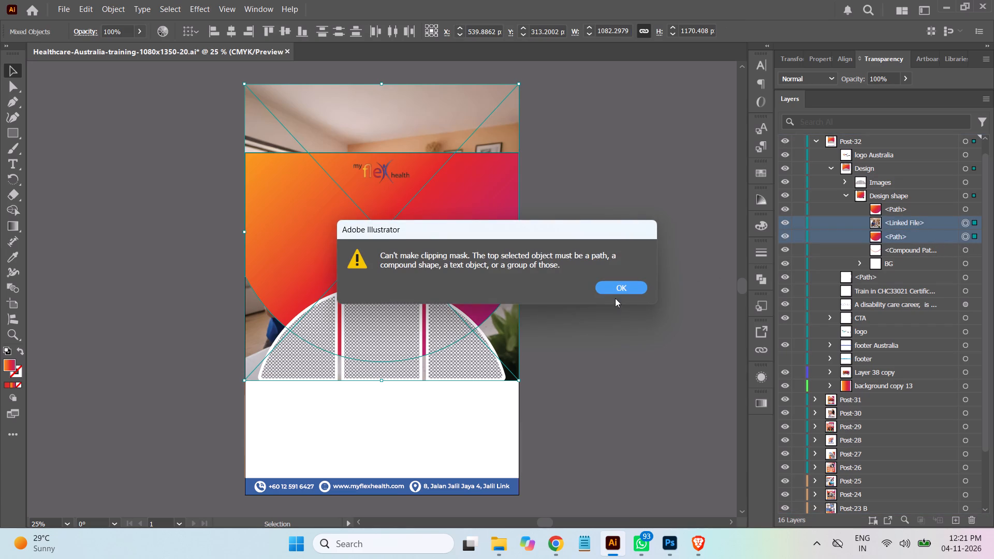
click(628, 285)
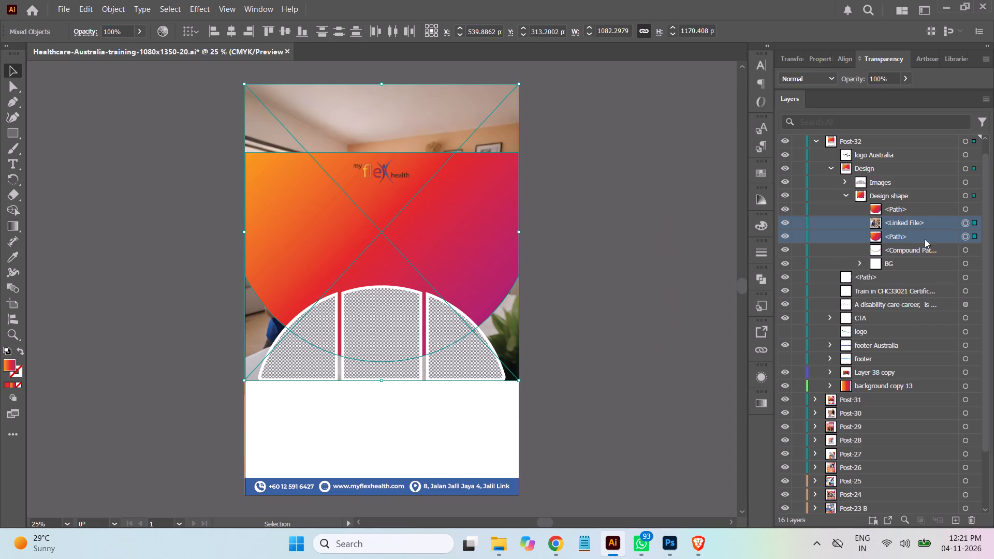
Make a clipping mask from the linked photo and the gradient path copy above it.
click(966, 223)
shift+click(965, 207)
click(936, 212)
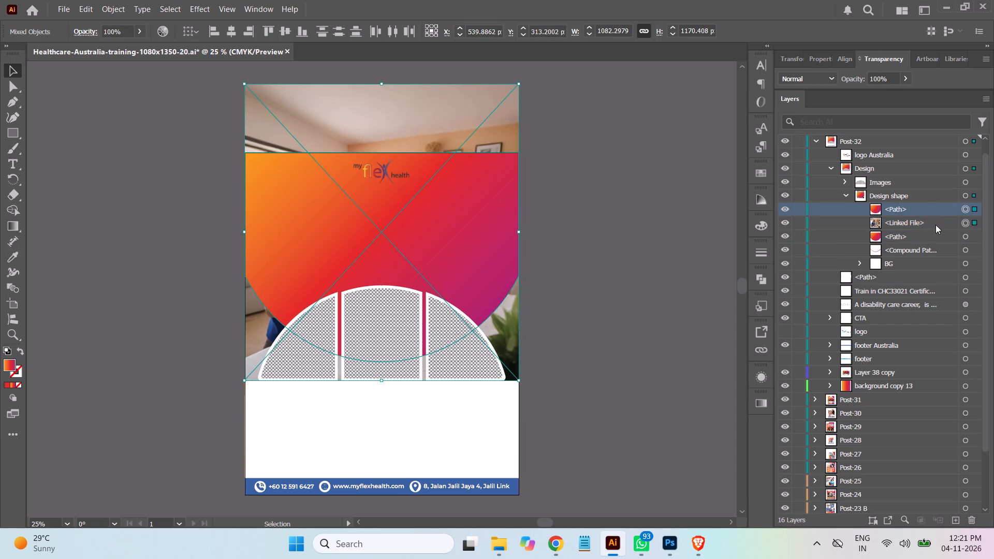
shift+click(935, 225)
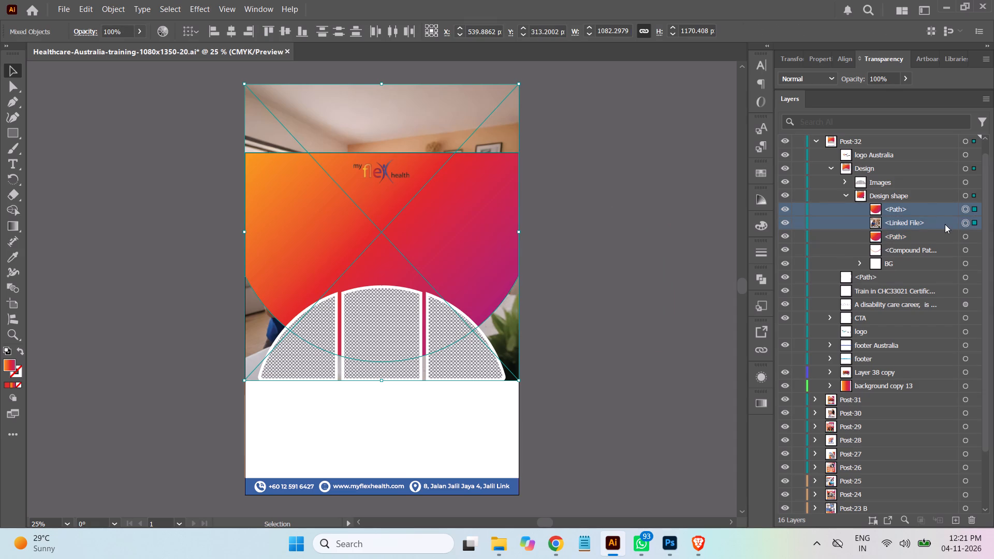
key(ctrl+7)
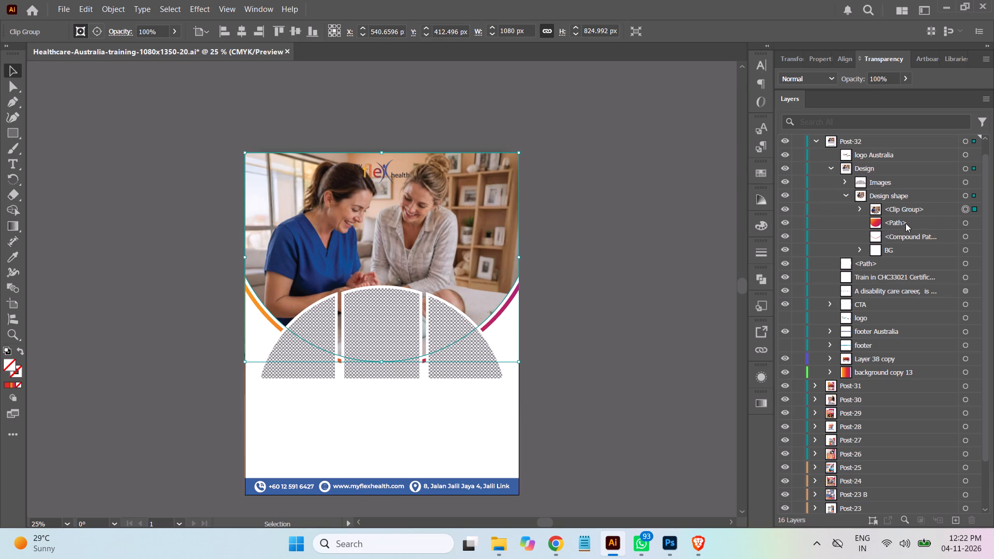
Expand the new clip group and select only the linked photo inside it.
click(860, 209)
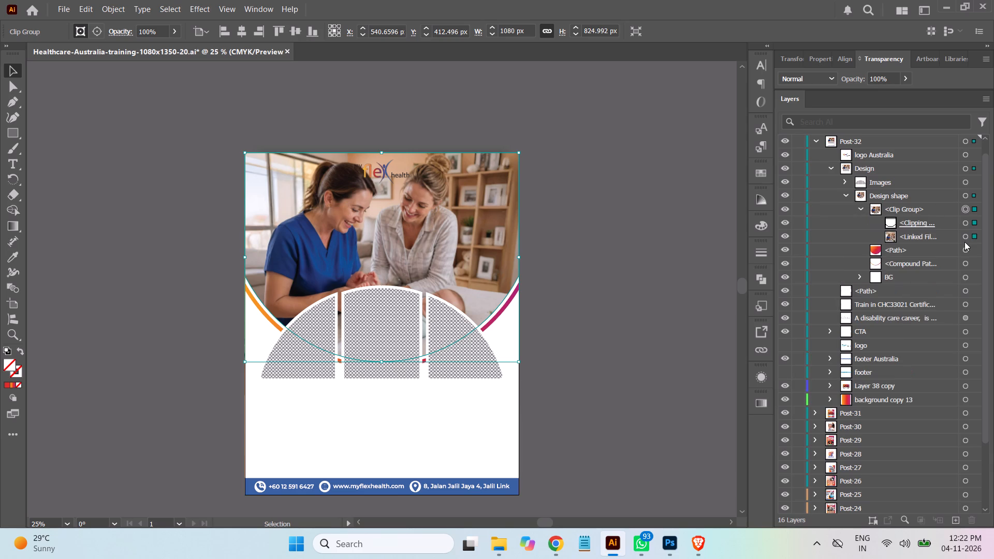
click(965, 237)
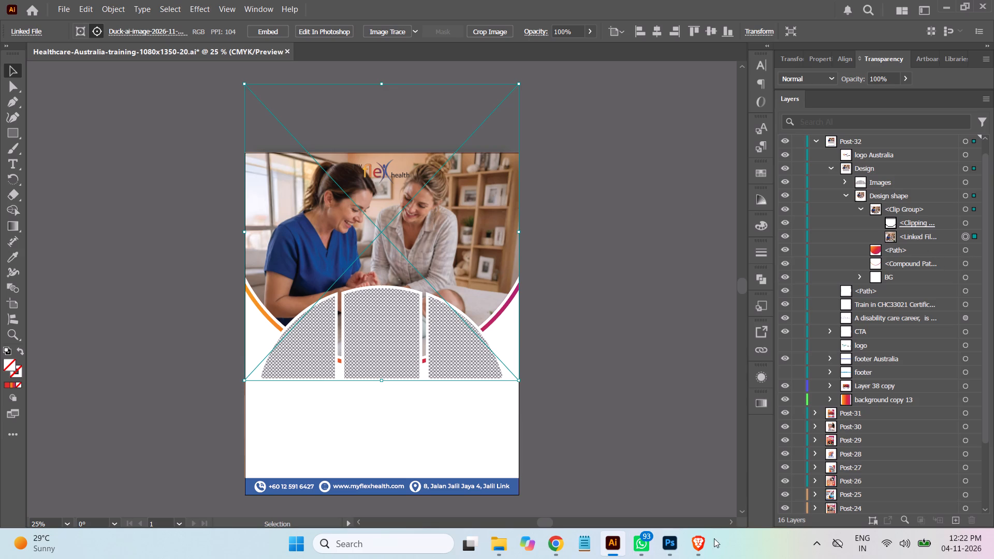
Switch to Pixelcut in Brave, enlarge the photo's canvas on all sides to 2144 × 2041, and generate the expanded image with Fast Uncrop.
click(553, 547)
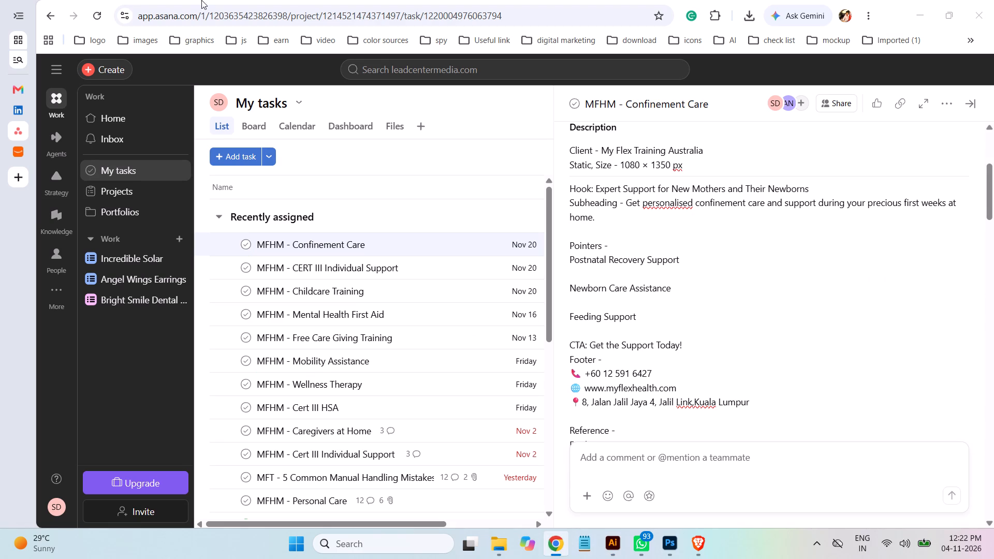
click(700, 549)
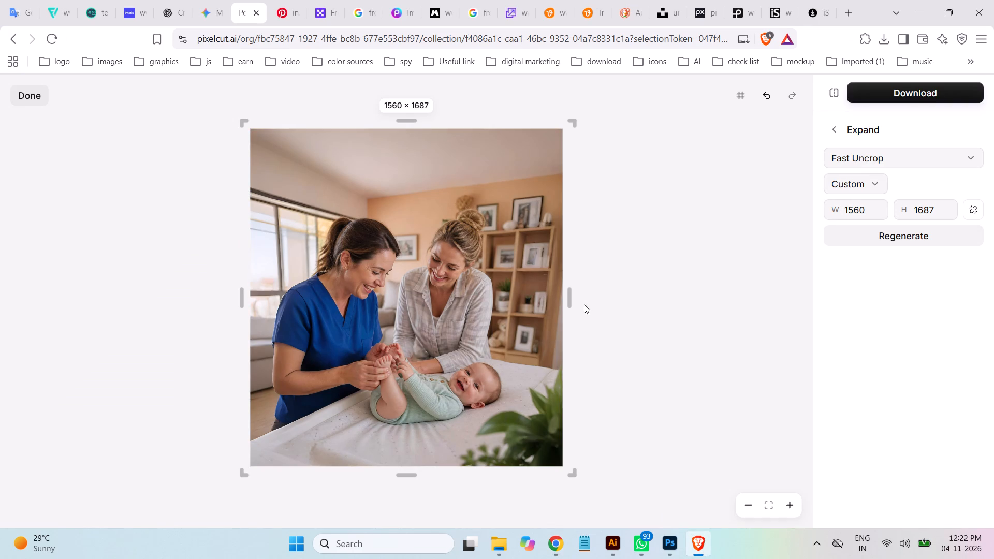
alt+drag(569, 296, 610, 300)
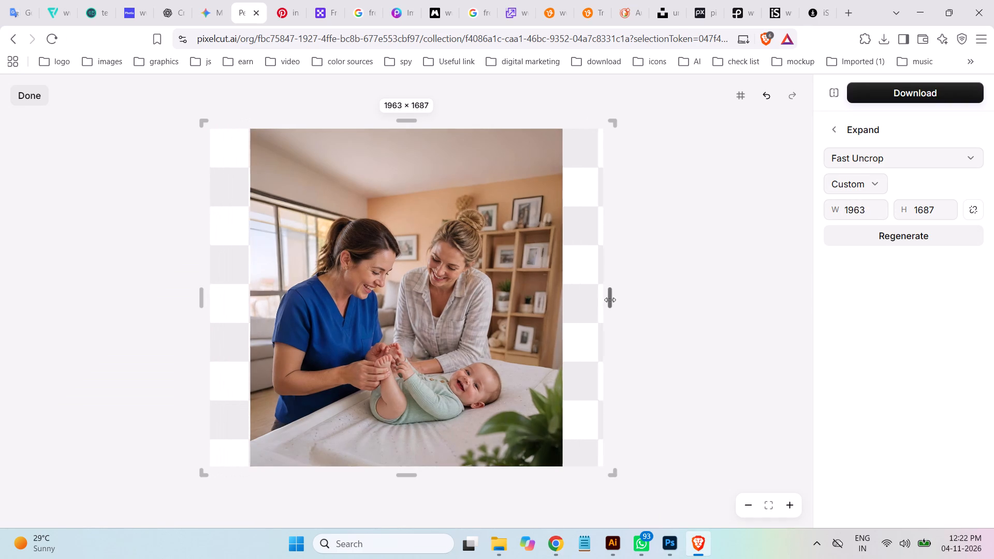
alt+drag(610, 300, 626, 301)
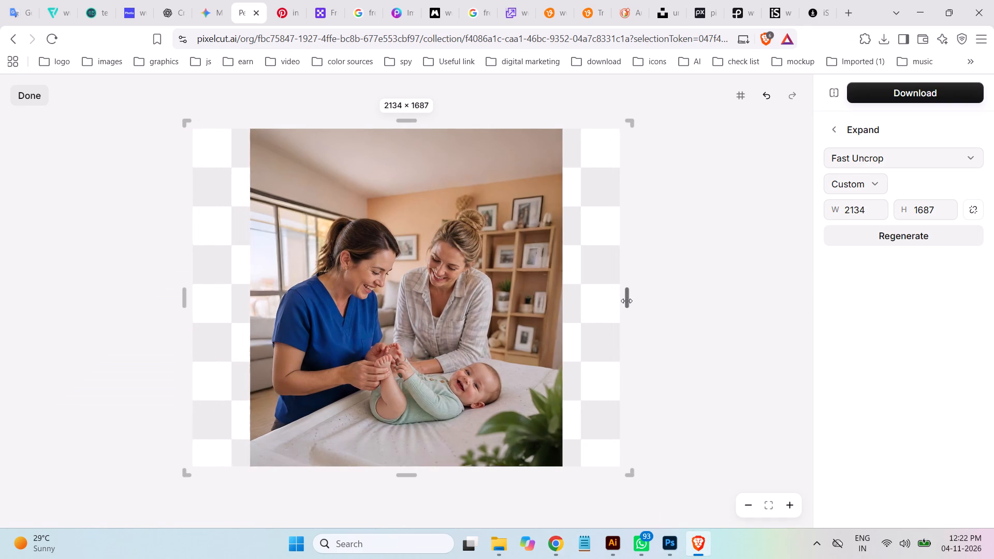
alt+drag(626, 301, 627, 301)
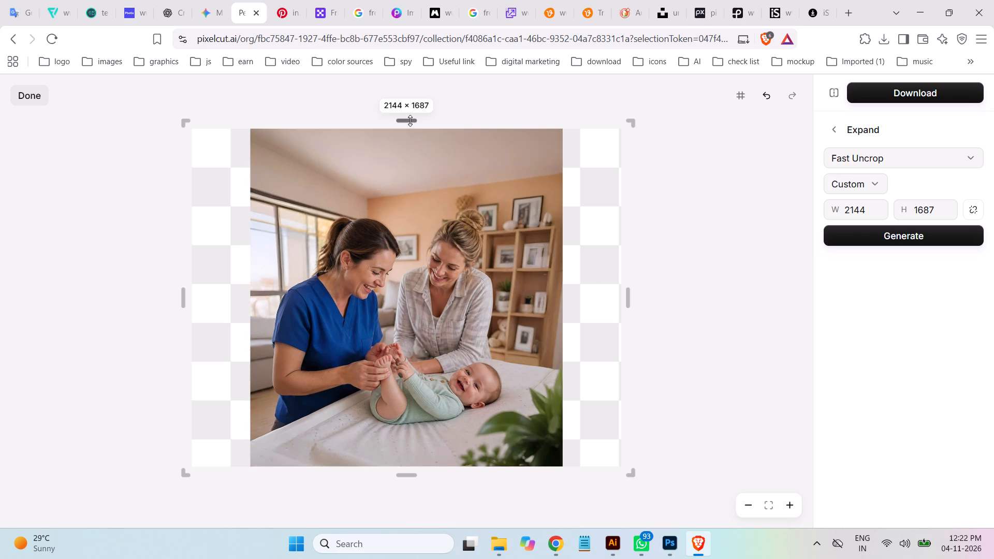
drag(410, 121, 401, 56)
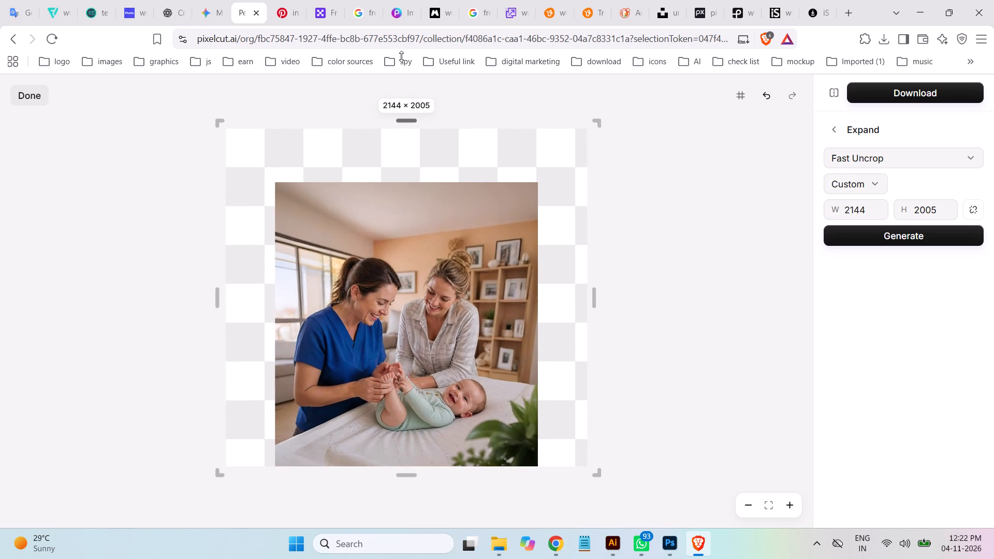
drag(401, 56, 401, 56)
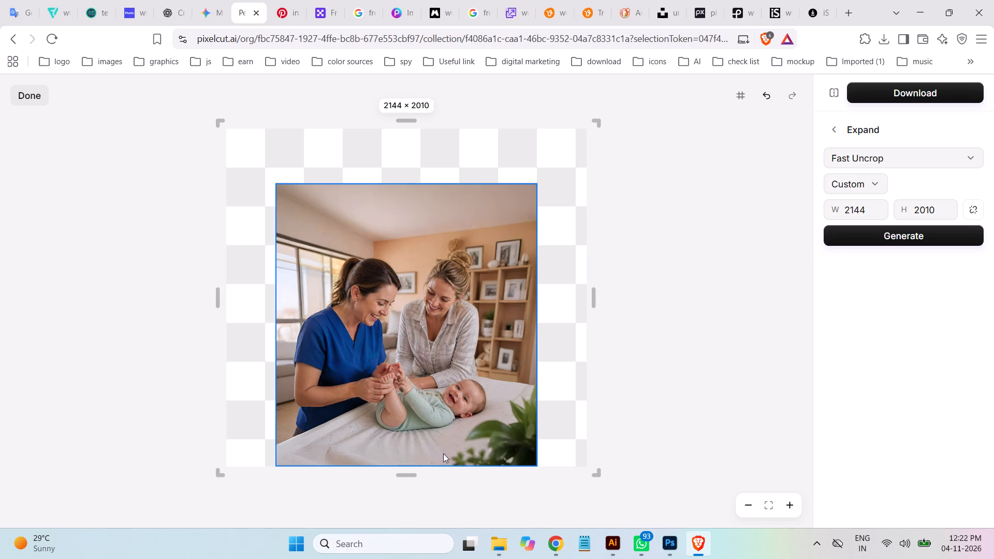
drag(407, 119, 408, 127)
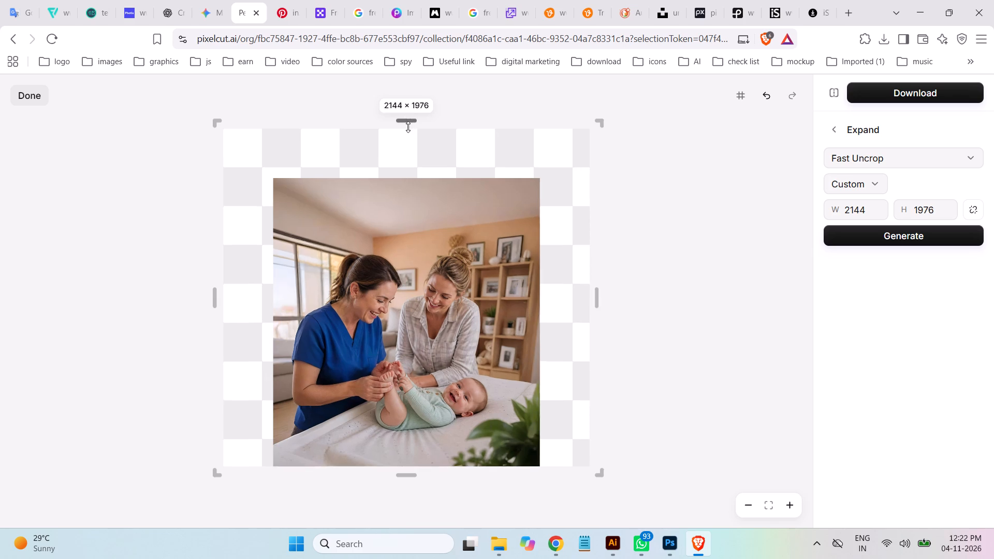
drag(408, 127, 409, 134)
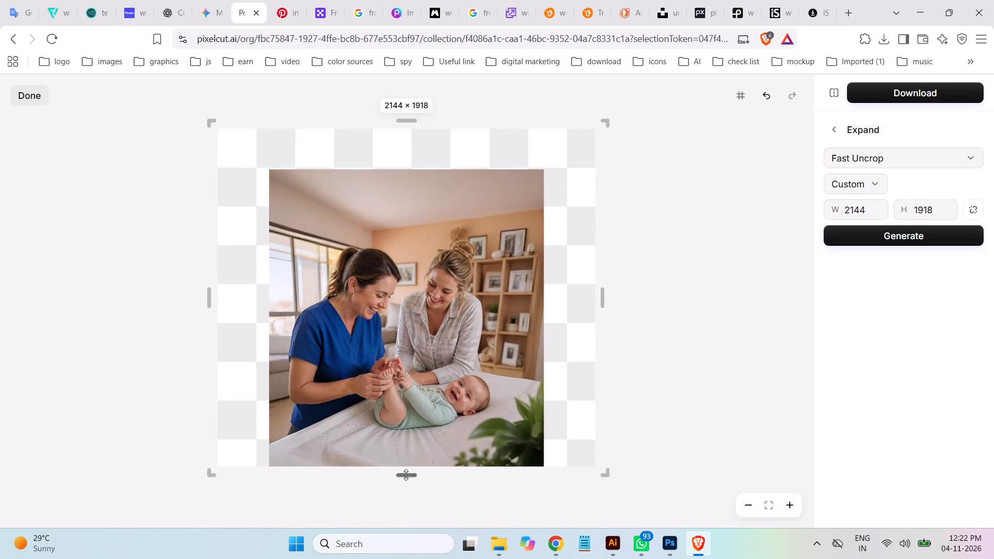
drag(406, 475, 410, 497)
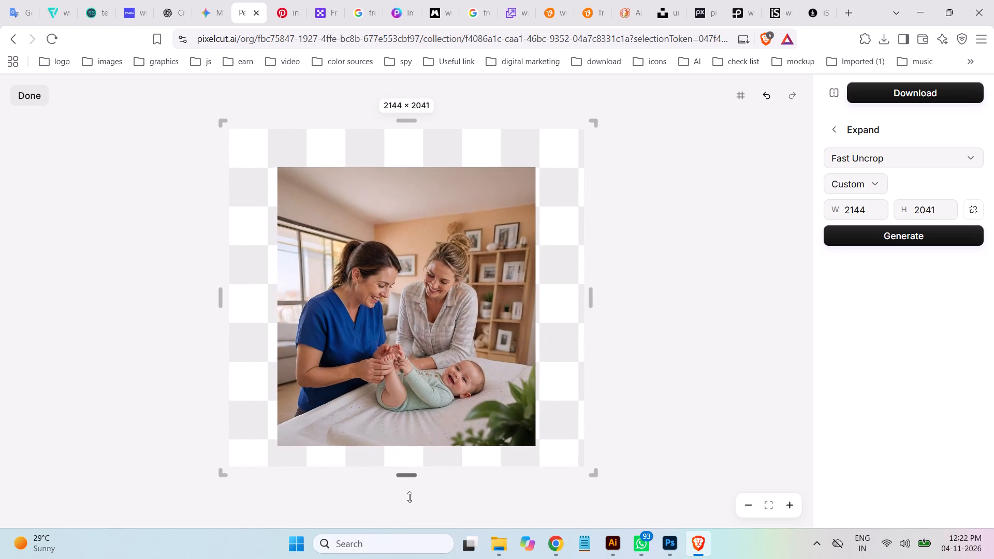
drag(410, 497, 410, 497)
click(897, 236)
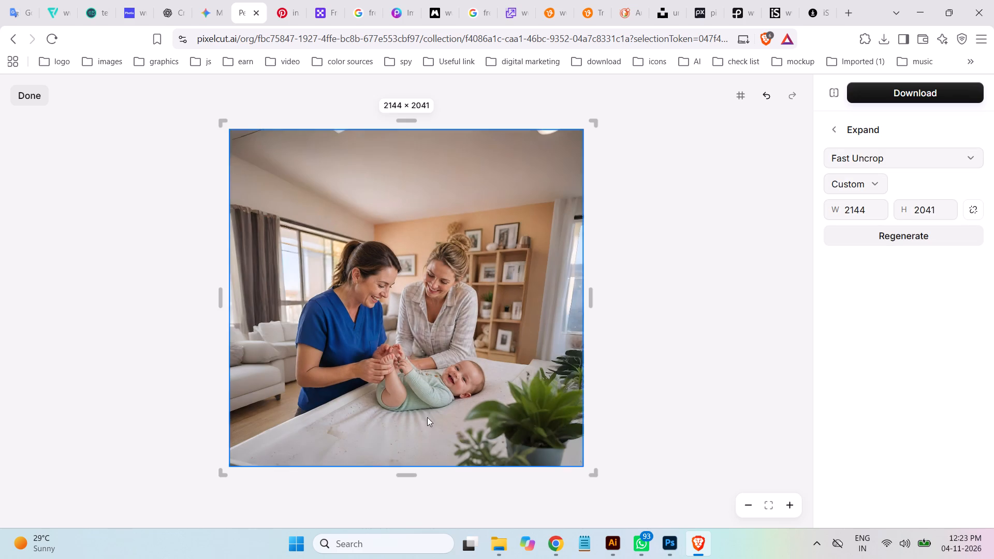
Download the expanded photo as a JPEG at 100% quality with no optimization.
click(920, 90)
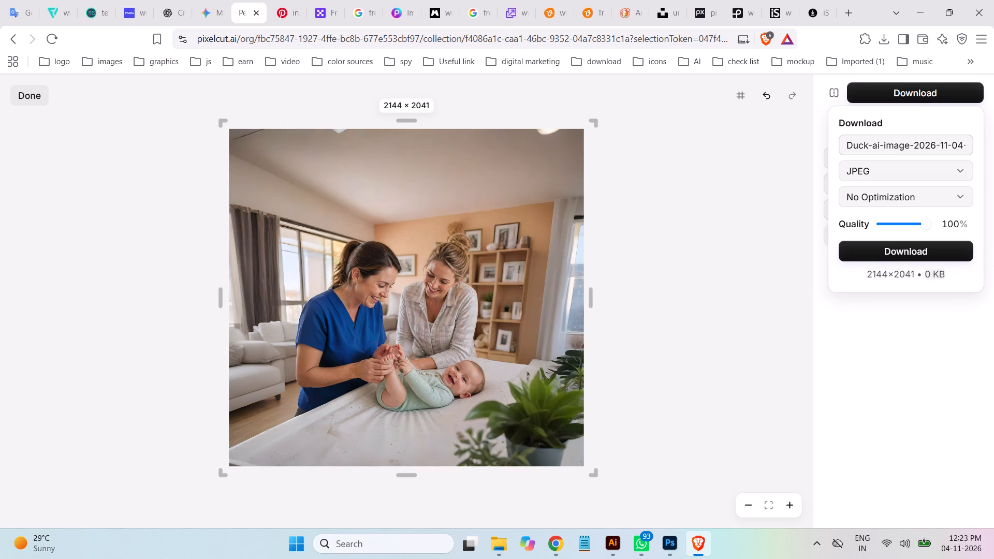
click(897, 252)
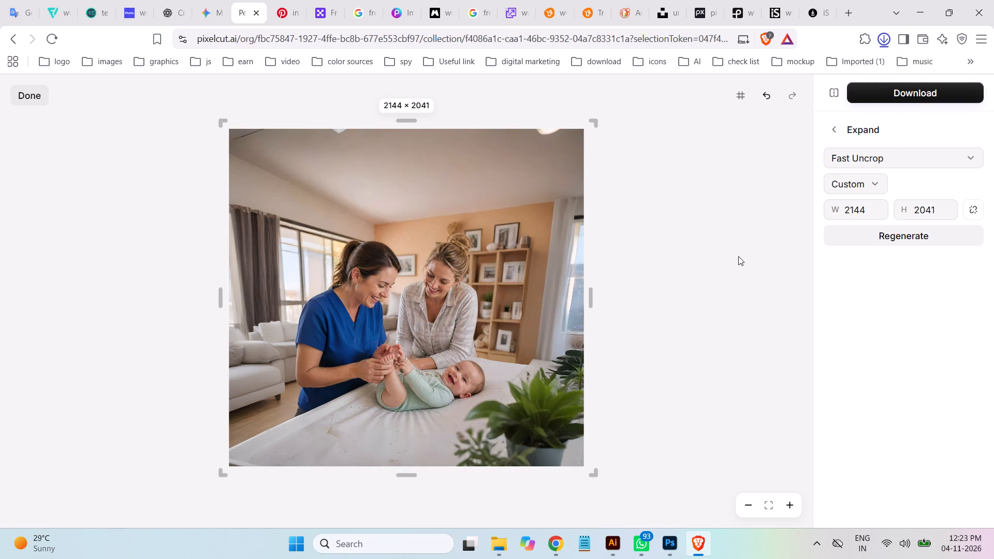
click(496, 548)
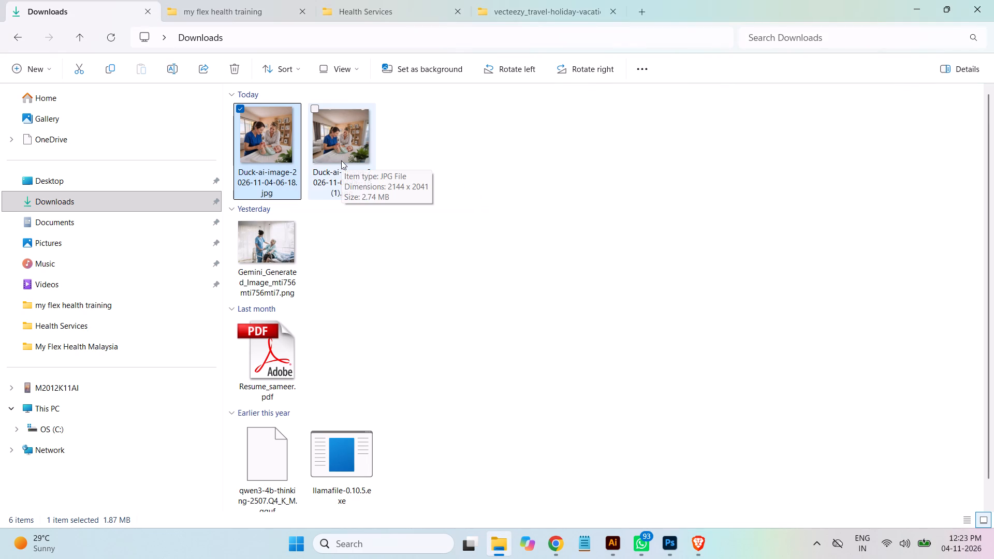
click(468, 153)
click(284, 164)
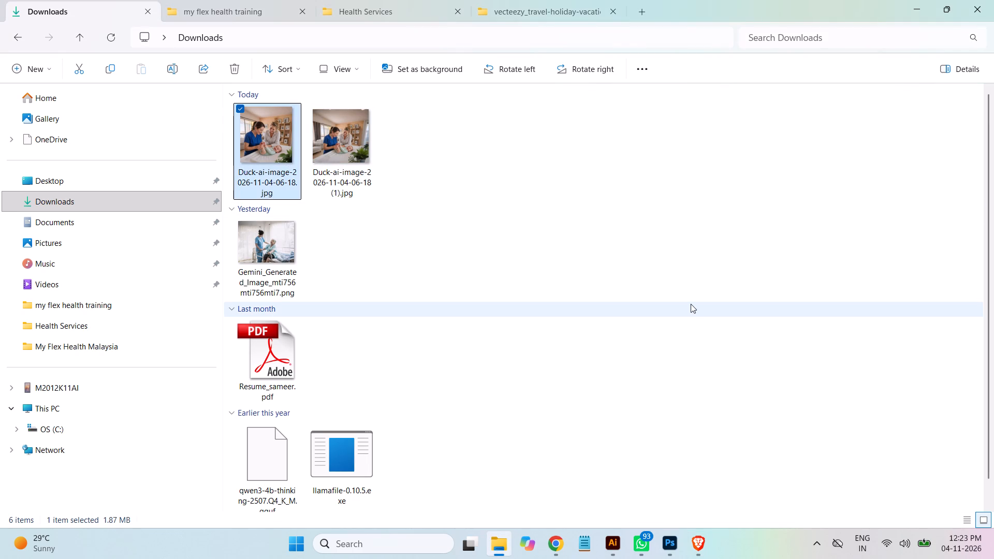
key(shift+Delete)
click(545, 307)
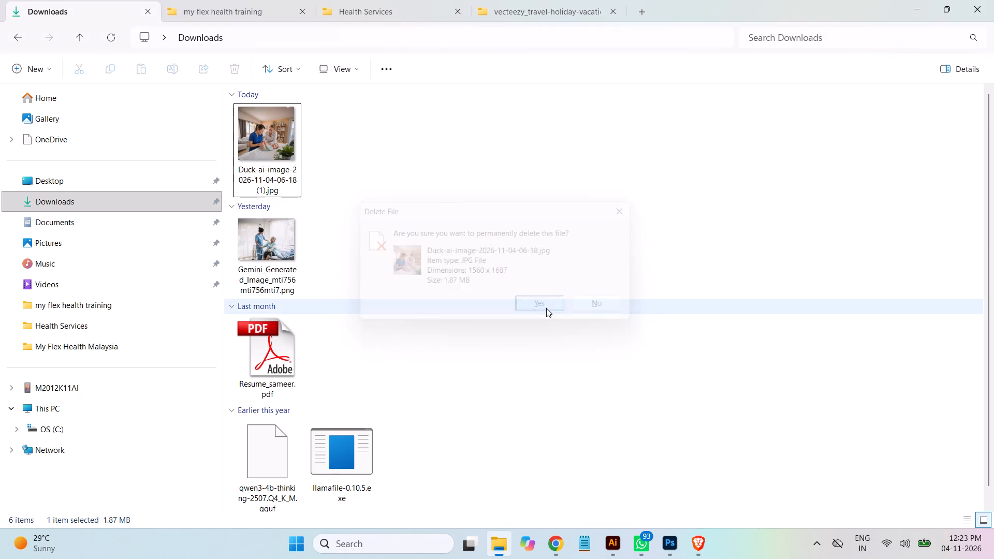
click(609, 545)
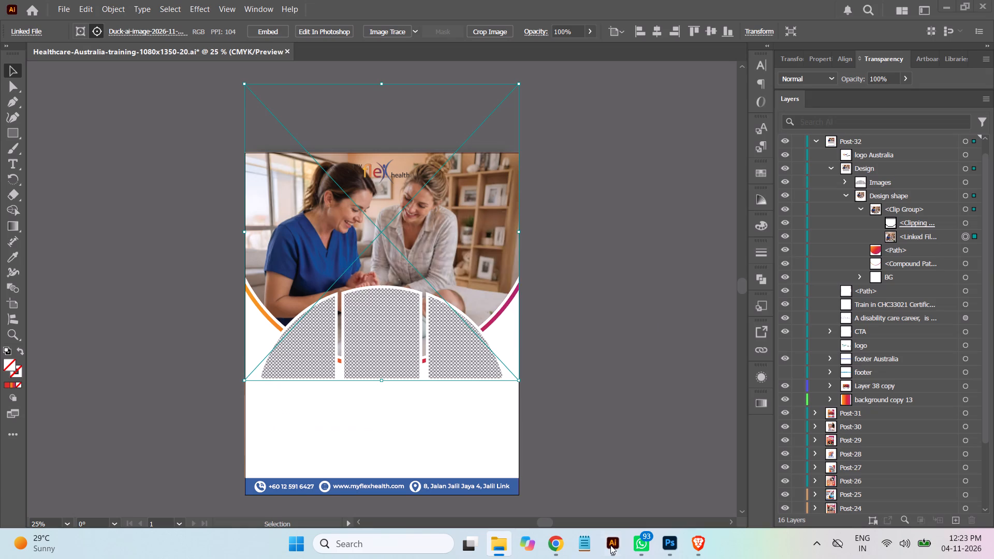
click(563, 285)
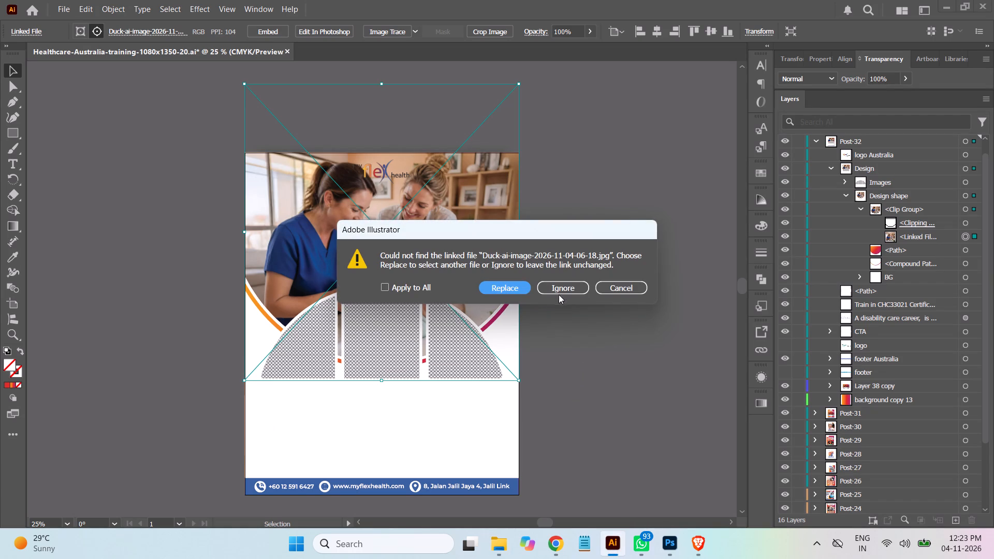
click(502, 289)
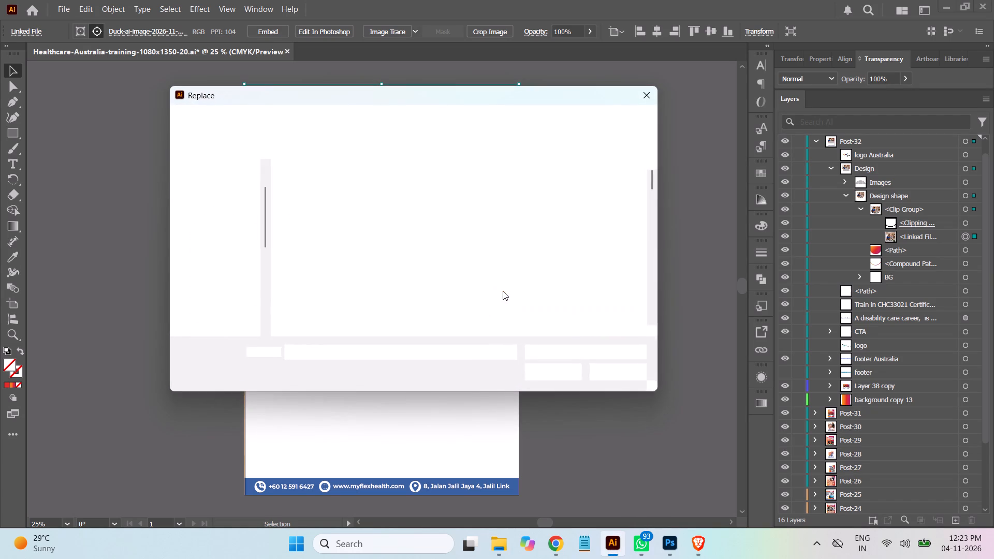
click(220, 230)
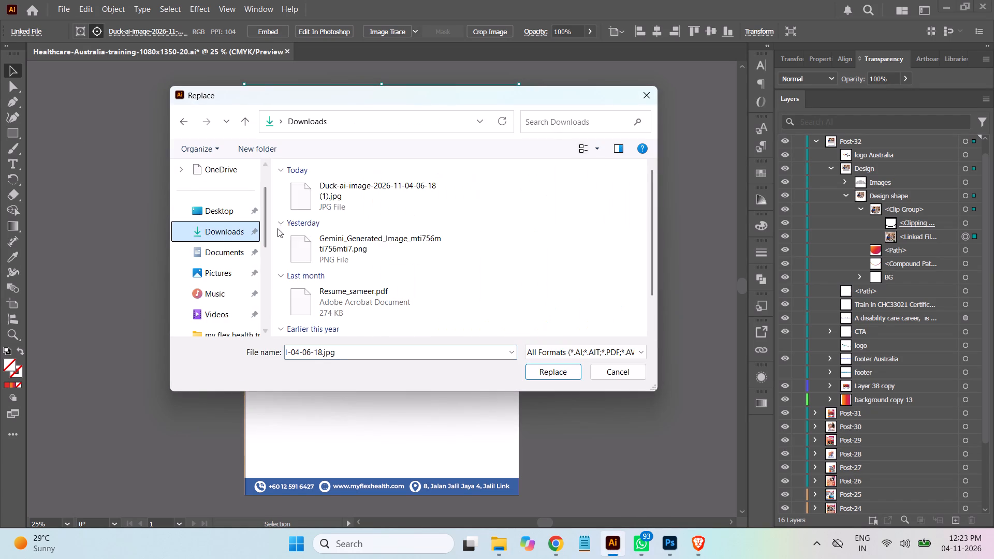
click(319, 199)
click(543, 371)
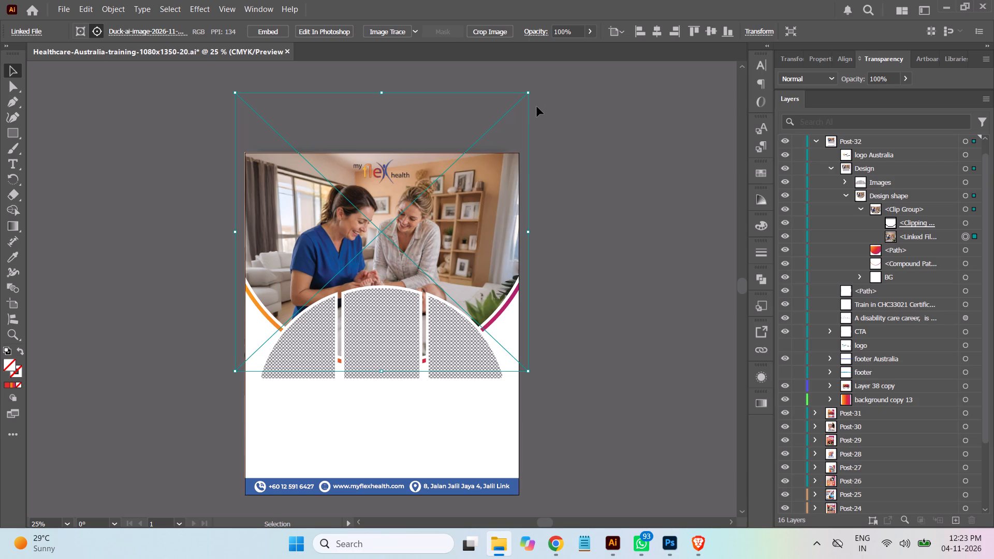
Scale the linked photo down slightly about its centre inside the clip group and save the document.
alt+shift+drag(528, 91, 527, 97)
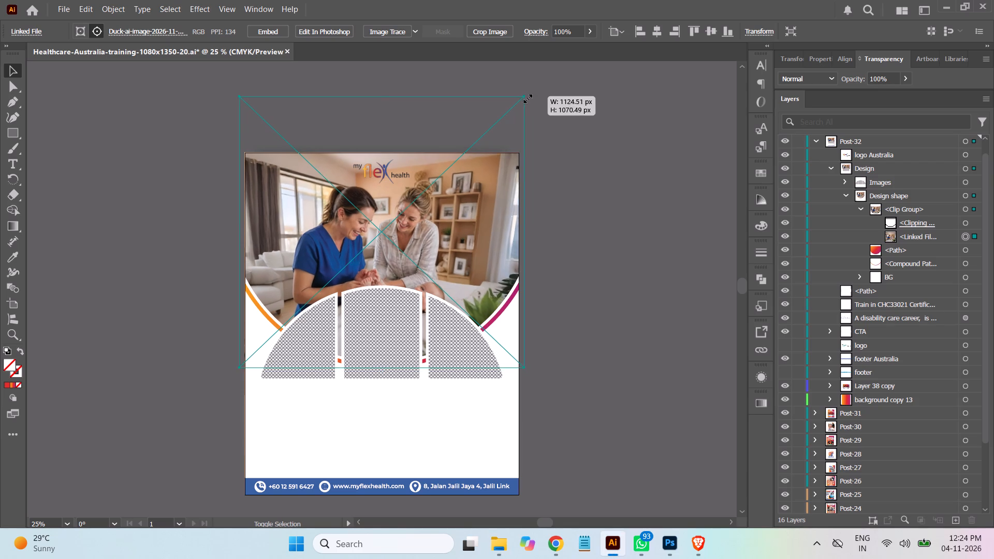
alt+shift+drag(527, 97, 526, 100)
click(612, 250)
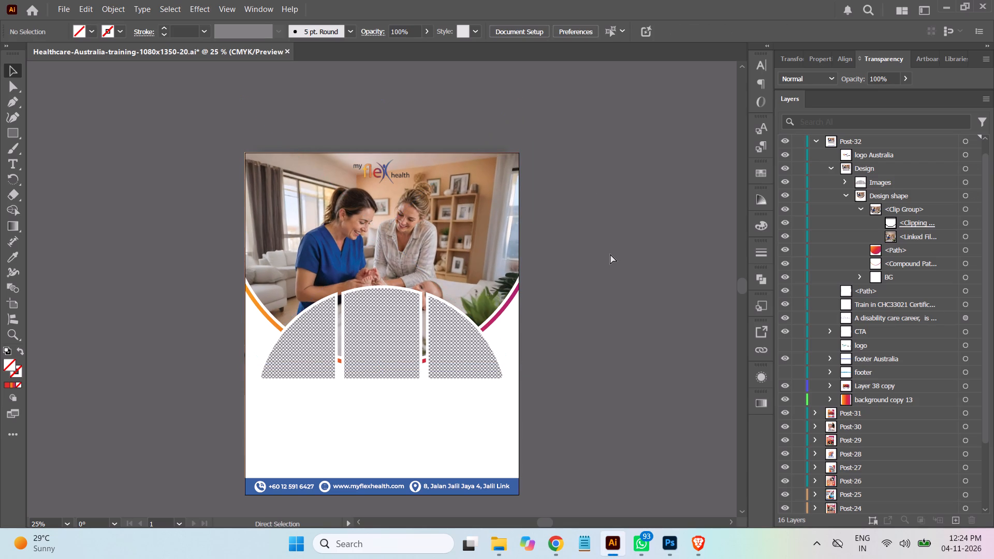
key(ctrl+s)
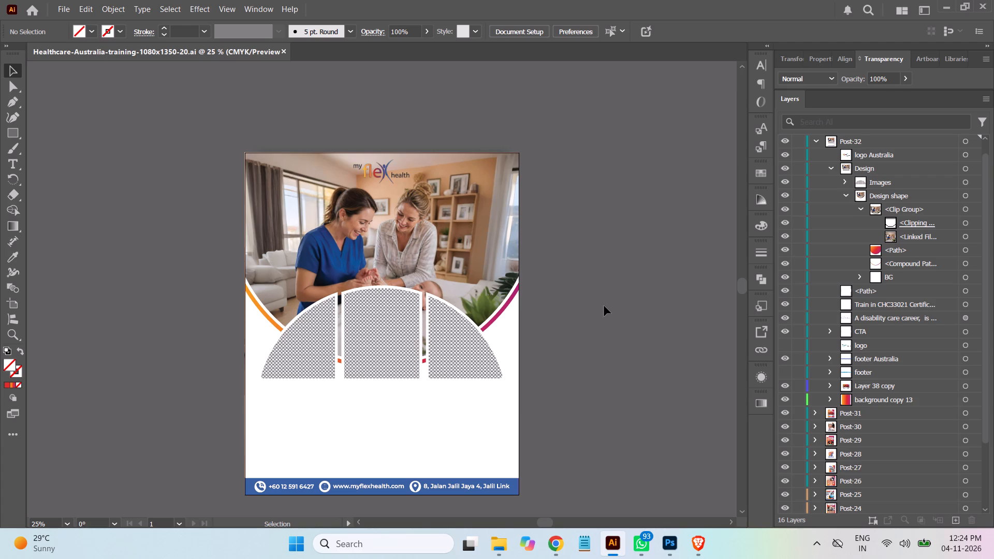
Move the gradient path above the clip group in Design shape and set its opacity to 30%.
click(863, 209)
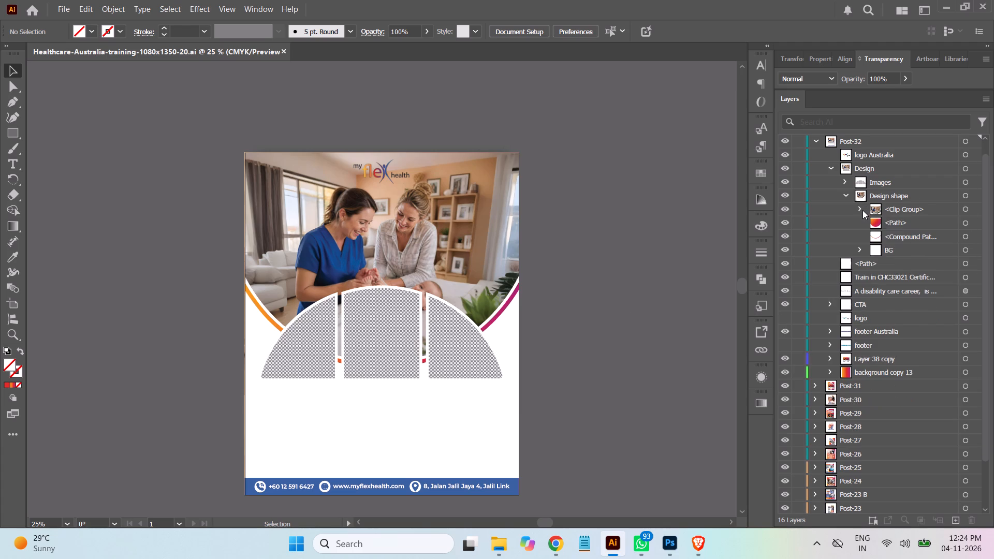
click(916, 223)
drag(916, 223, 915, 205)
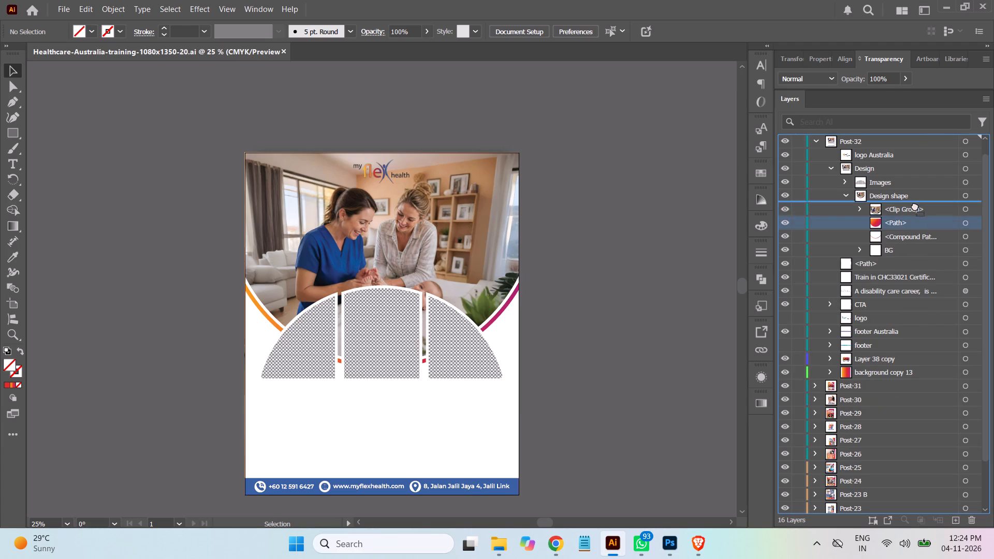
drag(915, 205, 914, 204)
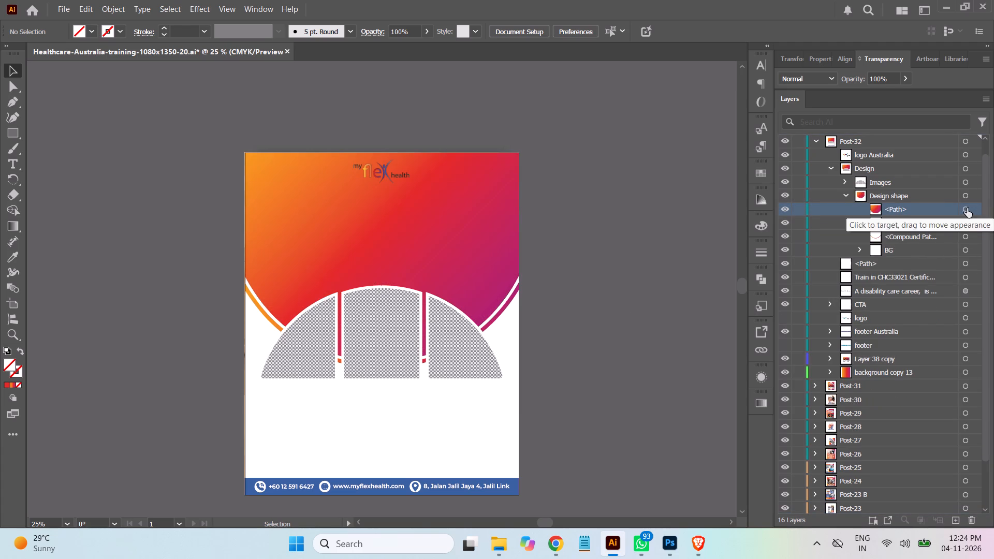
click(967, 208)
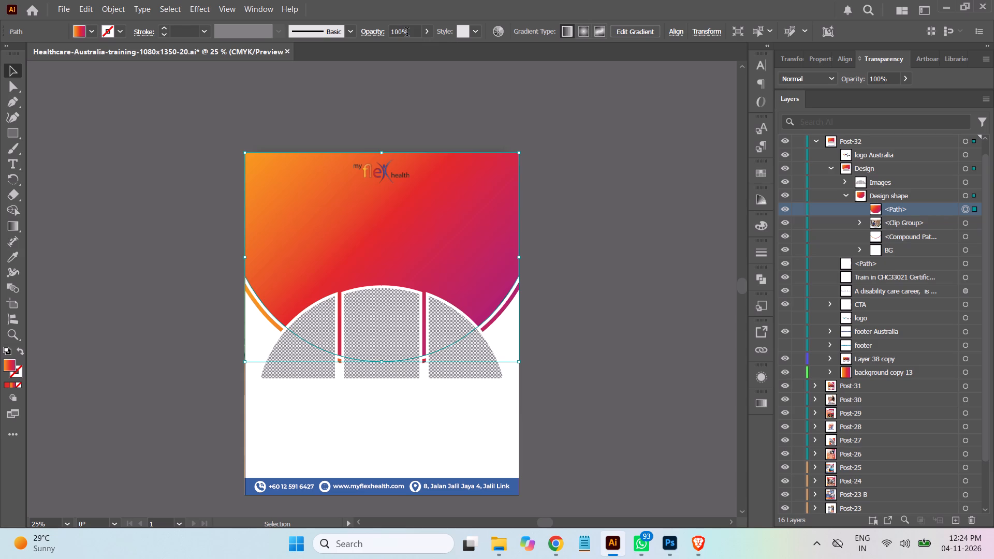
drag(412, 33, 366, 36)
text(30)
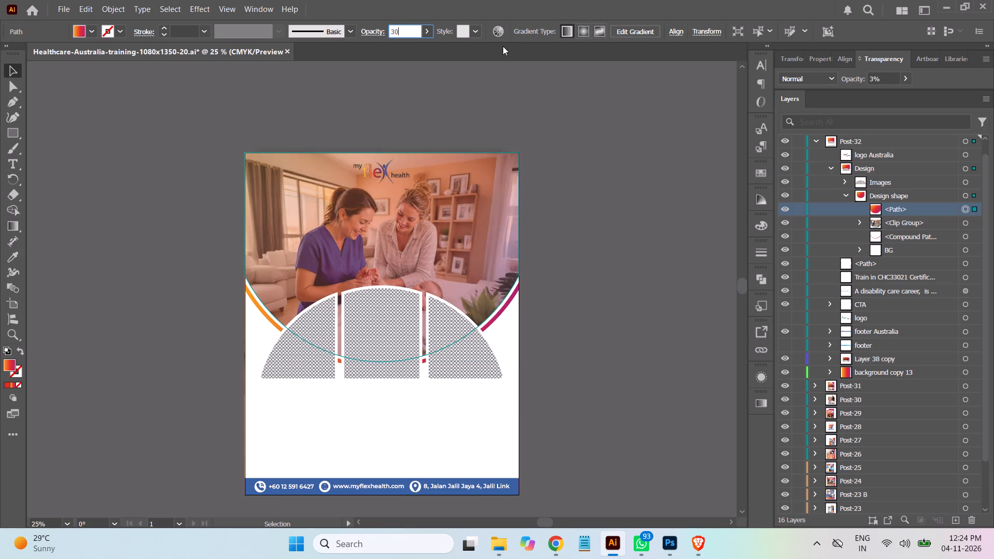
key(Return)
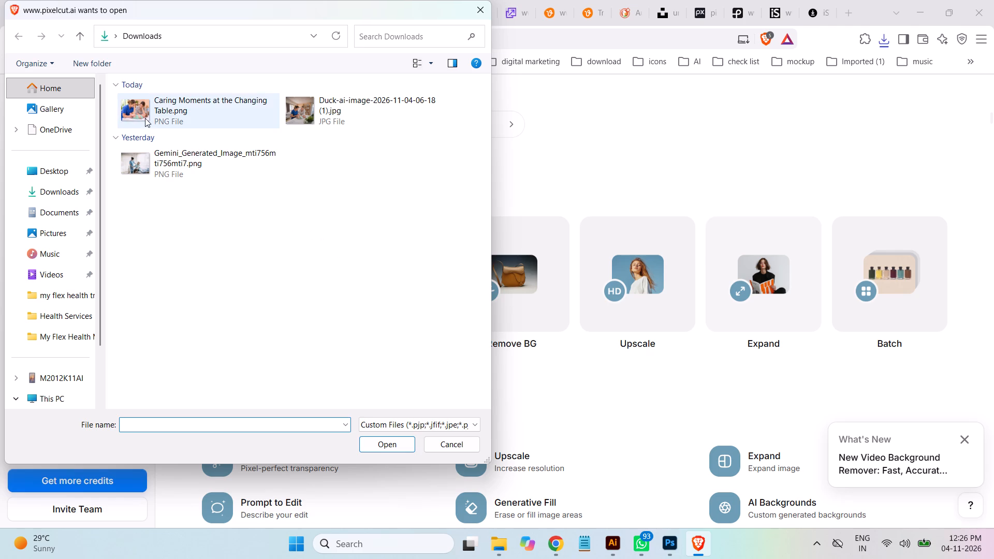
click(145, 116)
click(388, 448)
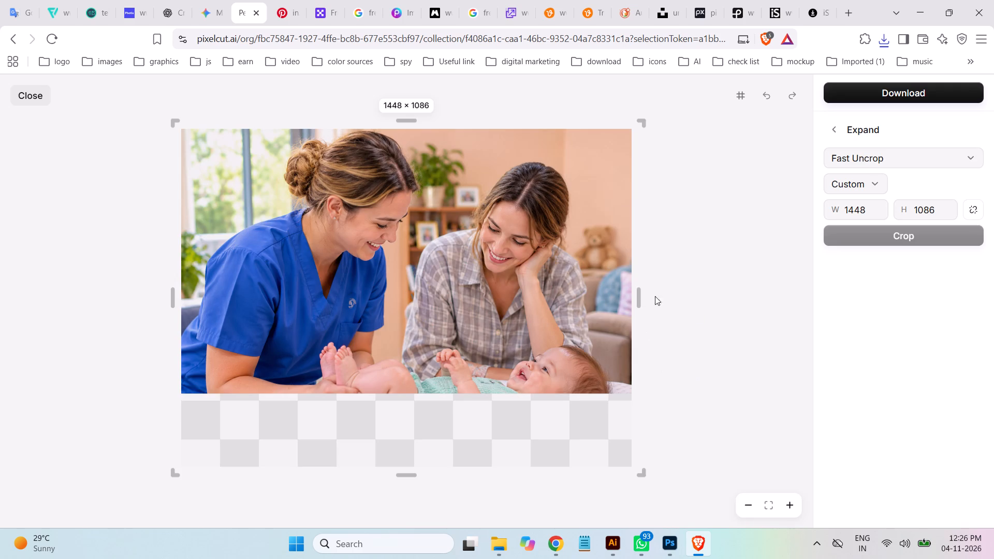
Enlarge the Expand canvas around the caregiver photo to 2406 × 1615.
alt+drag(637, 301, 767, 298)
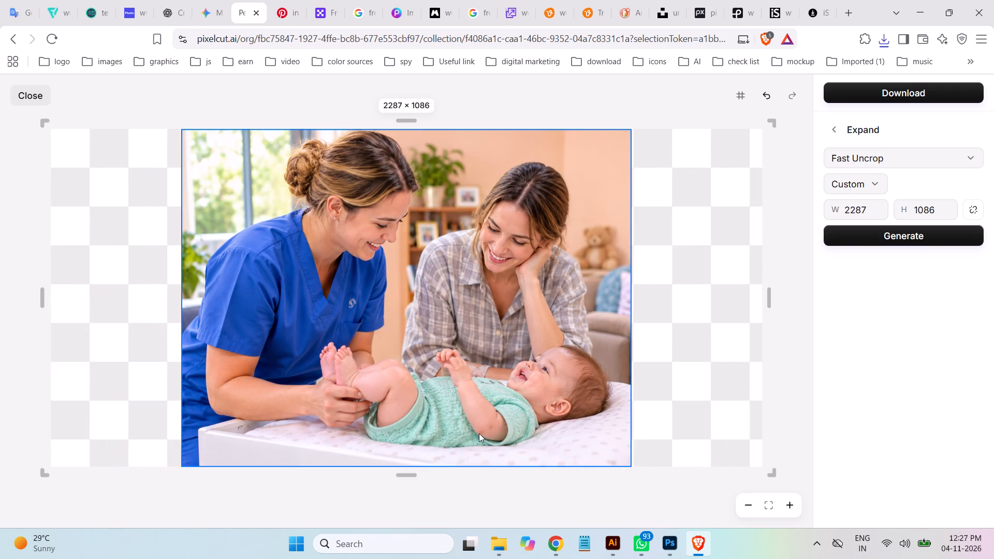
alt+drag(408, 476, 411, 521)
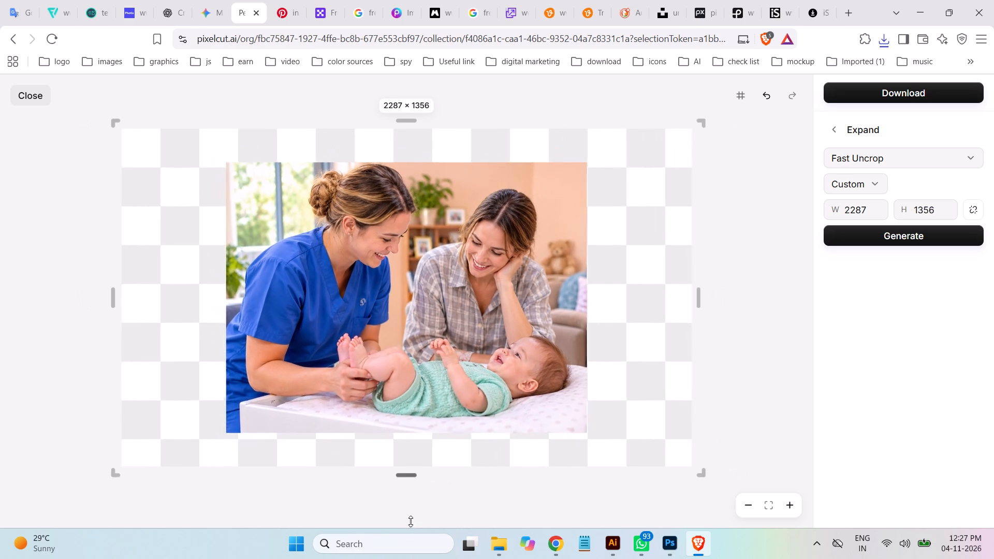
alt+drag(411, 521, 417, 558)
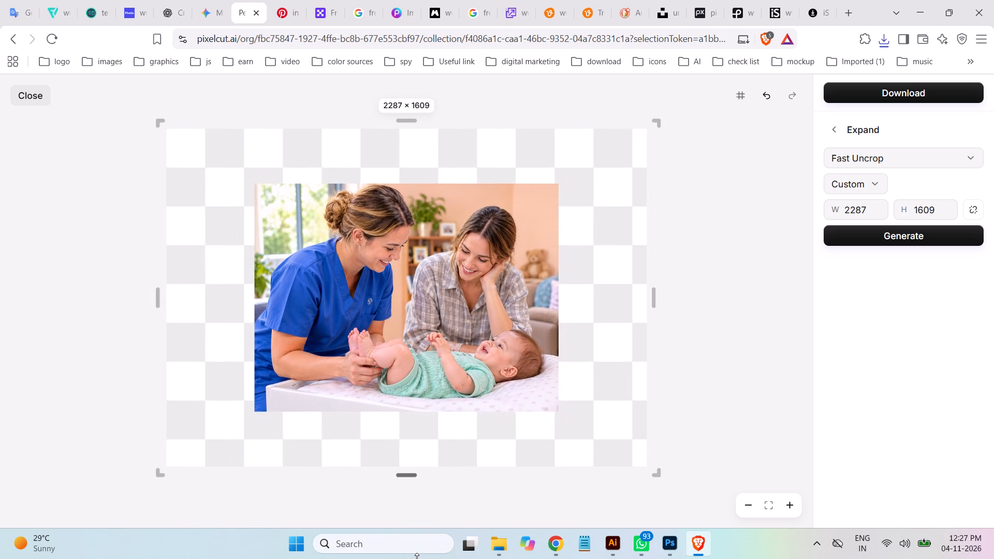
alt+drag(417, 558, 417, 558)
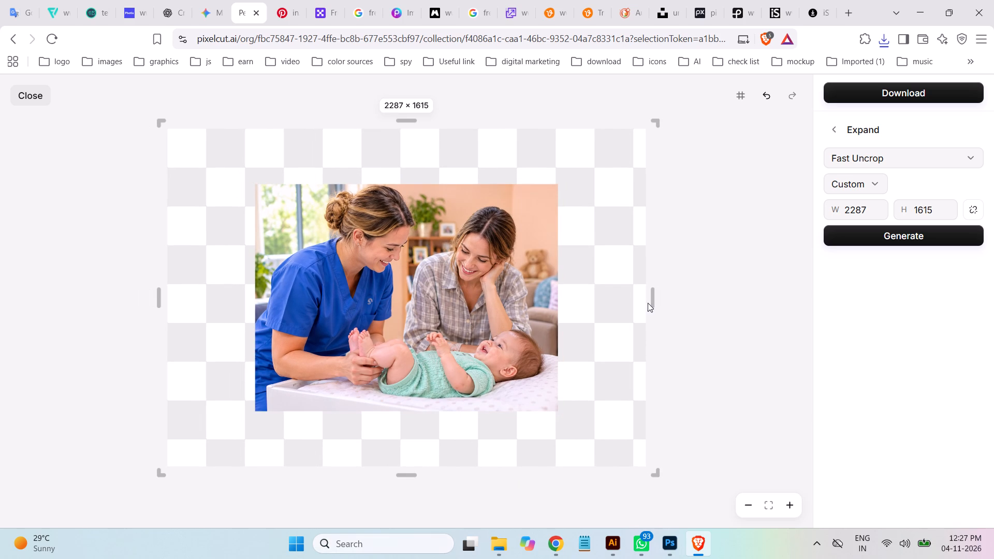
alt+drag(652, 299, 664, 300)
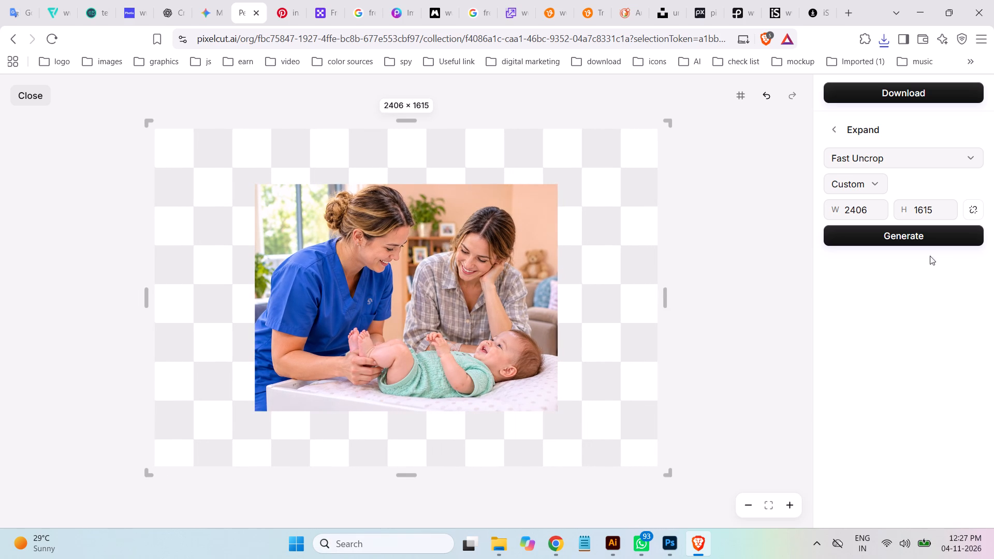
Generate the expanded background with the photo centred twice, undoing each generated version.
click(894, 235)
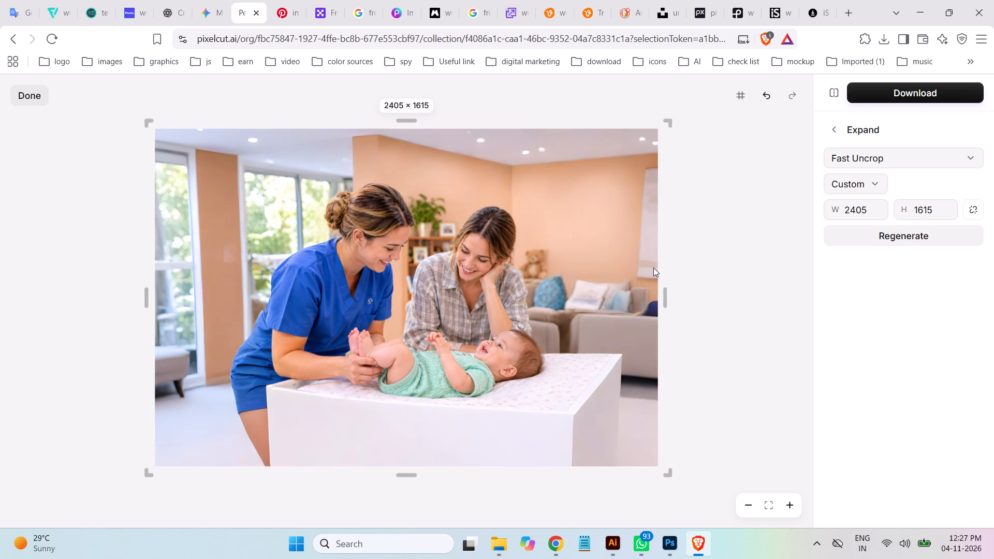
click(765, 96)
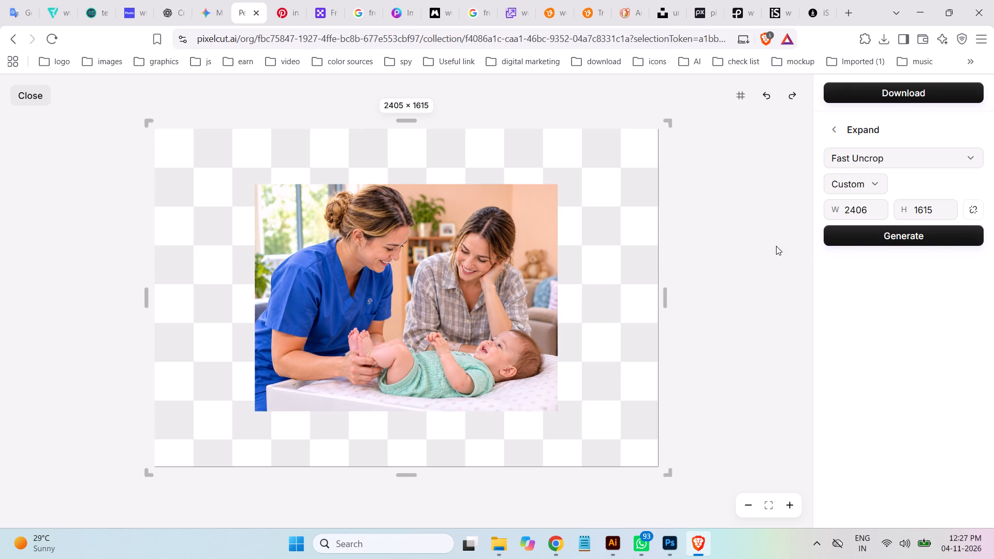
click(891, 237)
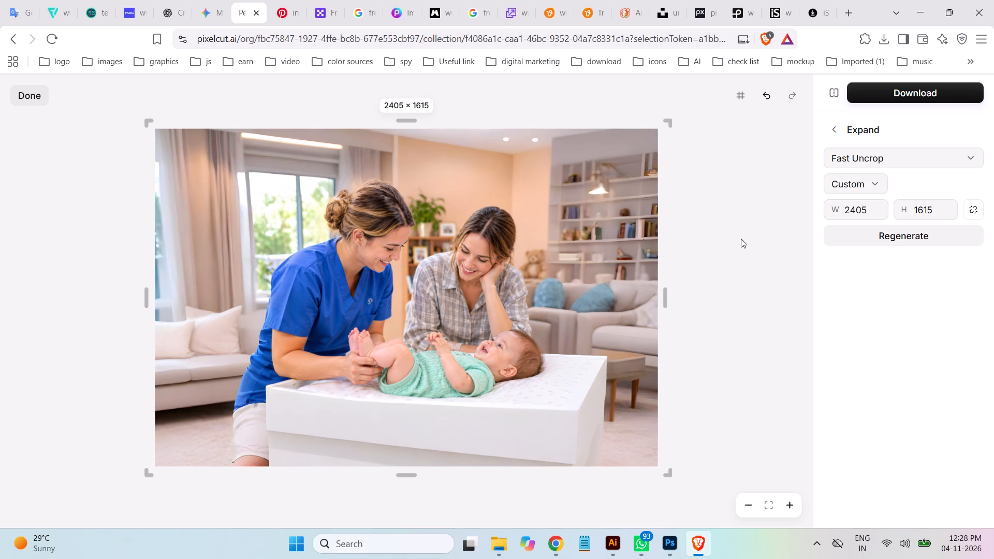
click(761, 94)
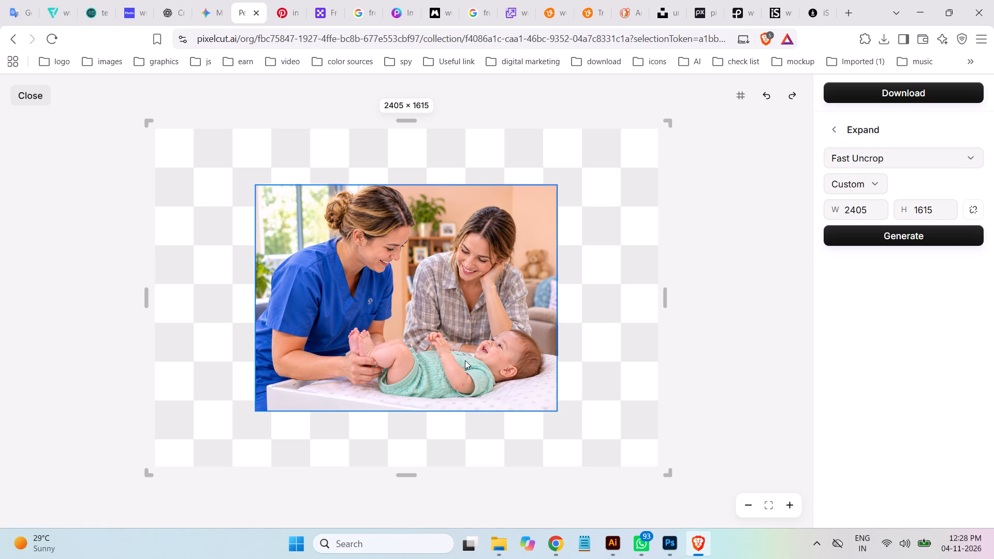
Move the photo slightly lower in the Expand canvas, generate the expanded background and download the image.
drag(465, 360, 465, 382)
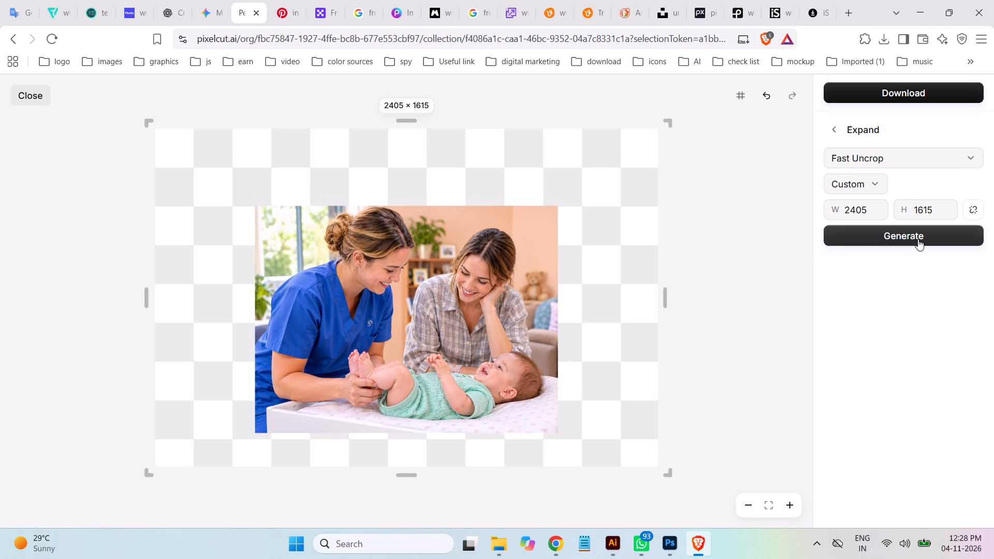
click(904, 237)
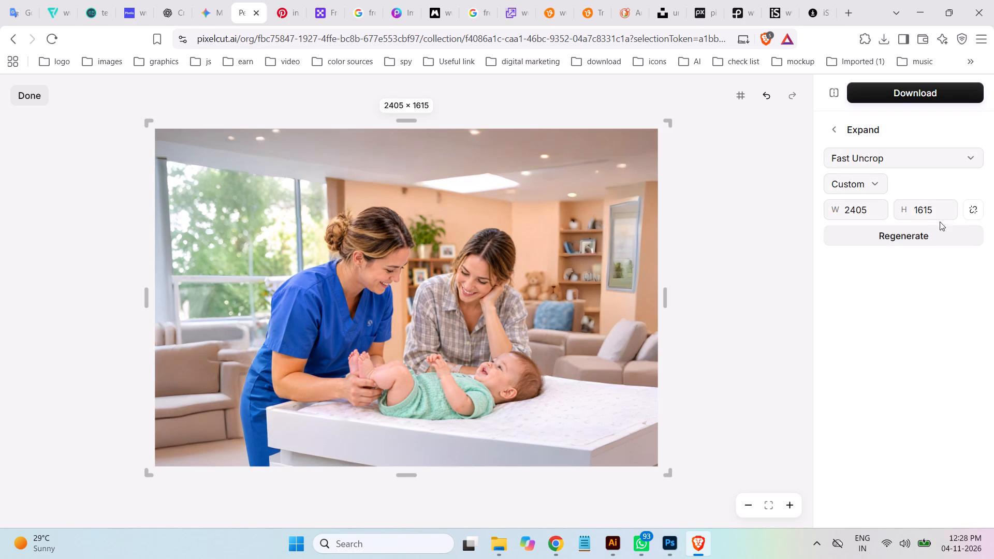
click(922, 96)
click(898, 226)
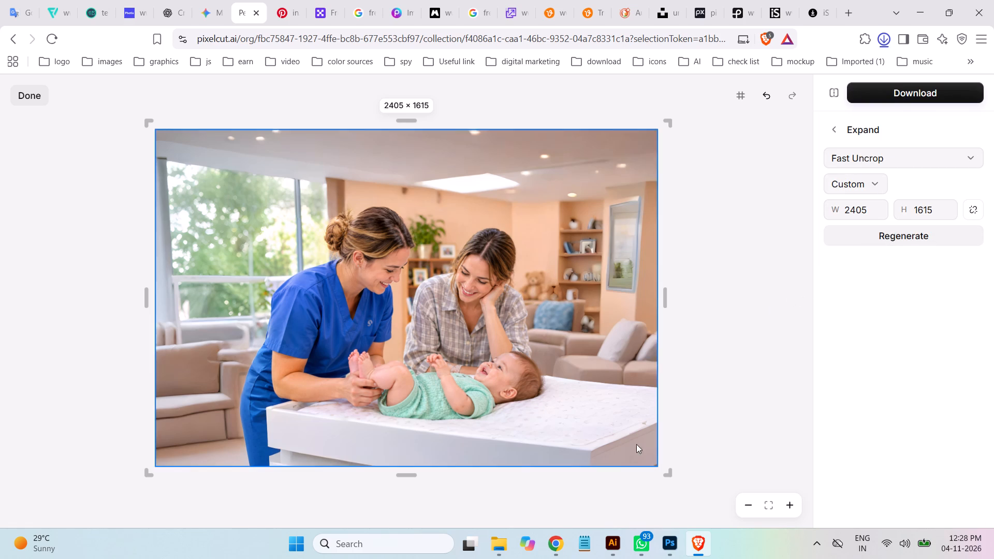
Switch to Illustrator, expand the Design shape clip group, and place CaringMomentsattheChangingTable.png from Downloads onto the Post-32 artboard.
click(612, 547)
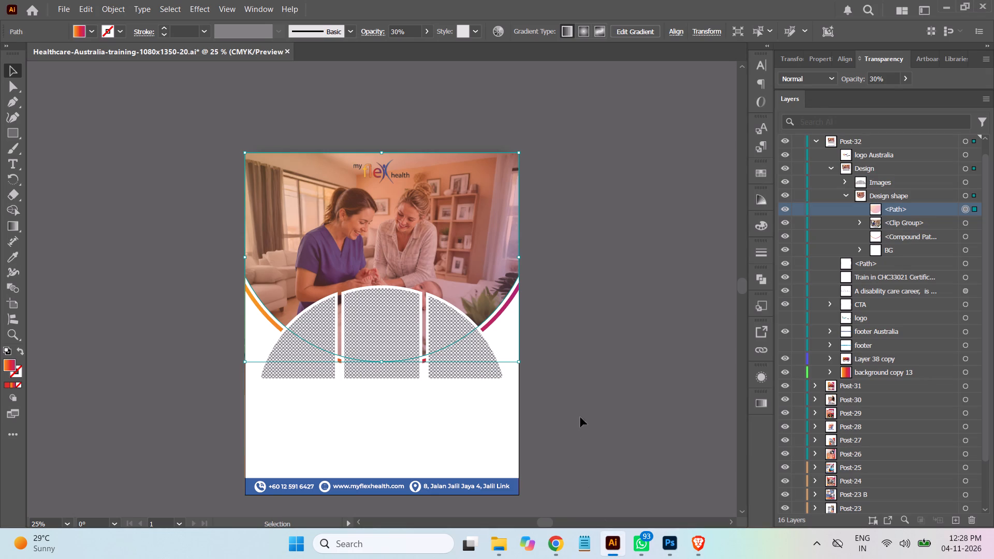
click(859, 224)
click(923, 251)
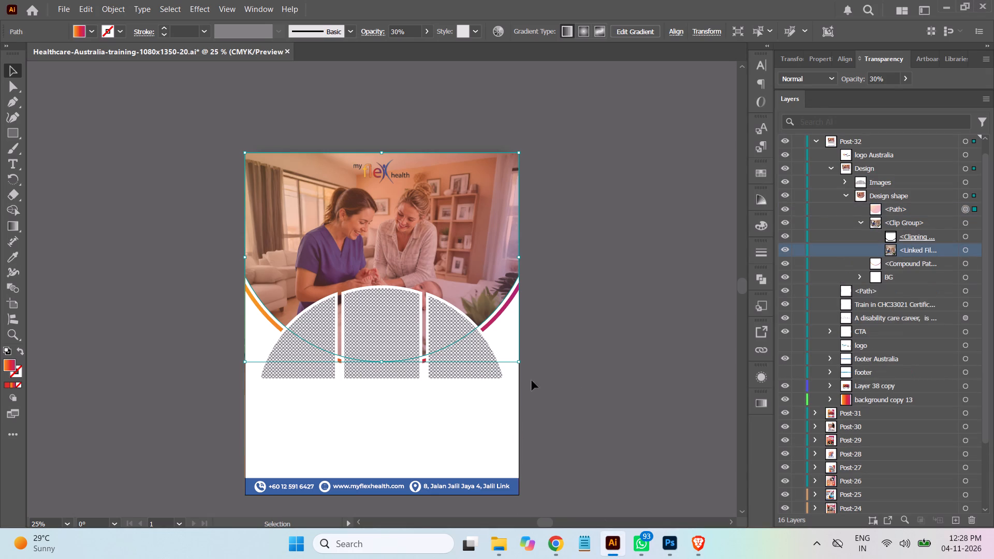
click(505, 542)
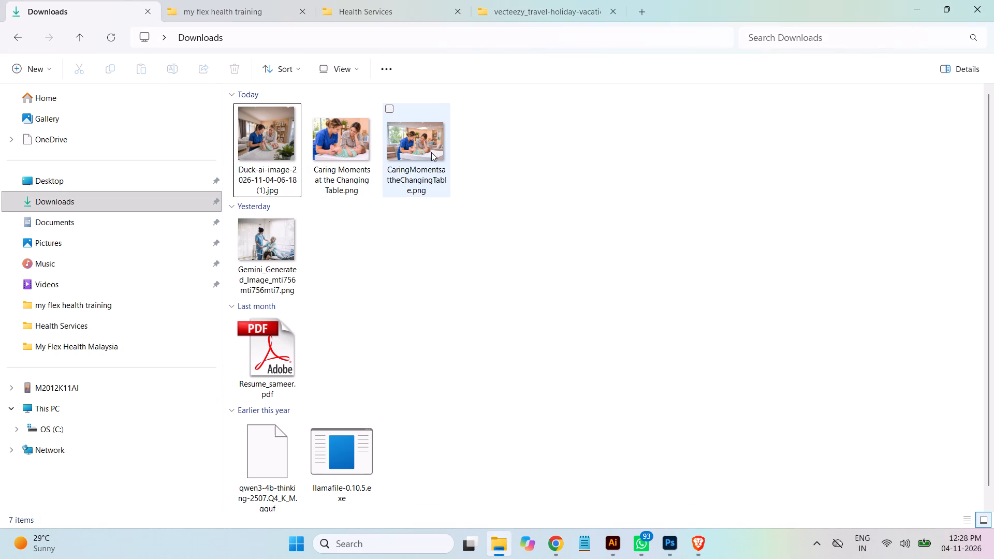
drag(431, 152, 636, 399)
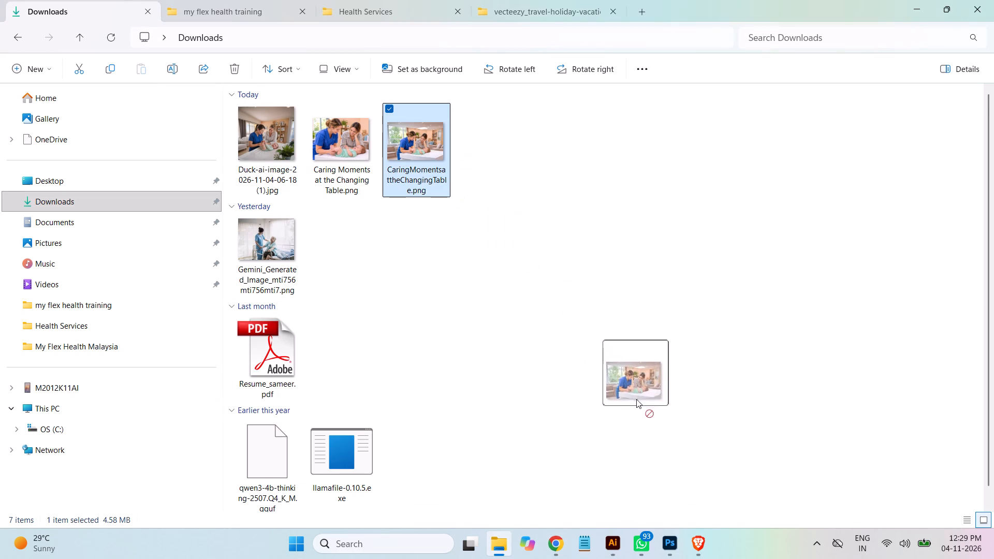
drag(636, 399, 436, 315)
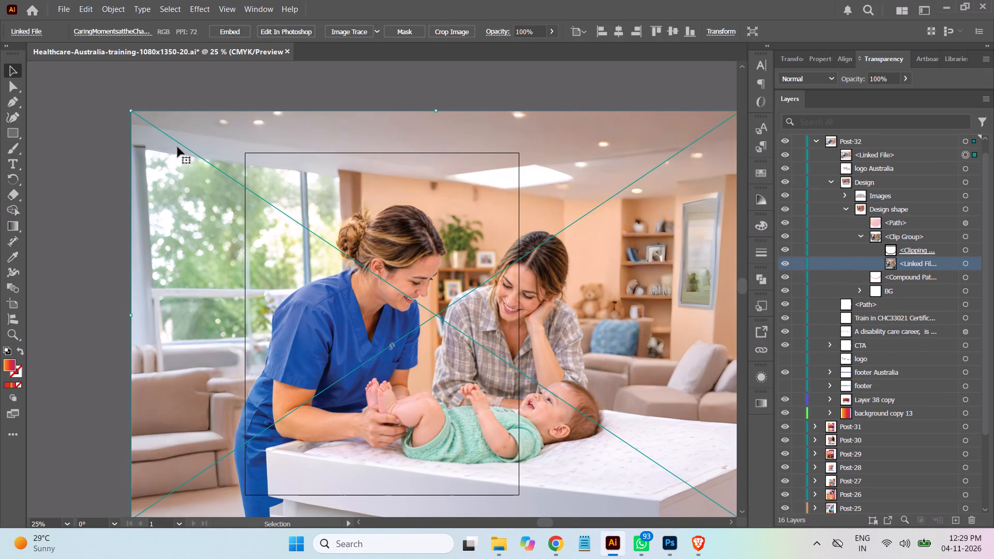
Scale the placed caregiver photo down to slightly wider than the artboard and position it over the artboard's upper area.
shift+drag(129, 108, 283, 259)
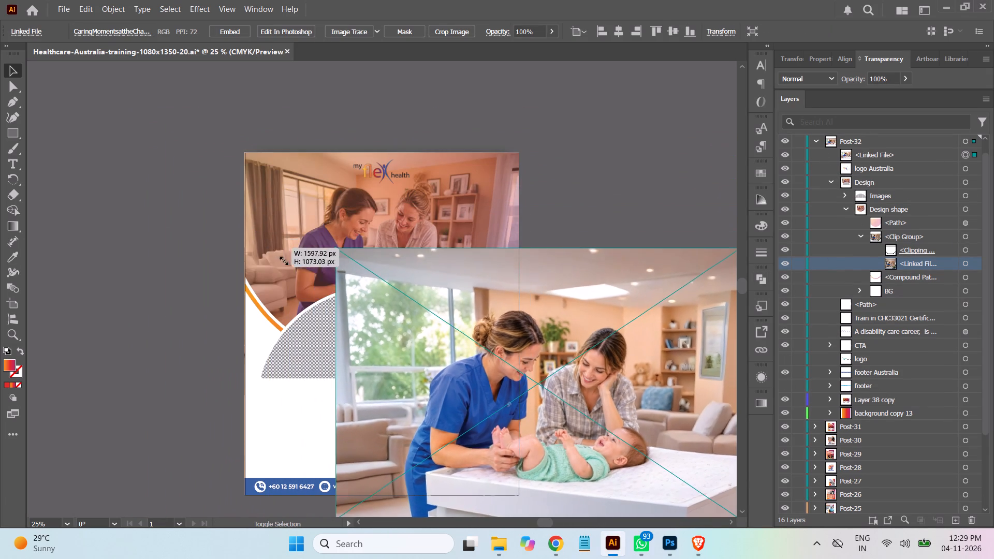
shift+drag(283, 259, 327, 303)
drag(630, 441, 462, 325)
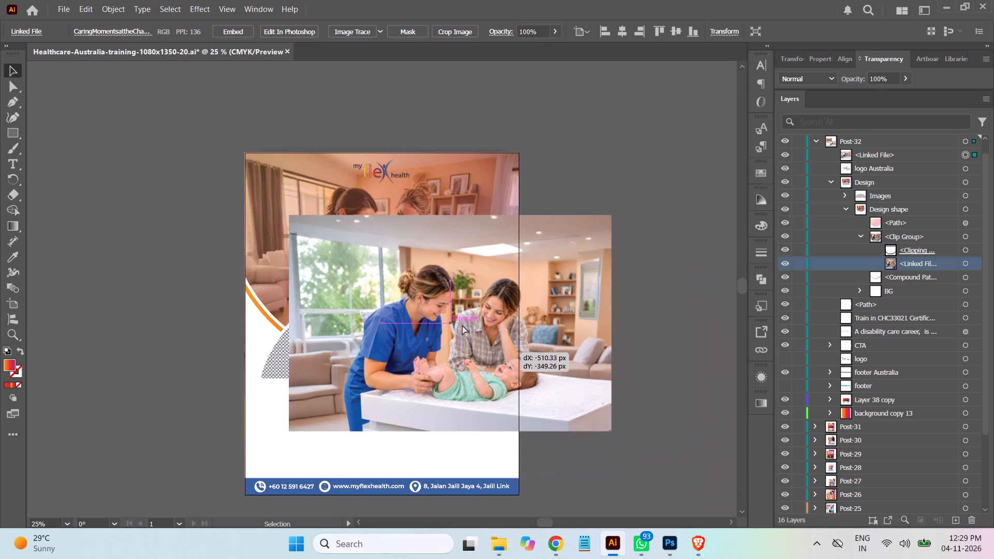
drag(462, 325, 426, 287)
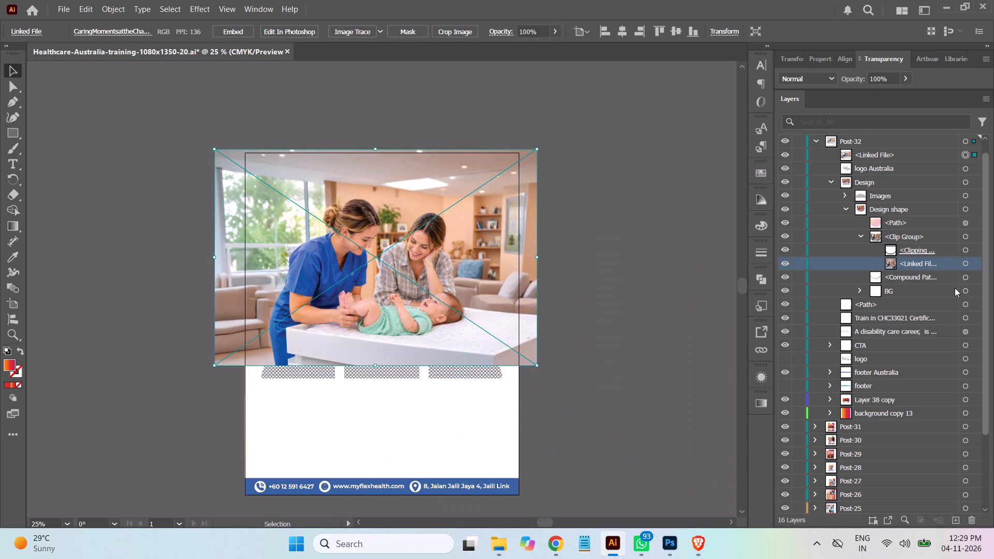
Move the new linked photo into the Design shape clip group below its clipping path and delete the old linked photo.
click(899, 153)
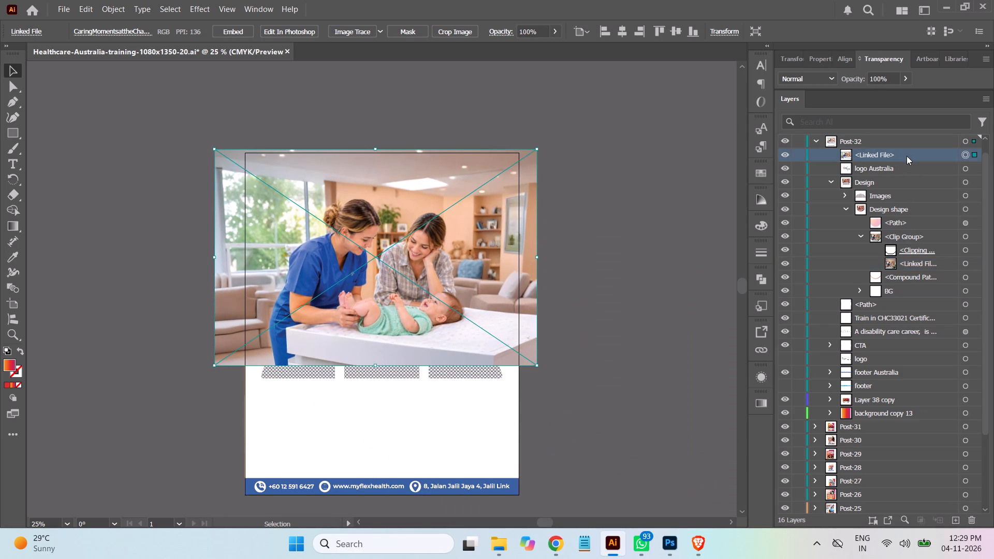
drag(907, 156, 917, 254)
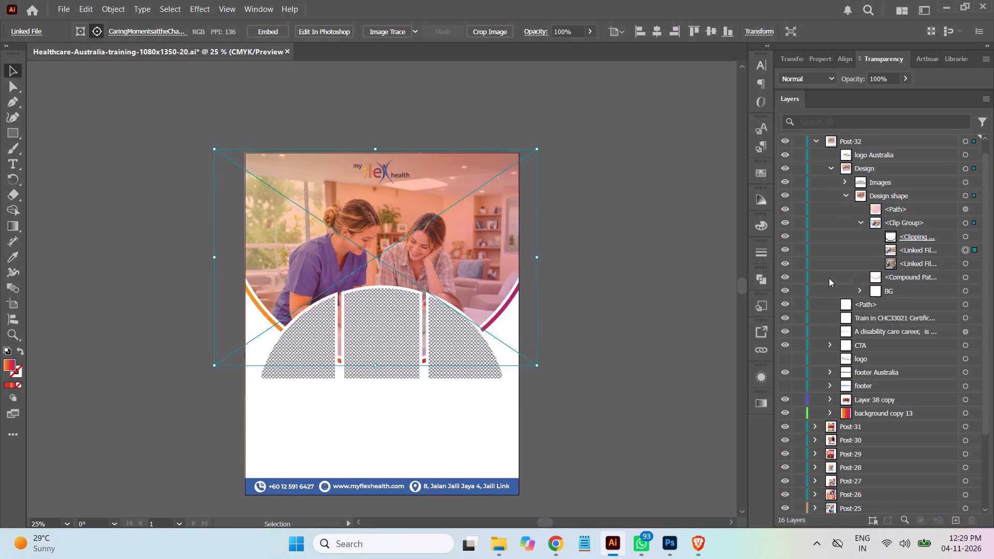
click(910, 267)
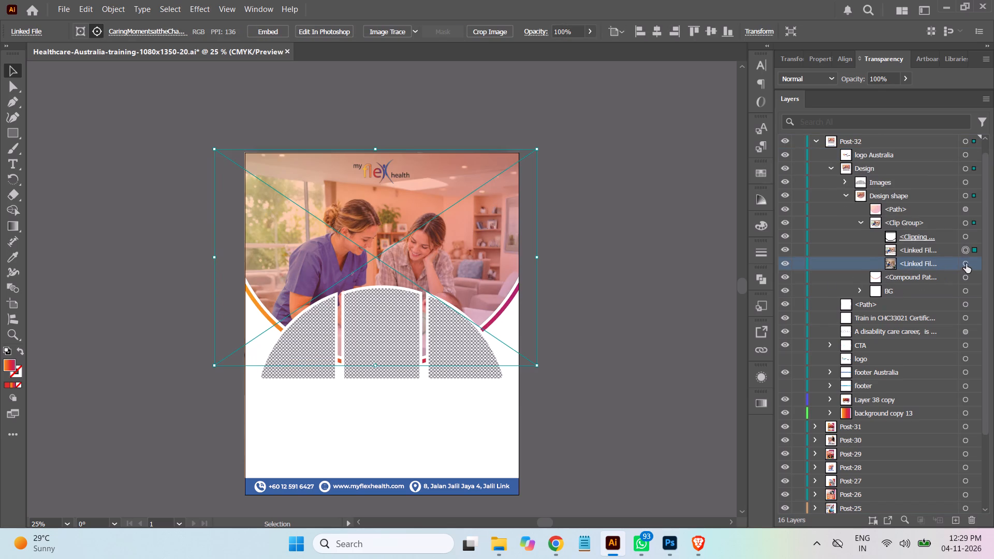
click(968, 263)
click(929, 266)
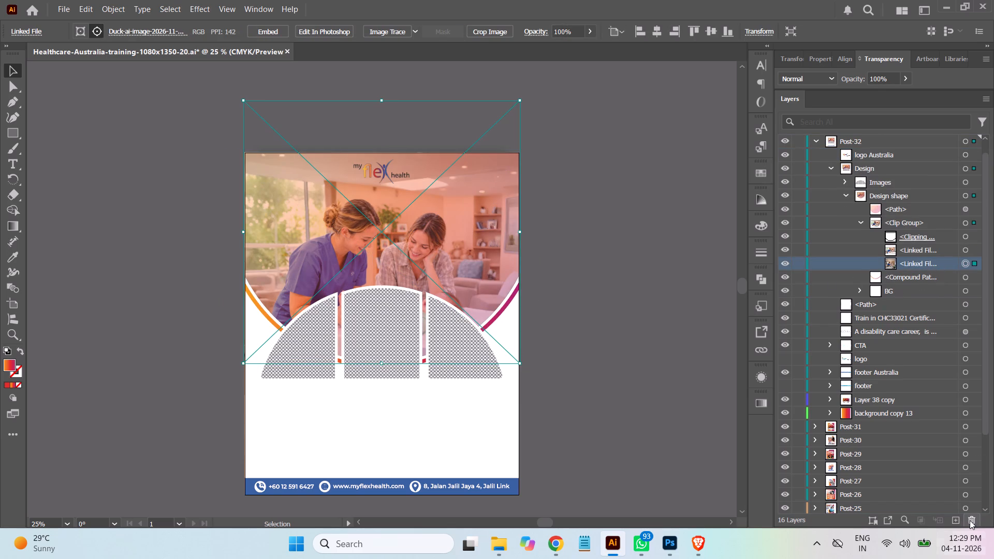
click(970, 520)
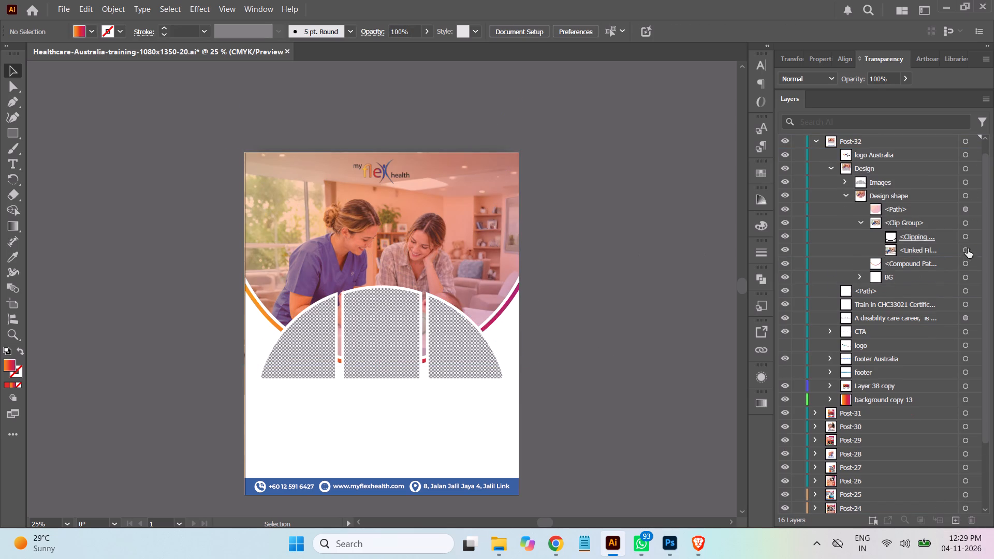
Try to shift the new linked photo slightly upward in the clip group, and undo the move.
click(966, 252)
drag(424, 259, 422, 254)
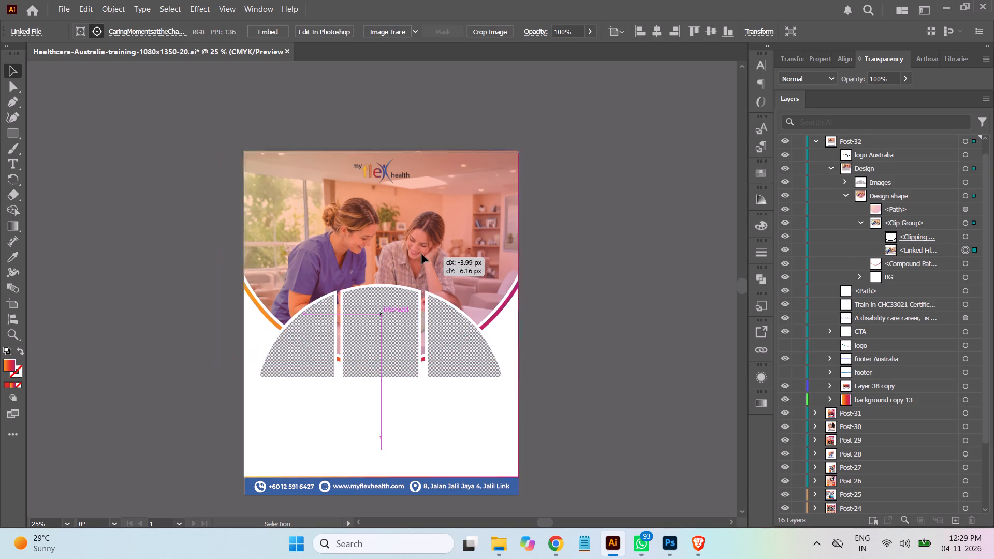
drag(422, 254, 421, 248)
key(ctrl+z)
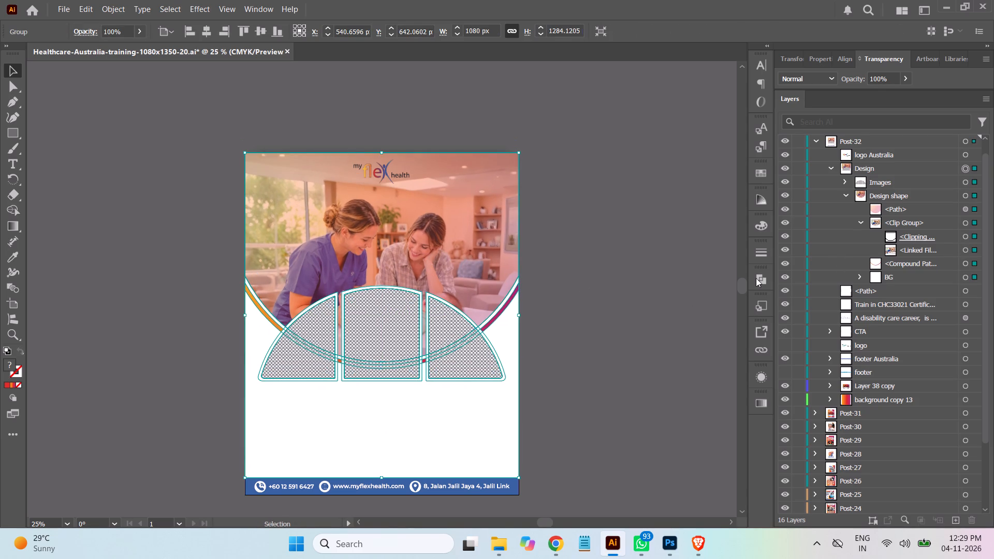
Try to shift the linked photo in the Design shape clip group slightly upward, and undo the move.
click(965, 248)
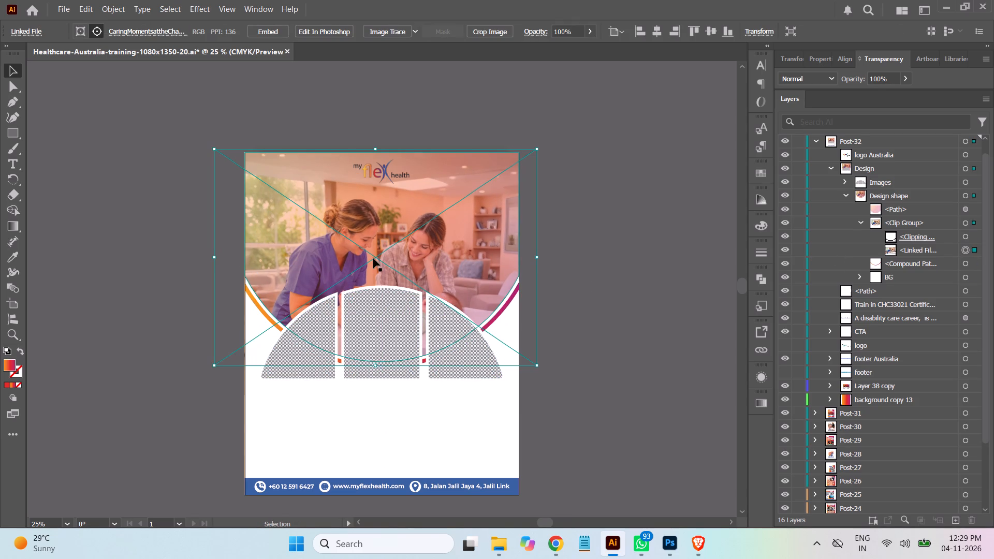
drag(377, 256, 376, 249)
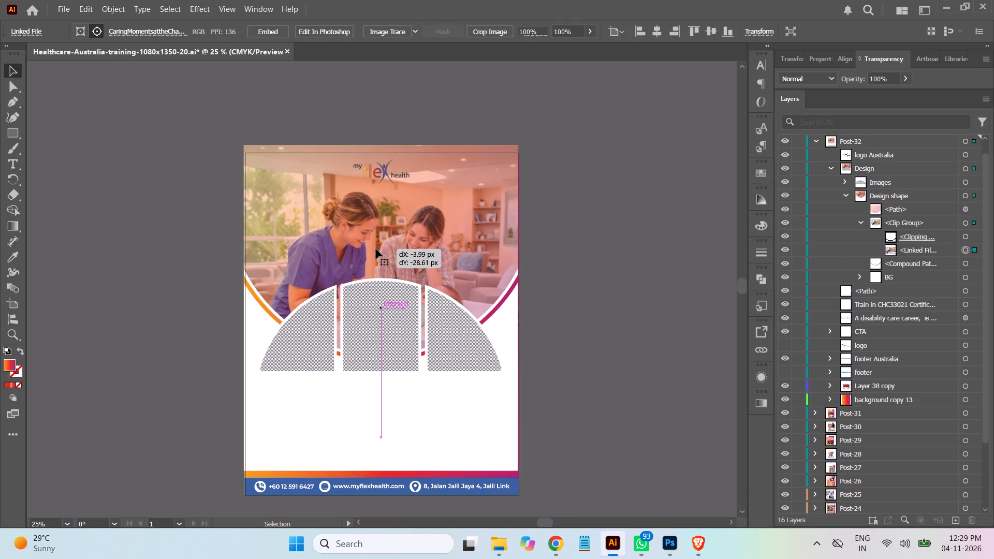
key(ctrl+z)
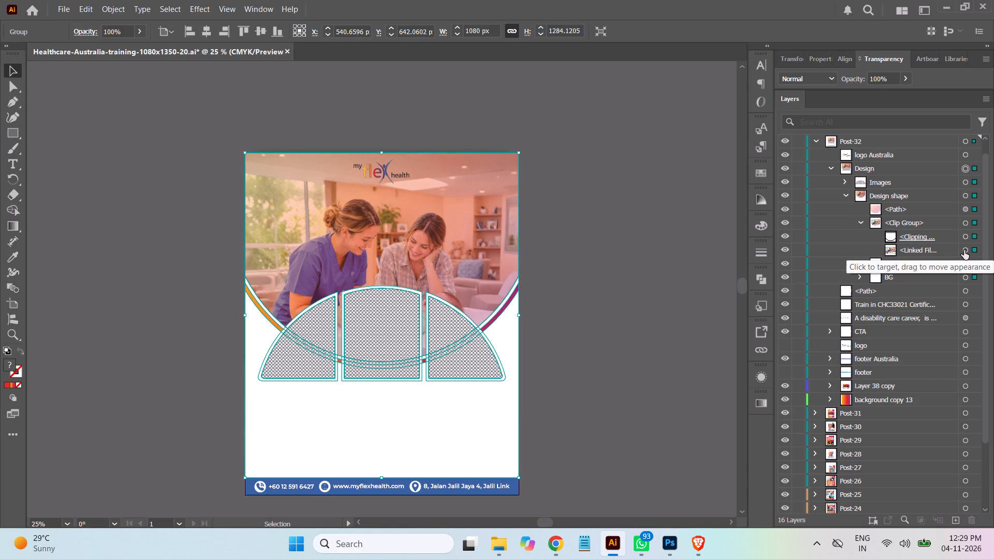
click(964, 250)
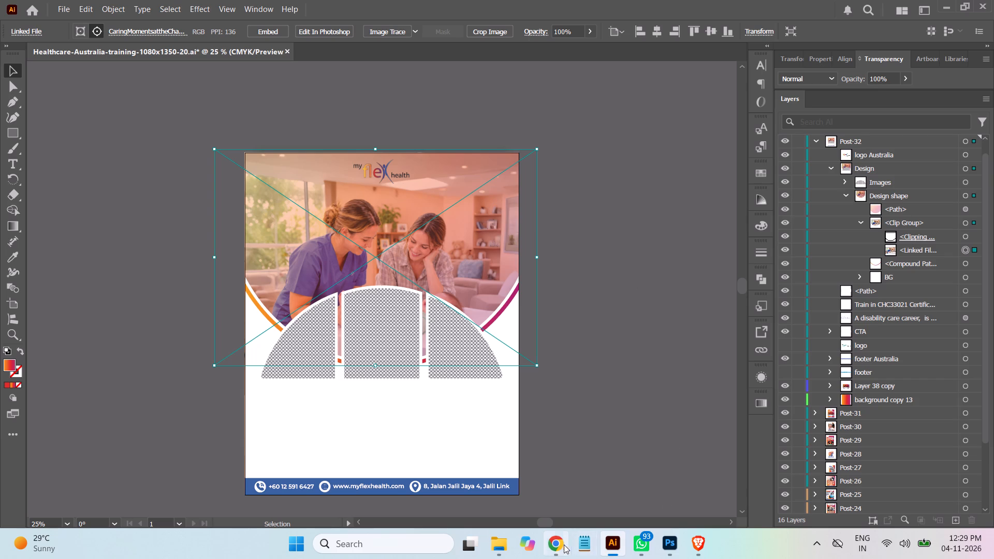
click(698, 537)
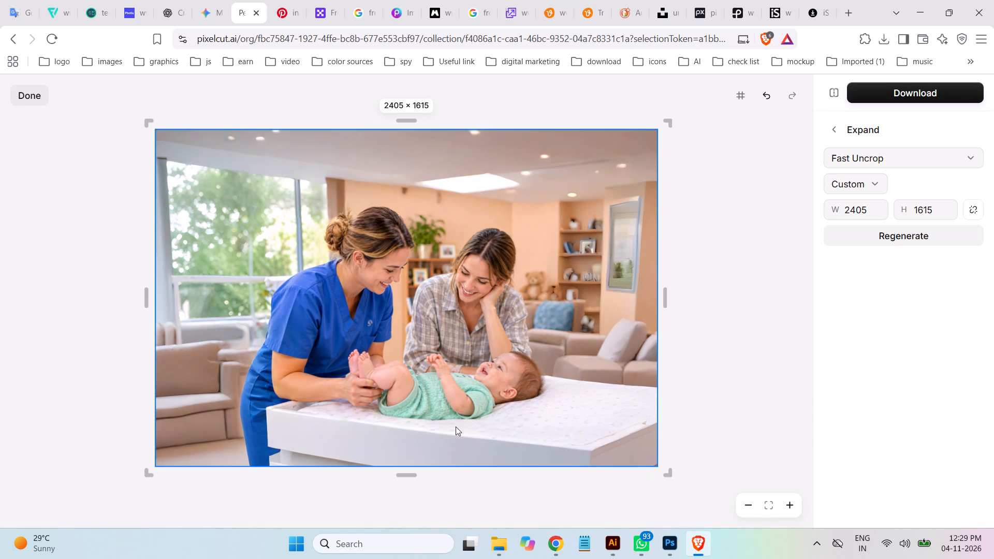
drag(405, 475, 405, 476)
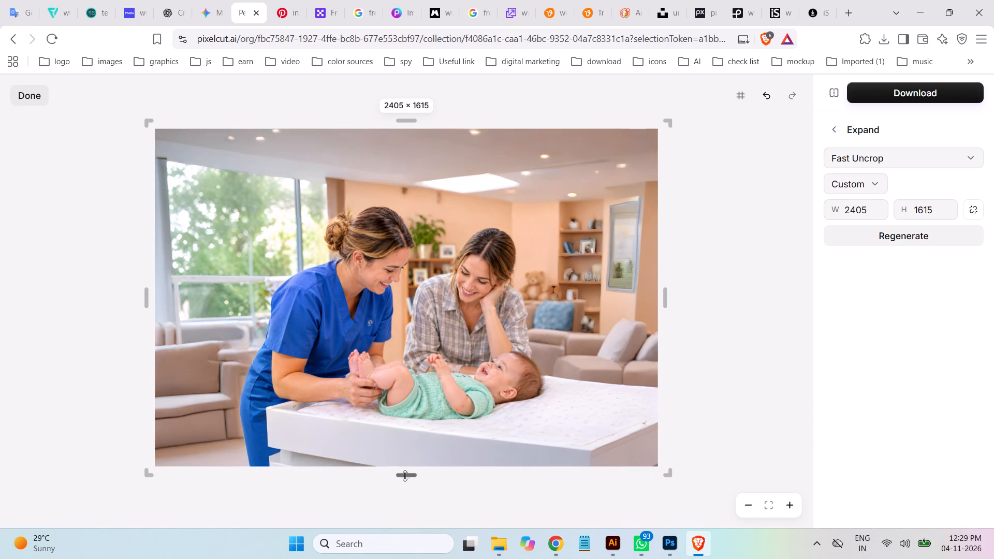
drag(405, 476, 407, 538)
click(908, 240)
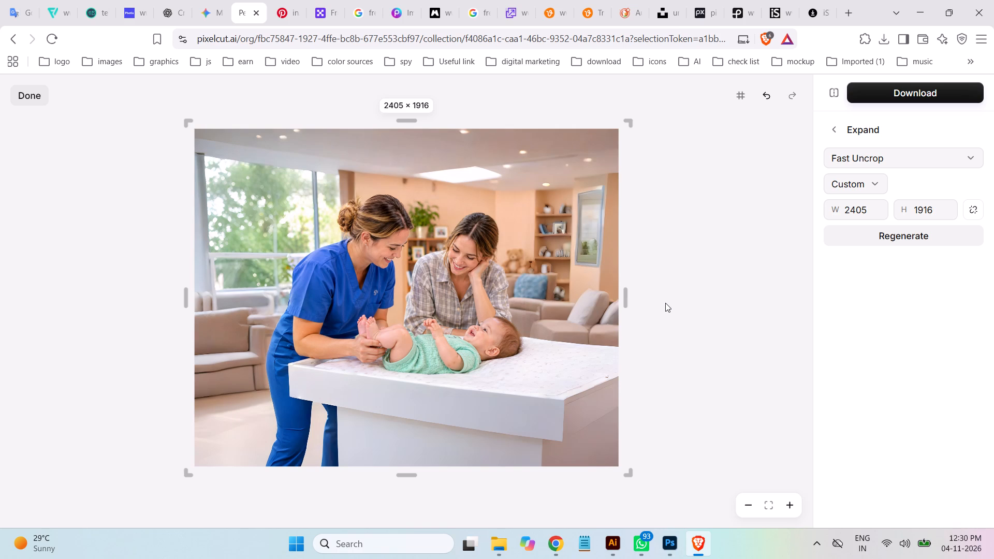
click(919, 94)
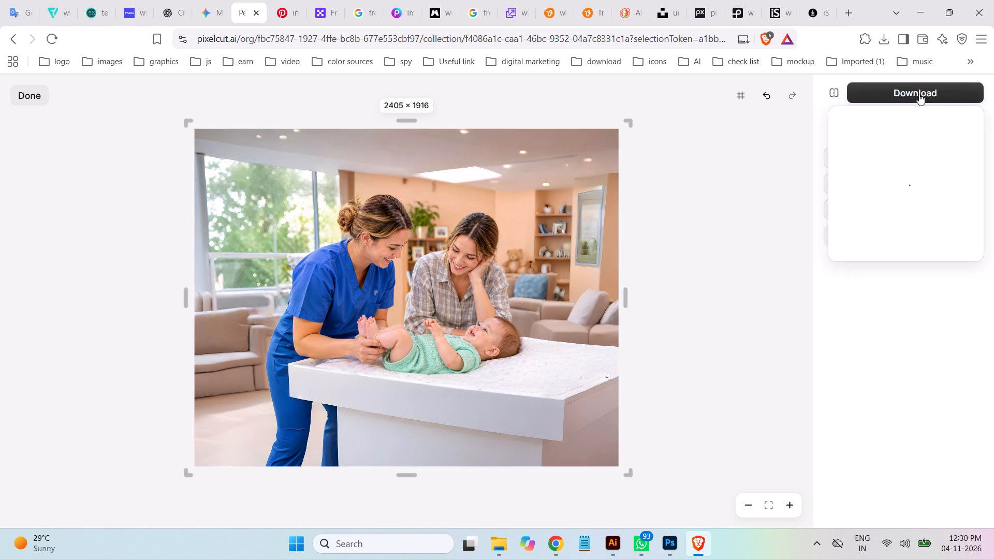
click(900, 223)
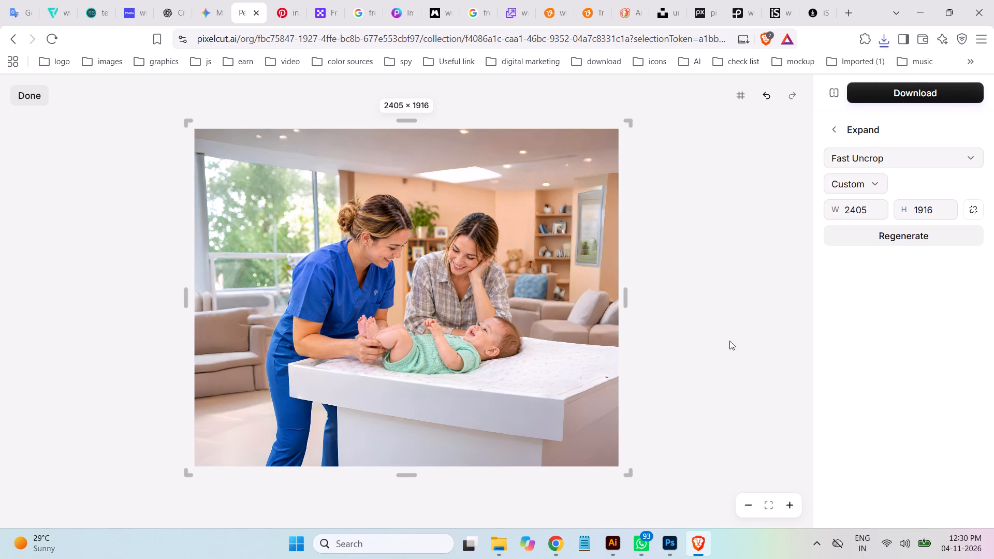
Place CaringMomentsattheChangingTable (1).png from the Downloads folder onto the Post-32 artboard in Illustrator.
click(504, 550)
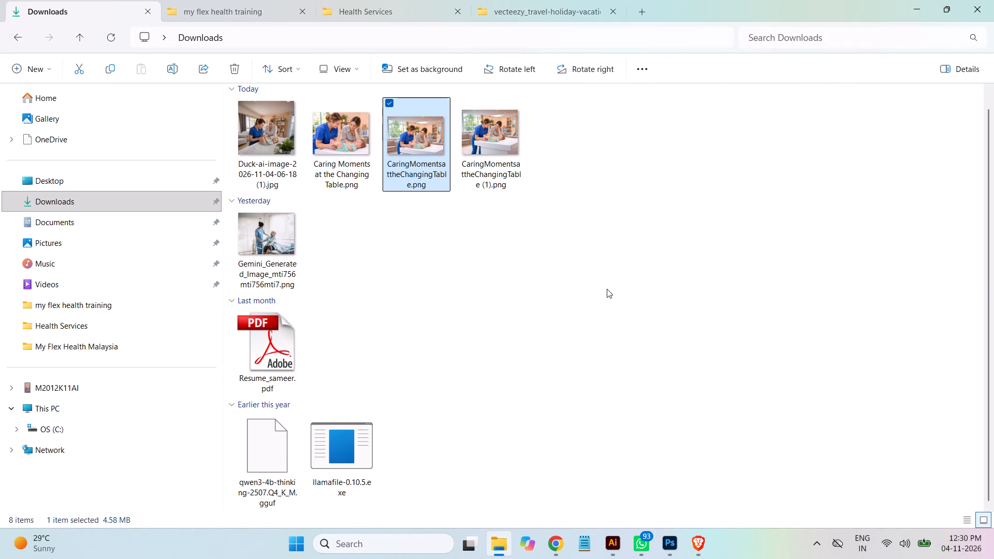
click(651, 225)
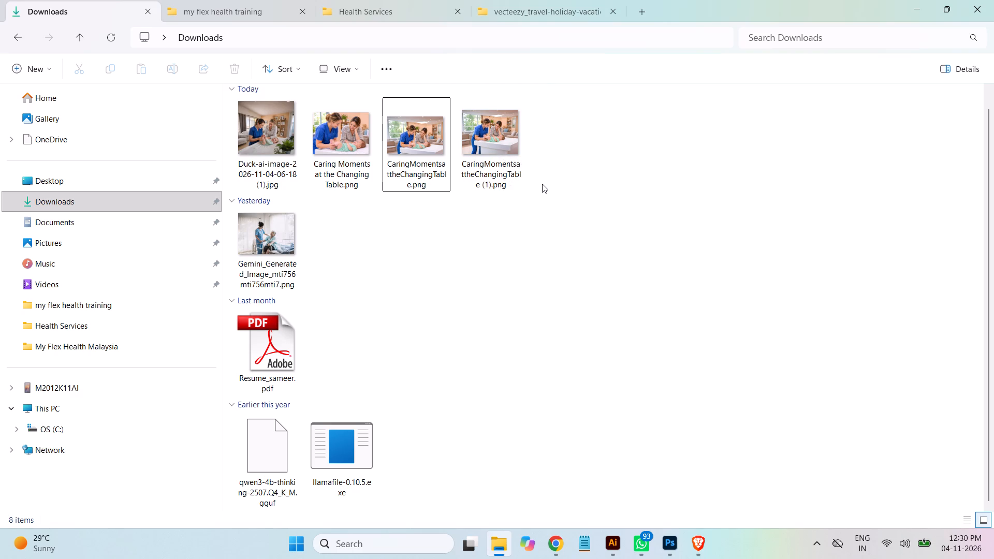
click(615, 545)
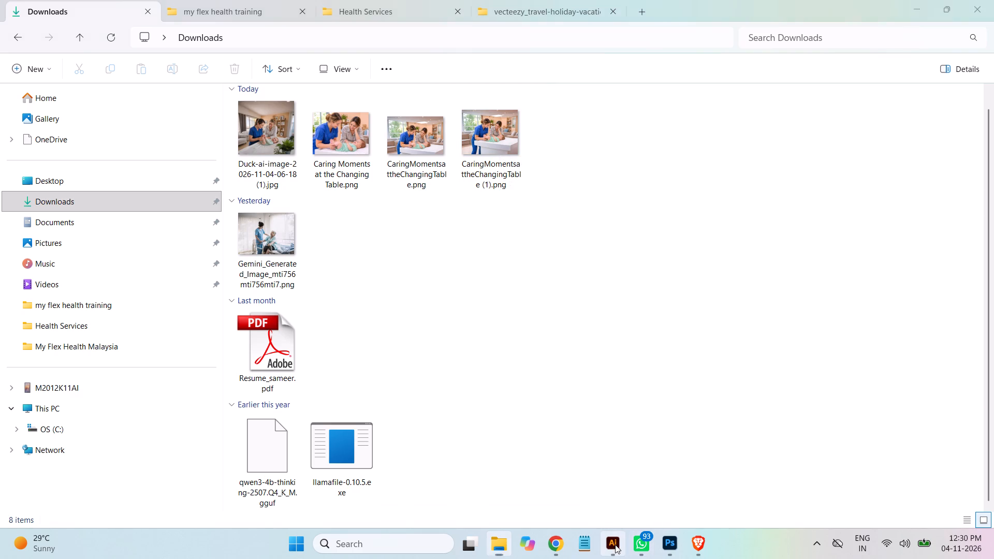
click(659, 301)
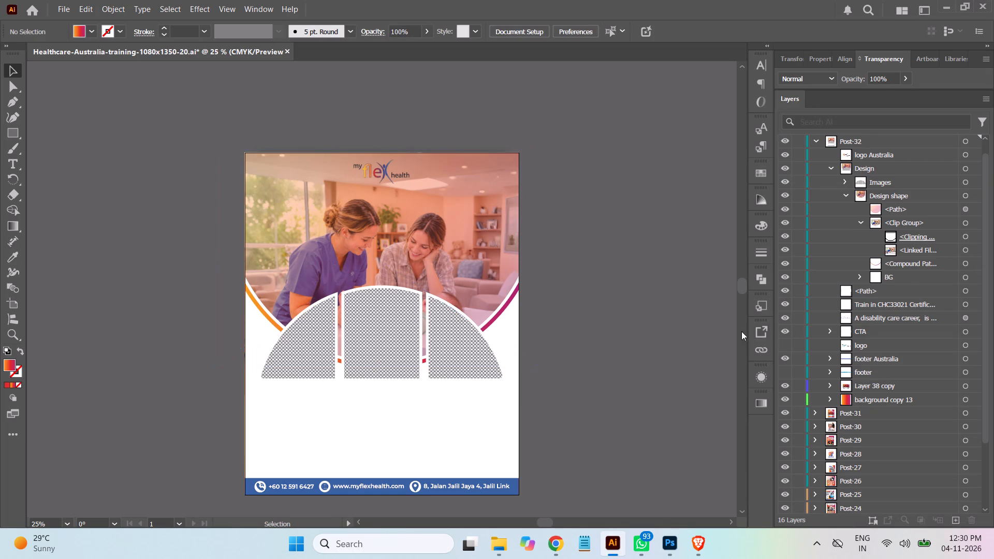
click(919, 252)
click(502, 553)
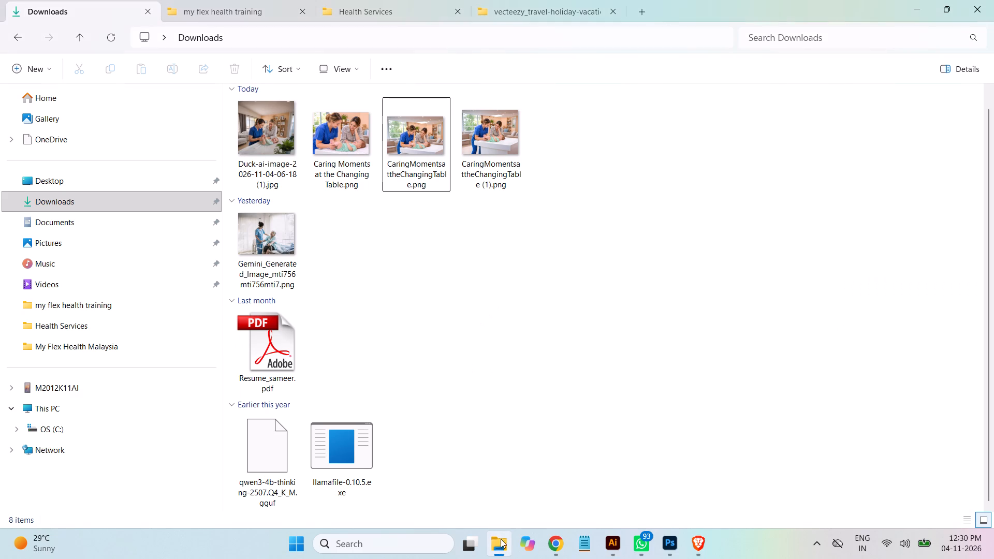
click(564, 219)
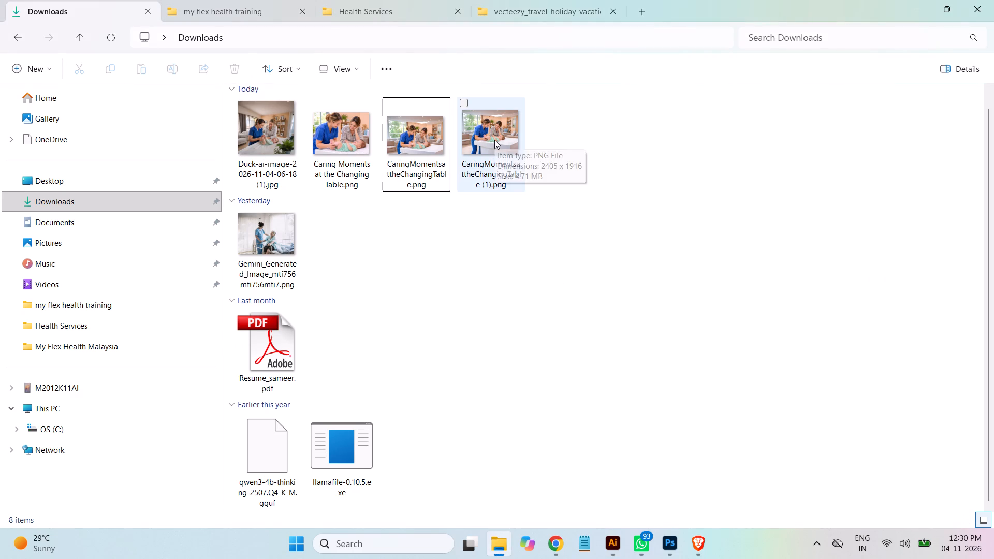
drag(494, 140, 613, 543)
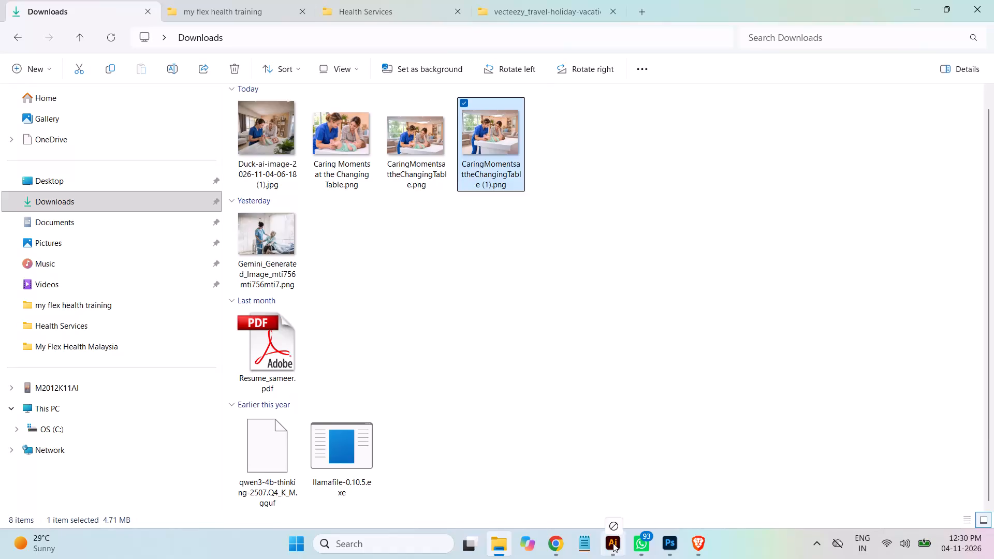
drag(613, 543, 479, 310)
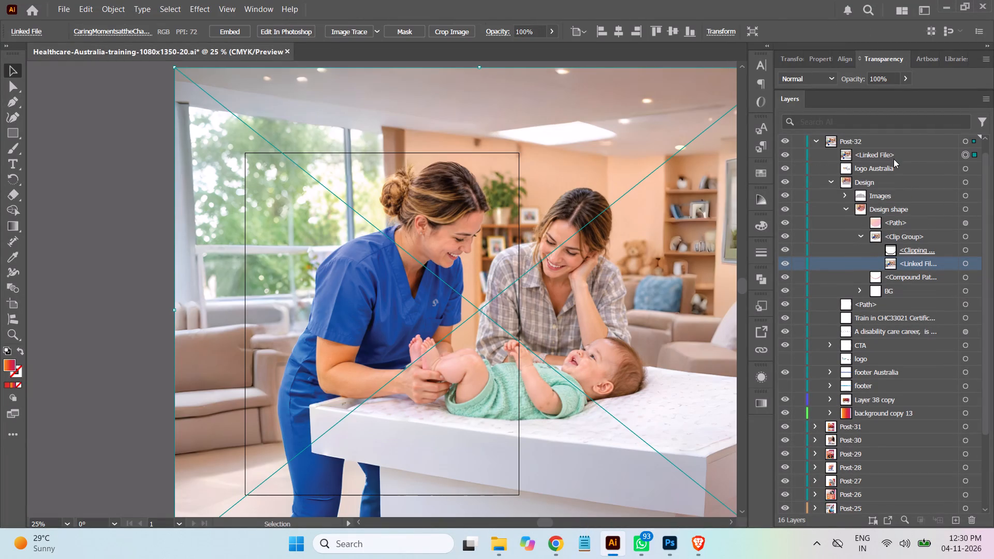
Move the newly placed linked photo into the Design shape clip group, directly below its clipping path.
click(894, 155)
drag(895, 154, 897, 259)
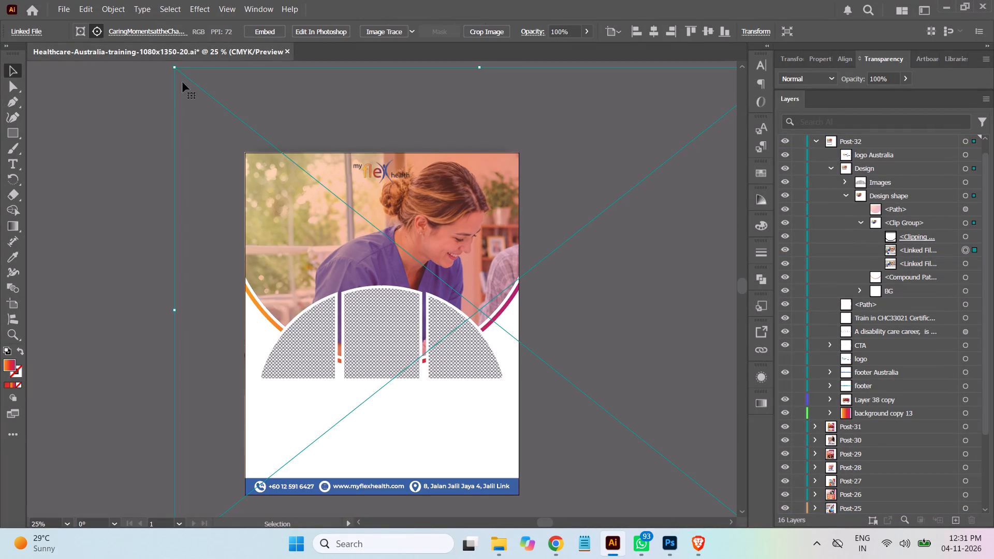
Scale the new photo to about 1090 px wide and position it over the artboard's upper area, extending slightly above the top edge.
shift+drag(175, 68, 375, 318)
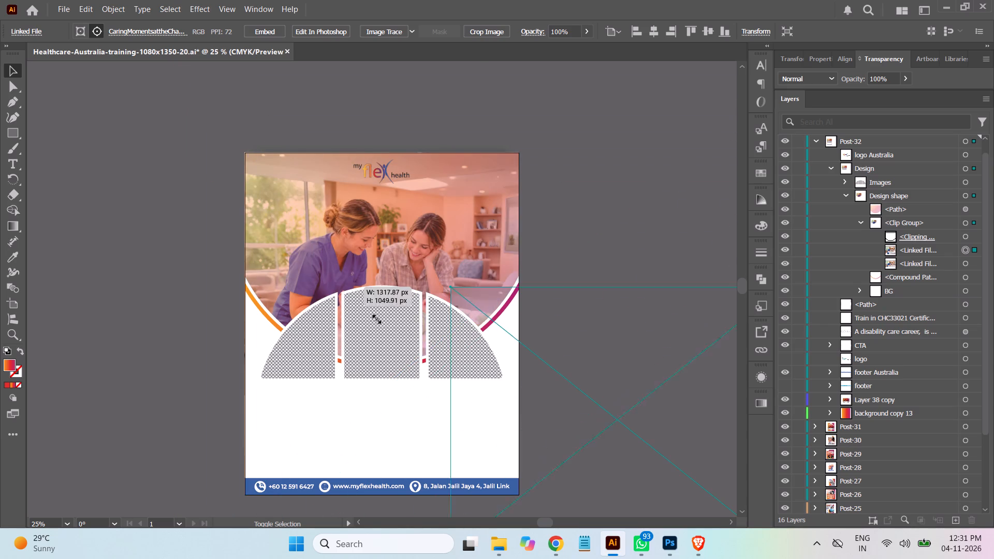
shift+drag(375, 318, 412, 353)
drag(667, 460, 467, 311)
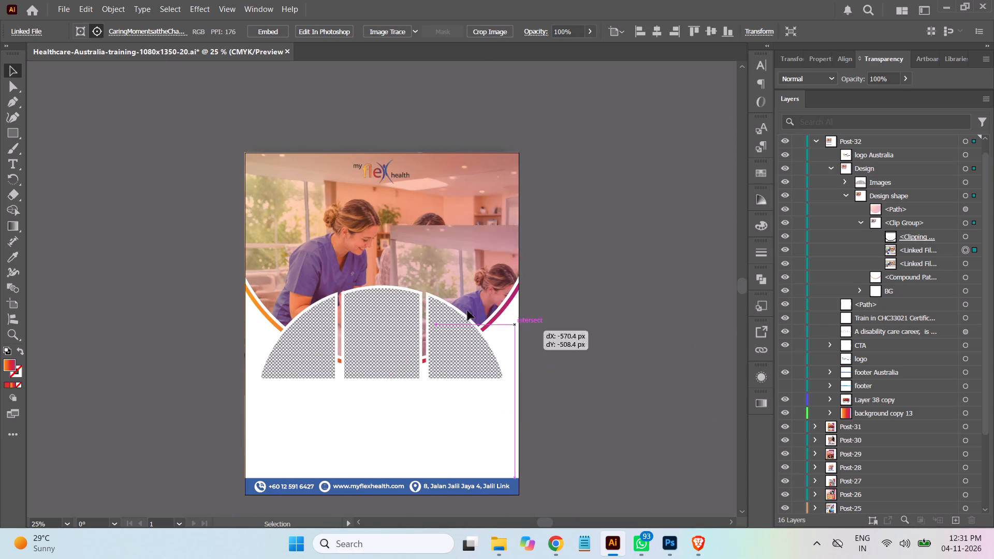
drag(467, 311, 377, 258)
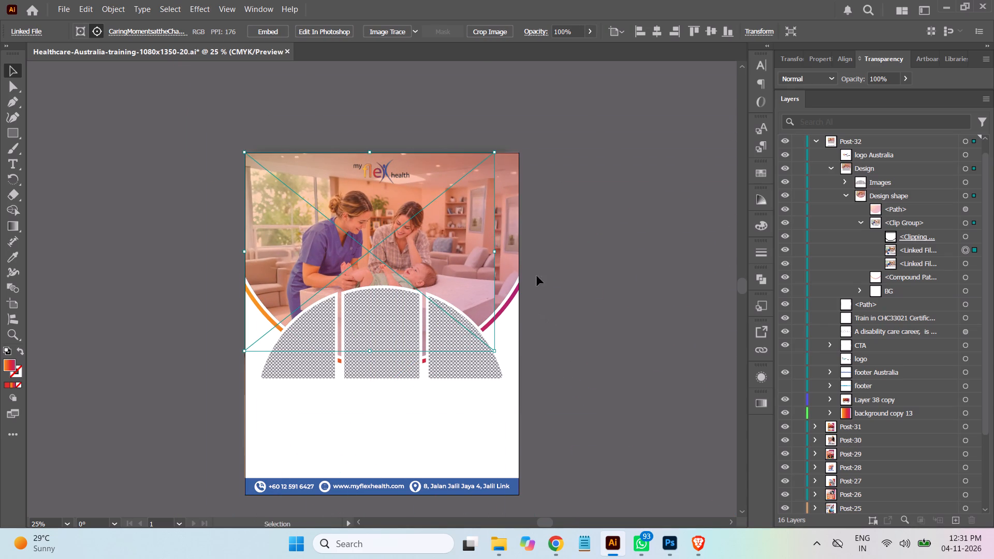
shift+drag(496, 153, 548, 131)
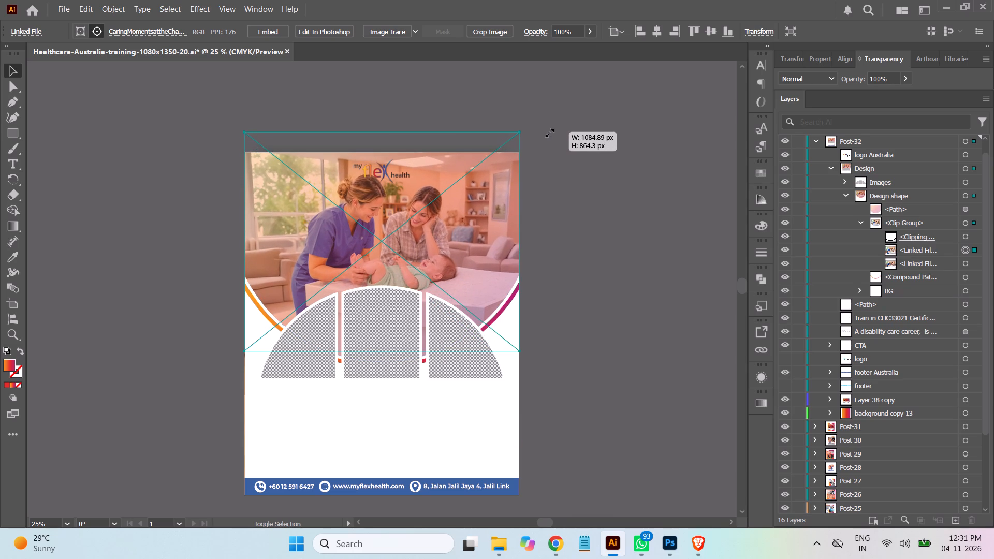
shift+drag(548, 131, 549, 129)
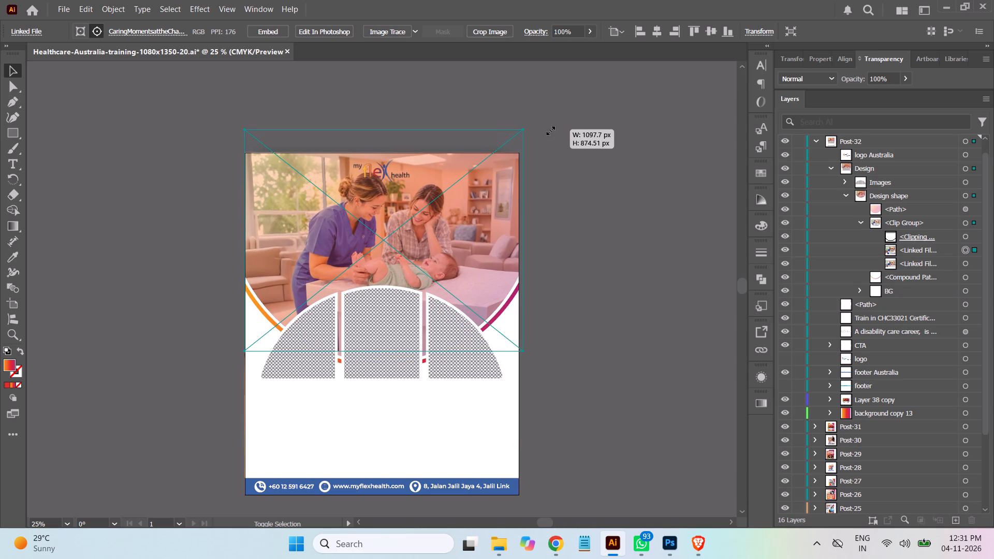
shift+drag(549, 129, 549, 130)
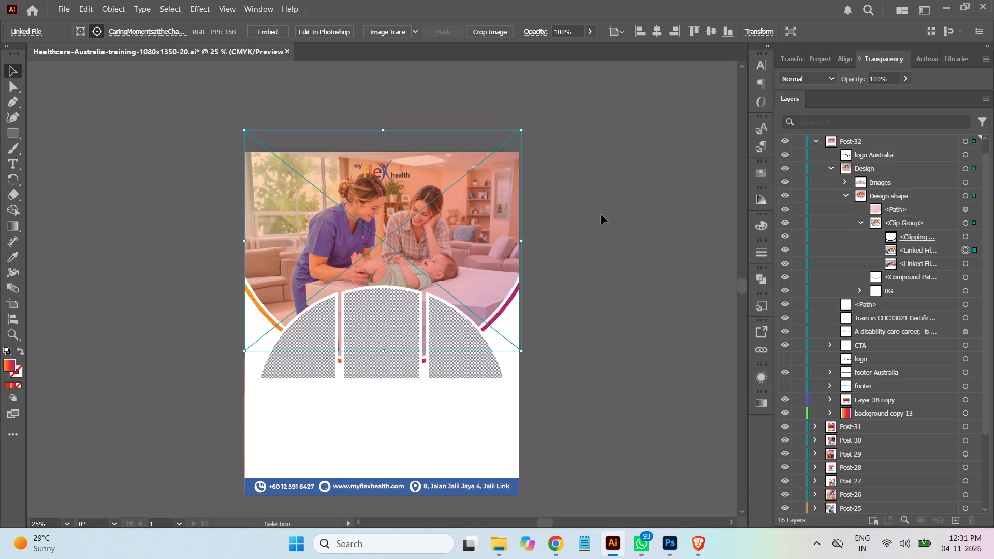
click(656, 209)
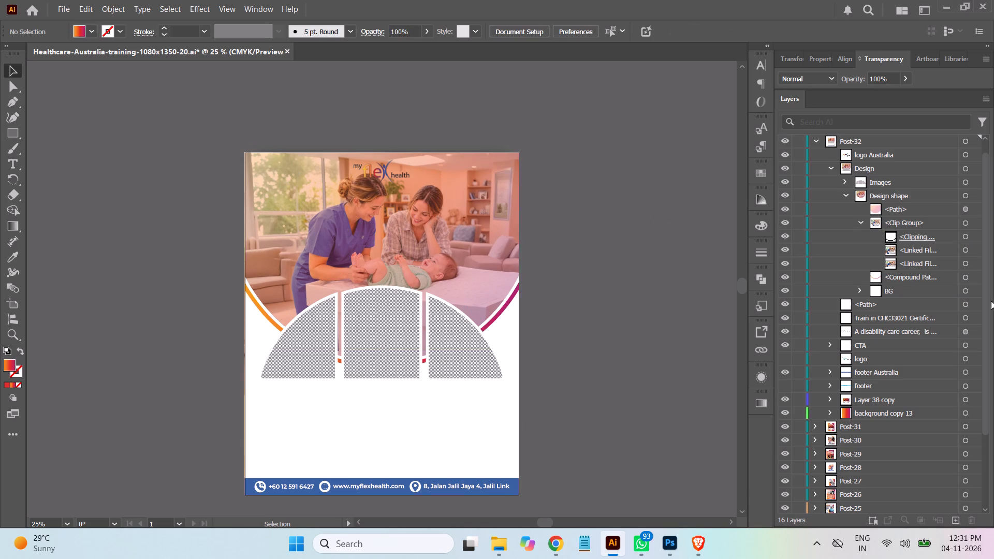
Delete the old linked photo beneath the new one in the Design shape clip group.
click(933, 263)
click(968, 263)
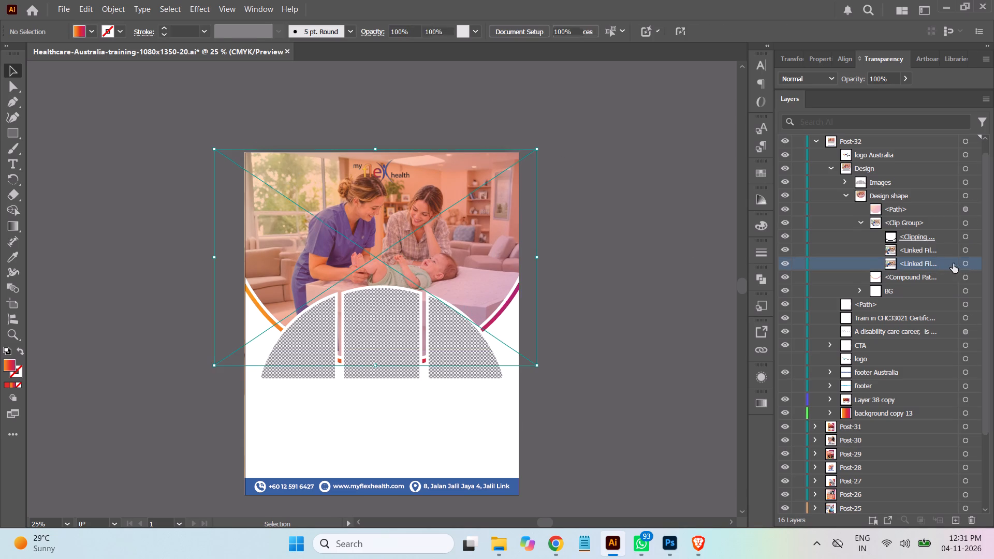
click(937, 263)
click(974, 522)
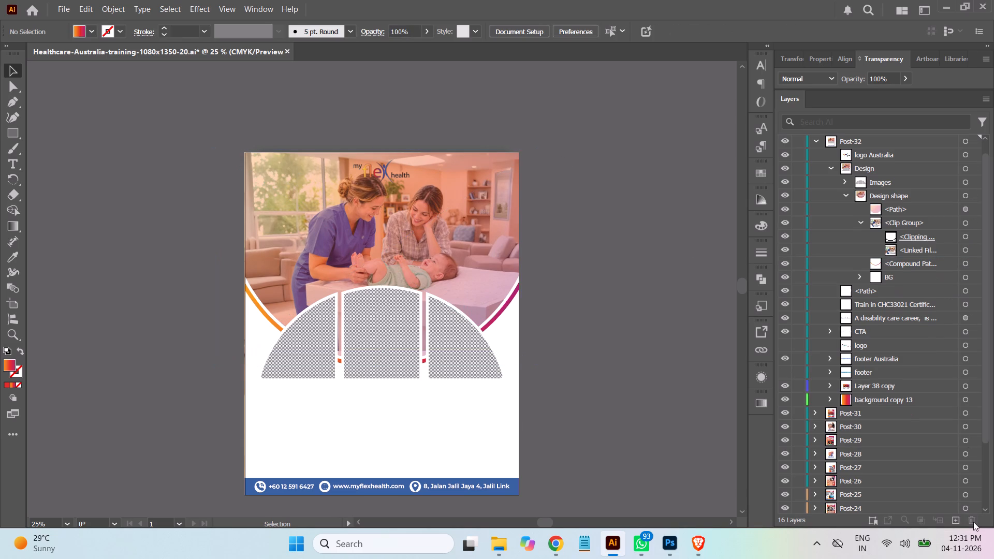
click(665, 303)
Enlarge the clipped photo slightly to about 1104 × 879 px so it extends past the artboard's left edge.
click(965, 253)
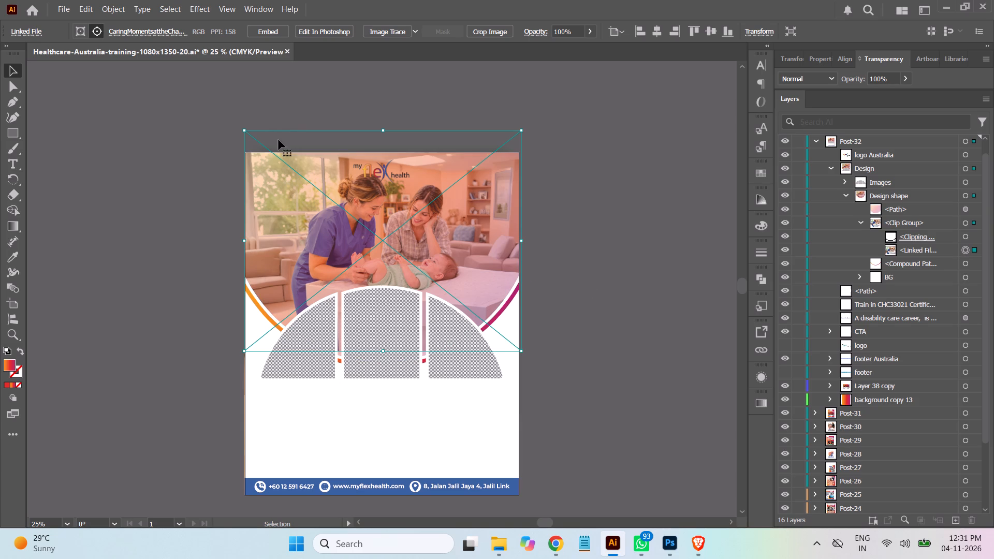
shift+click(243, 130)
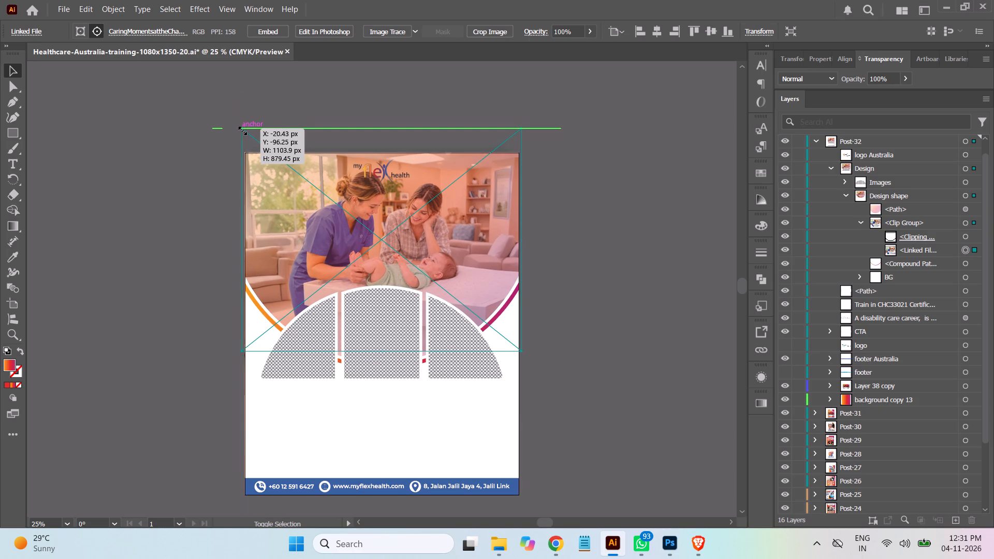
click(620, 182)
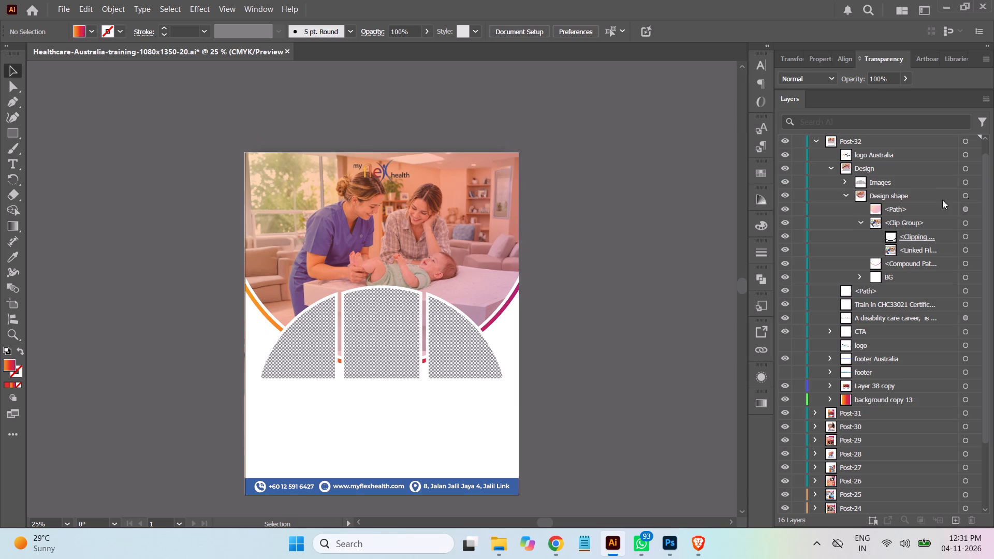
Collapse the clip group and move the logo Australia object to the artboard's upper-left corner.
click(861, 223)
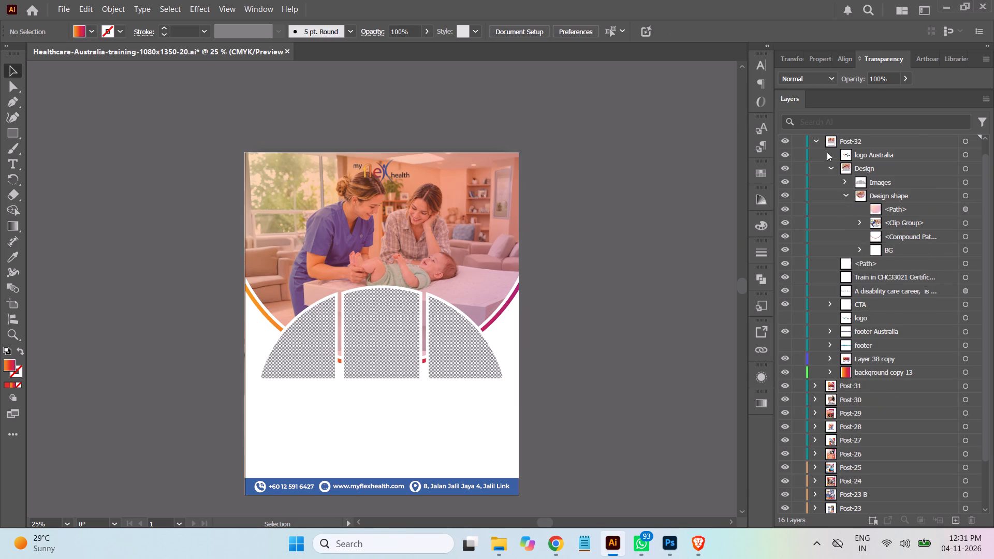
click(962, 155)
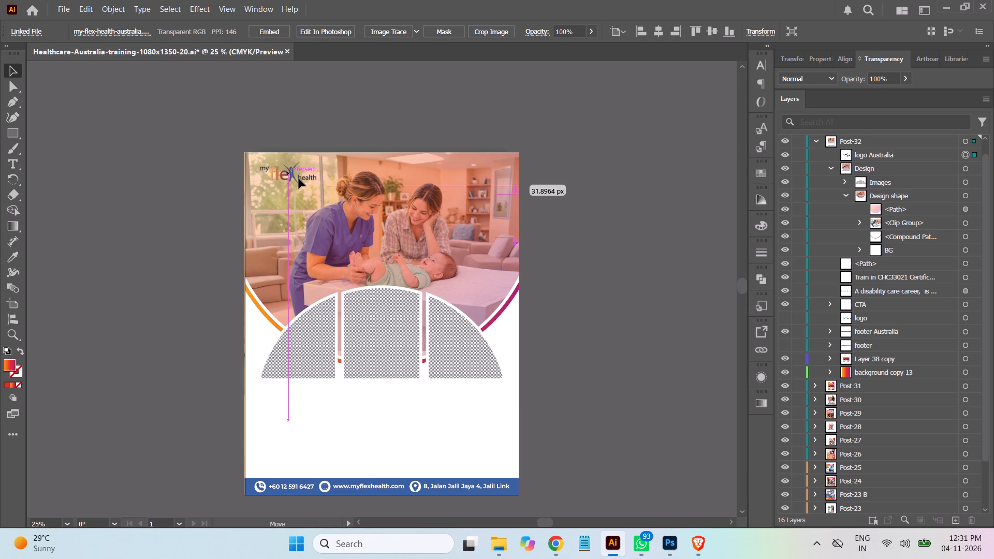
click(637, 210)
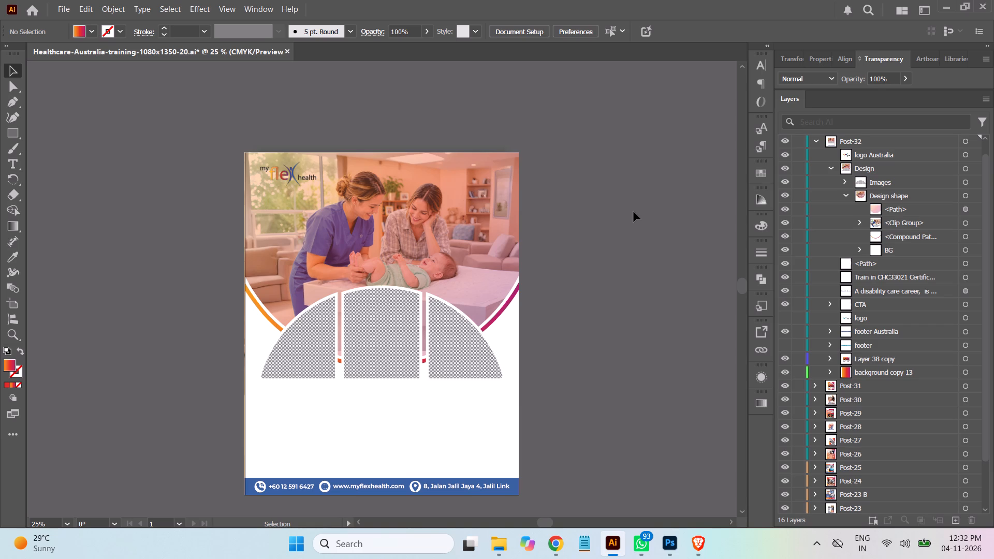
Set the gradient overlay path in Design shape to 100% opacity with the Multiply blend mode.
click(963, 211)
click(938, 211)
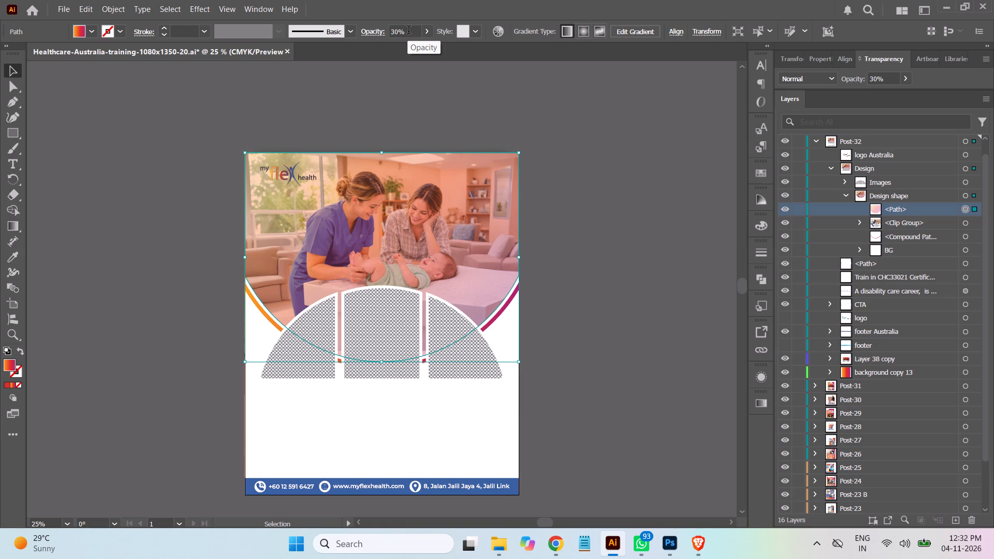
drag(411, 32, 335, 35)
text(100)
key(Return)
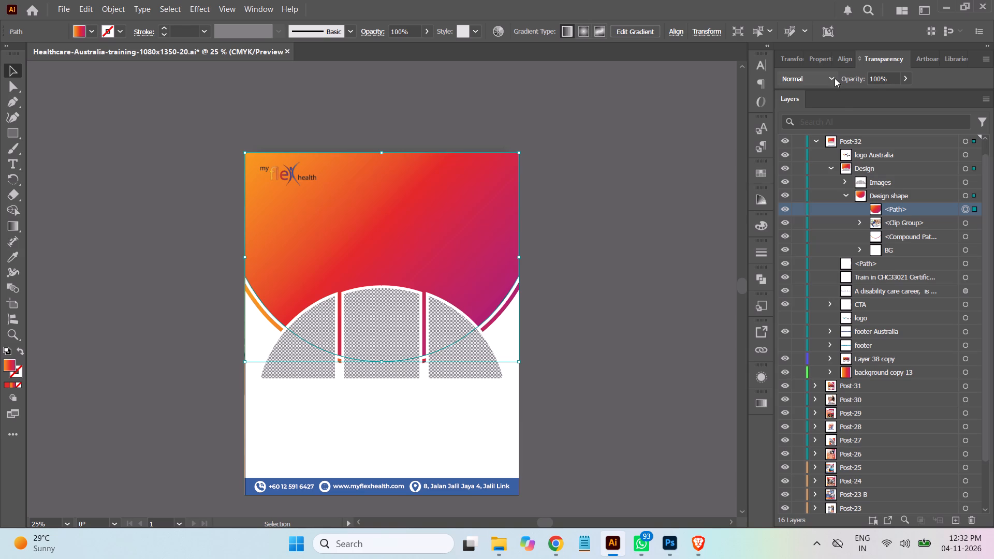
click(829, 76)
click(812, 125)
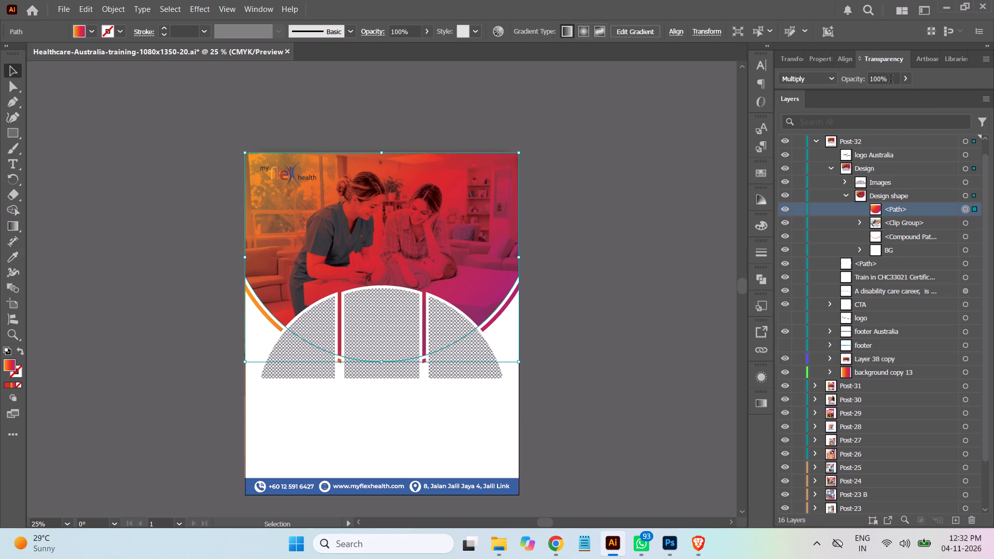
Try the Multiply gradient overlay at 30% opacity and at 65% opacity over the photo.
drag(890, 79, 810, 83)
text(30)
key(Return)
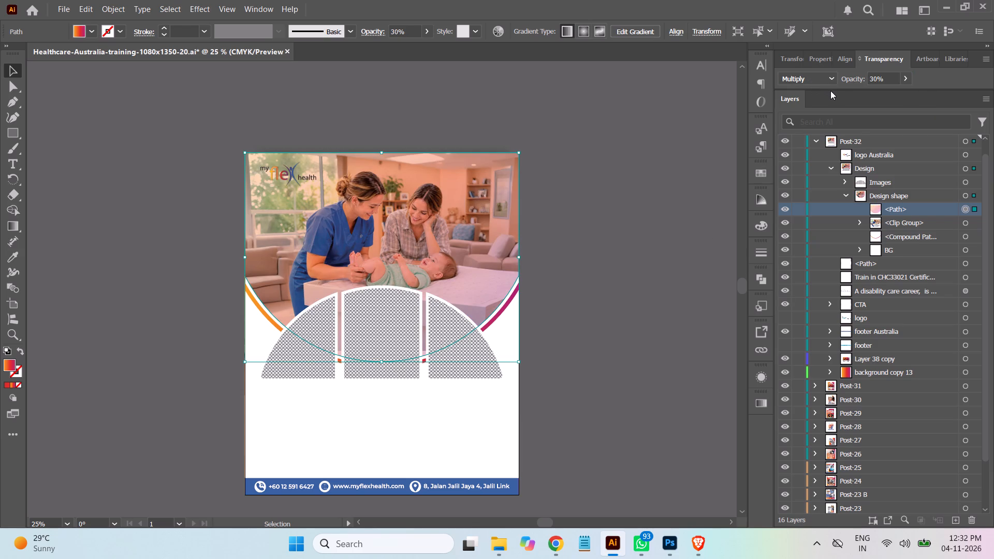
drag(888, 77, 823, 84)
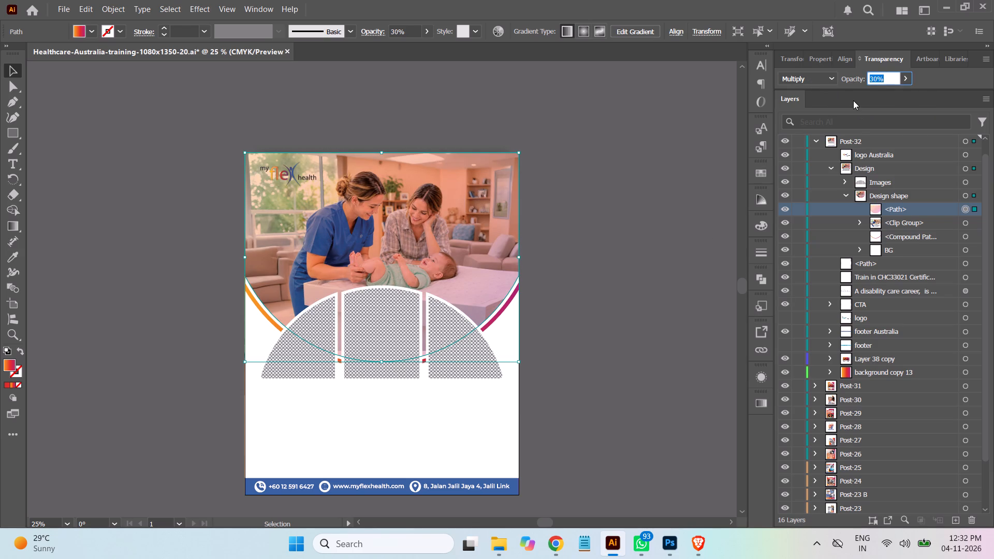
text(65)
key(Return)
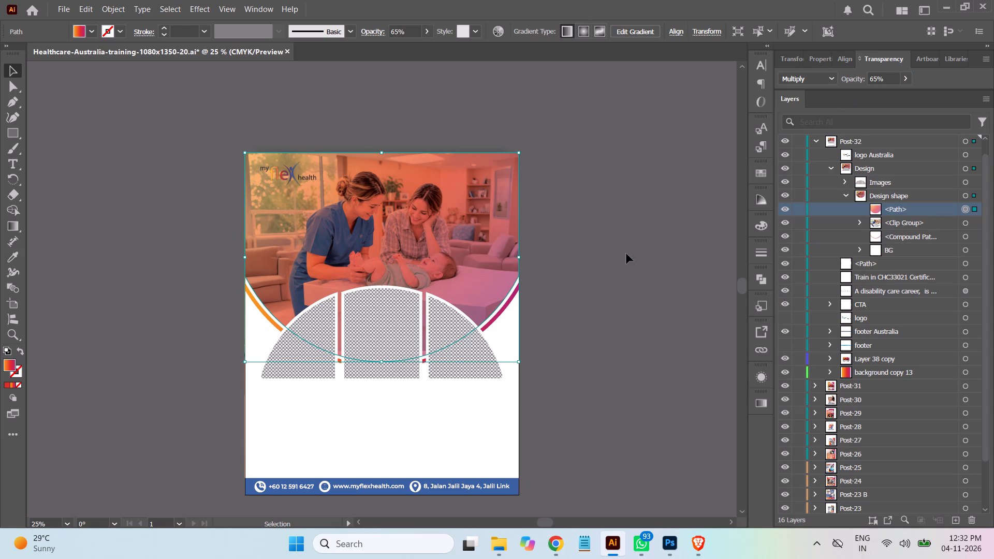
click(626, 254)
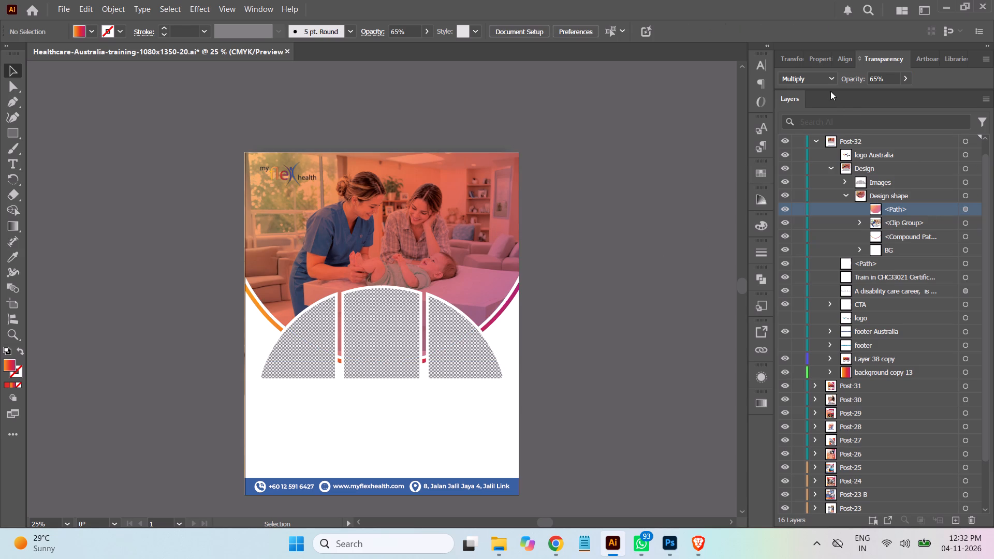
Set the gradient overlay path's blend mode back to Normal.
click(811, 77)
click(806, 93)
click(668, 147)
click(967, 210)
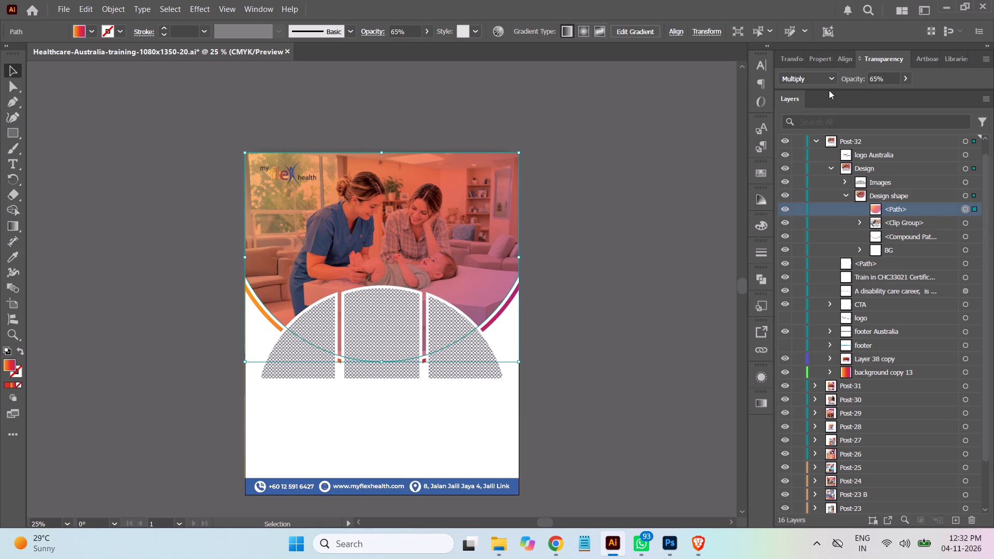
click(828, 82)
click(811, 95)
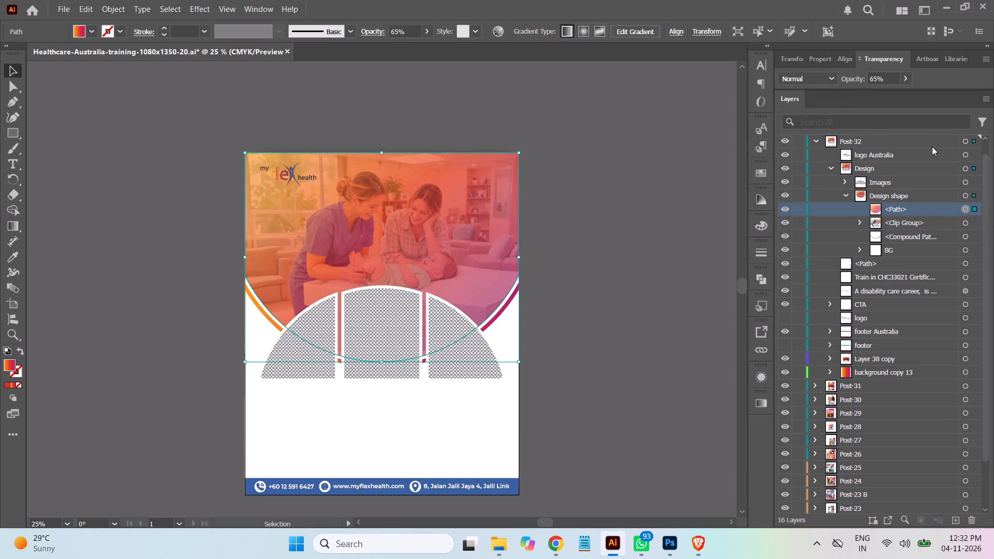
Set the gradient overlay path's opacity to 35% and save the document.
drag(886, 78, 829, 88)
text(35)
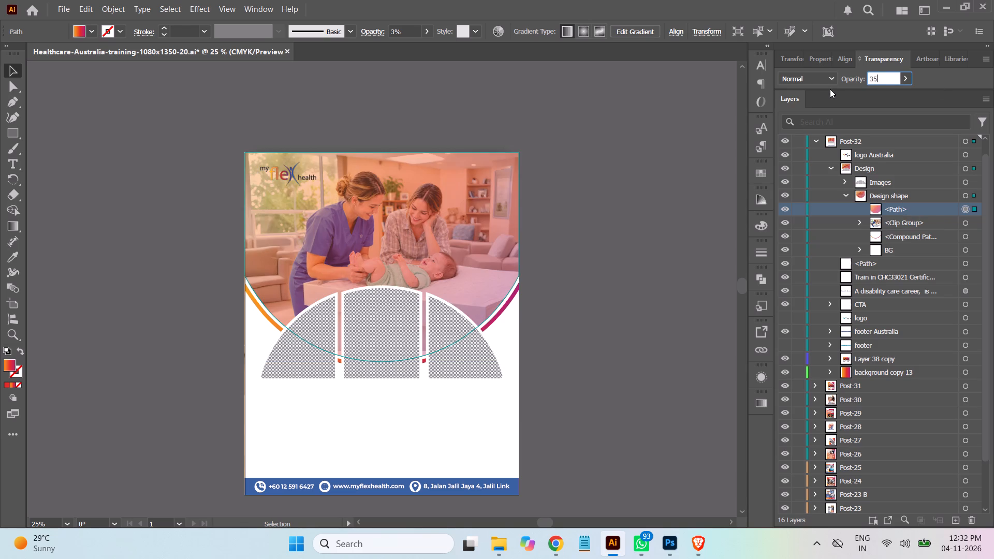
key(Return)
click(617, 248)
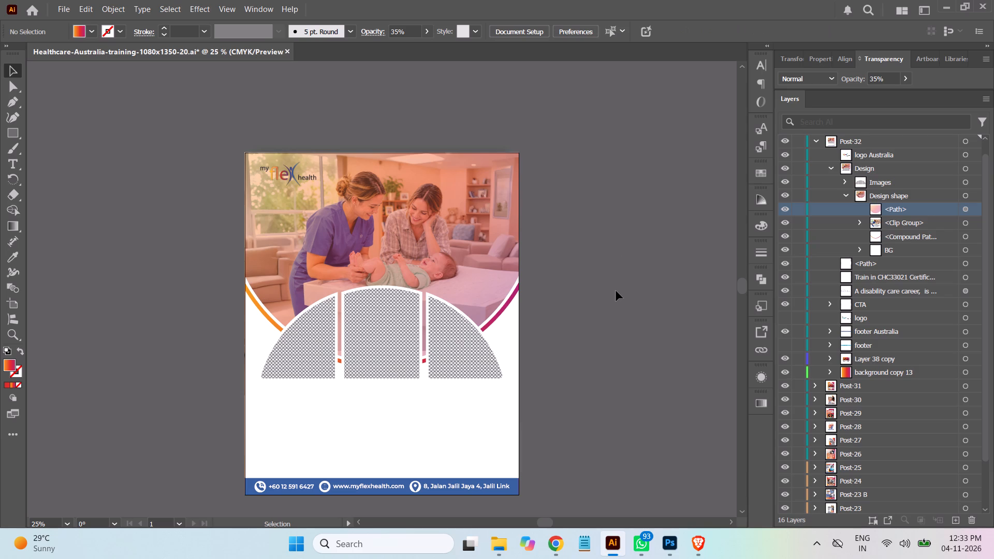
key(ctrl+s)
Hide the gradient overlay path and show it again to compare the photo with and without the tint.
click(786, 211)
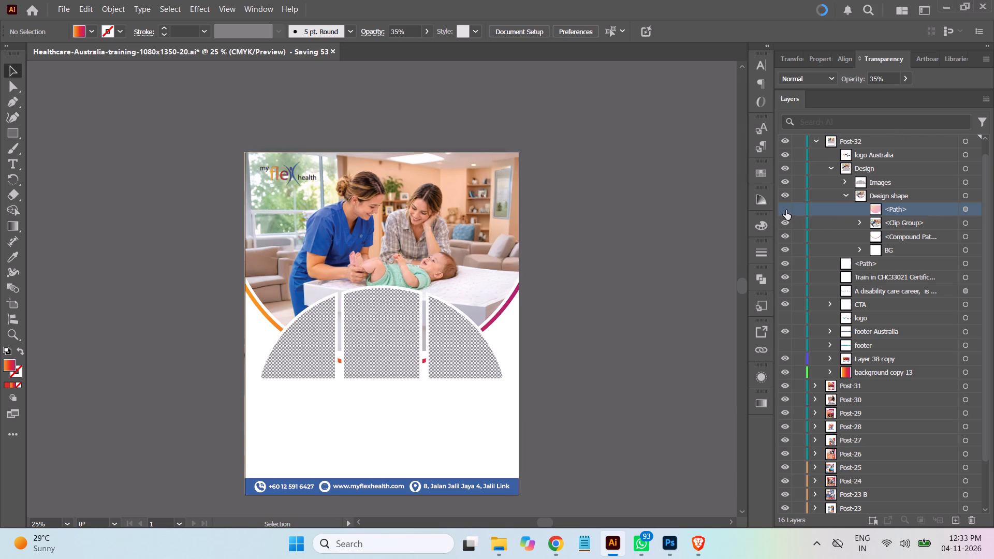
click(786, 210)
Set the gradient overlay path's opacity to 25% and save the document.
click(966, 210)
click(928, 211)
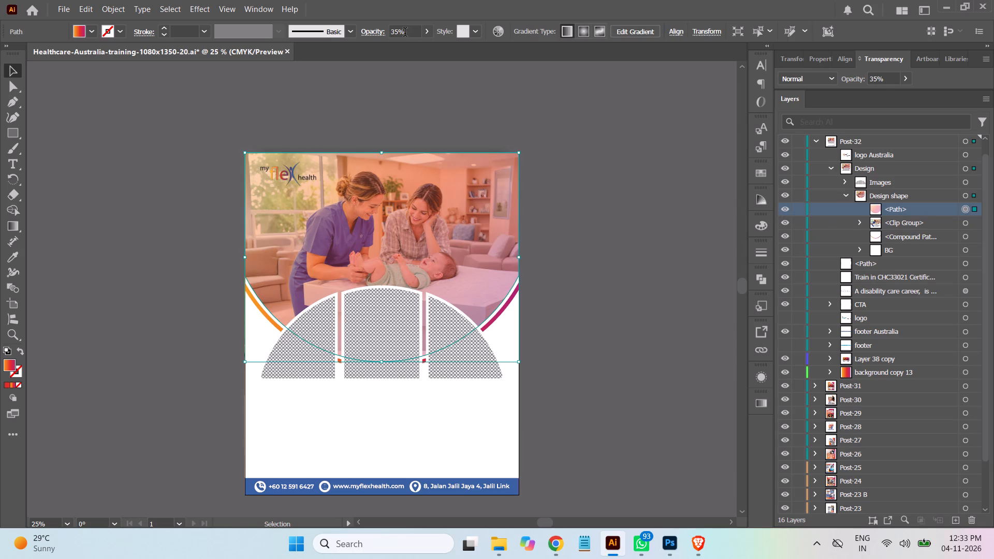
drag(395, 33, 385, 32)
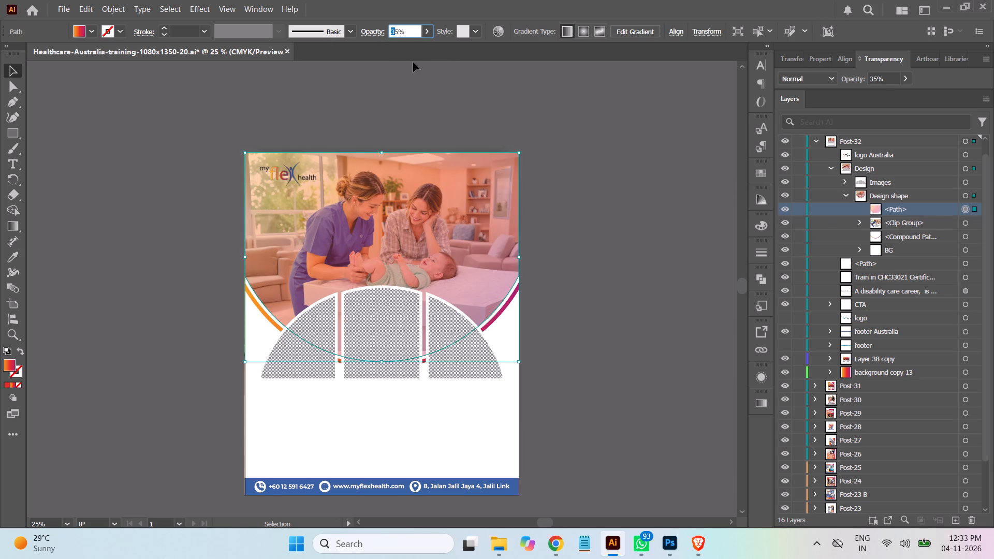
key(2)
key(Return)
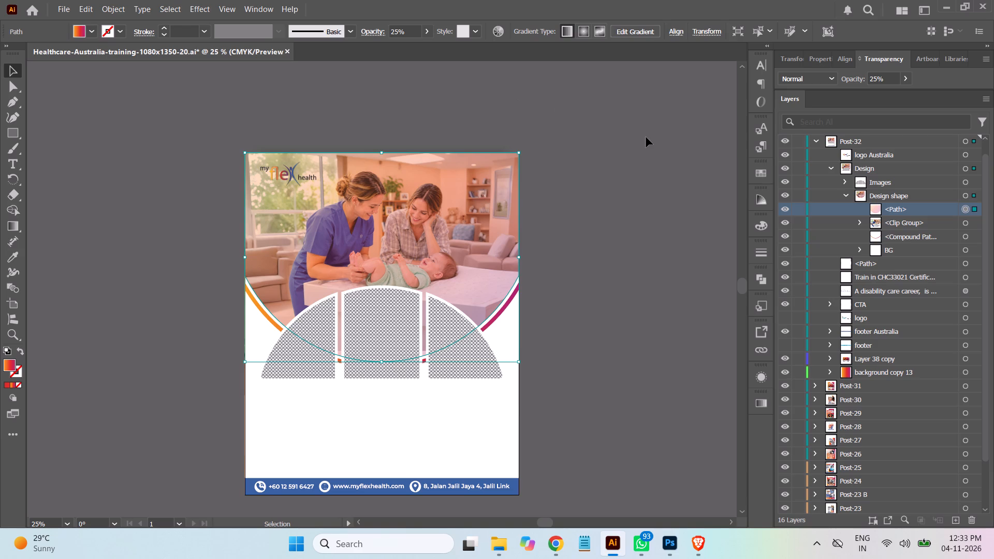
click(659, 135)
key(ctrl+s)
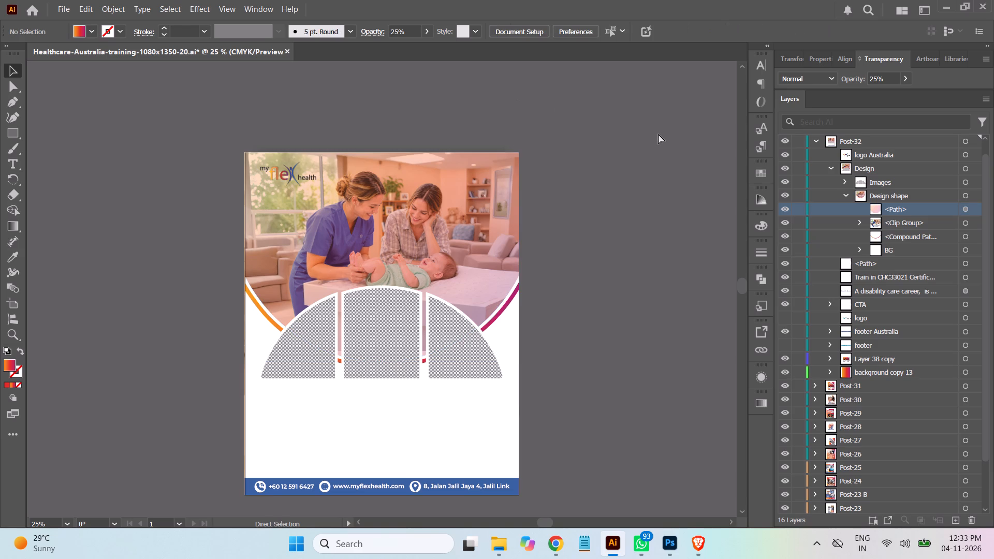
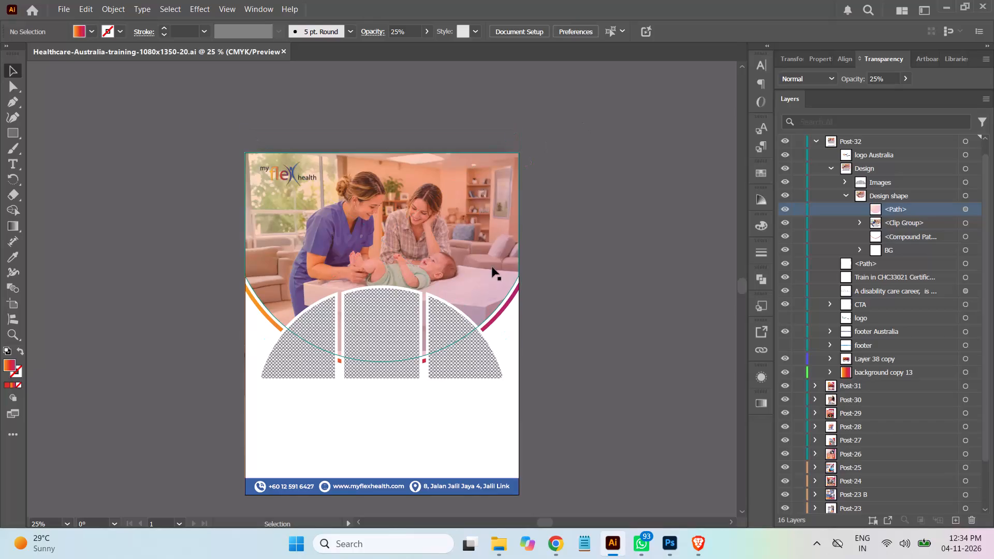
Save the Post-32 document.
key(ctrl+s)
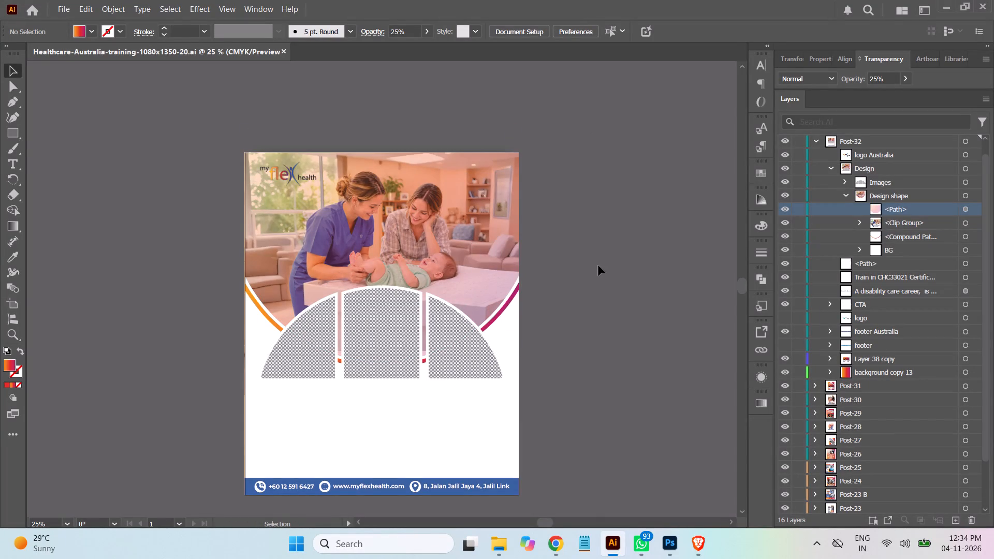
key(ctrl+alt+0)
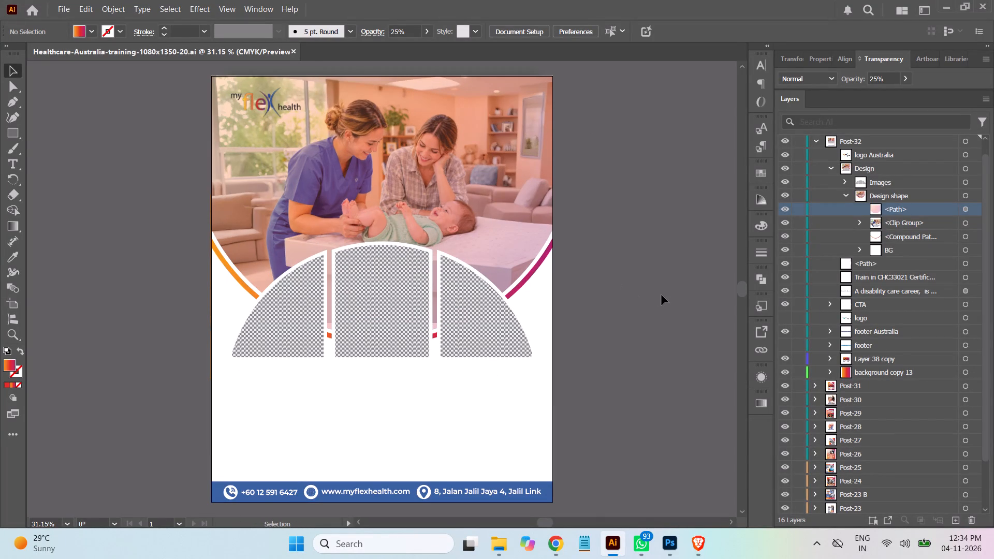
Open CaringMomentsattheChangingTable (1).png from the Downloads folder in Photoshop.
click(670, 544)
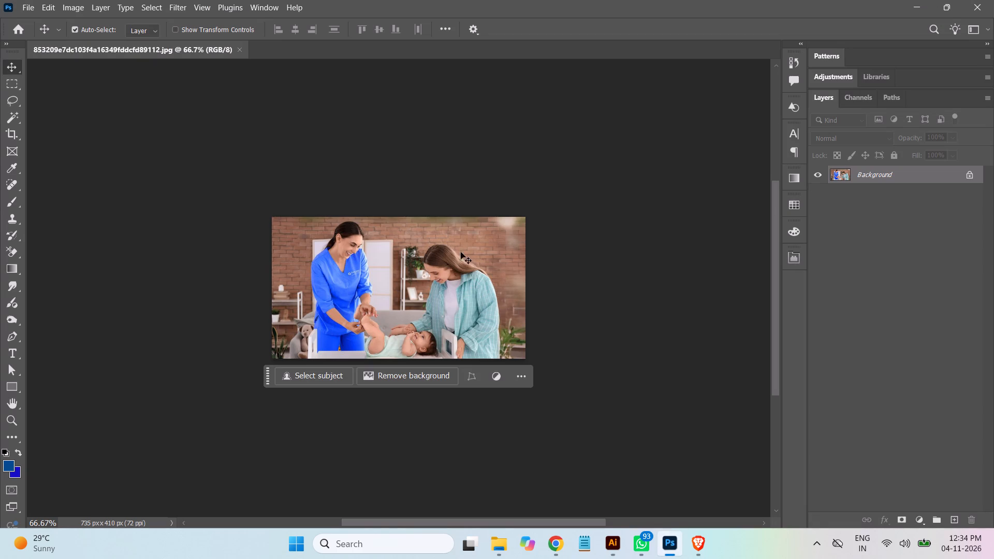
click(497, 546)
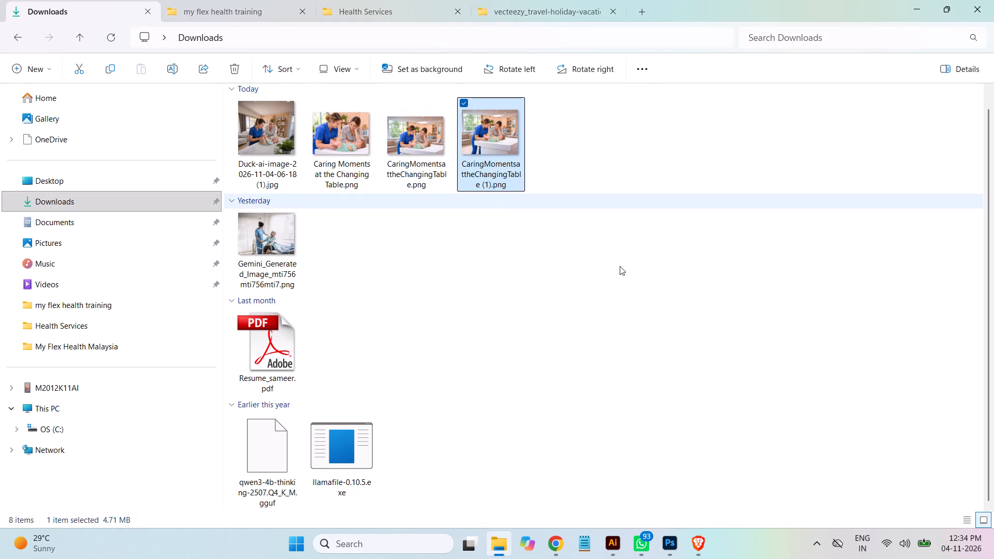
click(618, 255)
drag(495, 139, 670, 540)
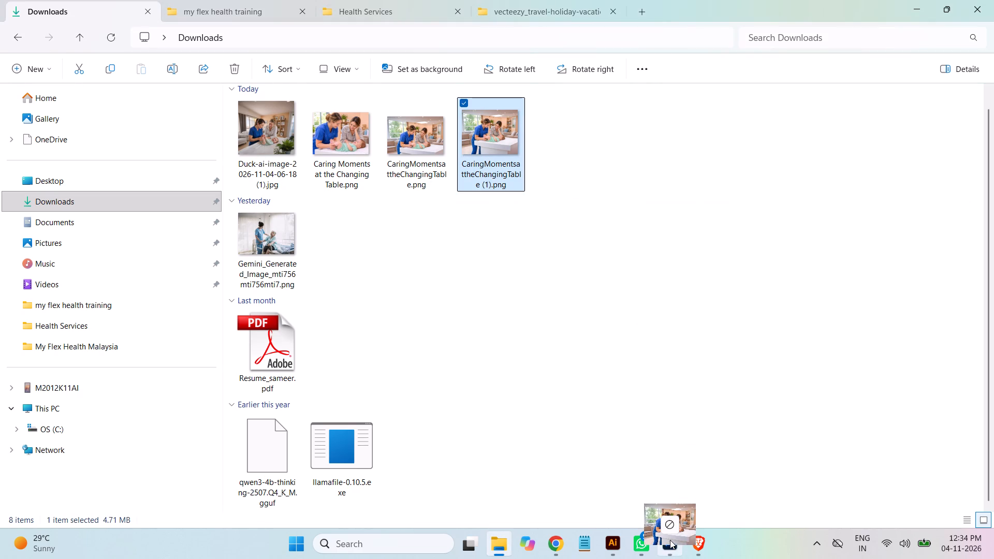
drag(670, 540, 369, 56)
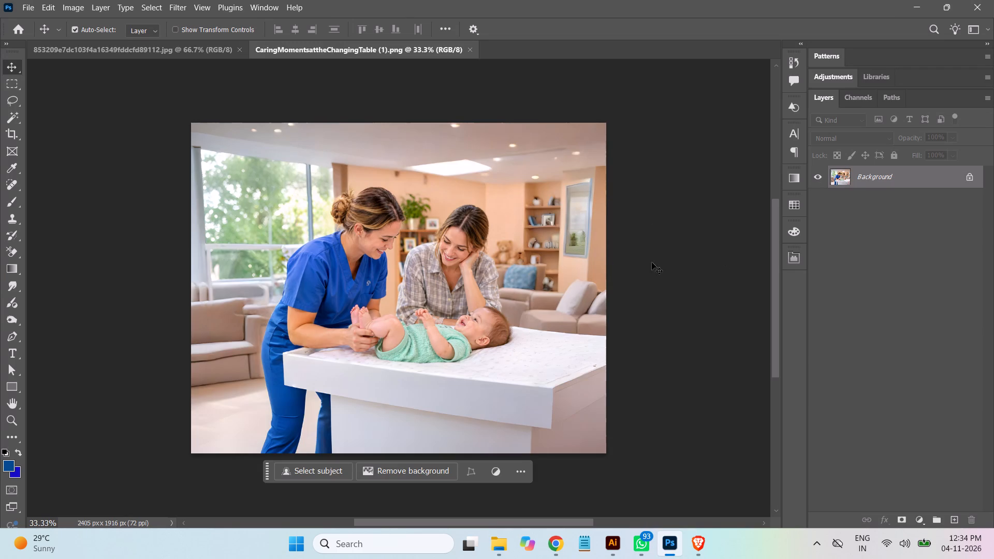
Draw a closed Pen tool shape about 621 by 546 px over the upper window panes beside the nurse.
click(10, 83)
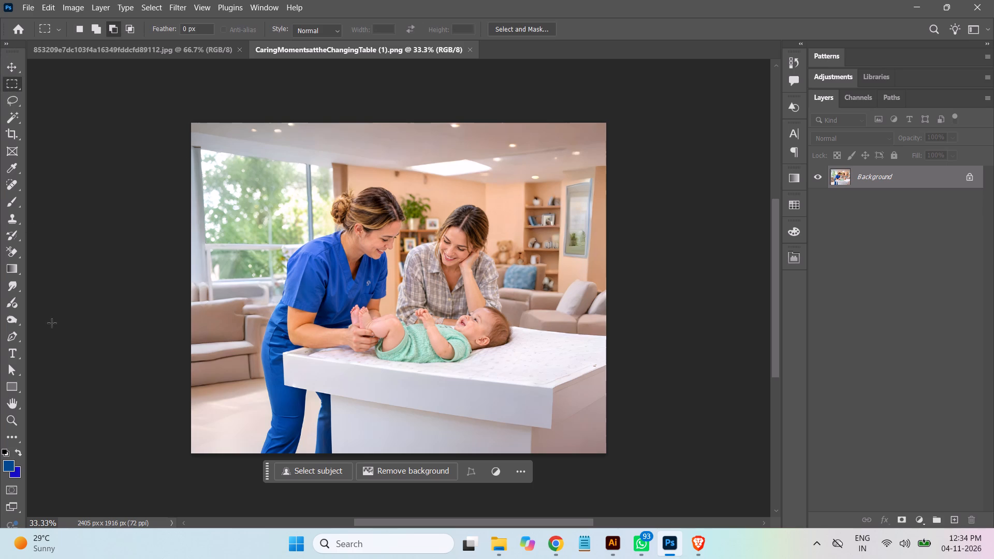
click(9, 336)
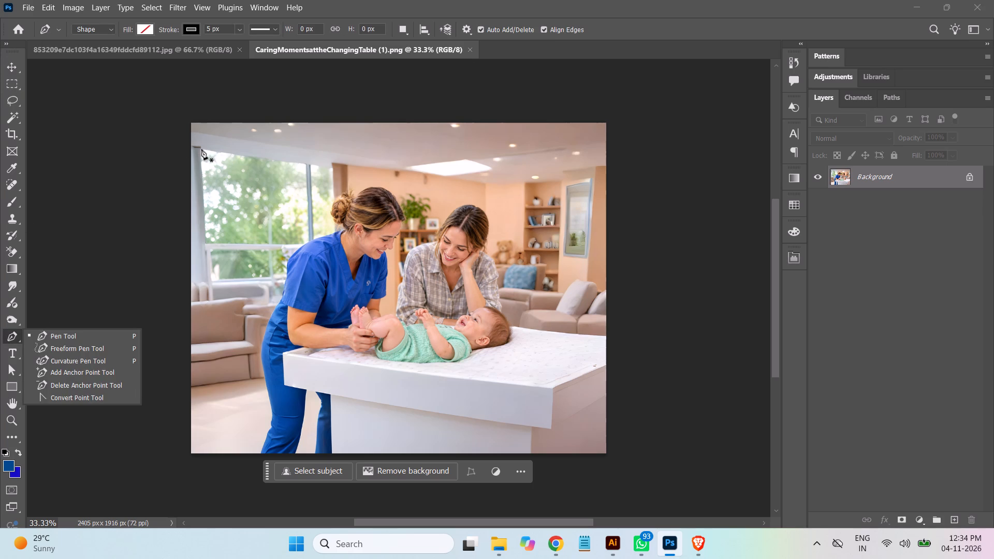
click(201, 150)
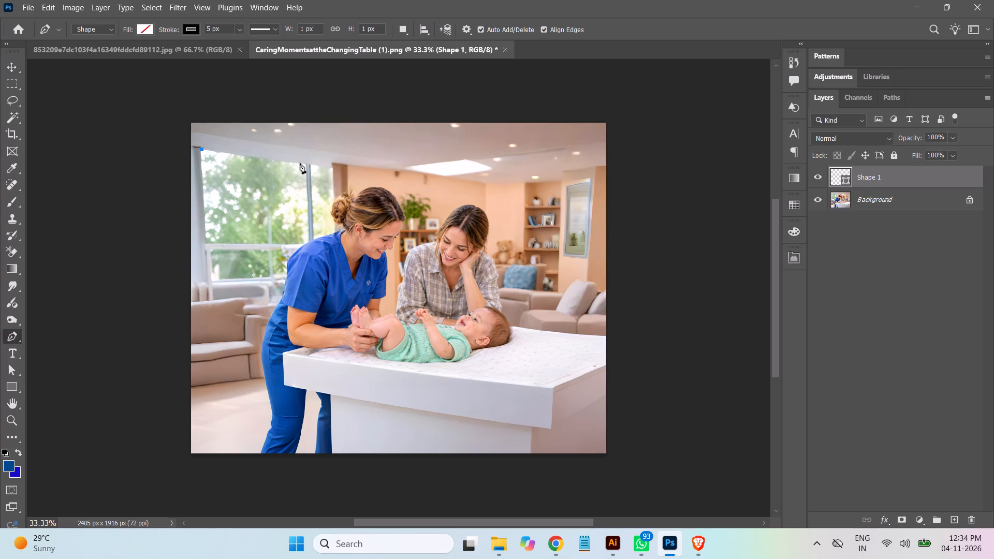
click(306, 164)
click(309, 241)
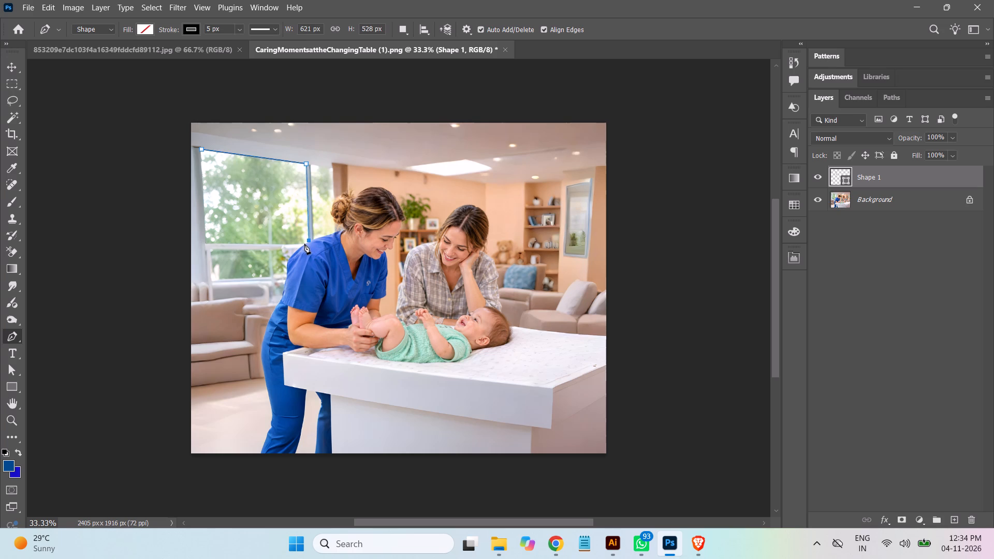
click(304, 244)
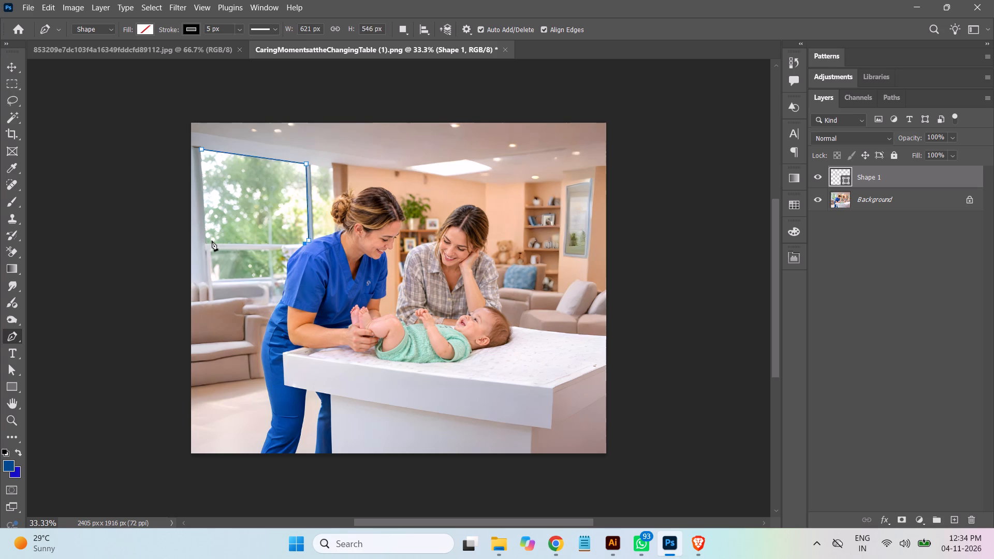
click(206, 243)
click(202, 150)
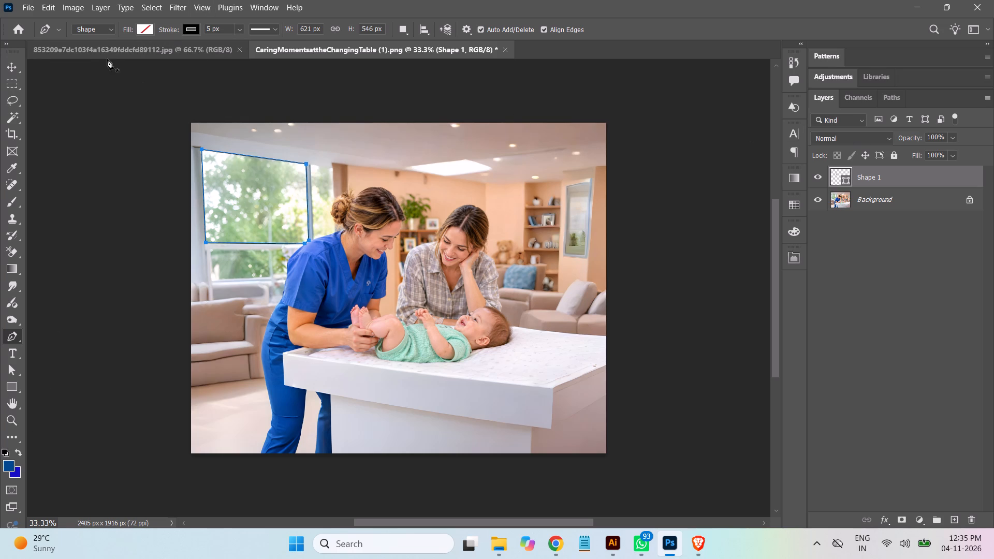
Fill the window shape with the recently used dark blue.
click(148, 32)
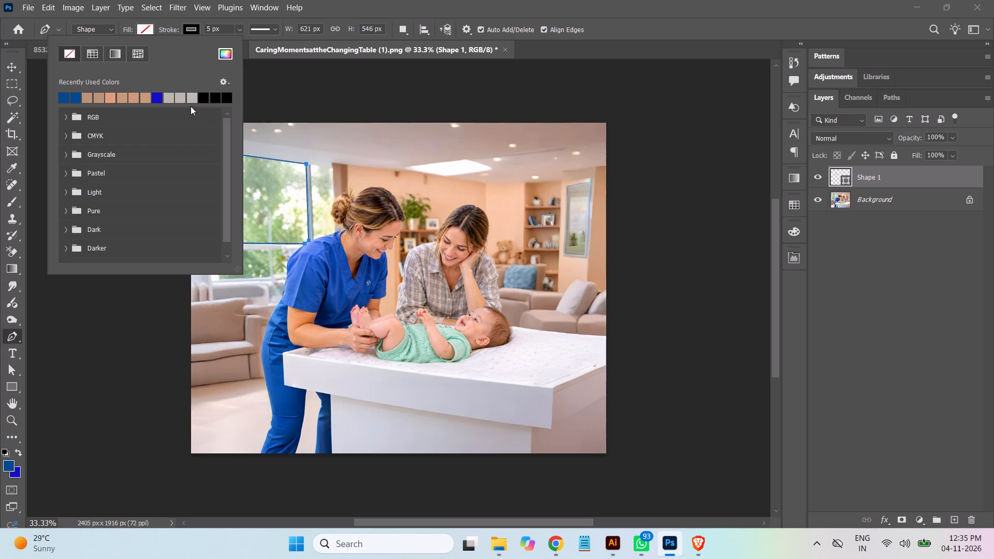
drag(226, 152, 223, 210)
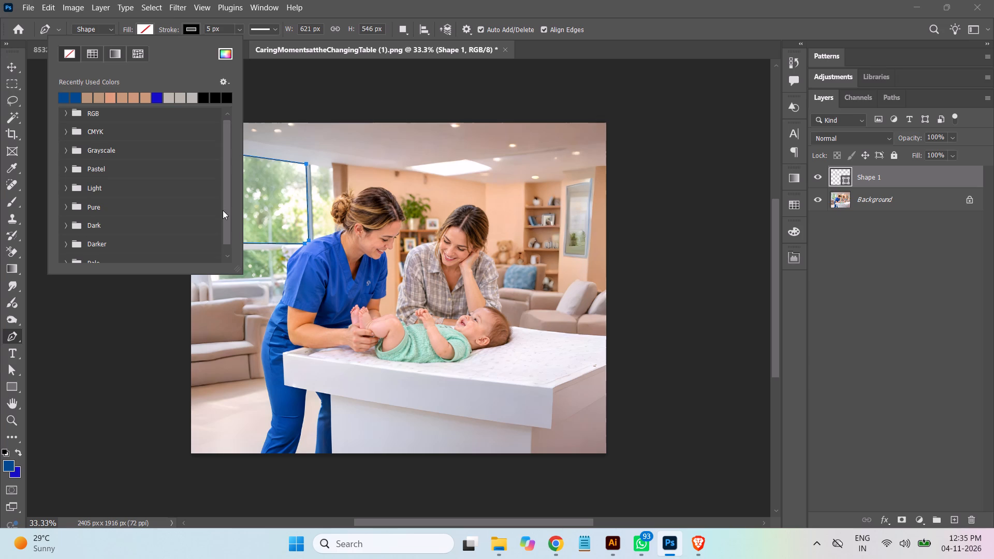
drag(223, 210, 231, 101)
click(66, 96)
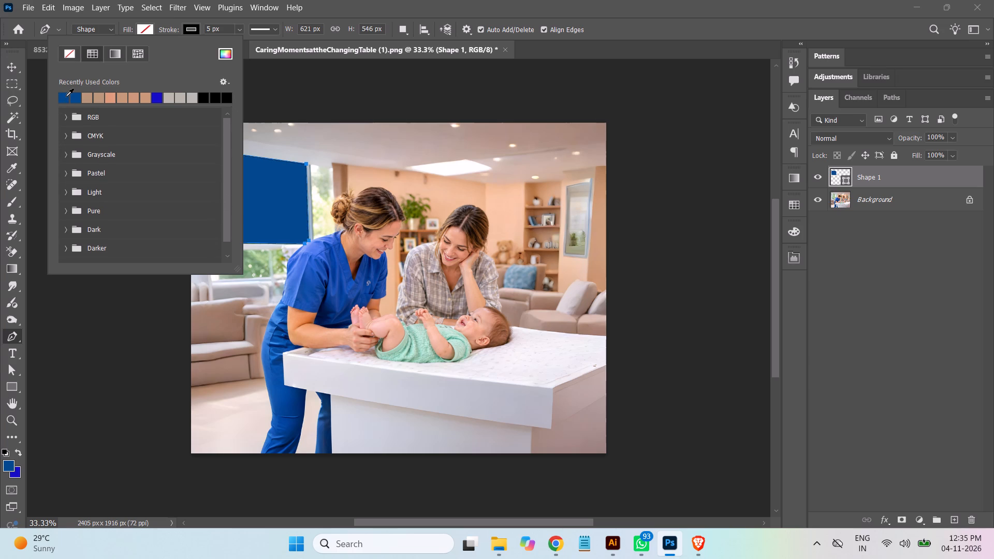
Remove the stroke from the window shape.
click(196, 27)
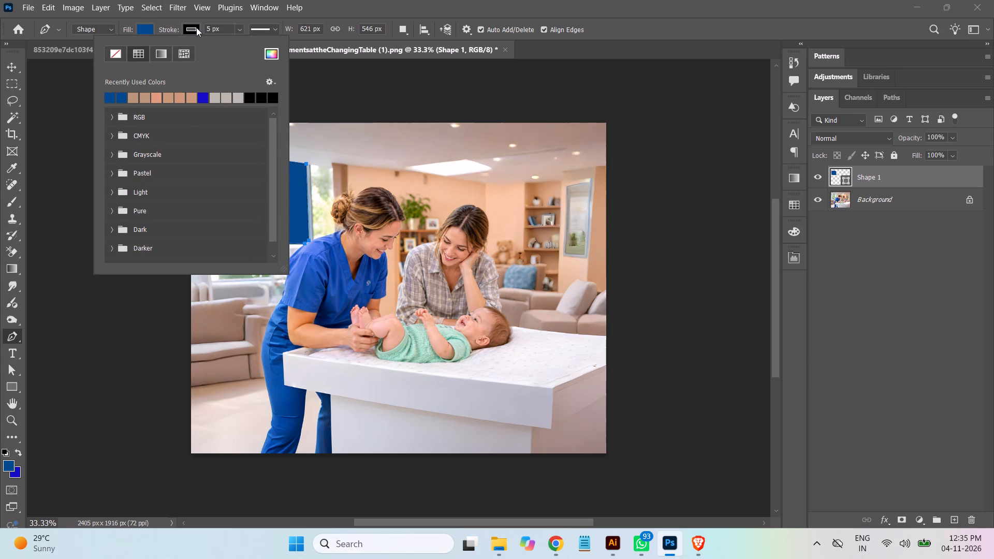
click(116, 54)
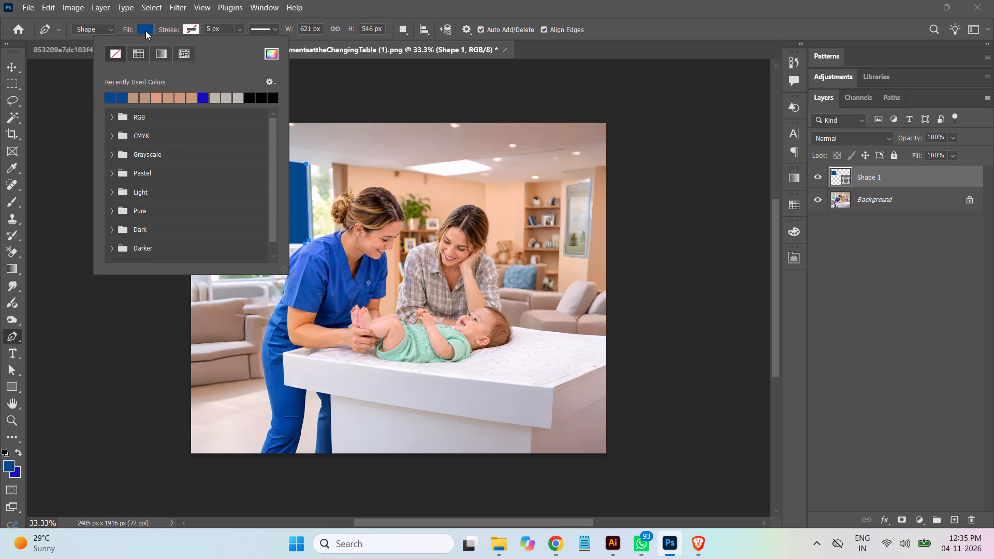
click(145, 31)
click(145, 31)
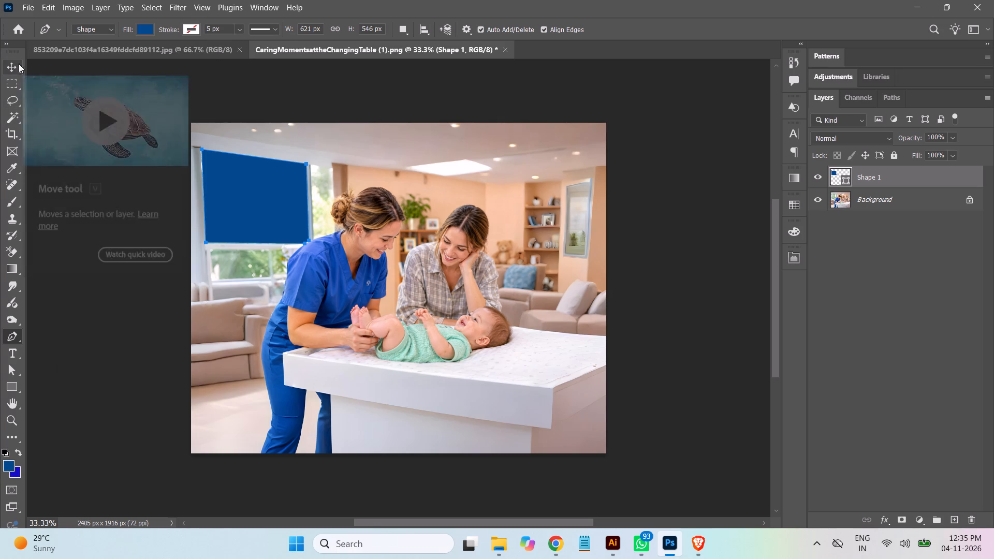
Set the window shape's fill colour to white, ffffff.
click(139, 27)
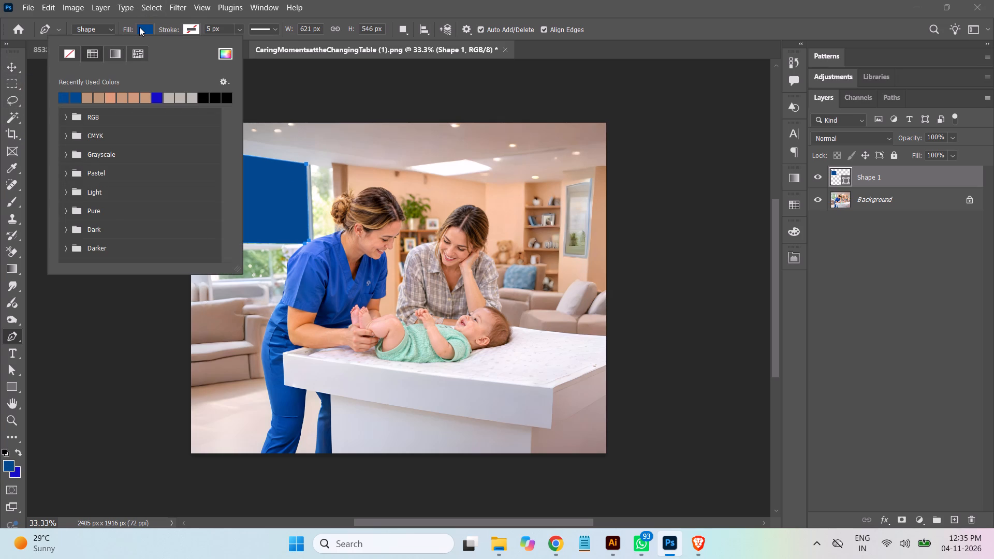
click(64, 99)
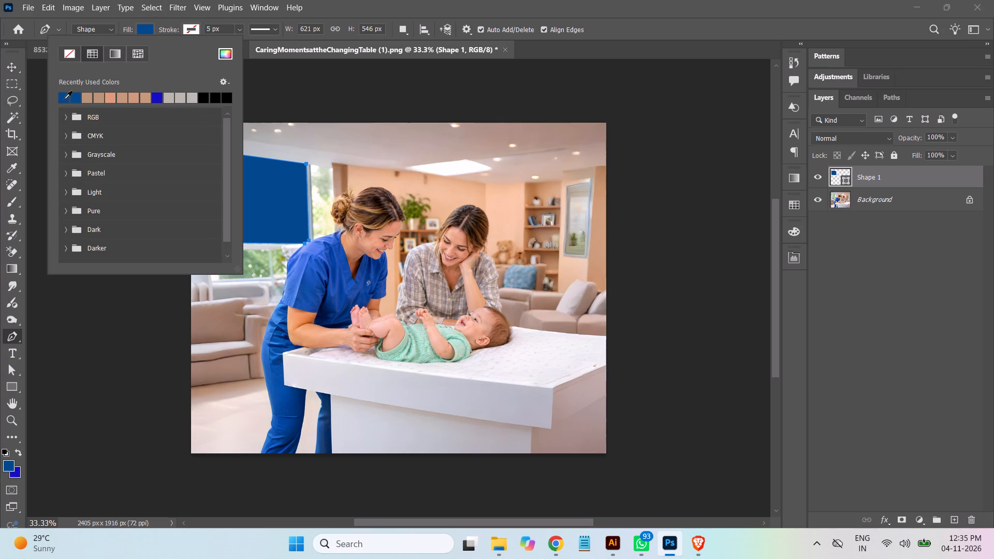
double_click(64, 99)
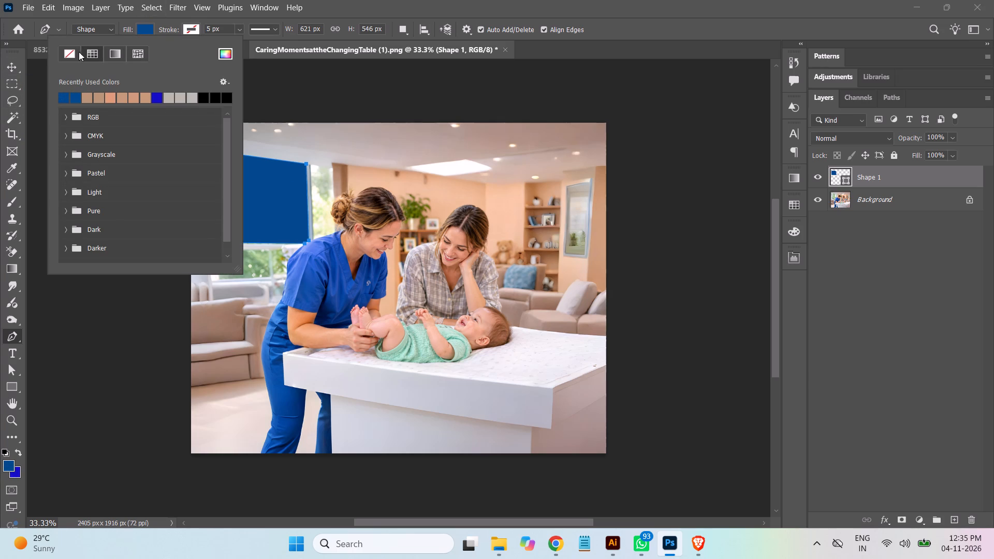
click(68, 55)
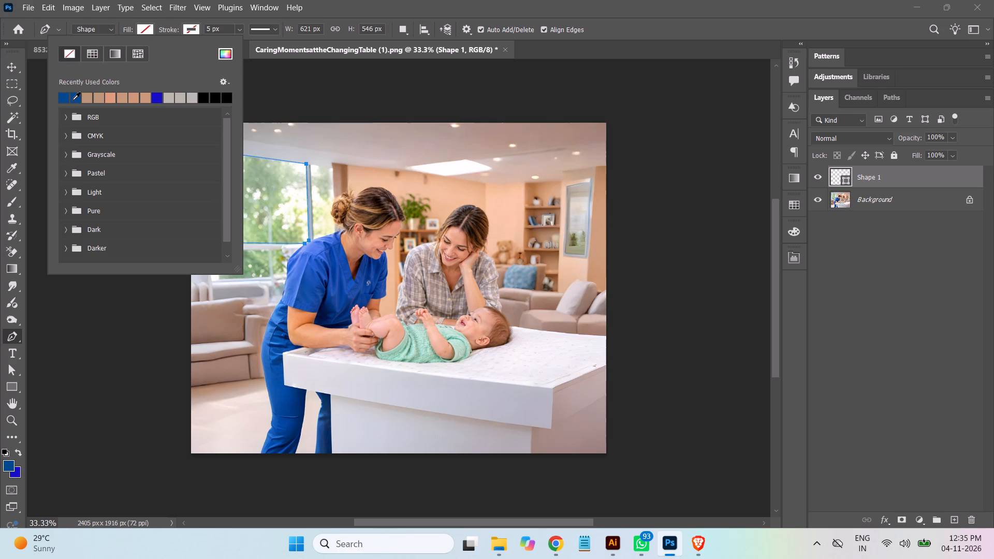
click(226, 83)
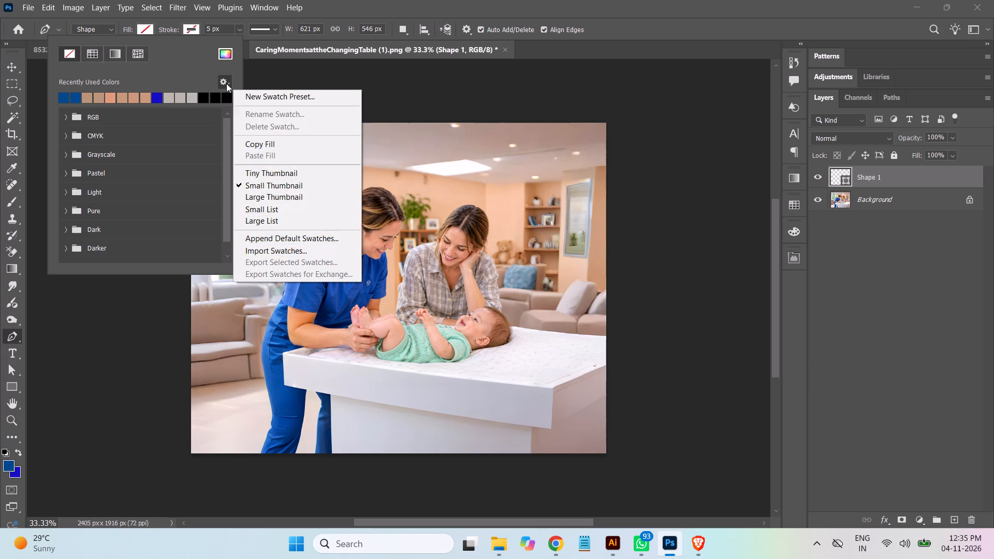
click(224, 55)
click(224, 55)
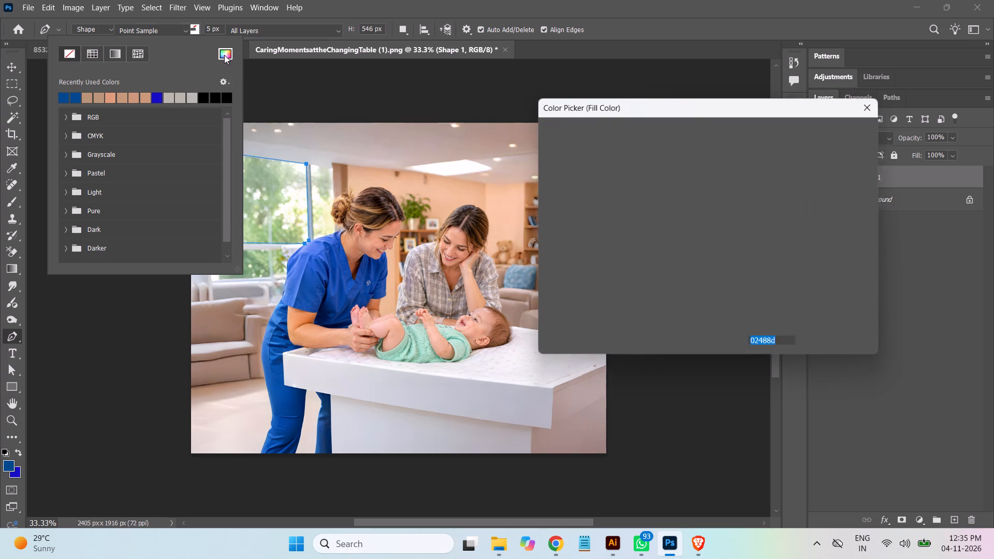
drag(567, 166, 514, 109)
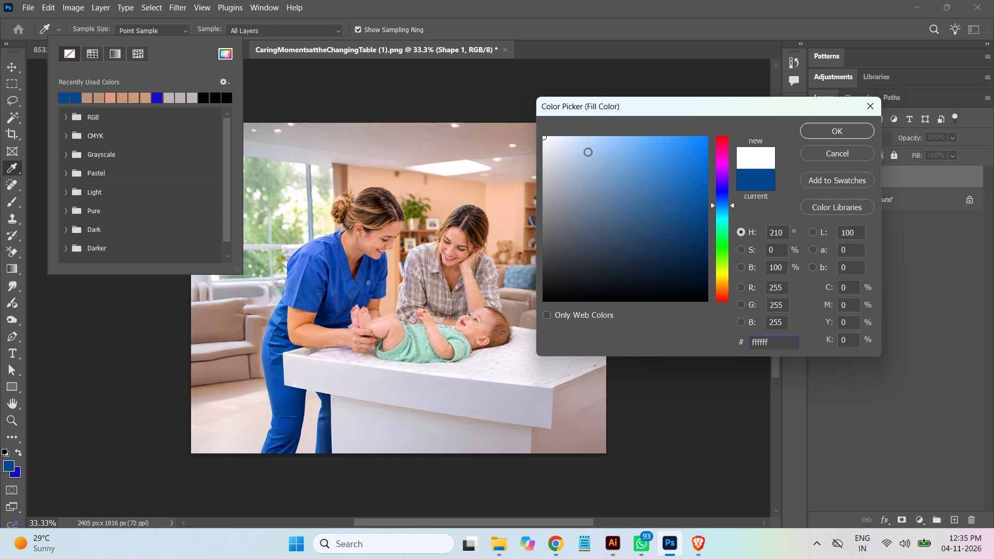
click(841, 130)
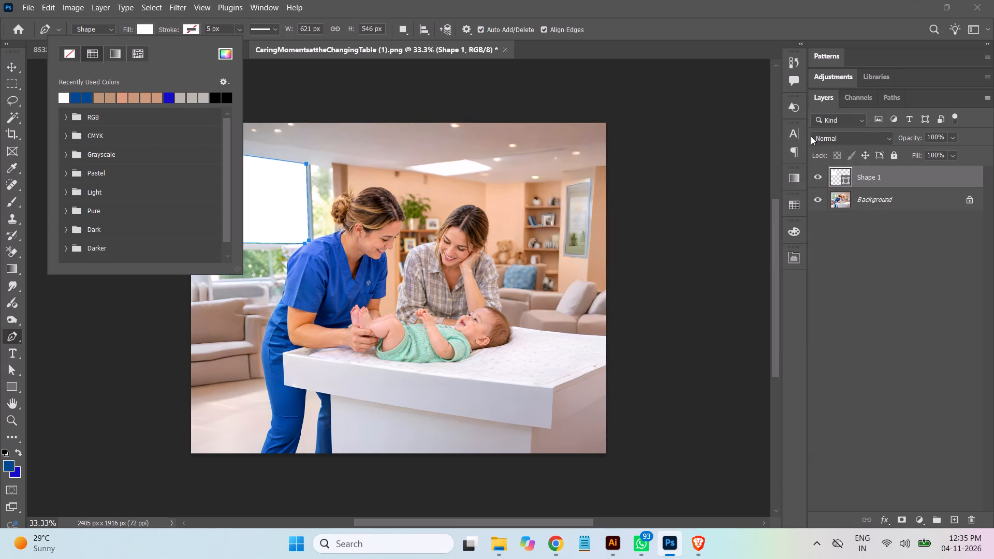
click(9, 67)
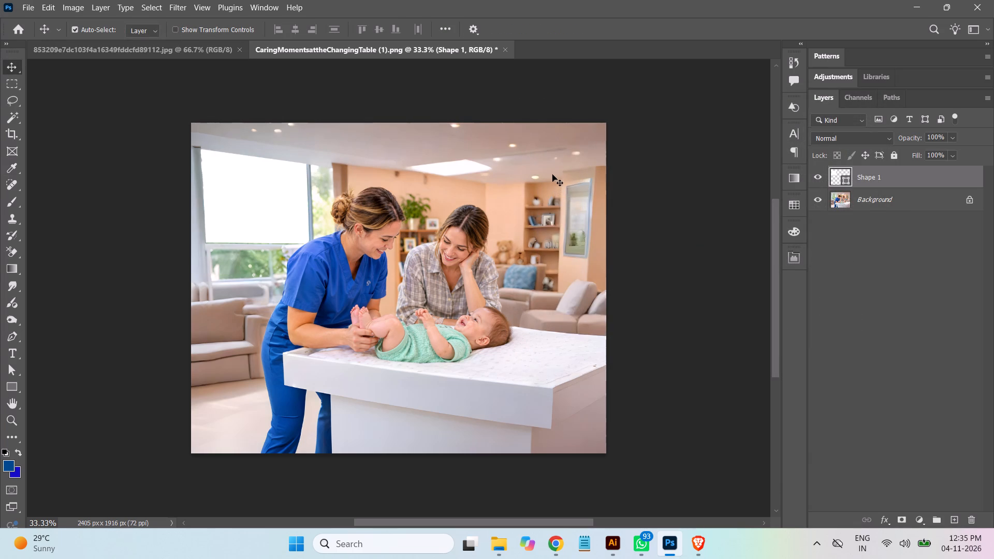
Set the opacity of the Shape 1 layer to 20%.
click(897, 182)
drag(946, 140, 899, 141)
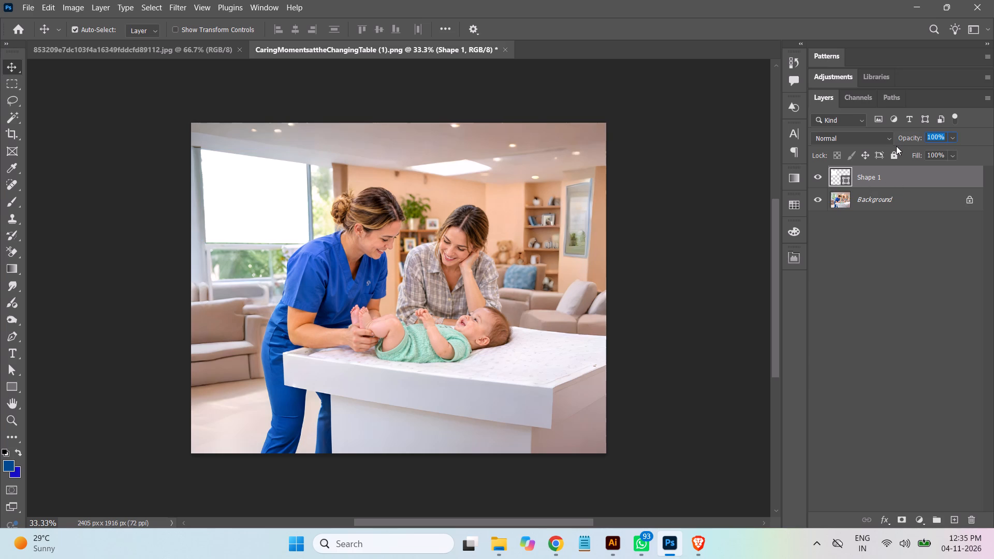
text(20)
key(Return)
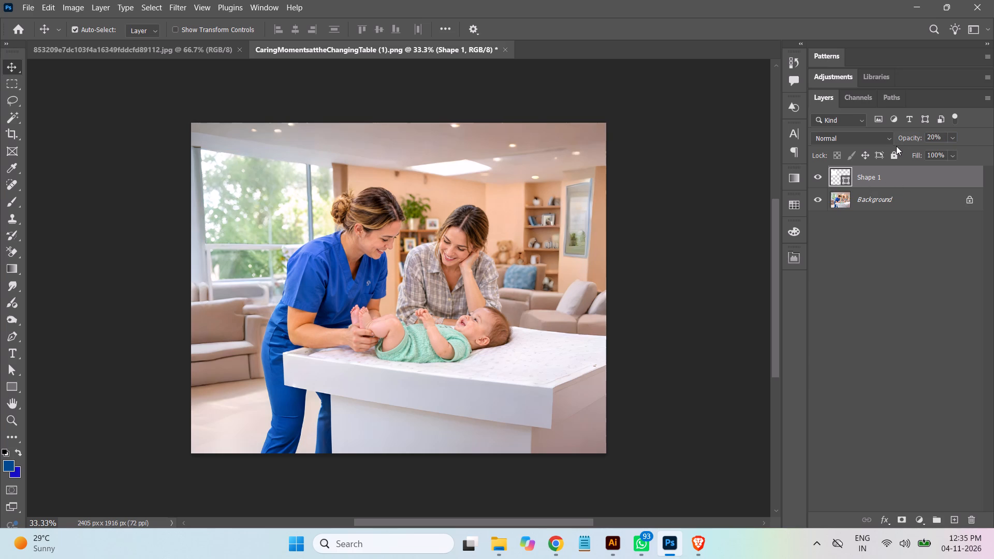
Set the opacity of the Shape 1 layer to 30%.
drag(941, 137, 908, 138)
text(30)
key(Return)
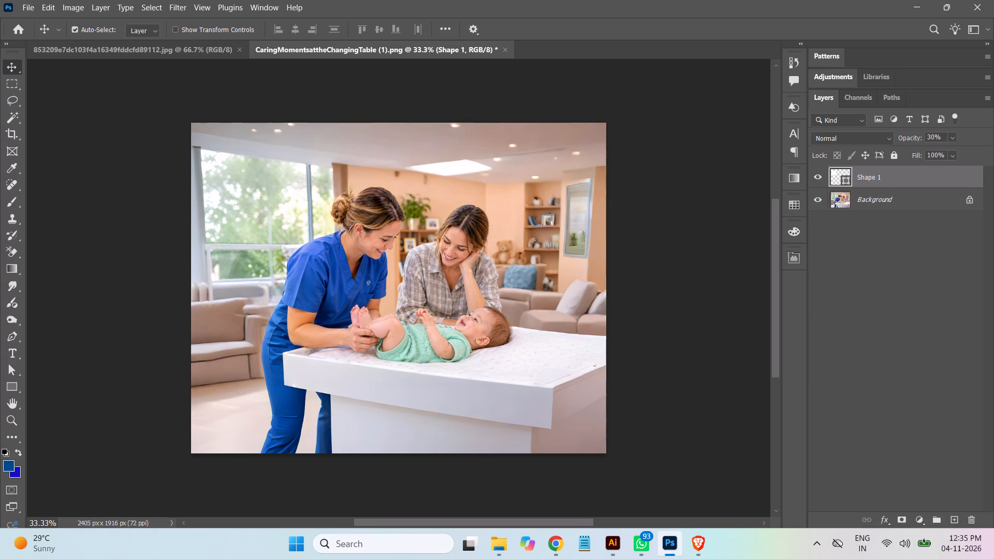
Set the opacity of the Shape 1 layer to 40%.
drag(942, 137, 873, 144)
key(4)
key(0)
key(Return)
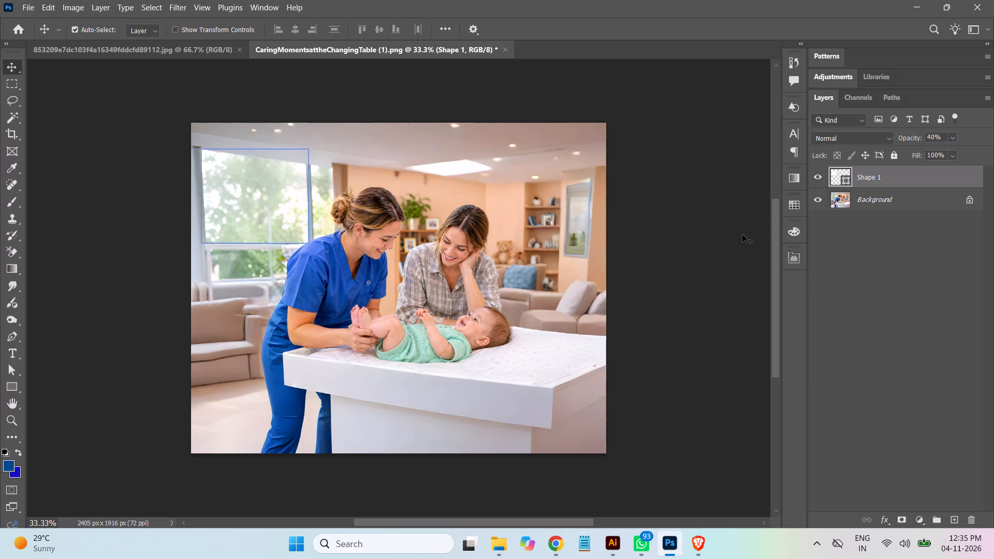
Convert the Shape 1 layer to a smart object and apply a Gaussian Blur with a 3.0-pixel radius.
click(182, 7)
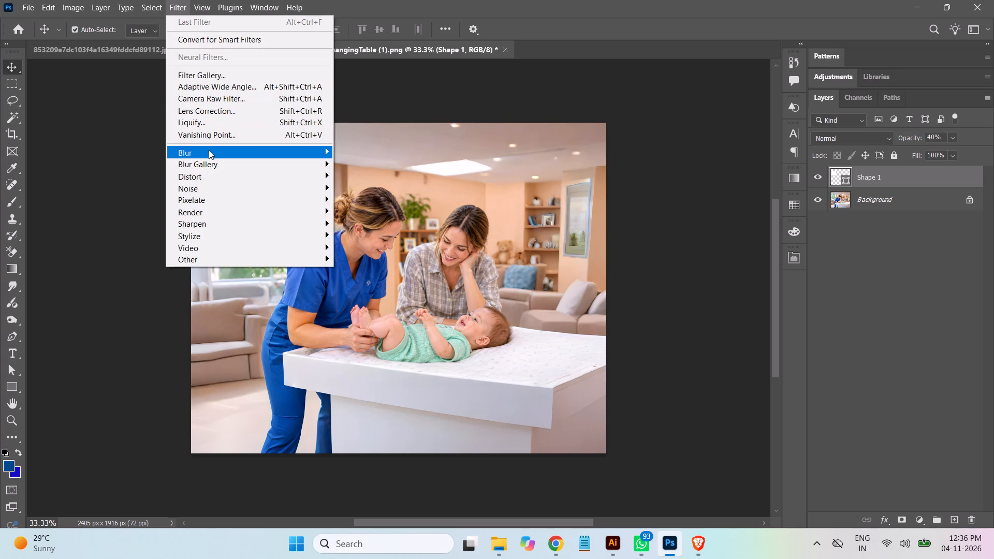
click(369, 201)
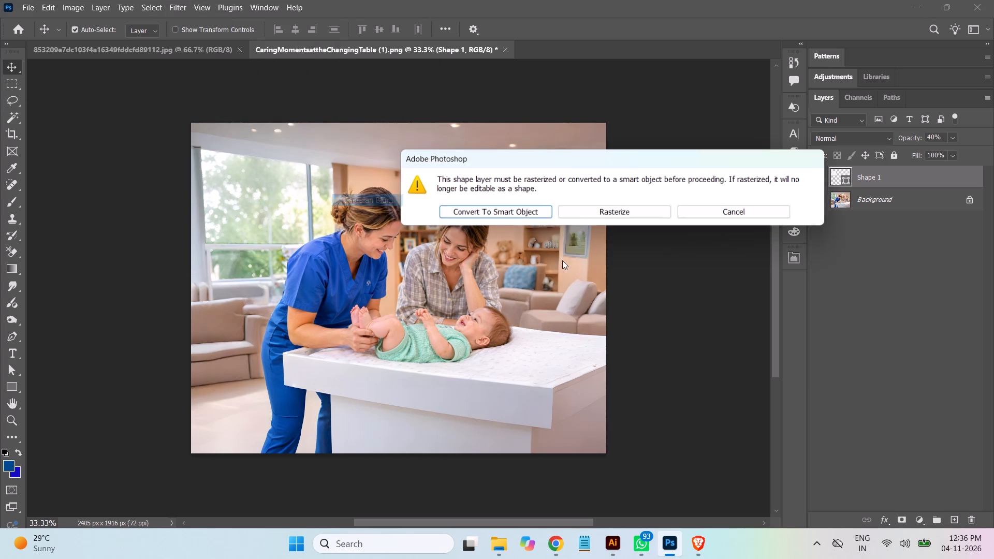
click(506, 213)
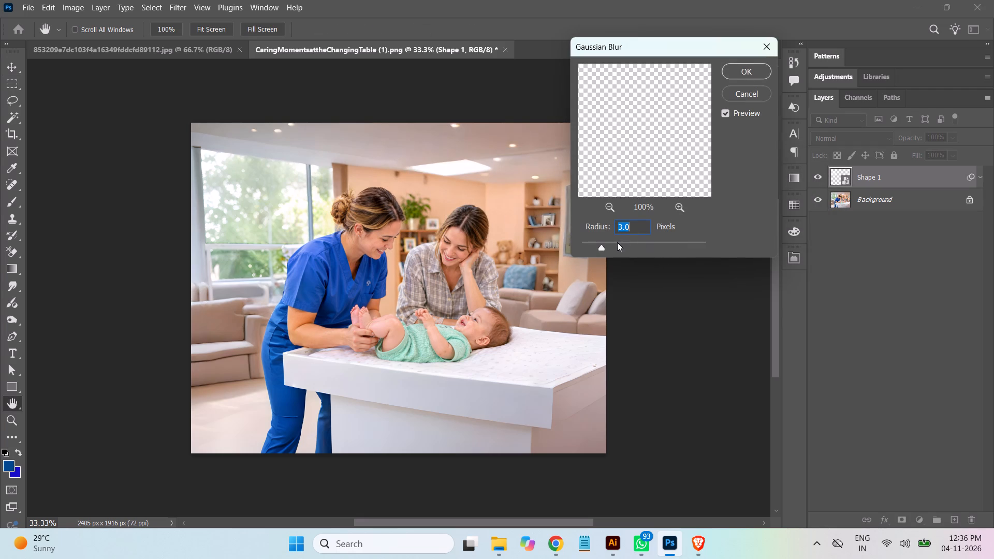
click(753, 70)
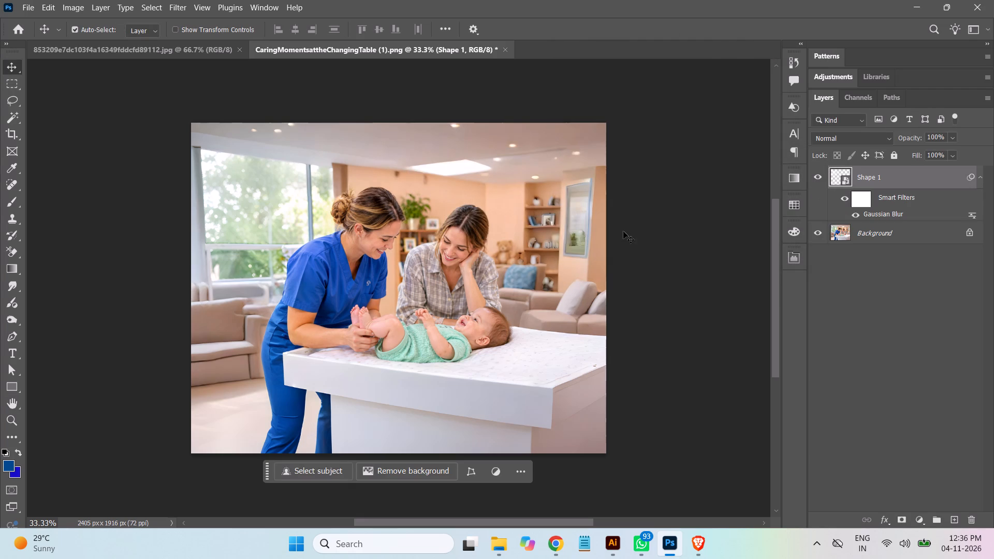
click(980, 175)
click(10, 67)
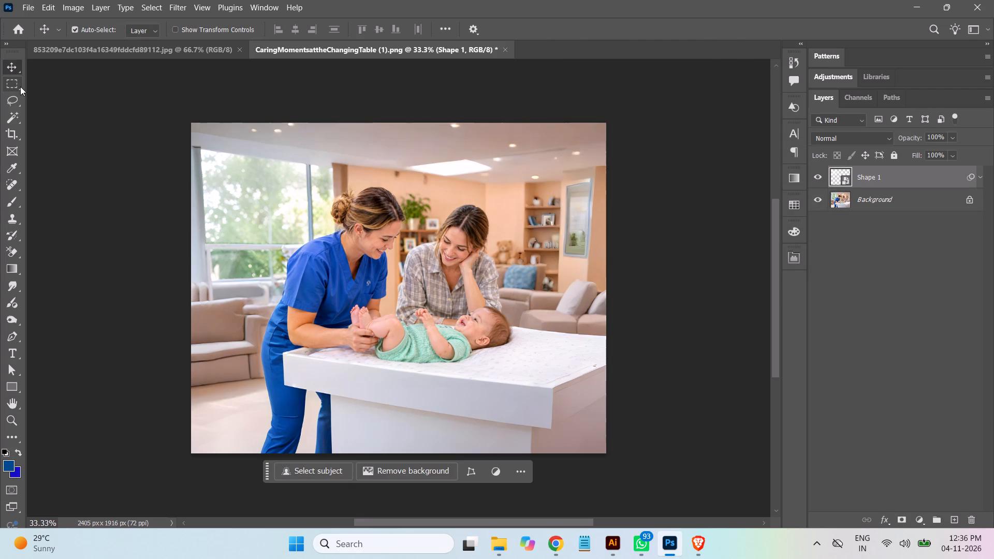
Save a PNG copy of the retouched photo in Downloads, replacing the existing CaringMomentsattheChangingTable (1).png.
click(25, 10)
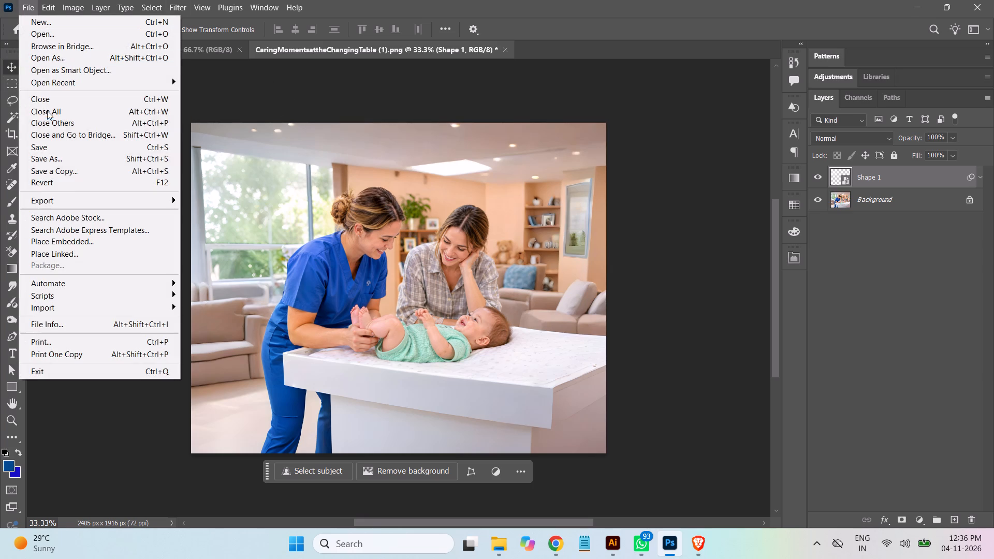
click(75, 173)
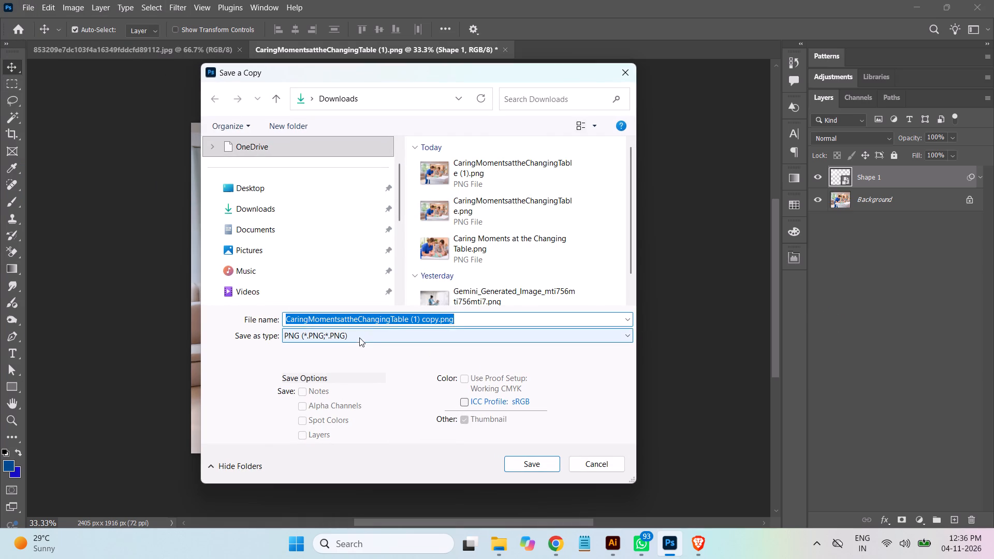
click(359, 337)
click(360, 337)
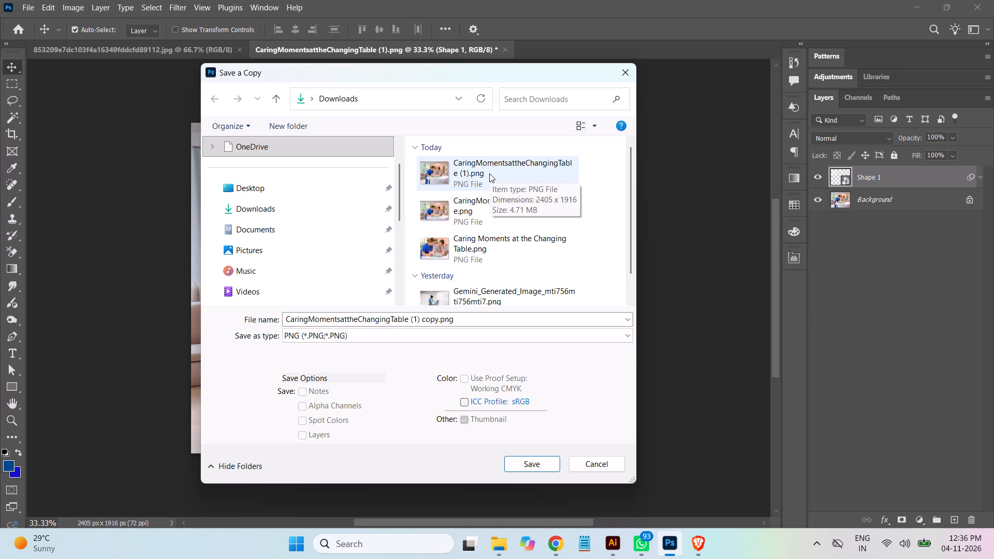
click(474, 169)
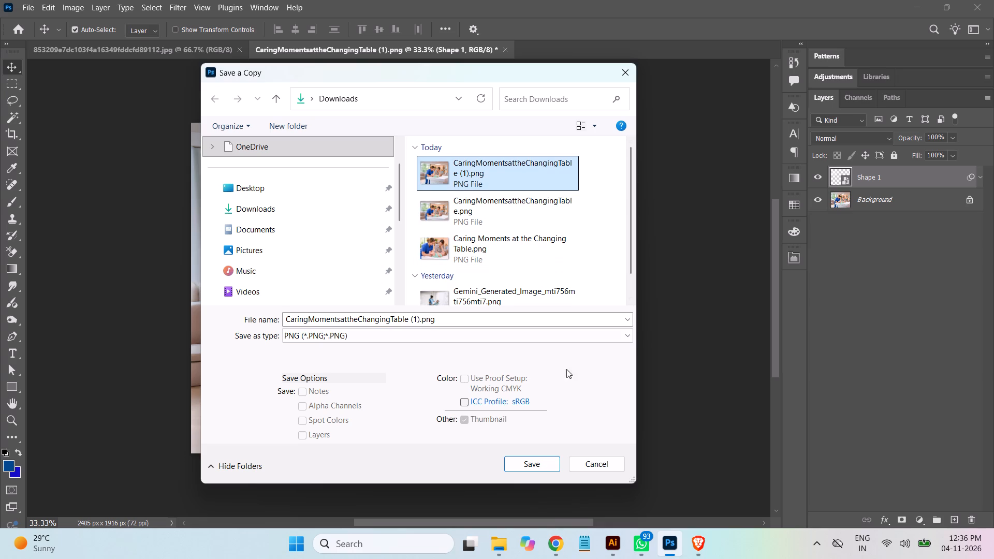
click(535, 464)
click(538, 273)
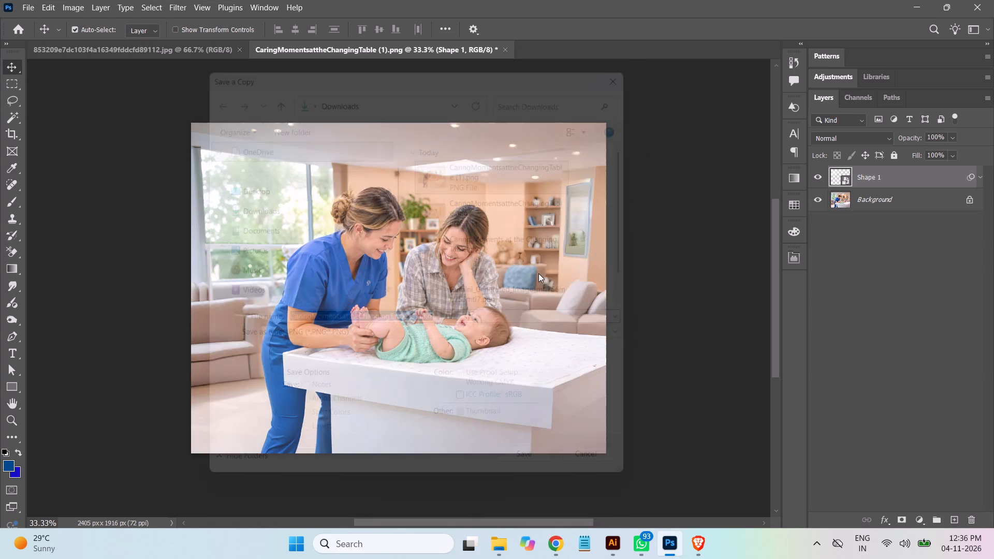
click(565, 155)
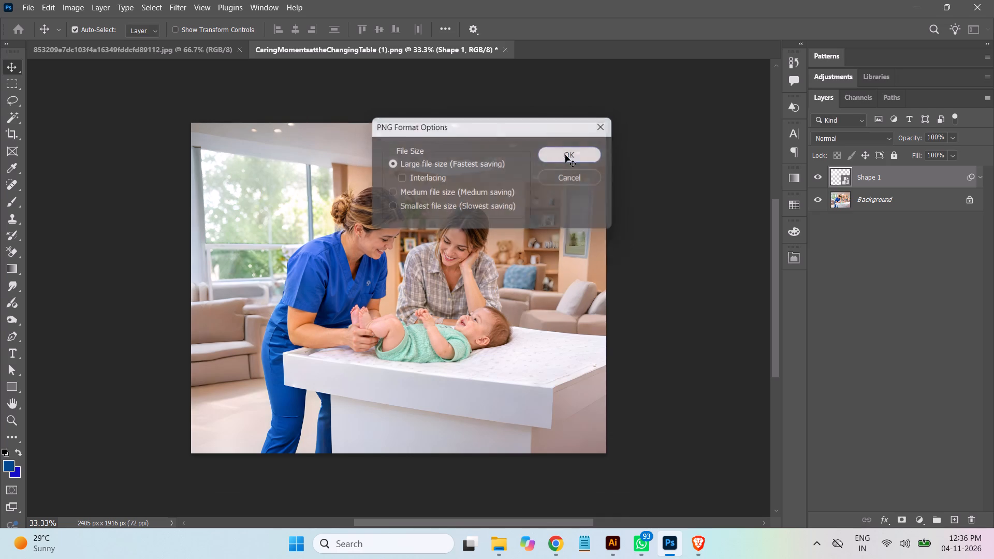
click(12, 69)
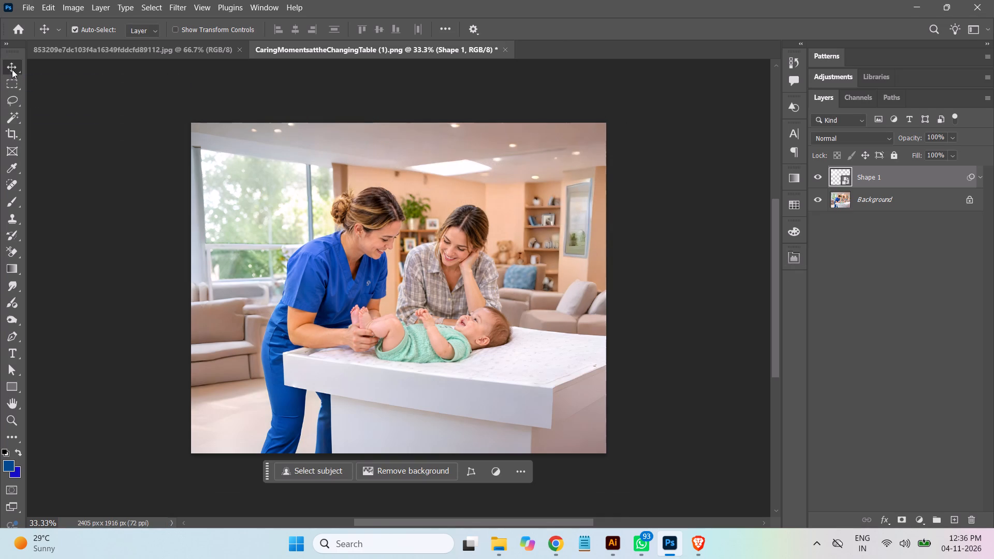
Switch to Illustrator and update the modified linked hero photo in the Post-32 design.
click(611, 540)
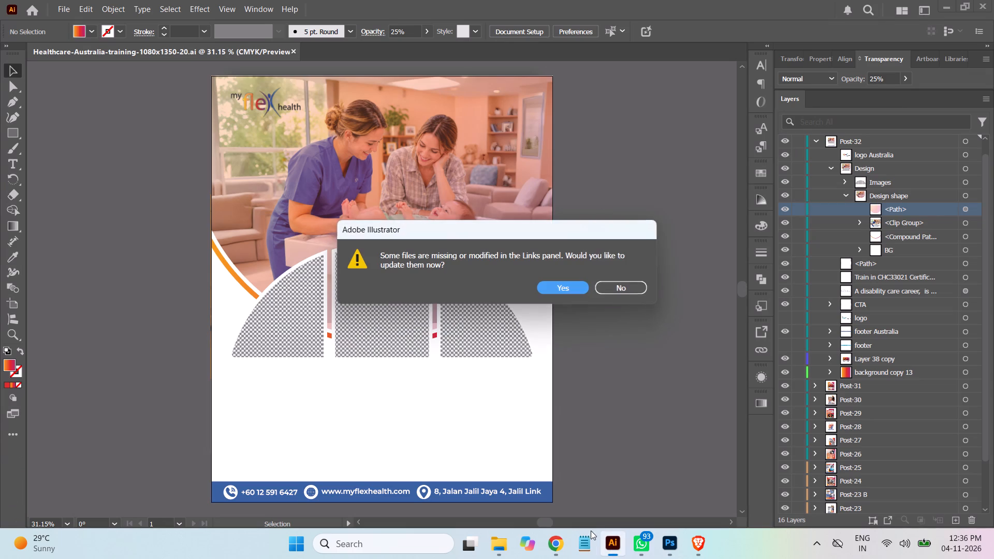
click(567, 288)
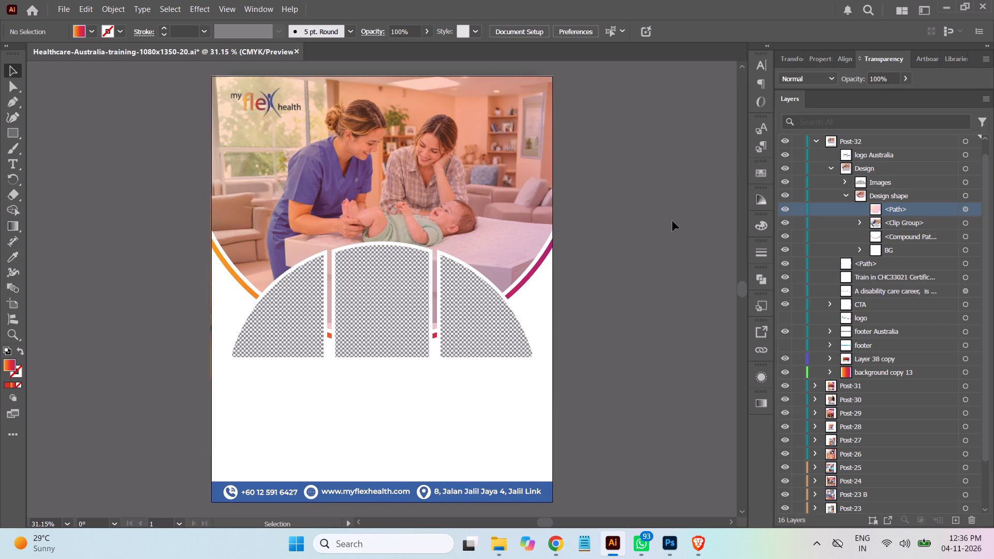
click(11, 70)
click(71, 106)
Collapse the Design shape group in Post-32 and save the Illustrator document.
click(847, 196)
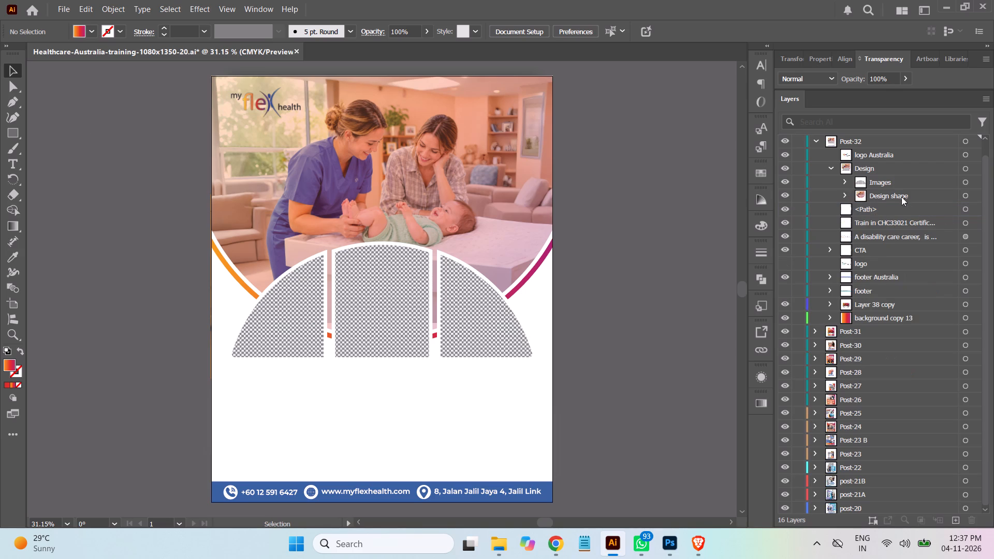
key(ctrl+s)
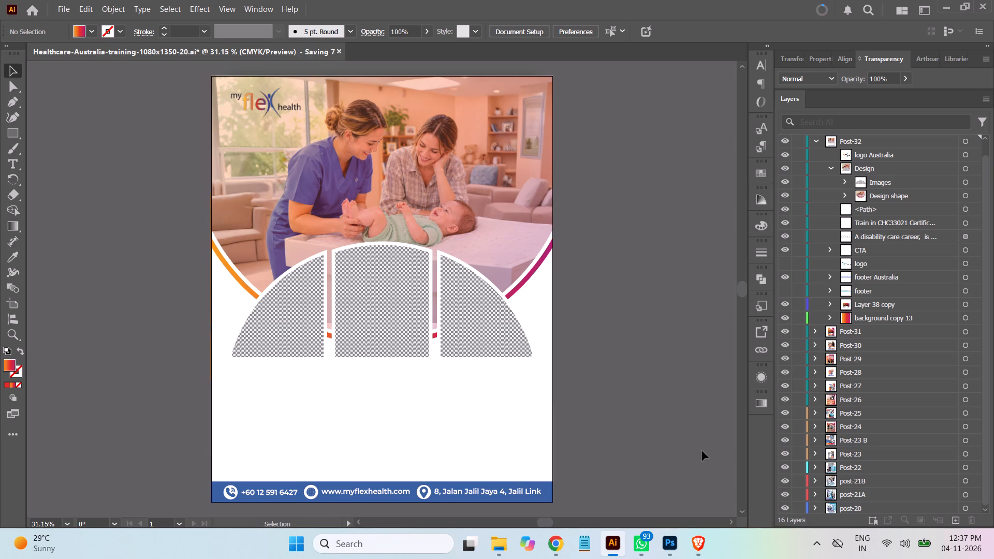
Review the copy for the MFHM - Confinement Care task in Chrome, and return to Illustrator.
click(553, 543)
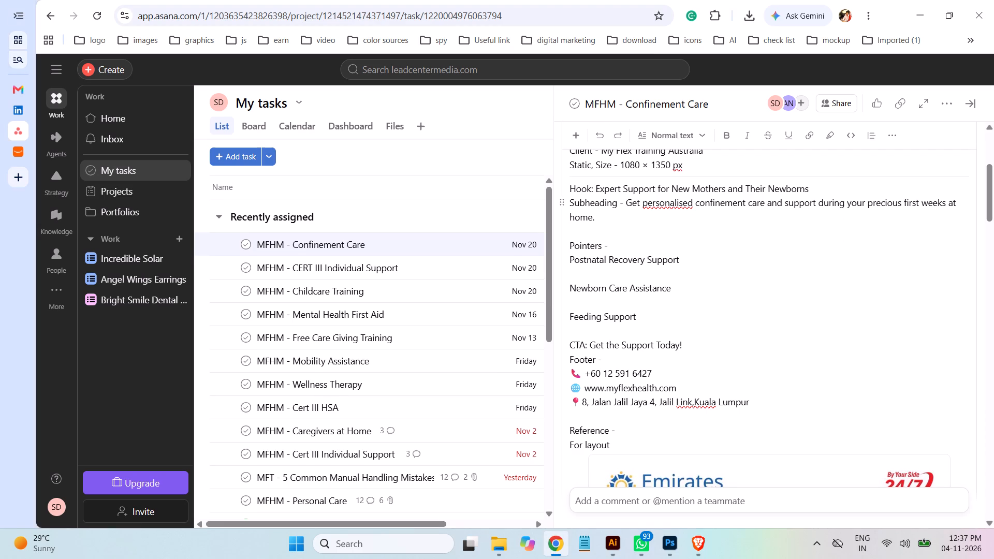
click(611, 540)
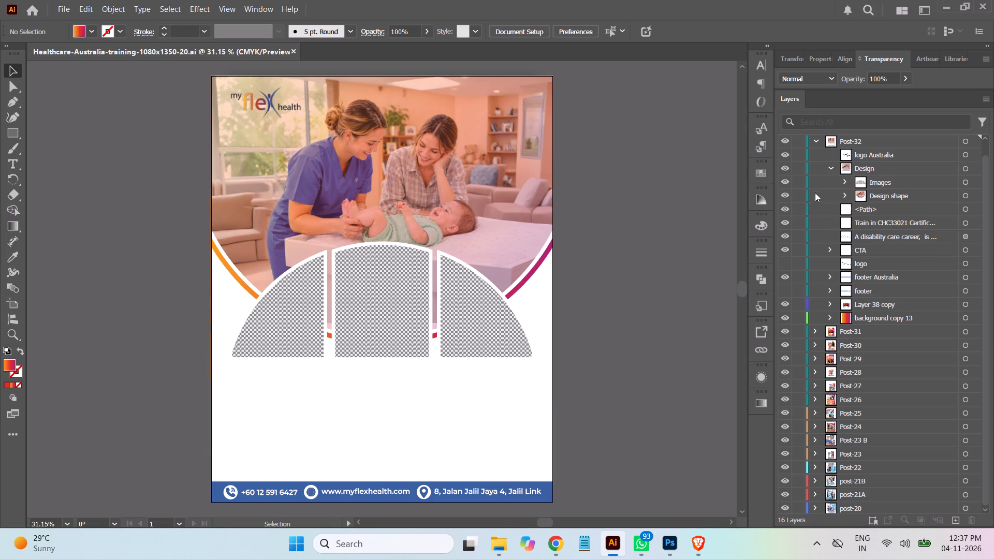
Hide and reshow the Images group in Post-32 to check which artwork it contains.
click(786, 179)
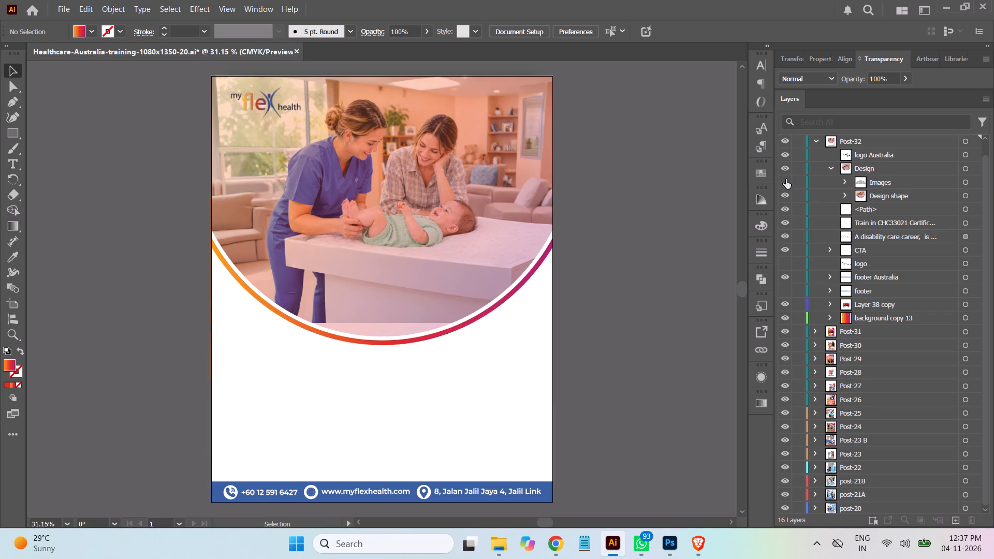
click(786, 179)
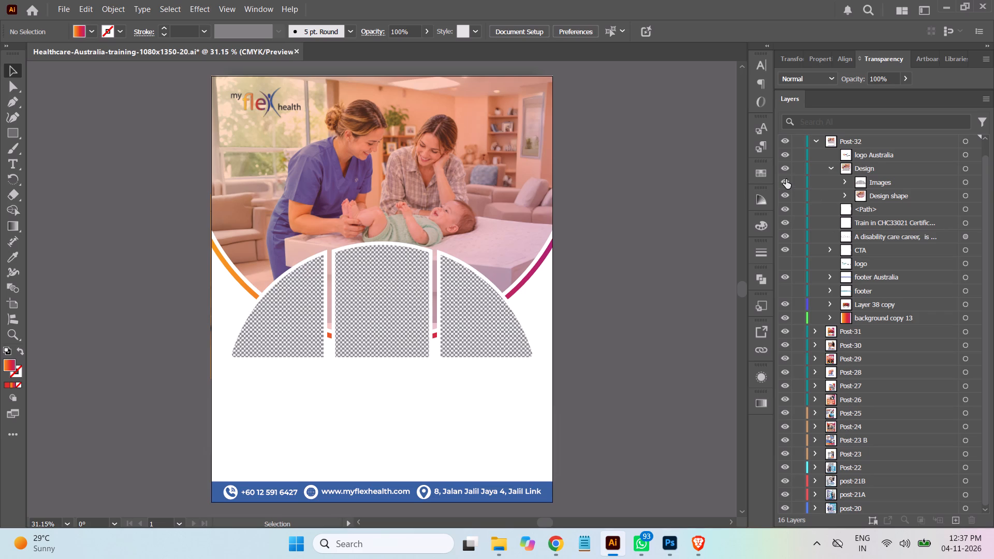
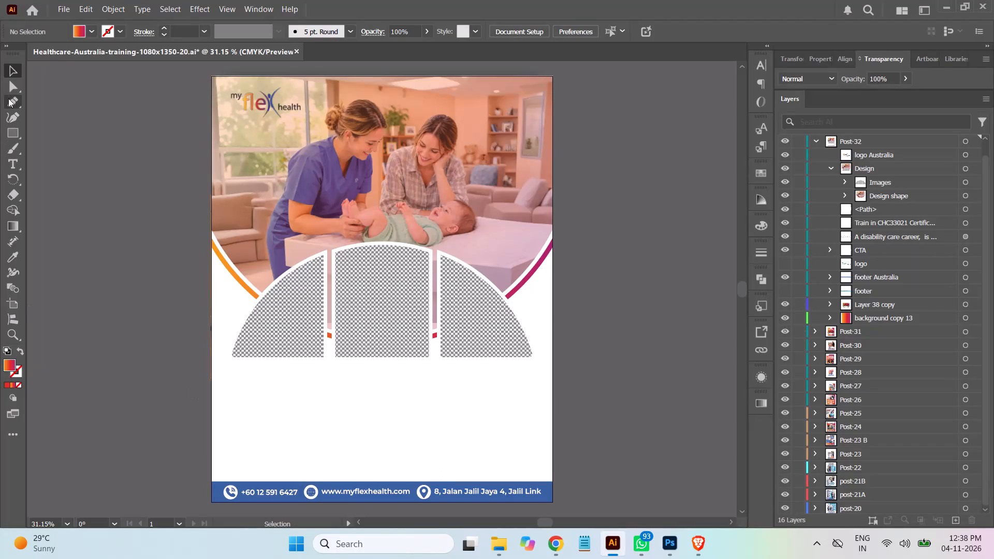
Collapse the Design group inside the Post-32 layer.
click(15, 69)
click(91, 102)
click(828, 168)
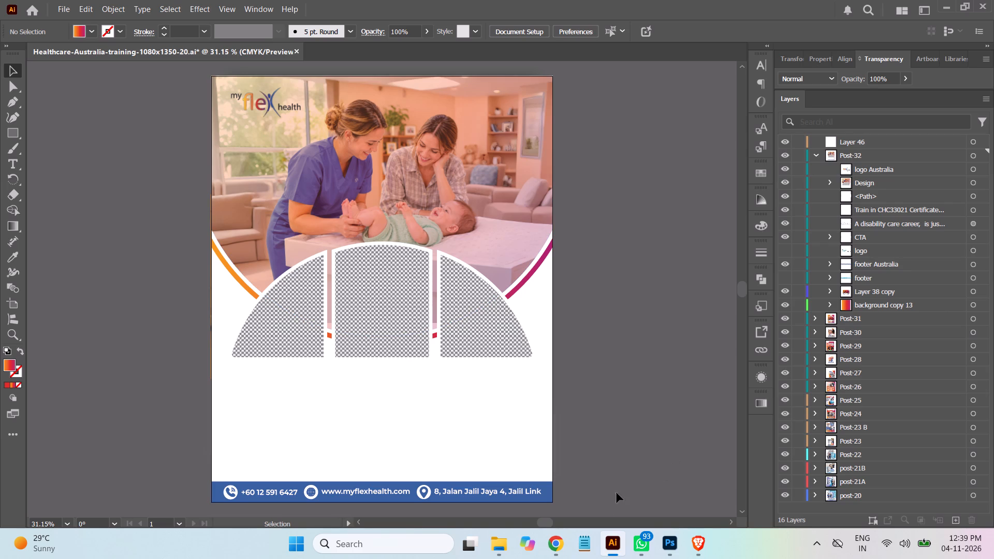
Switch to Chrome and open JioHotstar in a new tab using the Sam profile.
click(554, 544)
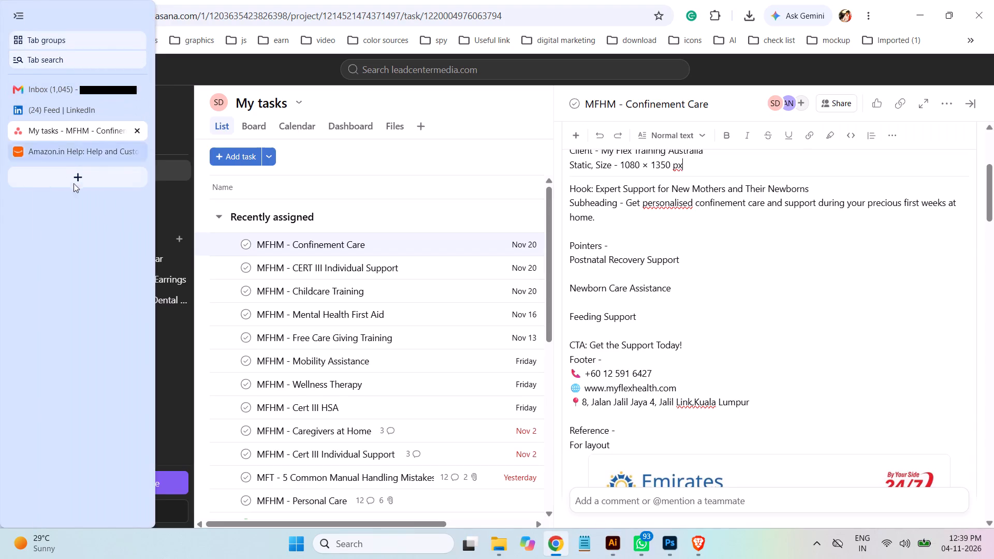
click(56, 180)
click(301, 16)
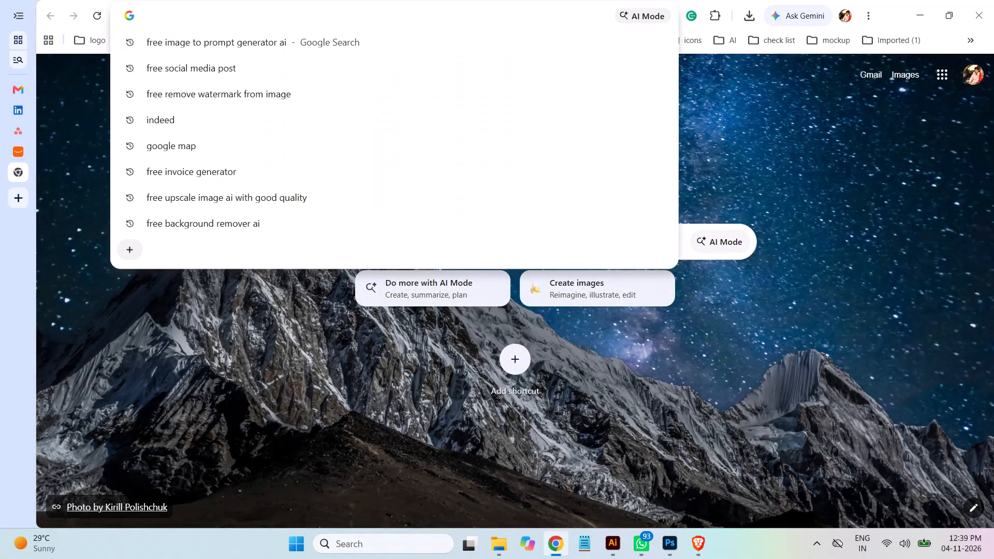
text(ji)
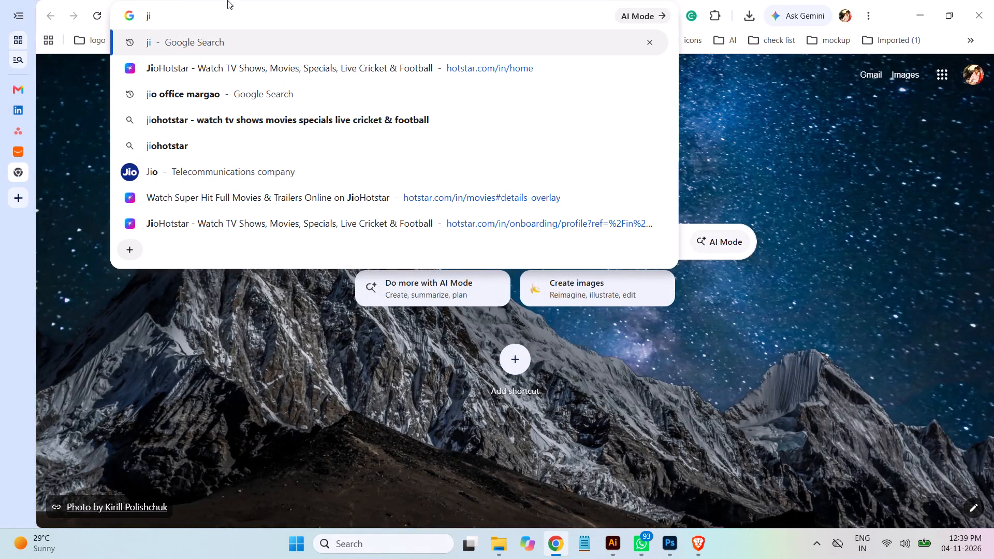
click(229, 67)
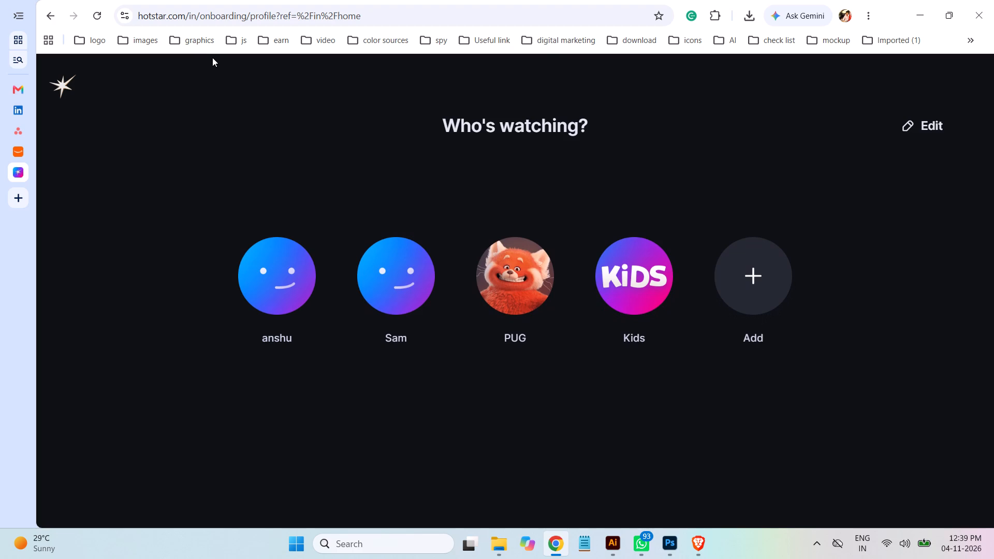
click(404, 301)
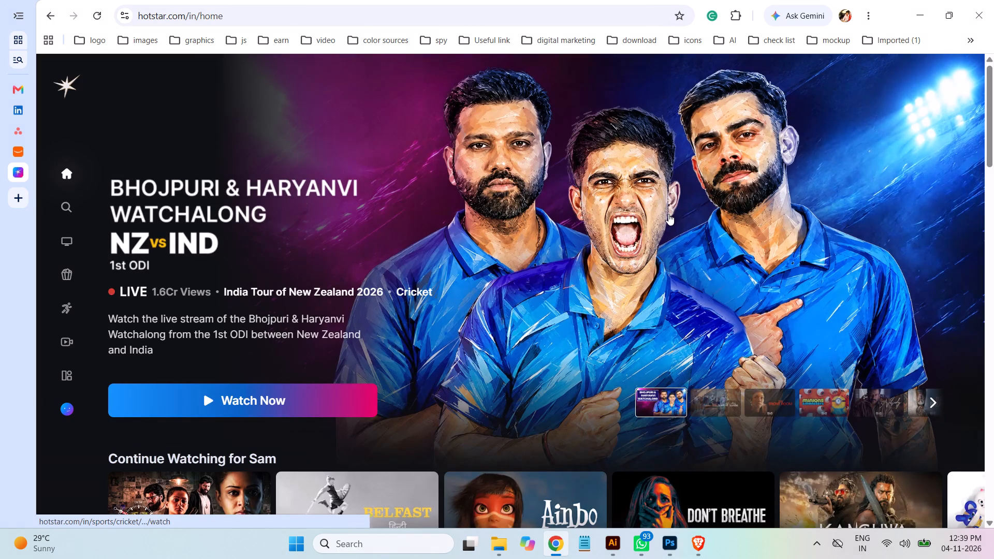
Resume the movie DR. 56 from about 1:12:30 and play it in full screen.
scroll(663, 212, down, 4)
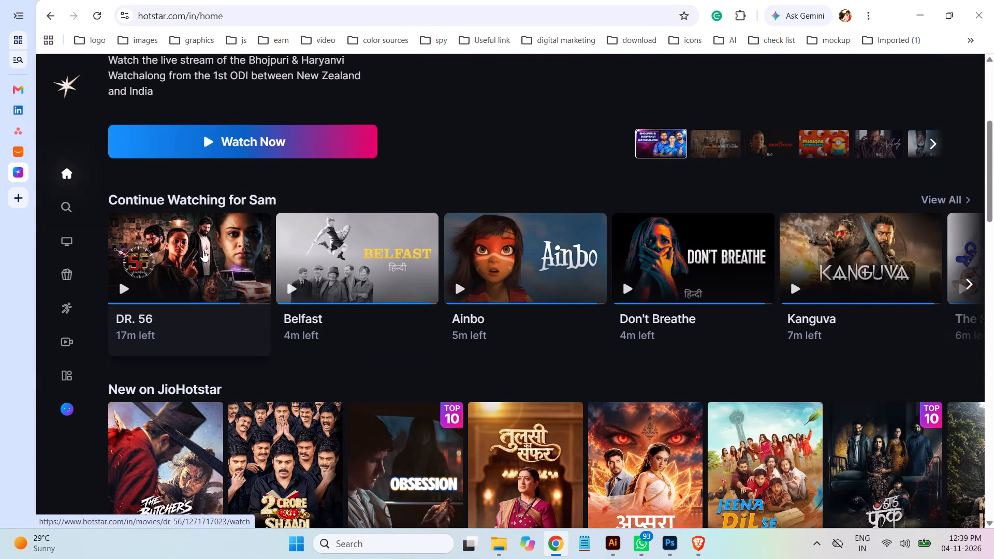
click(203, 250)
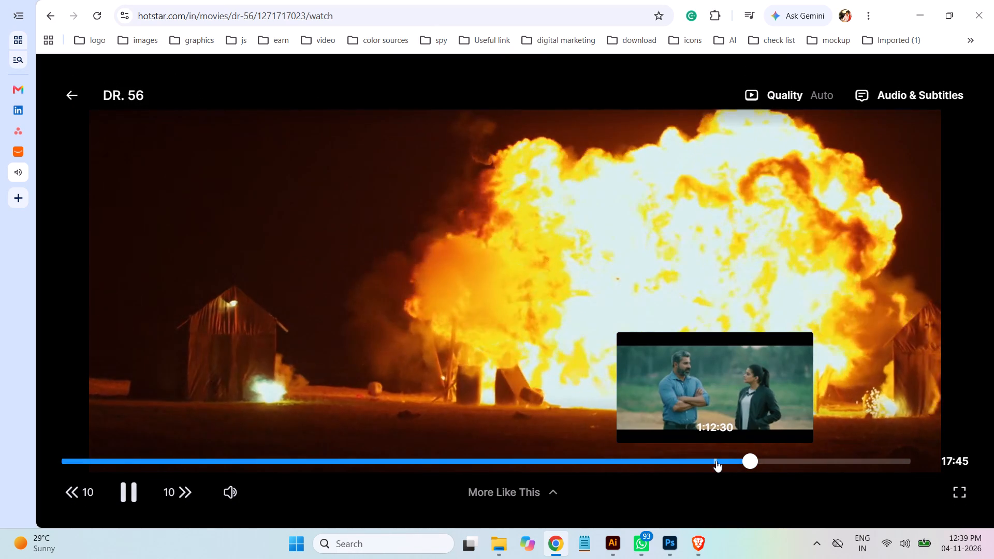
click(716, 461)
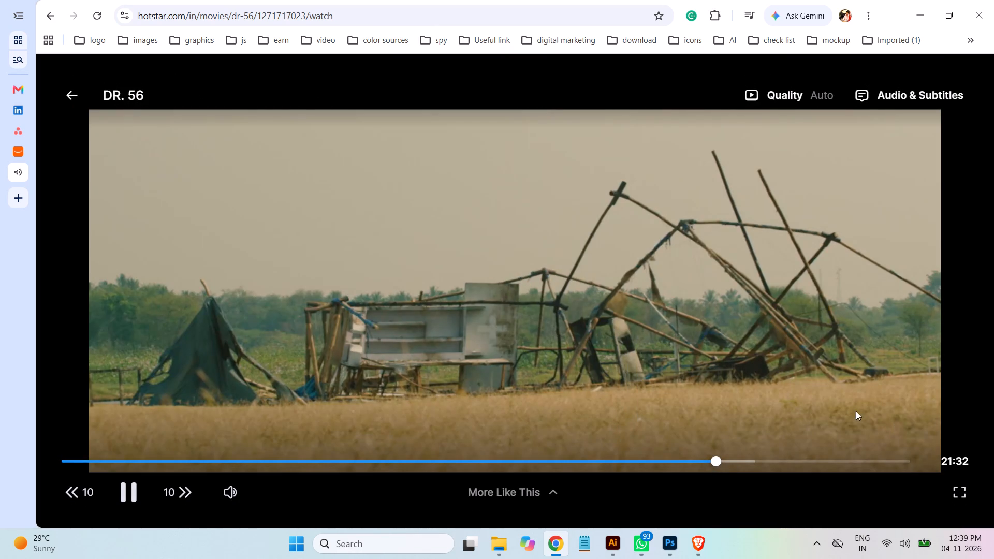
click(961, 492)
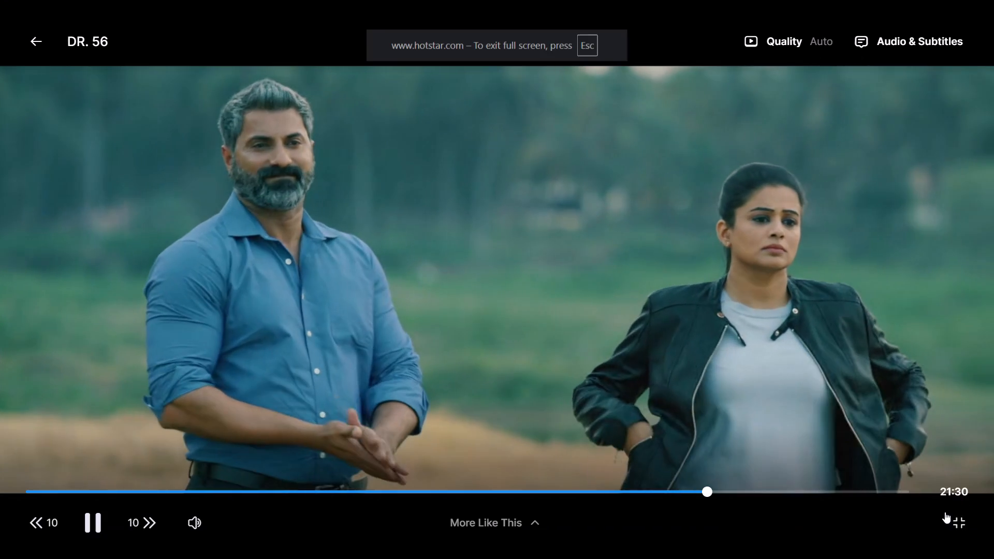
click(958, 518)
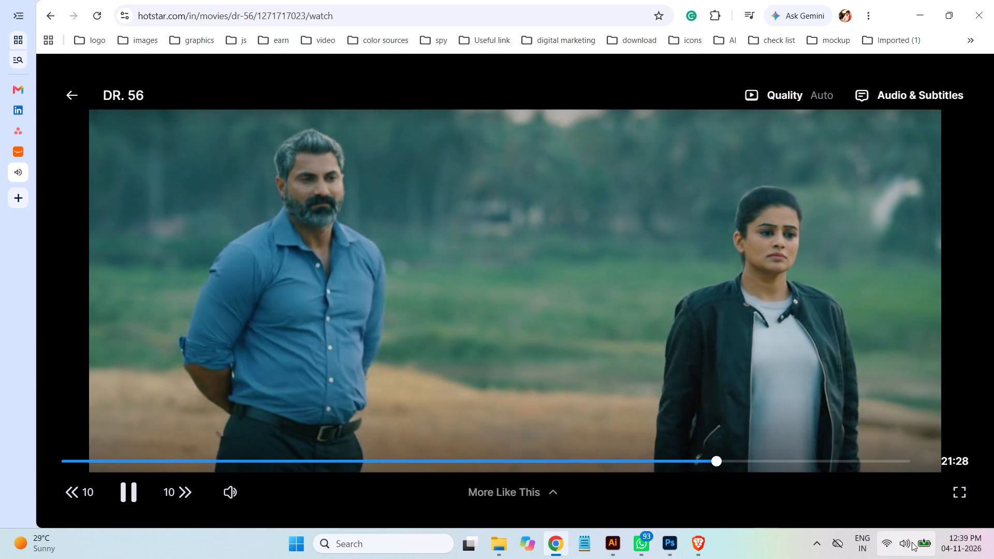
click(912, 542)
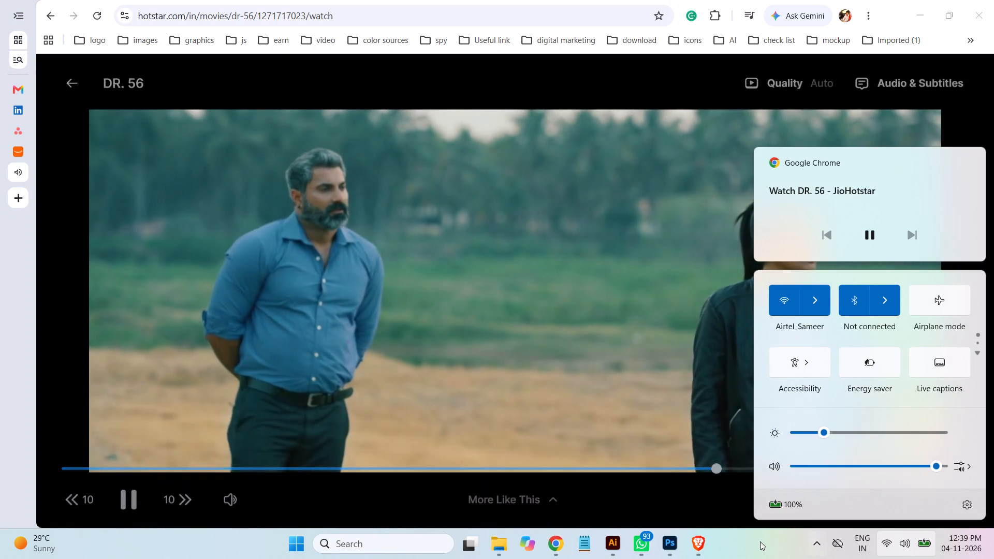
click(759, 541)
click(961, 492)
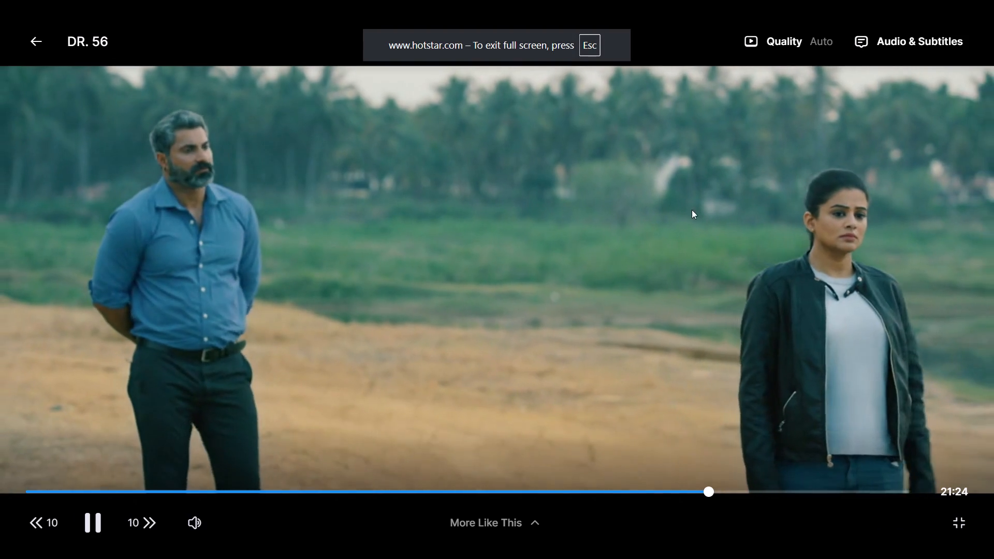
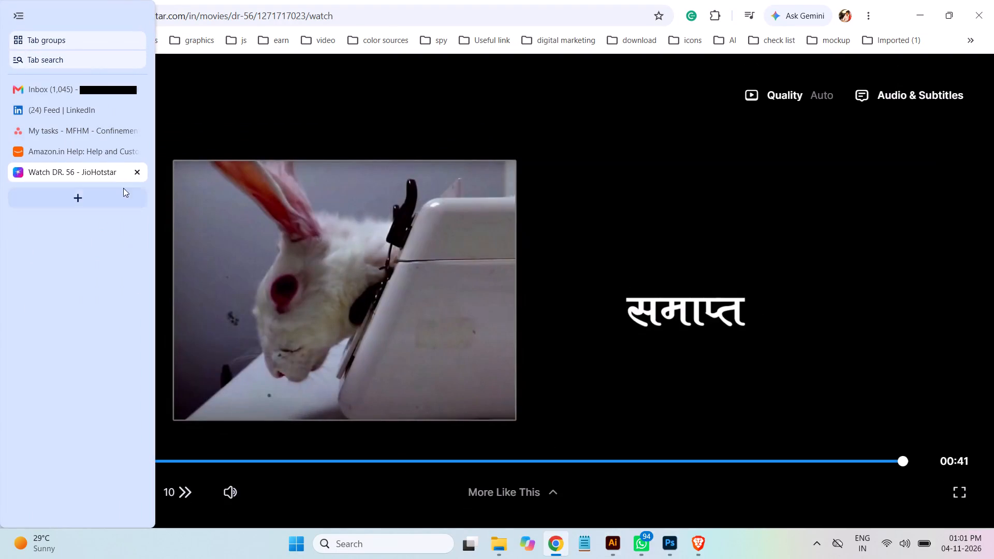
Close the JioHotstar tab playing the movie DR. 56.
click(134, 170)
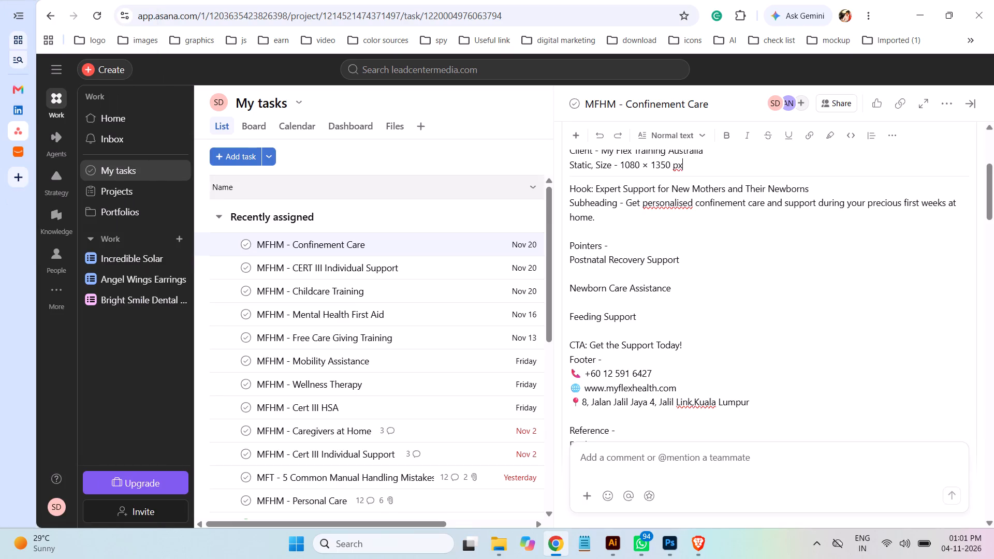
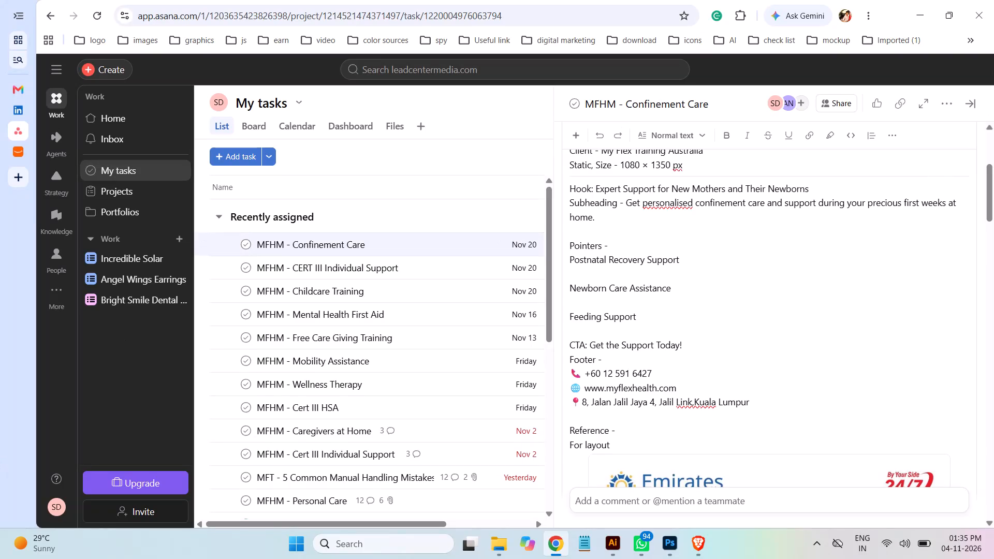
Switch to Illustrator and delete the empty Layer 46 above Post-32.
click(615, 541)
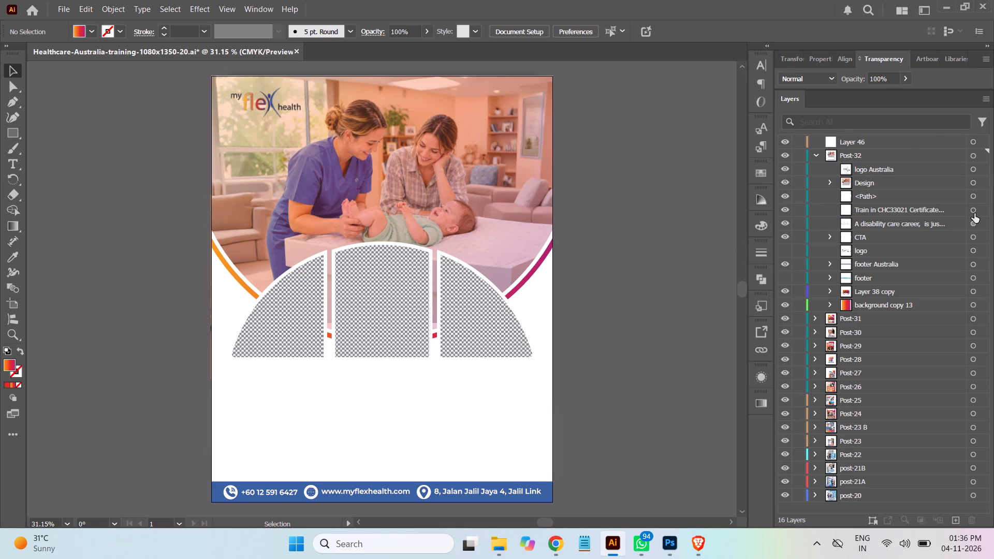
click(971, 140)
click(896, 142)
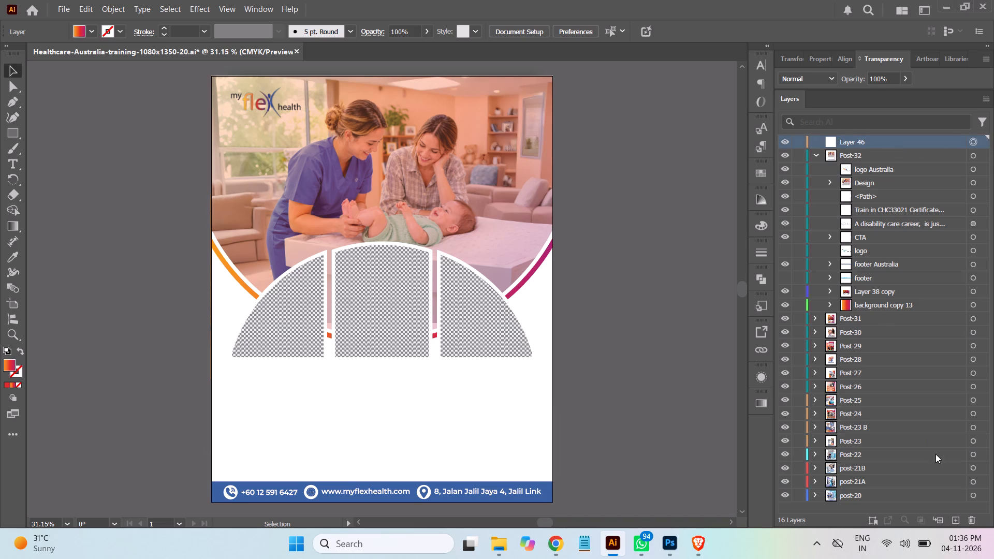
click(970, 521)
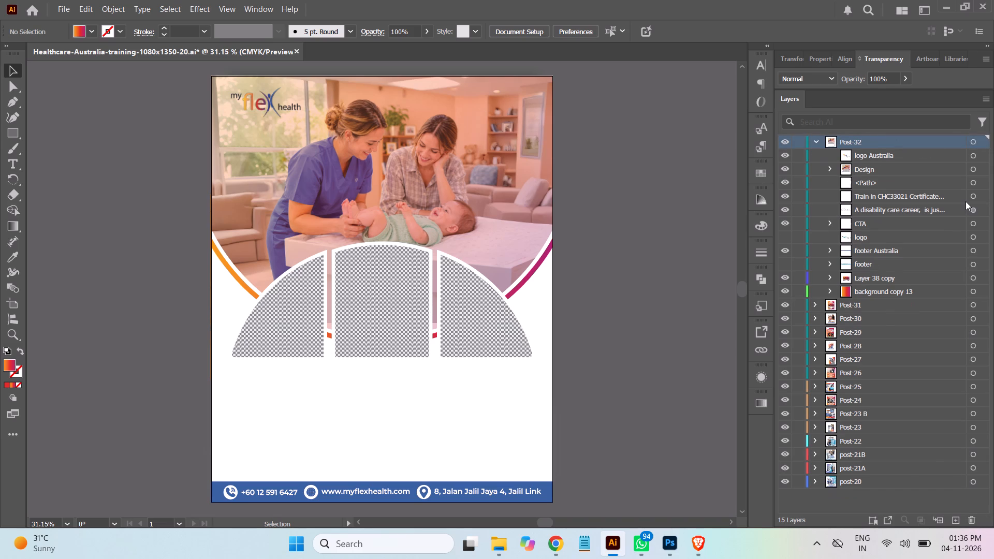
Recolour the CHC33021 subheading text and the "A disability care career" headline in Post-32 to black (000000).
click(972, 196)
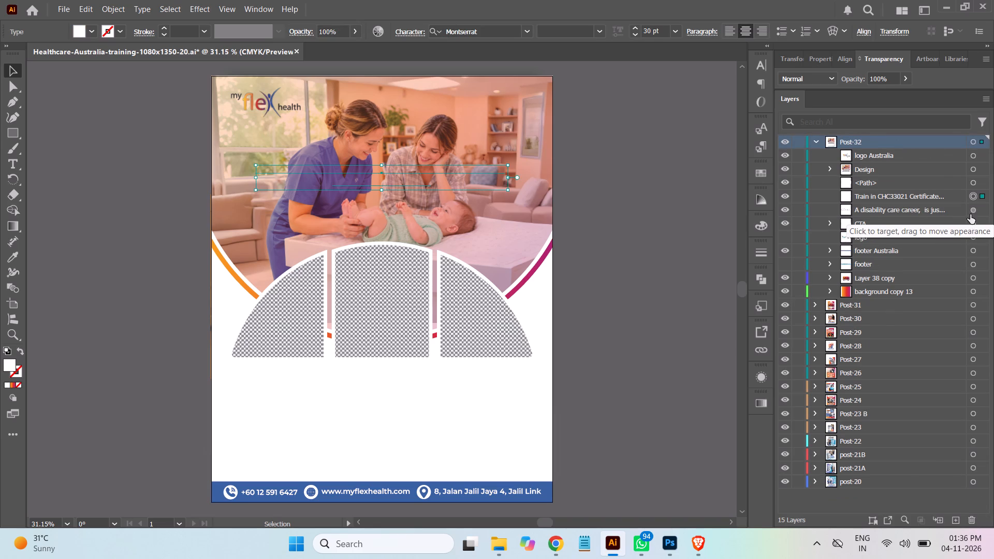
double_click(10, 364)
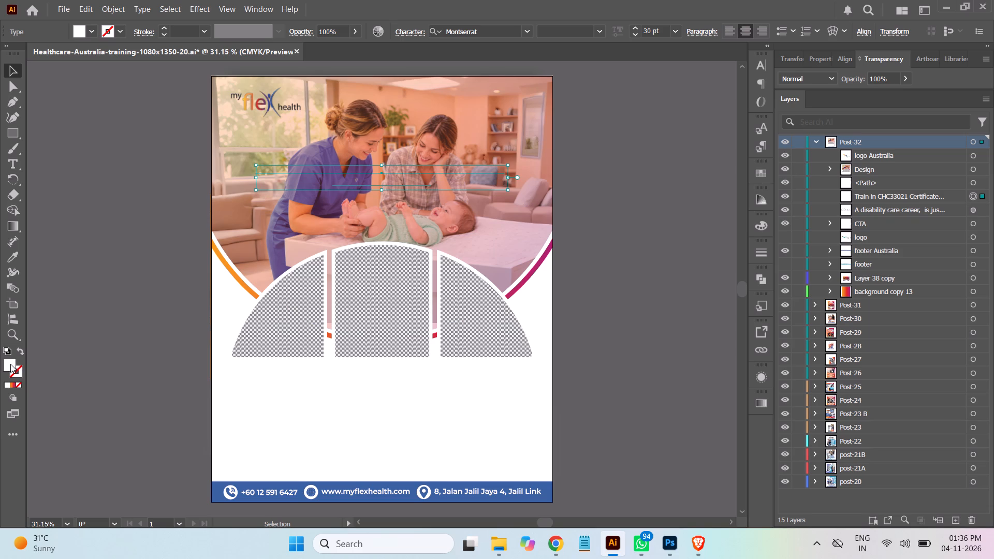
drag(643, 181, 620, 218)
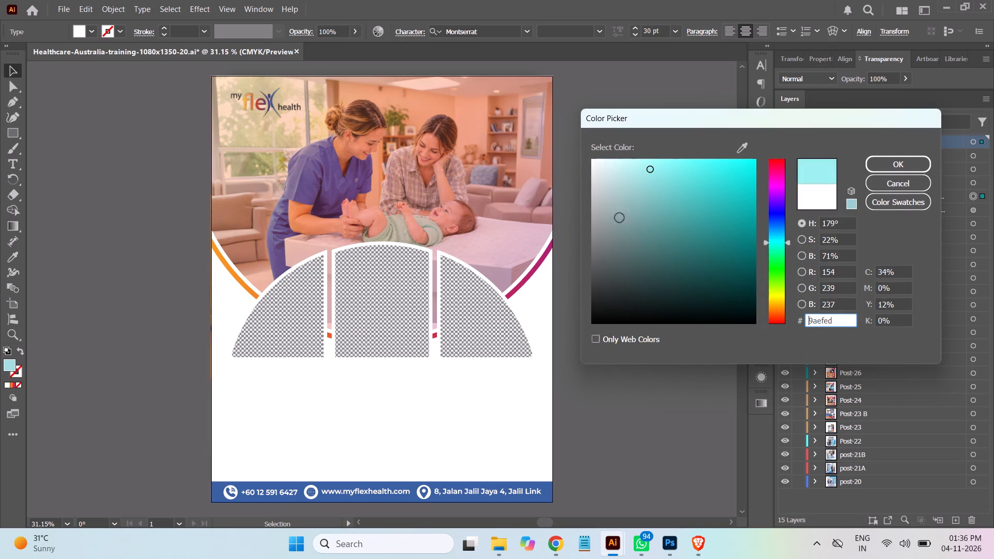
drag(620, 218, 592, 332)
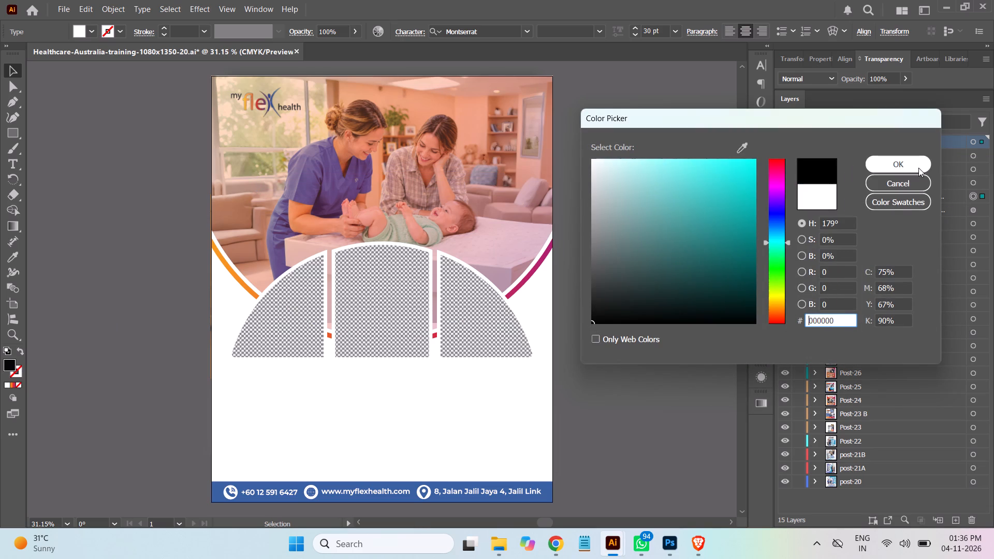
click(917, 167)
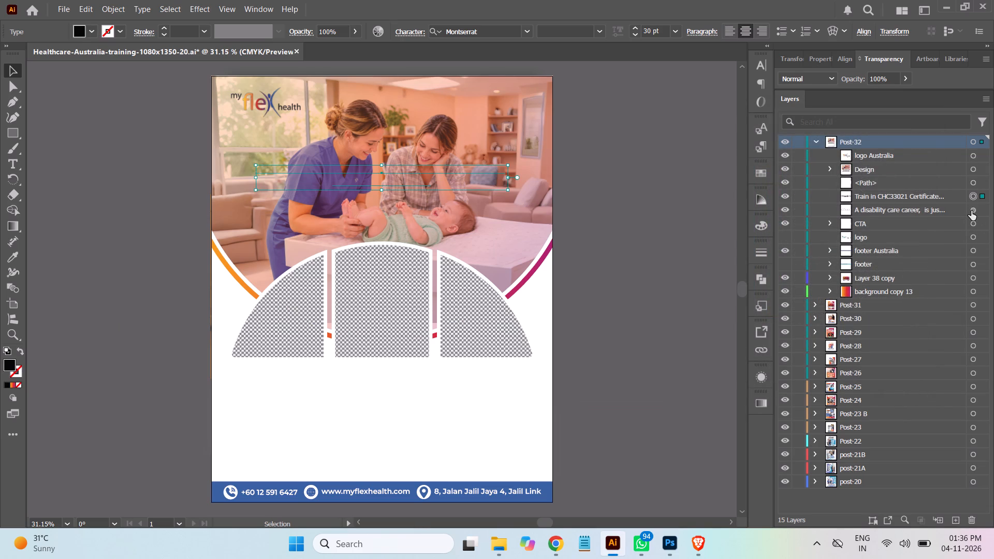
click(971, 211)
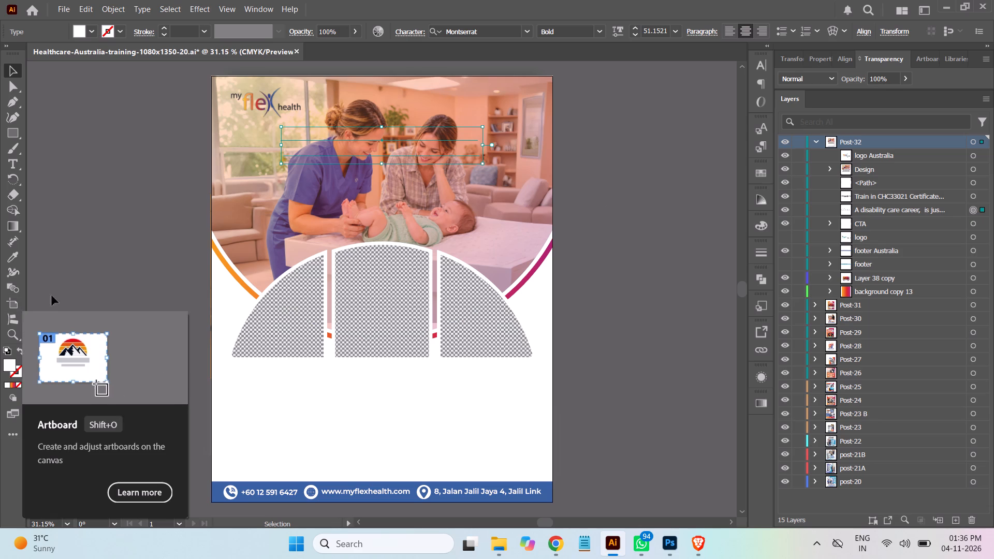
double_click(9, 364)
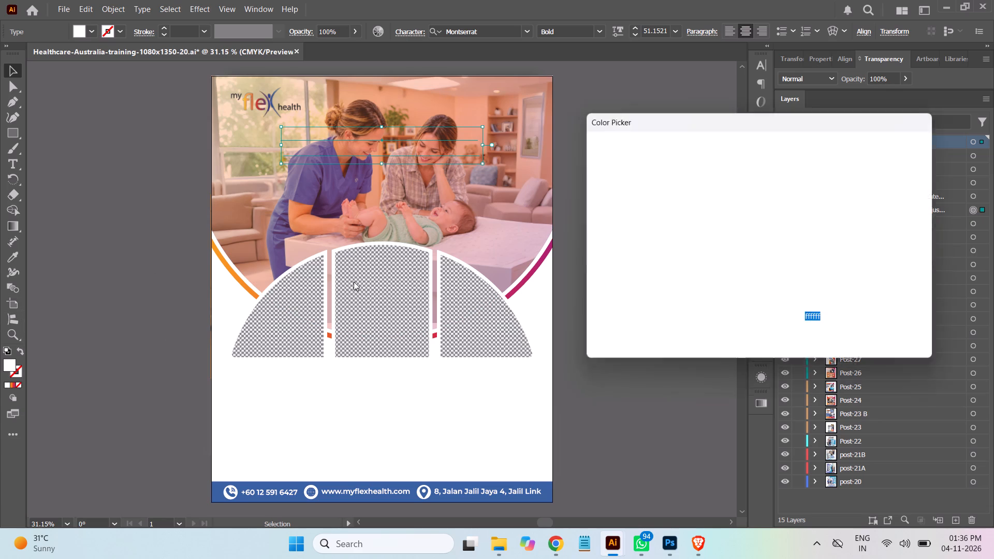
drag(634, 286, 527, 355)
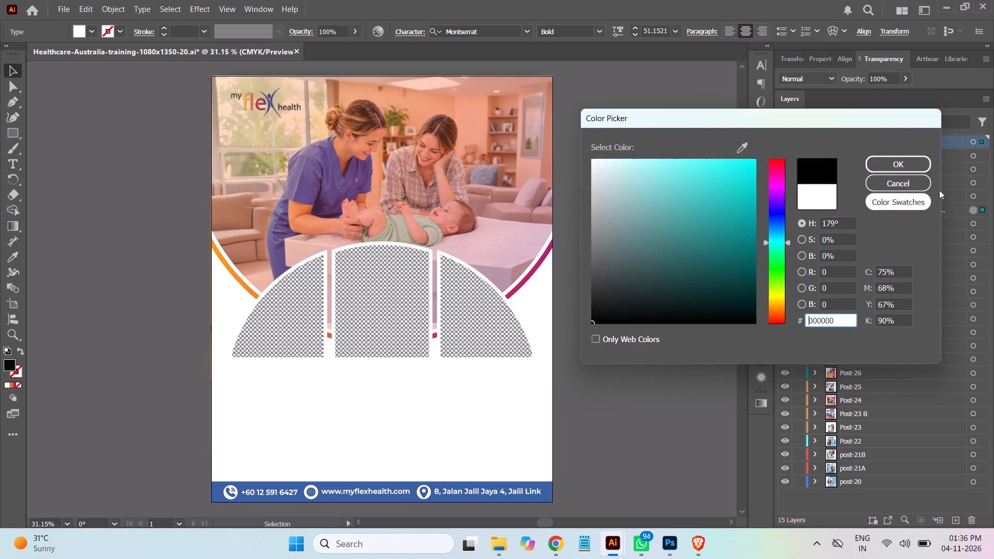
click(897, 167)
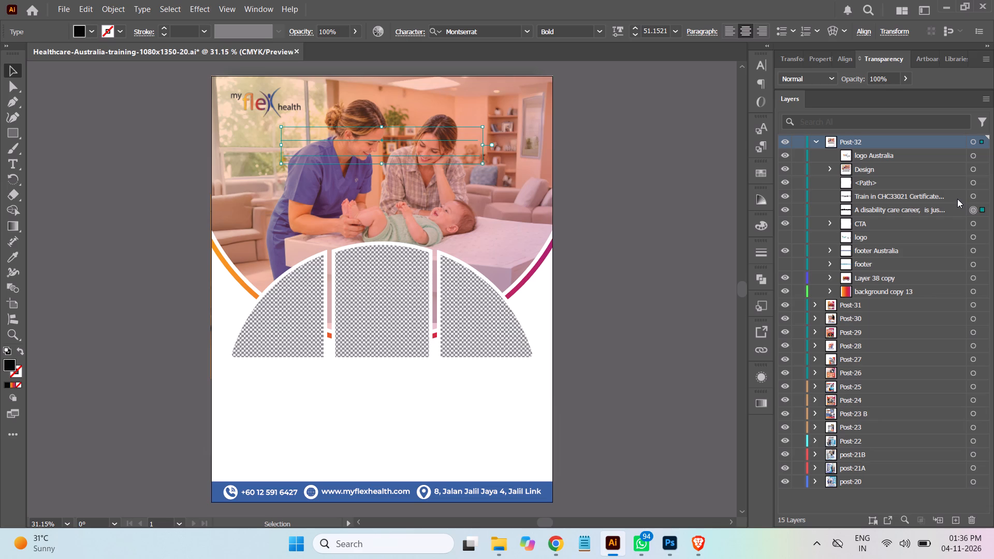
Move the subheading and headline text objects above the Design group, directly below logo Australia in the Post-32 stacking order.
shift+click(972, 196)
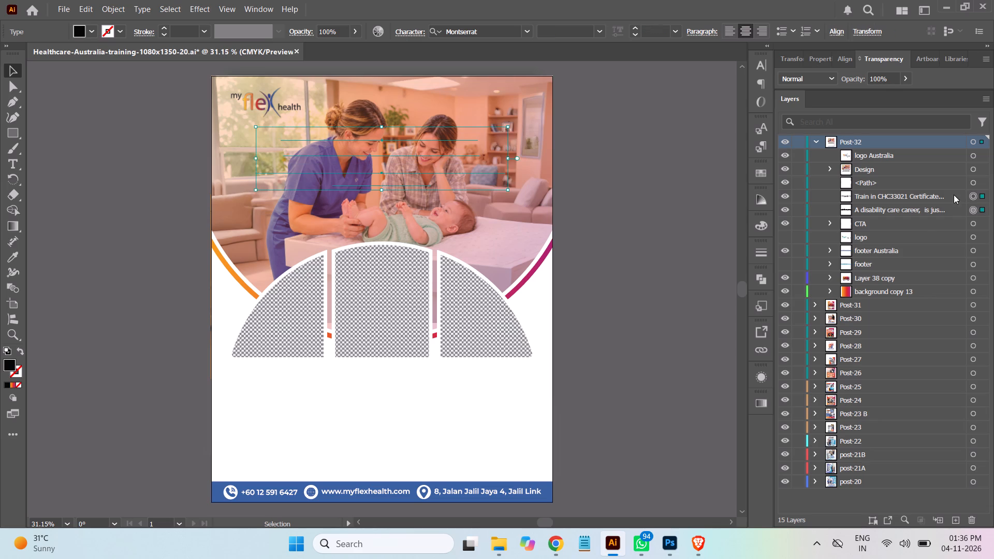
click(946, 193)
shift+click(932, 210)
drag(932, 199, 923, 175)
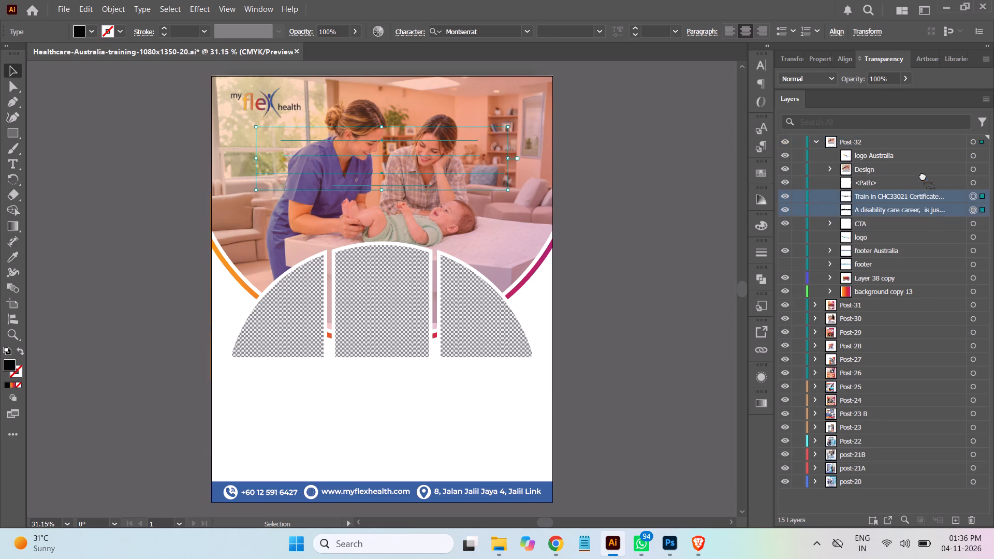
drag(923, 175, 916, 164)
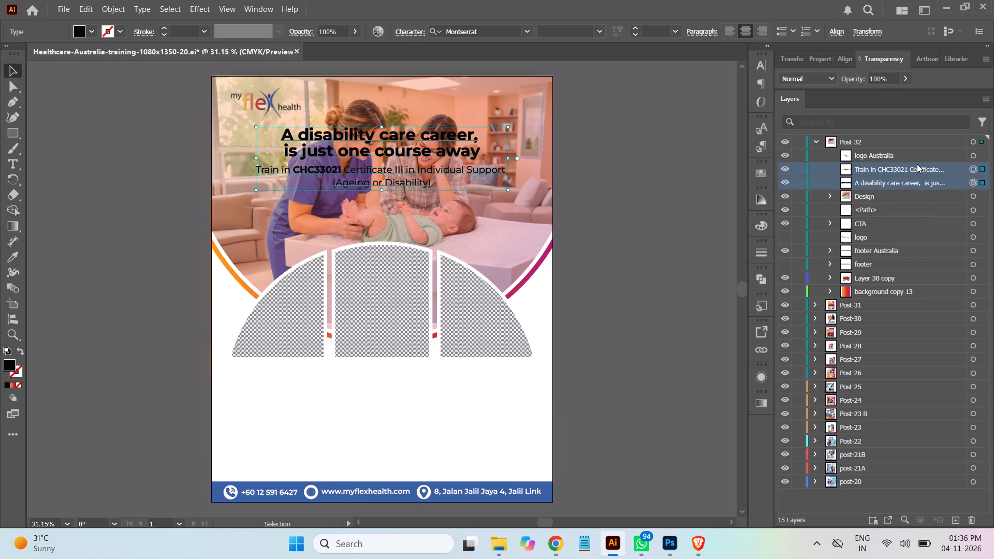
Move the Design group down the Post-32 stacking order to directly above Layer 38 copy.
click(909, 192)
click(977, 196)
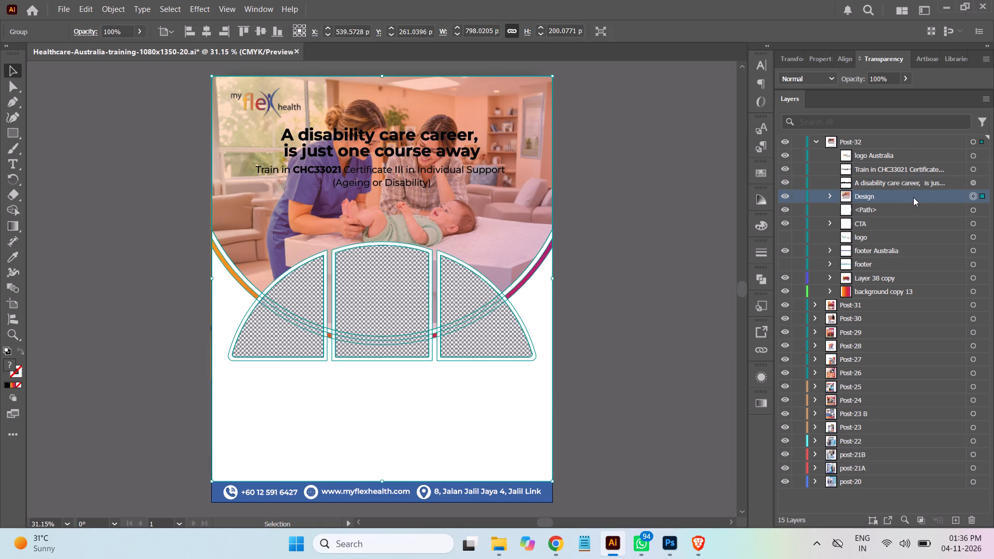
click(912, 196)
drag(908, 196, 909, 276)
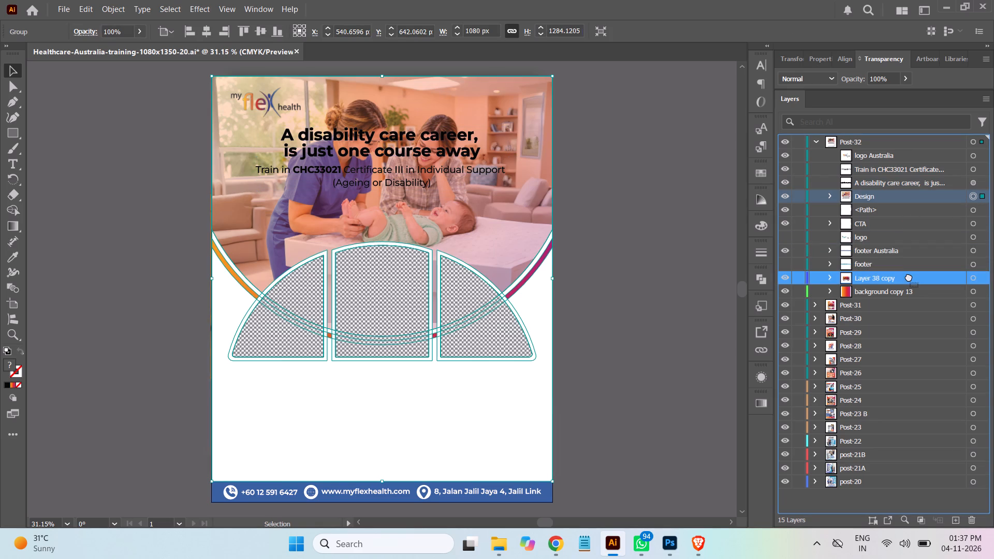
drag(909, 276, 907, 270)
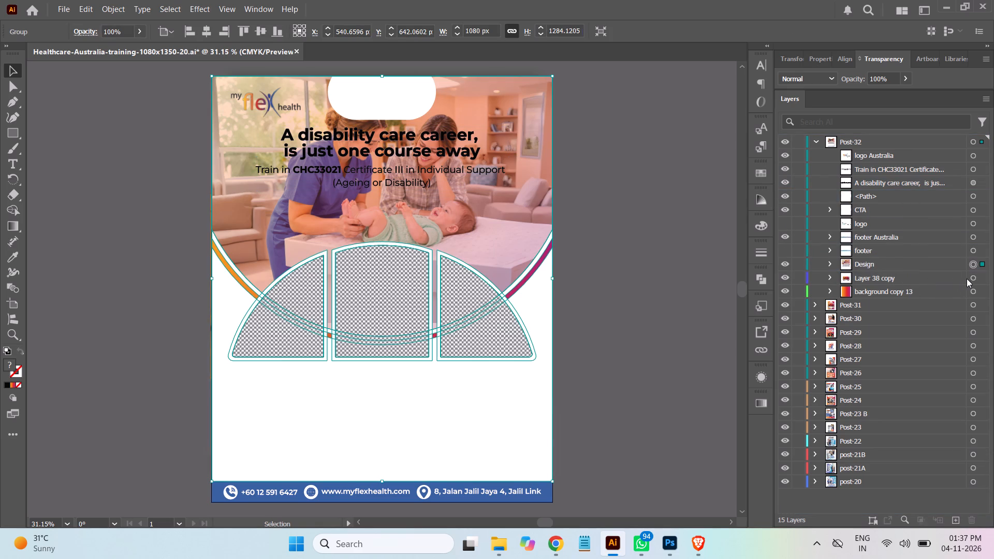
Examine what Layer 38 copy contributes to the artwork by hiding and showing it.
click(976, 277)
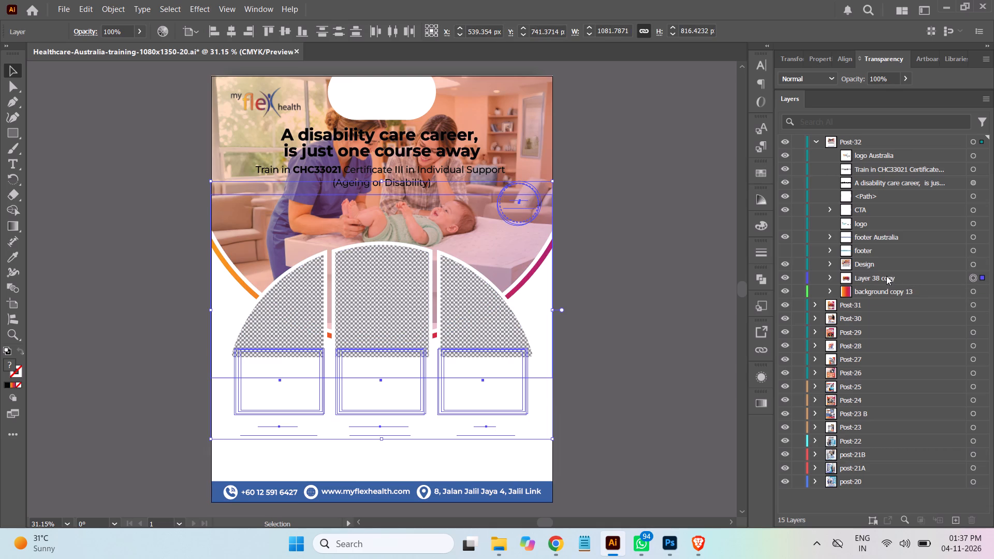
click(784, 277)
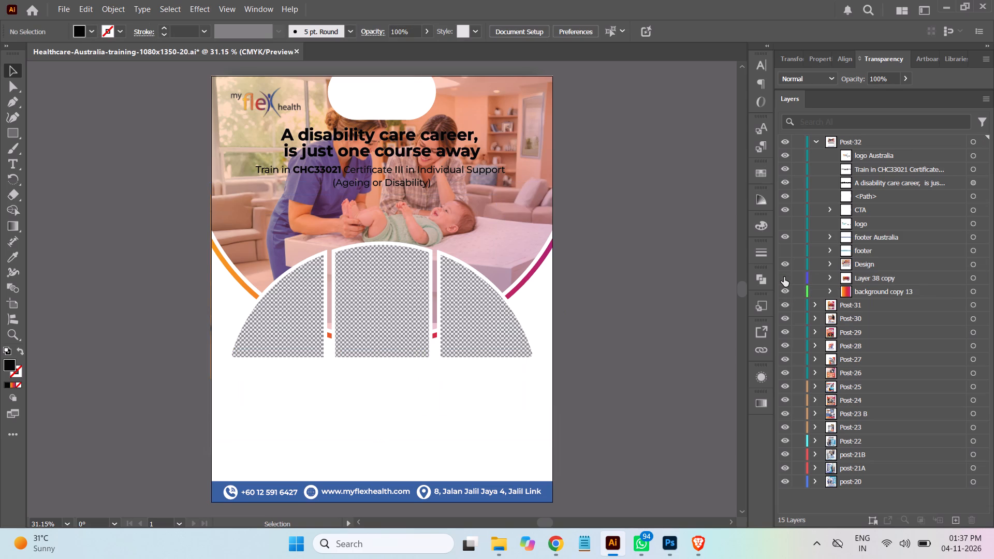
click(784, 277)
click(784, 277)
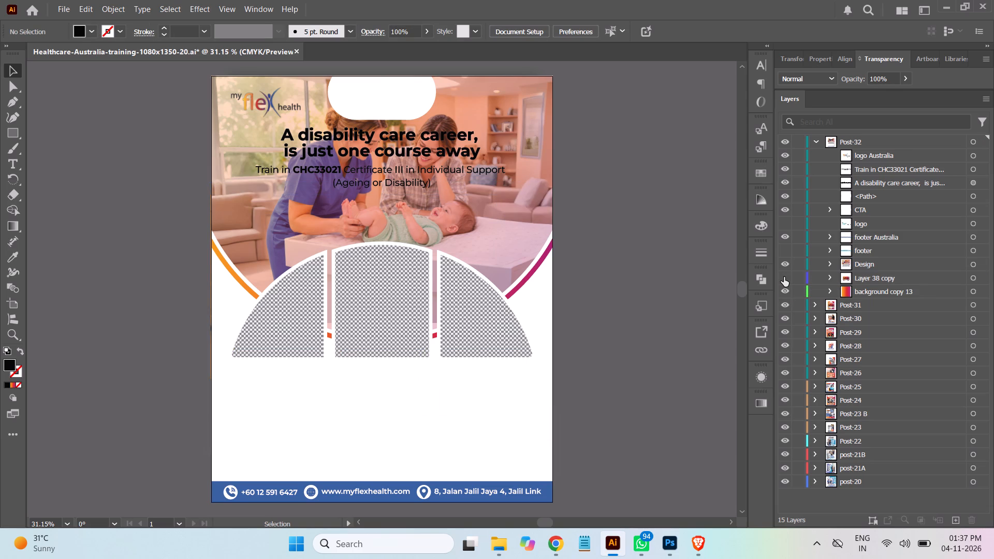
click(784, 277)
Move the headline and subheading together about 825 px straight down into the white area between the arch frames and footer.
click(973, 166)
shift+click(971, 183)
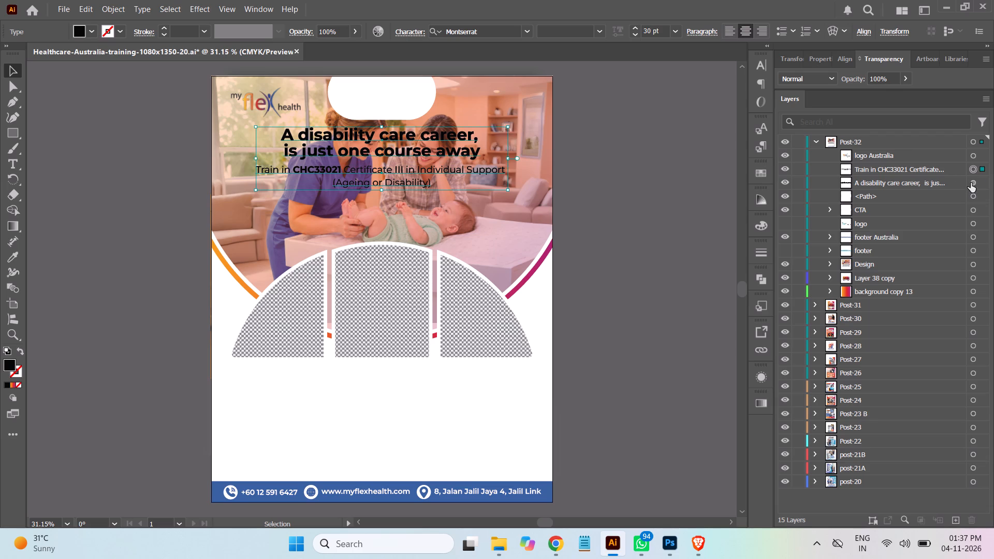
click(942, 166)
shift+click(935, 186)
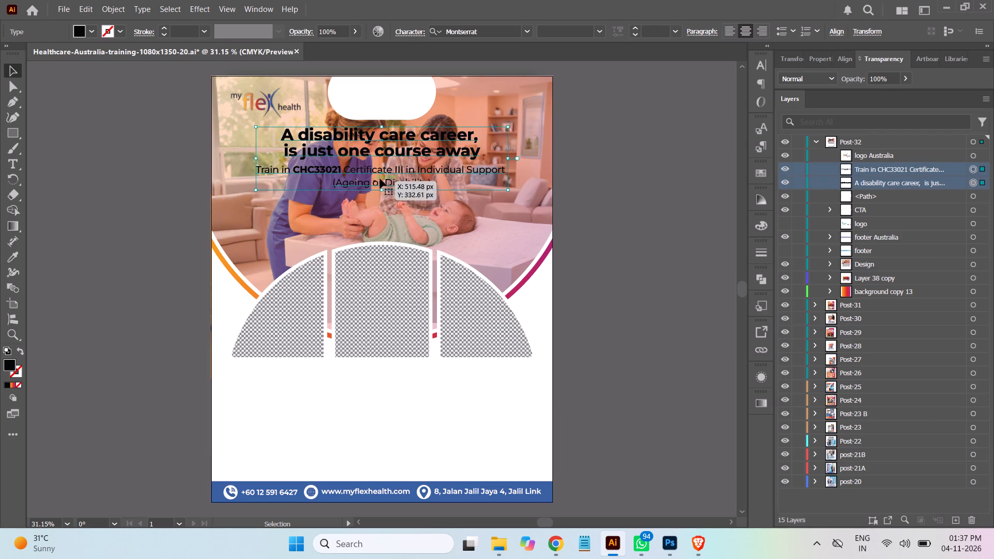
drag(399, 183, 407, 393)
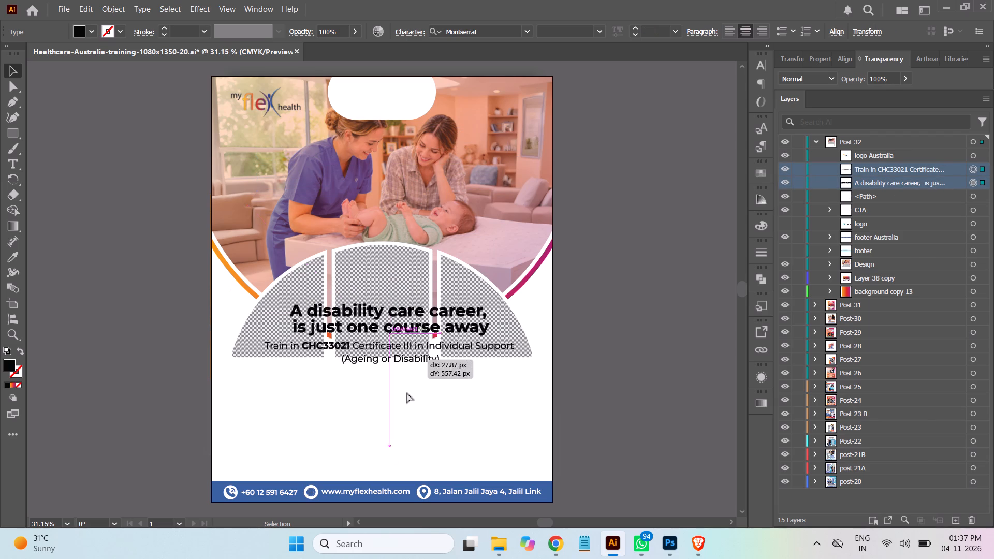
drag(407, 393, 416, 450)
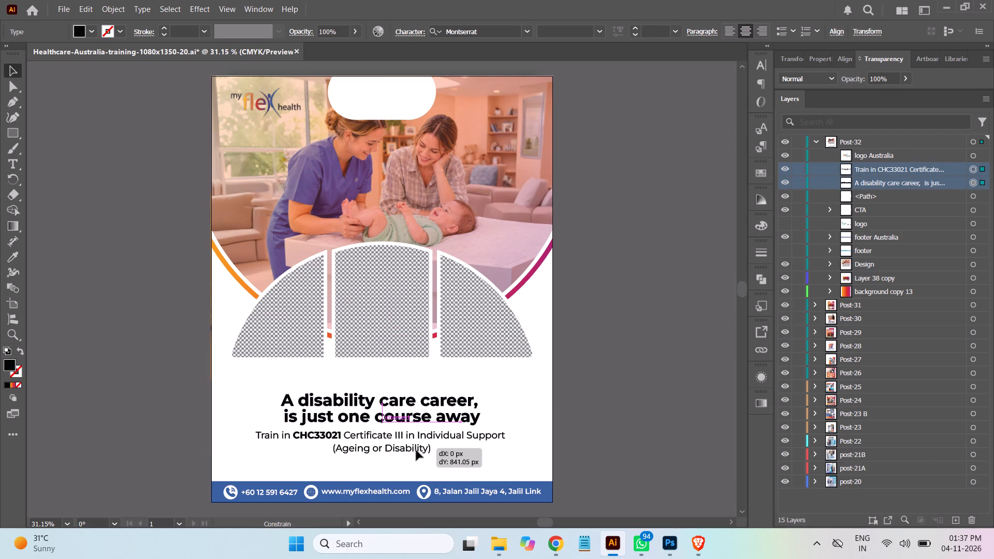
drag(416, 450, 418, 445)
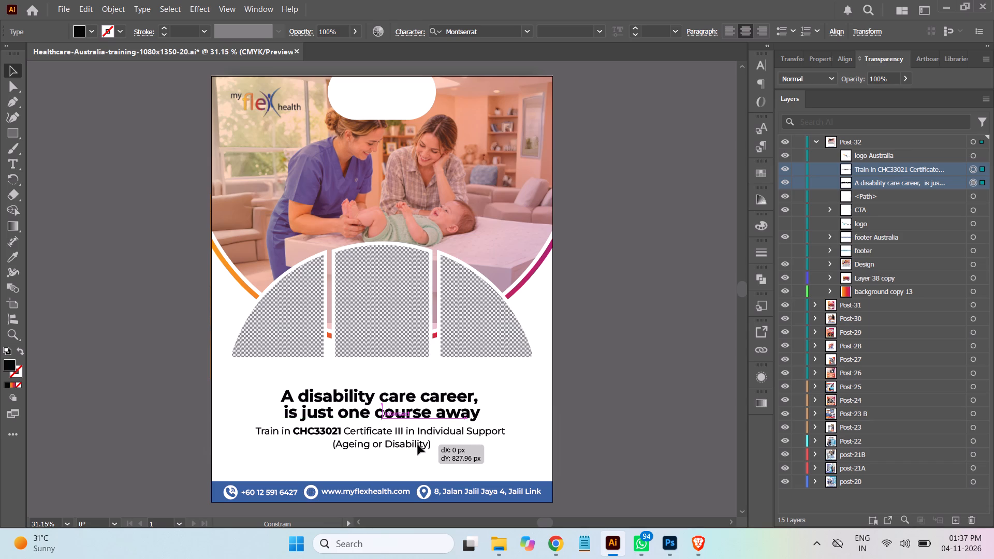
drag(418, 445, 418, 445)
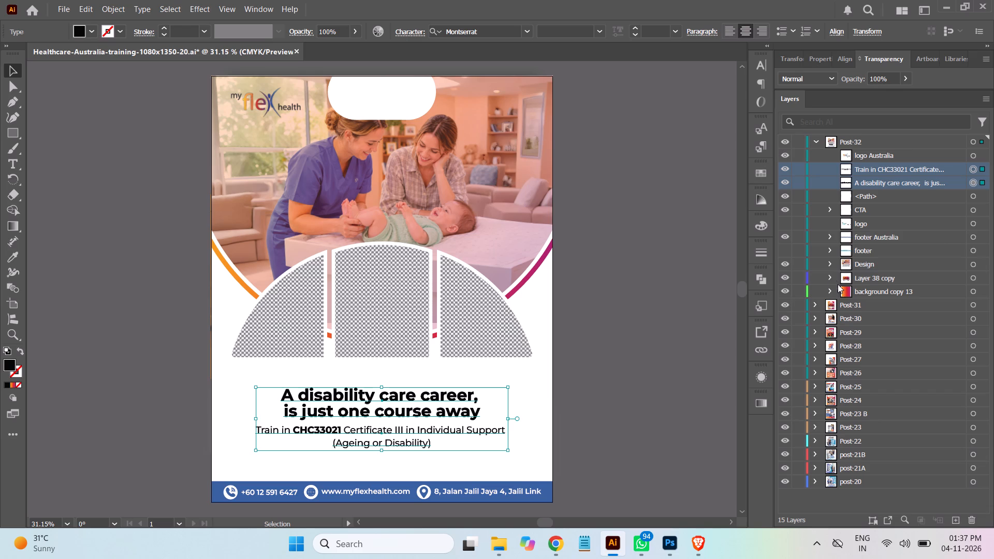
Delete the white rounded path at the top centre of the Post-32 artboard.
click(783, 198)
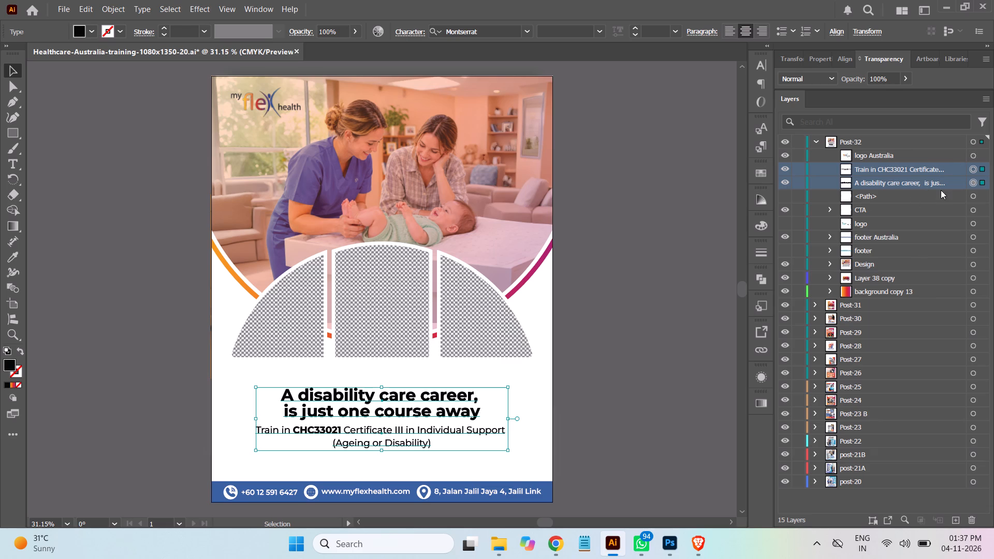
click(898, 196)
click(973, 518)
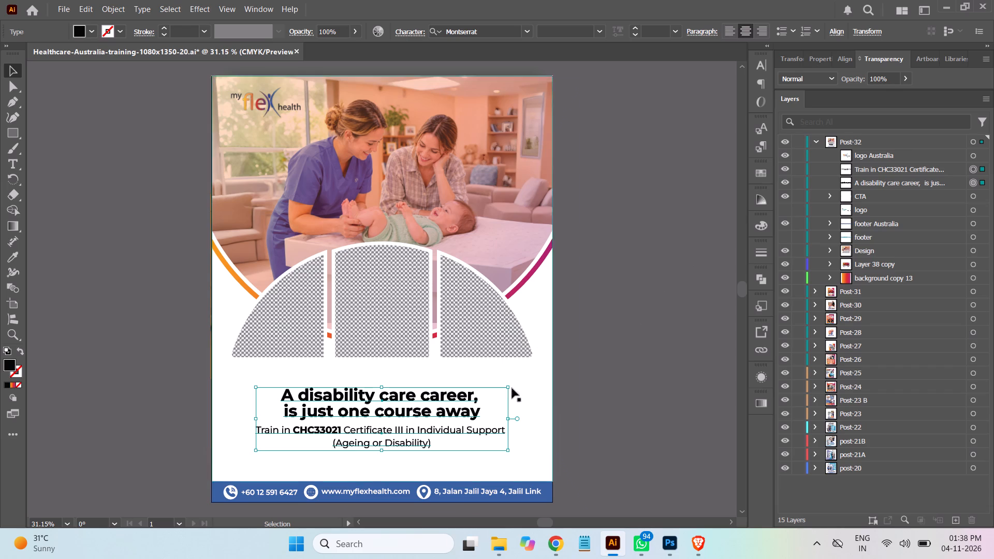
Copy the hook "Expert Support for New Mothers and Their Newborns" from the Asana Confinement Care task and return to Illustrator.
click(562, 541)
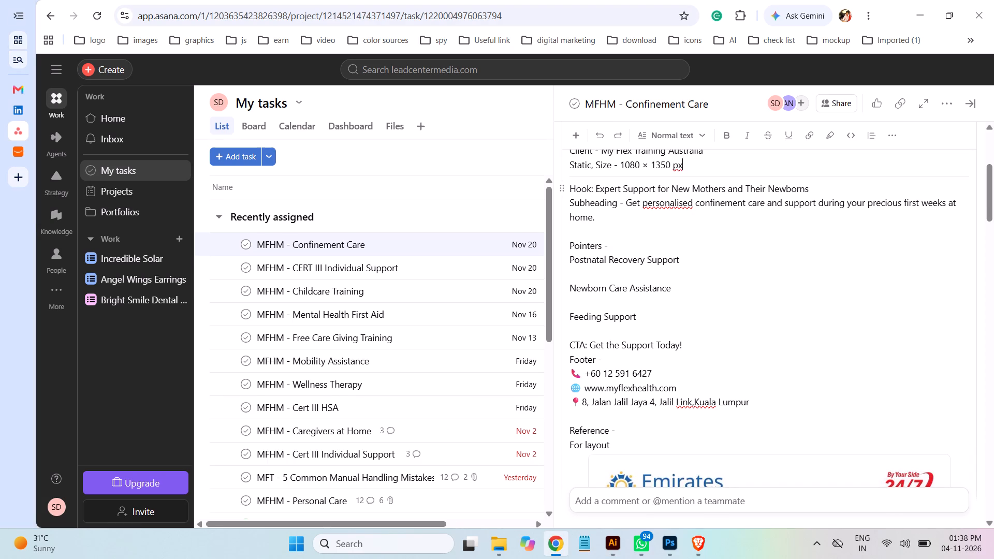
drag(810, 189, 612, 186)
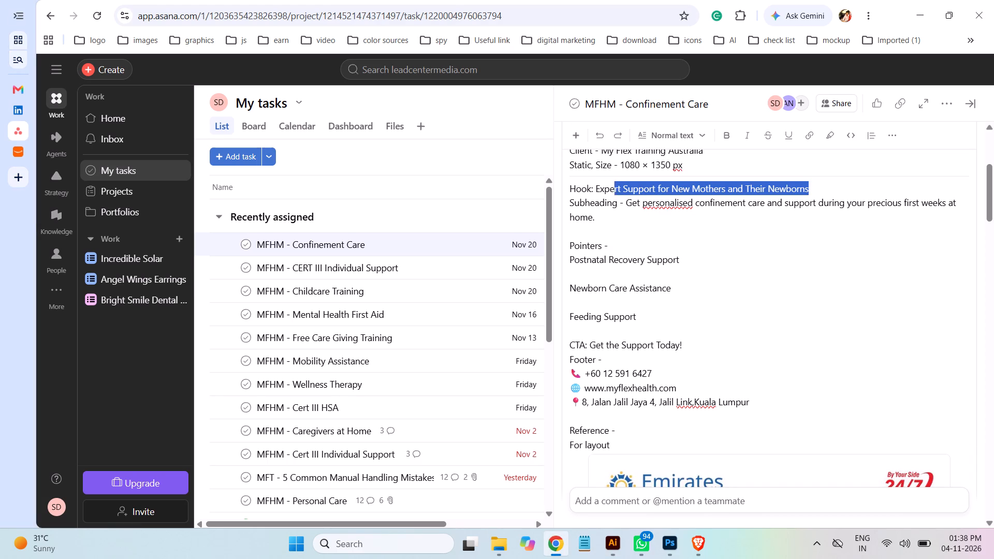
drag(612, 186, 594, 184)
key(ctrl+c)
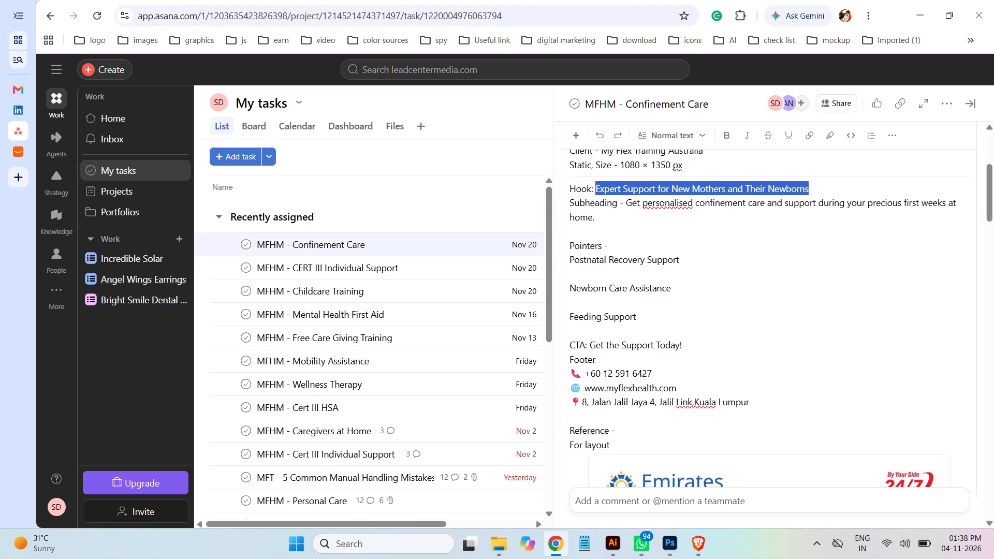
click(614, 545)
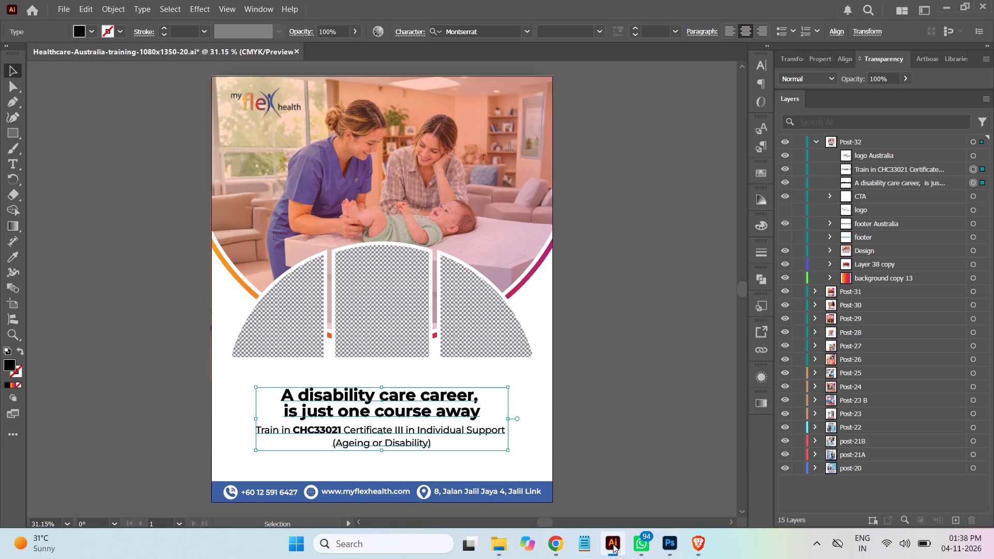
Replace the headline "A disability care career, is just one course away" with the copied hook "Expert Support for New Mothers and Their Newborns".
click(975, 184)
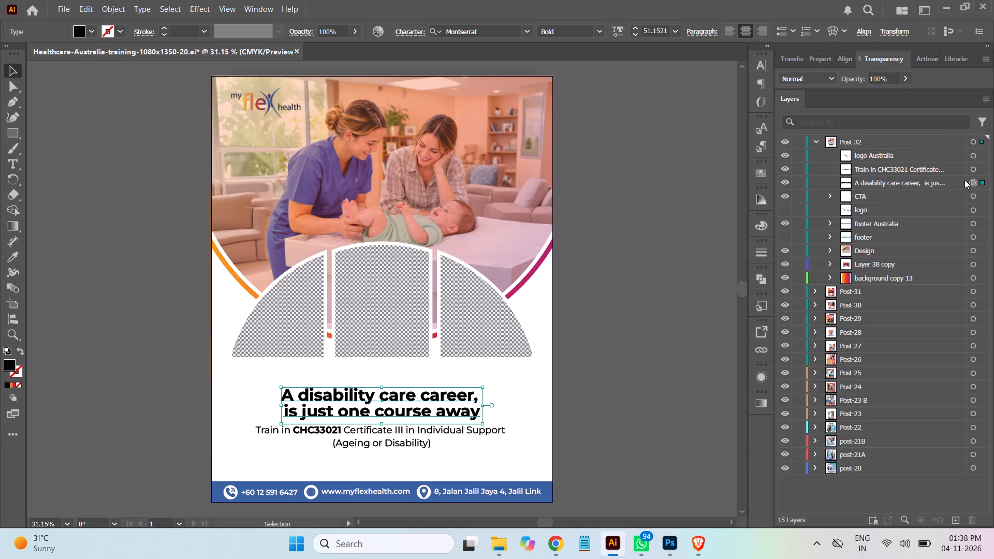
click(16, 161)
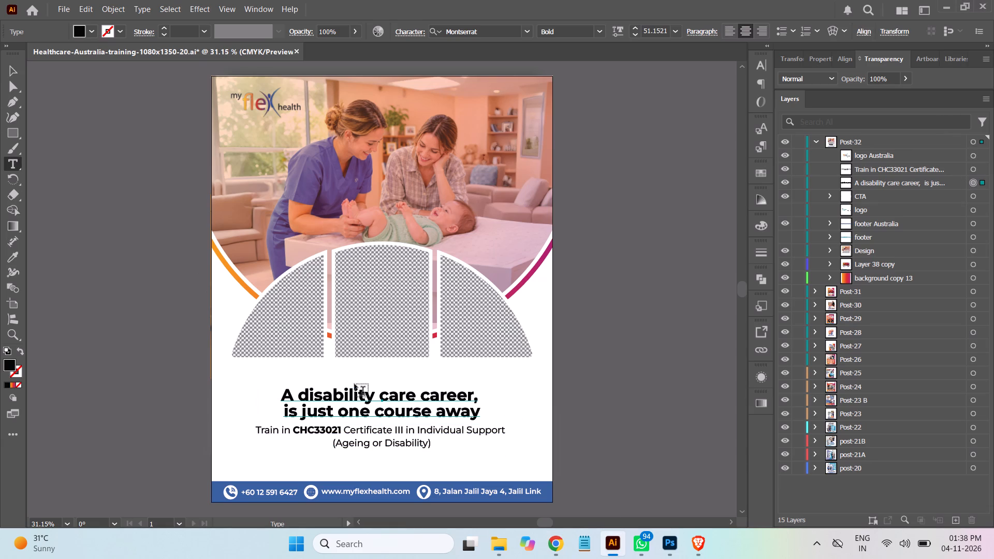
click(392, 399)
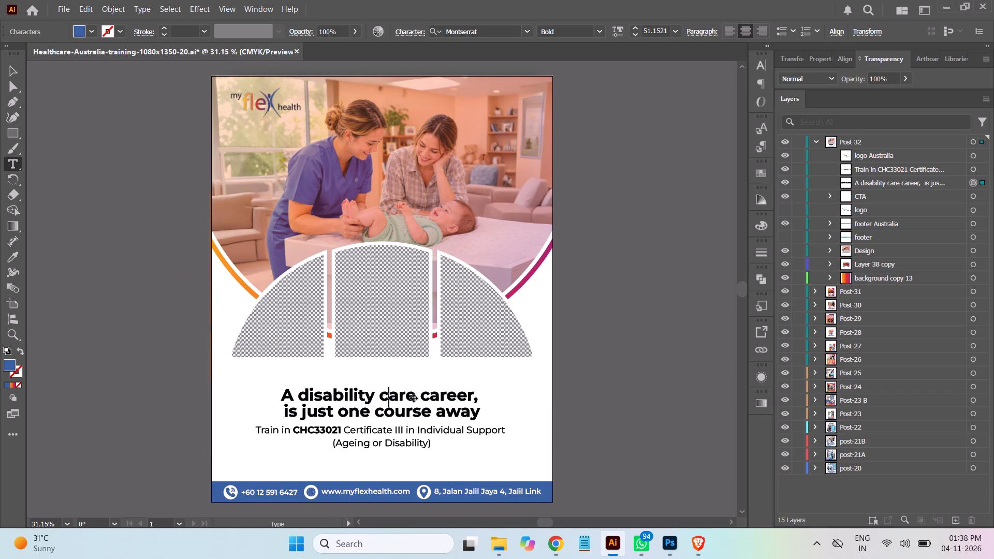
key(ctrl+a)
key(ctrl+v)
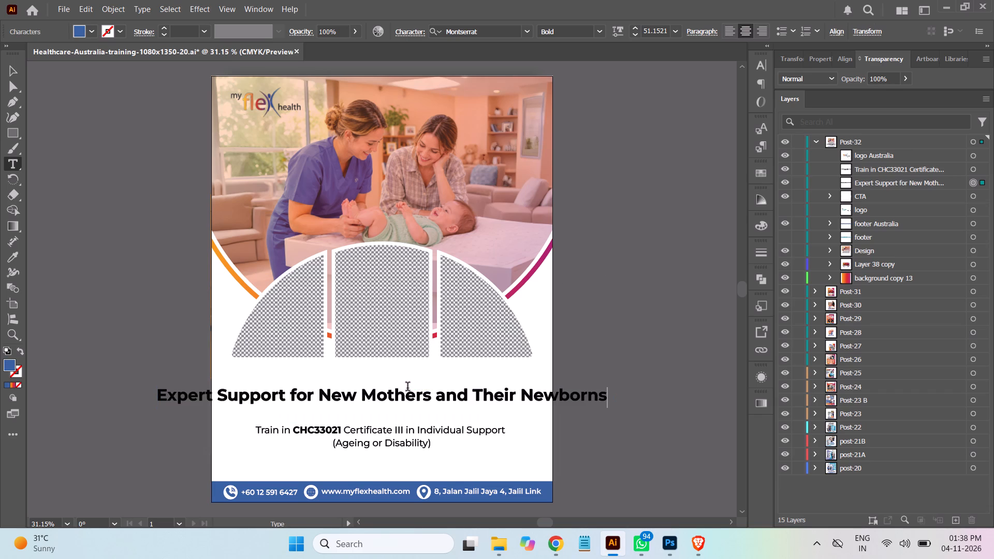
click(10, 65)
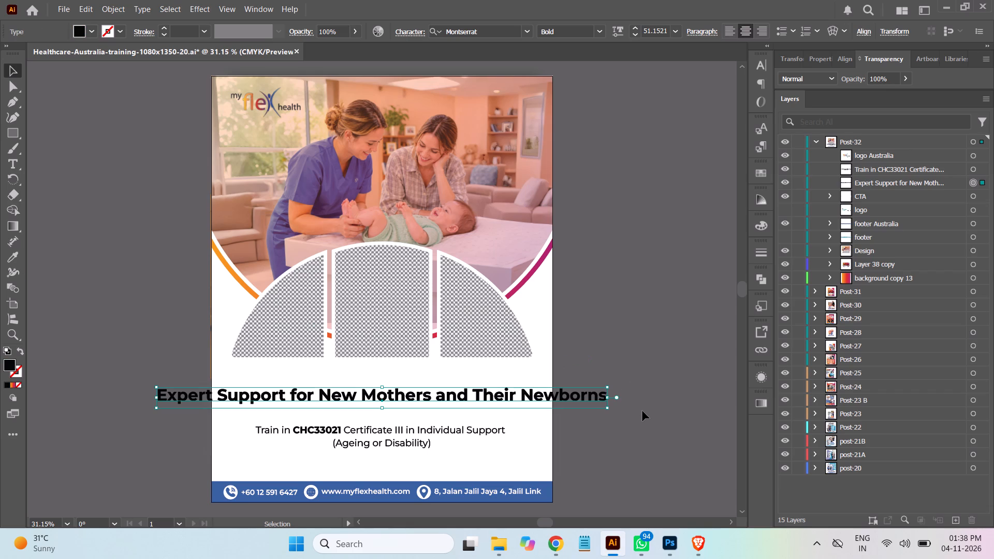
Reduce the headline's font size to 34 pt so it fits on one line within the artboard.
click(667, 30)
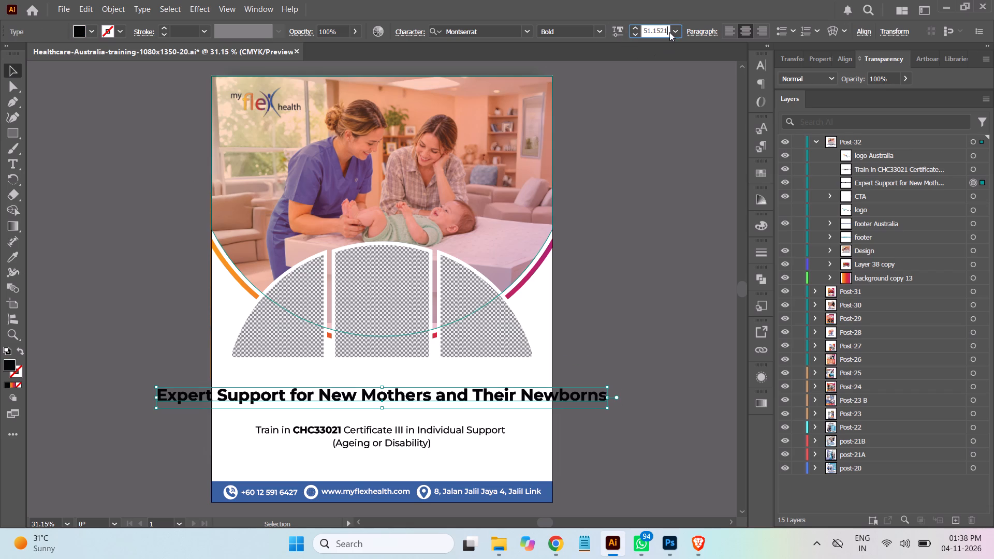
key(Down)
key(Down)
key(Down)
key(Down)
key(Down)
key(Down)
key(Down)
key(Down)
key(Down)
key(Down)
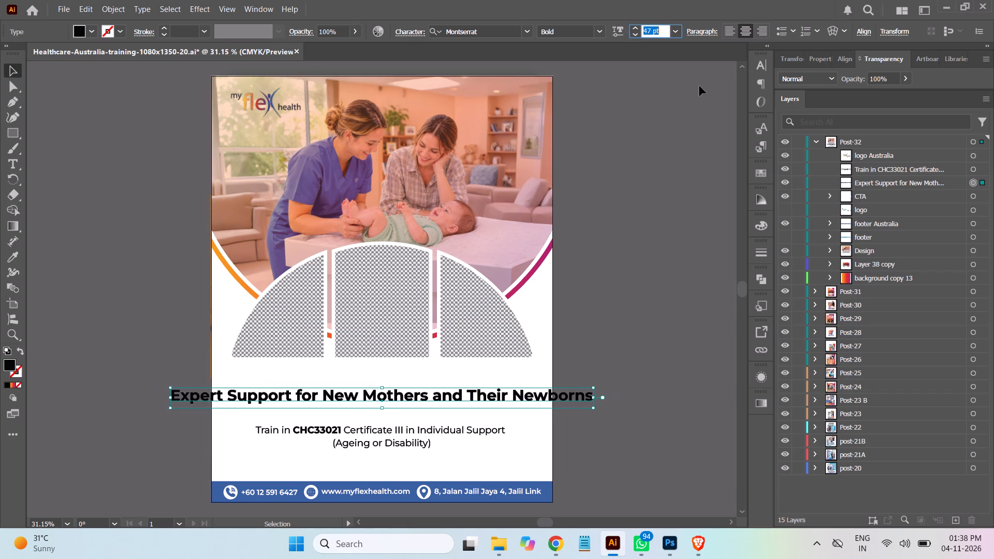
key(Down)
key(Down)
key(Down)
key(Down)
key(Down)
key(Down)
key(Down)
key(Down)
key(Down)
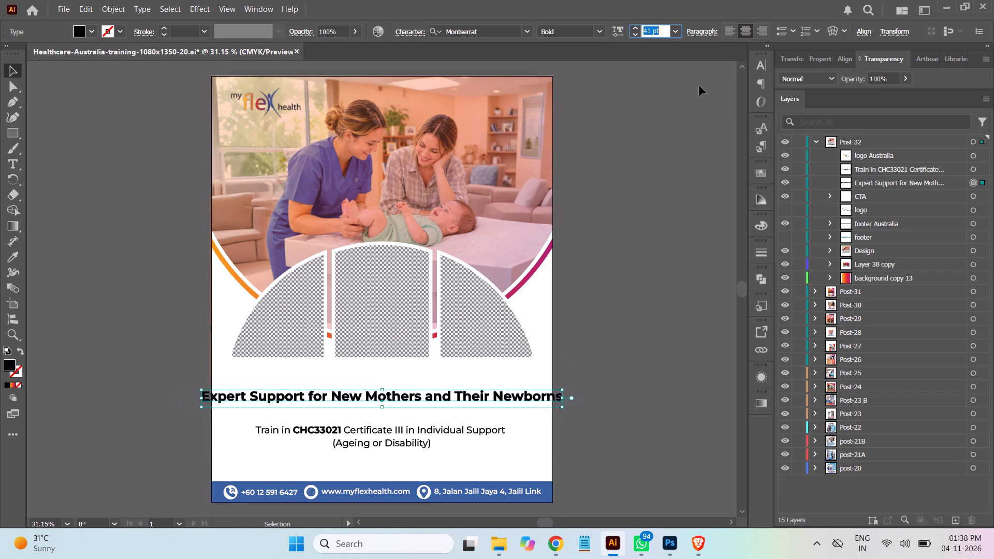
key(Down)
key(Down)
key(Down)
key(Down)
key(Down)
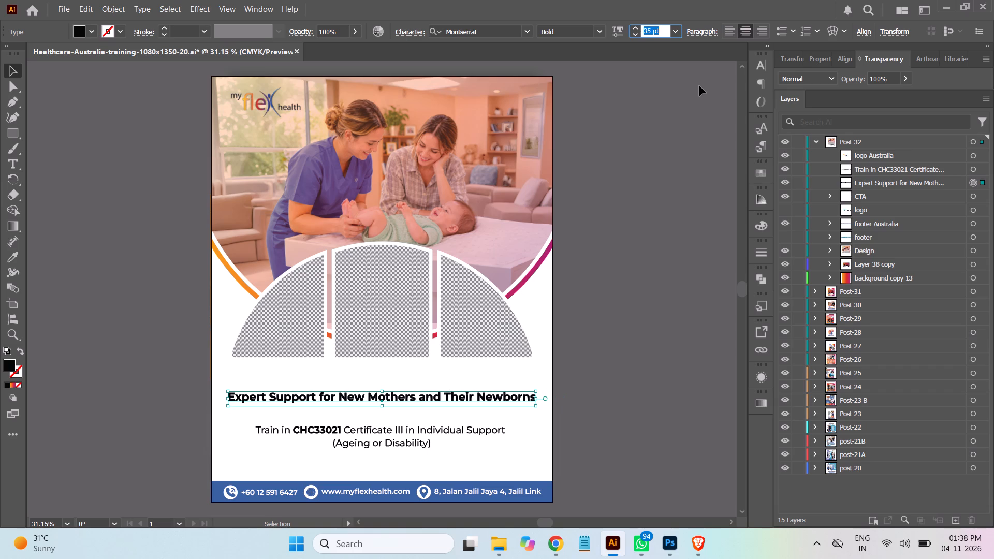
key(Down)
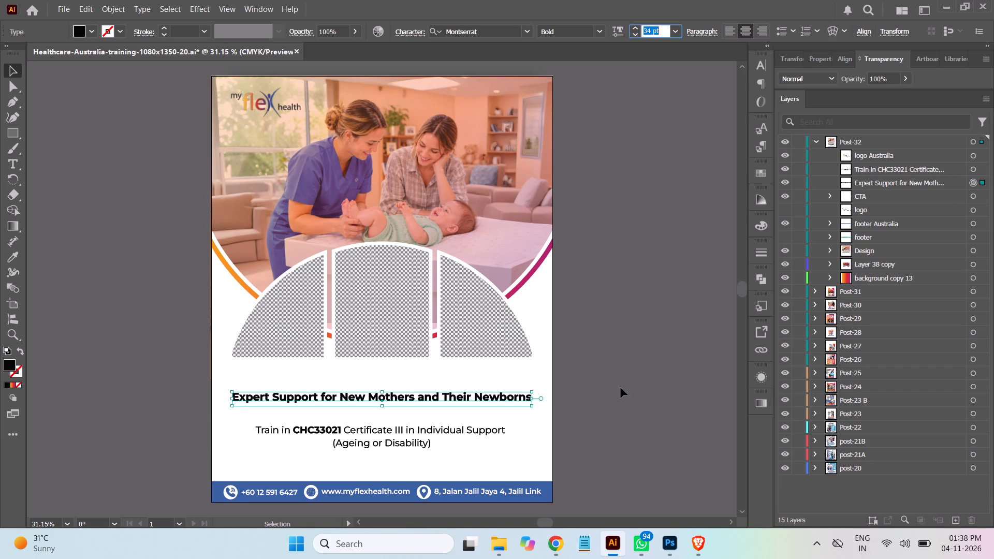
Copy the subheading "Get personalised confinement care and support during your precious first weeks at home." from the Asana task and return to Illustrator.
click(557, 549)
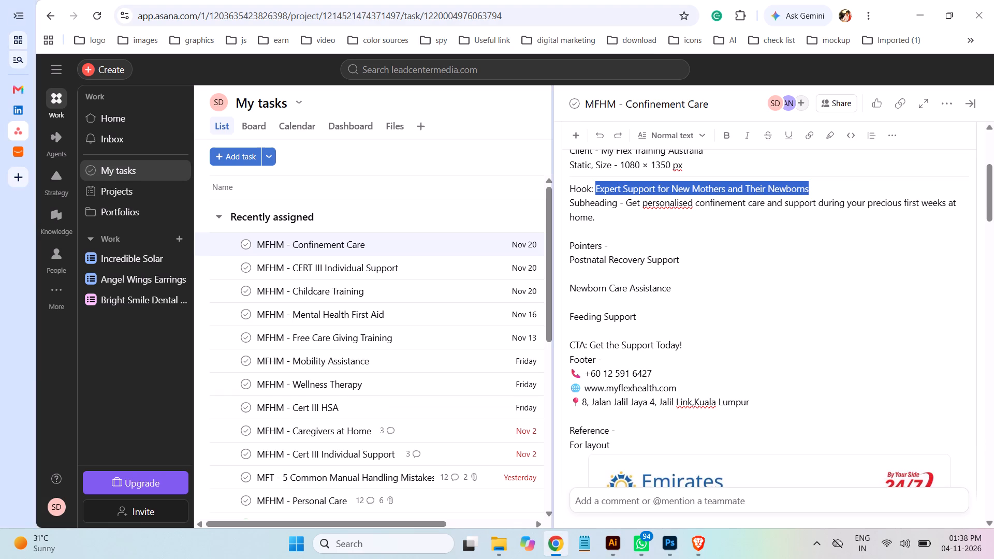
drag(625, 202, 612, 216)
right_click(657, 201)
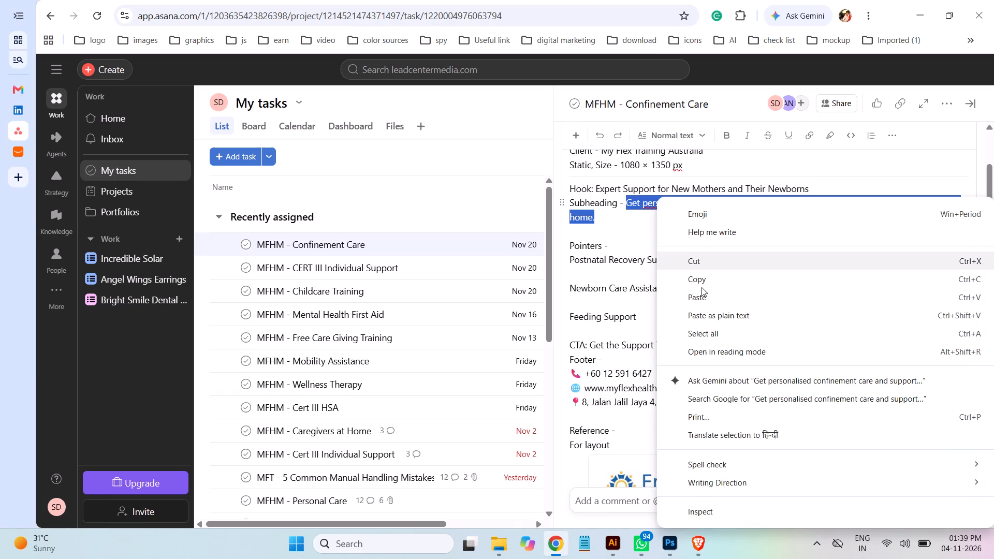
click(701, 279)
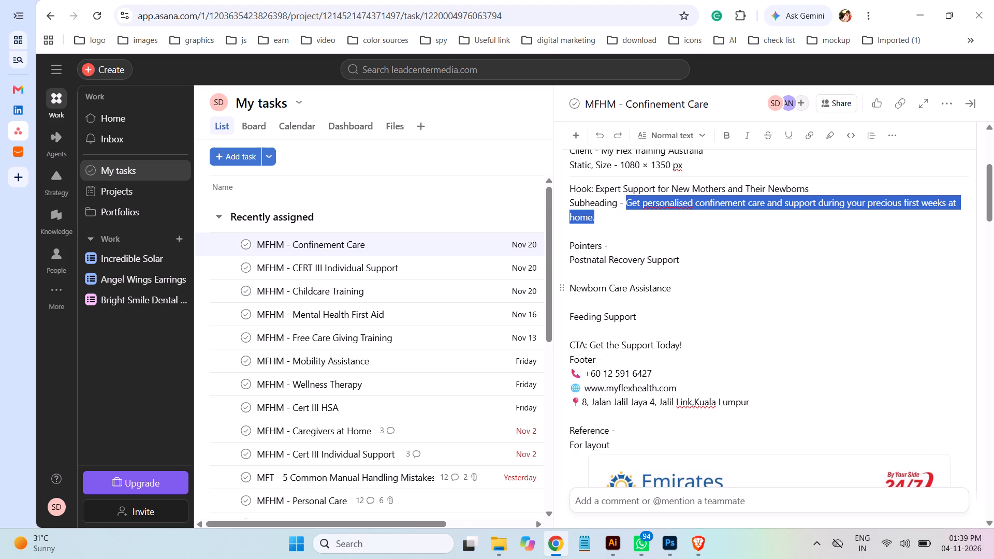
click(612, 540)
Replace the "Train in CHC33021 Certificate III" subheading text with the copied confinement care subheading.
click(968, 171)
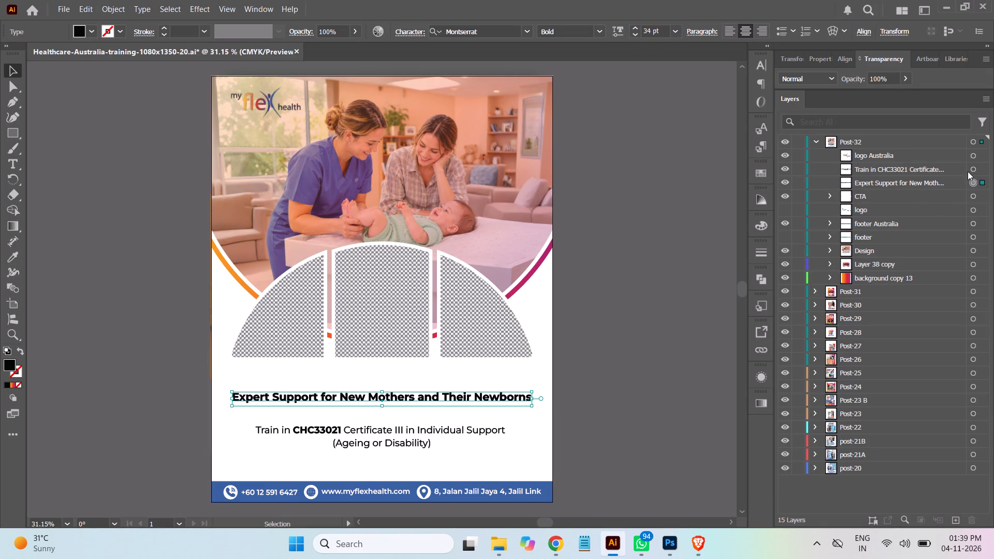
click(15, 162)
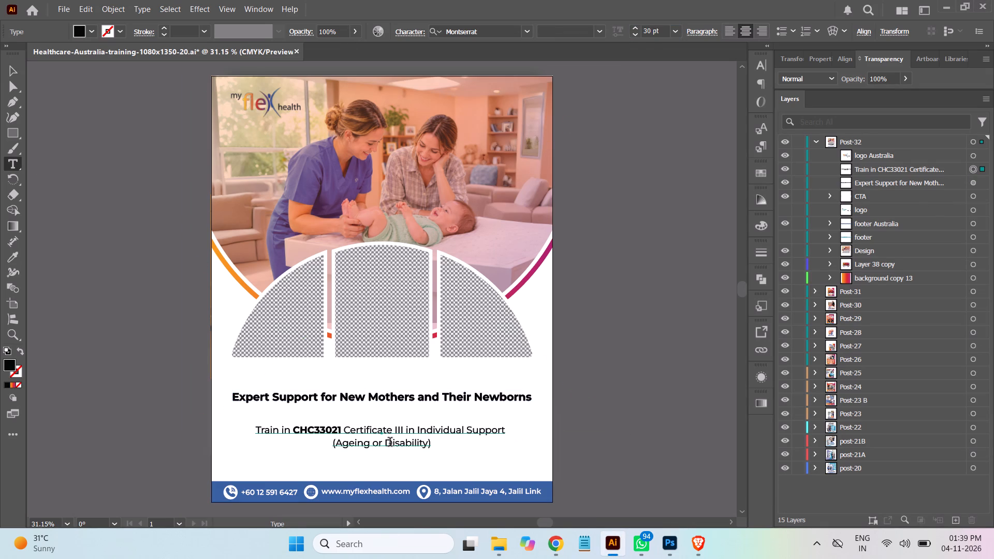
click(377, 432)
key(ctrl+a)
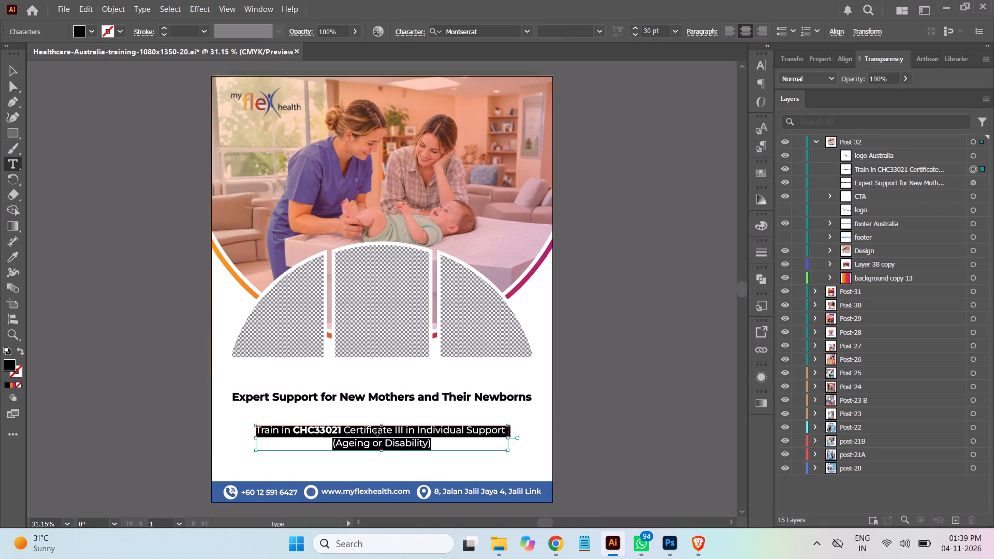
key(ctrl+v)
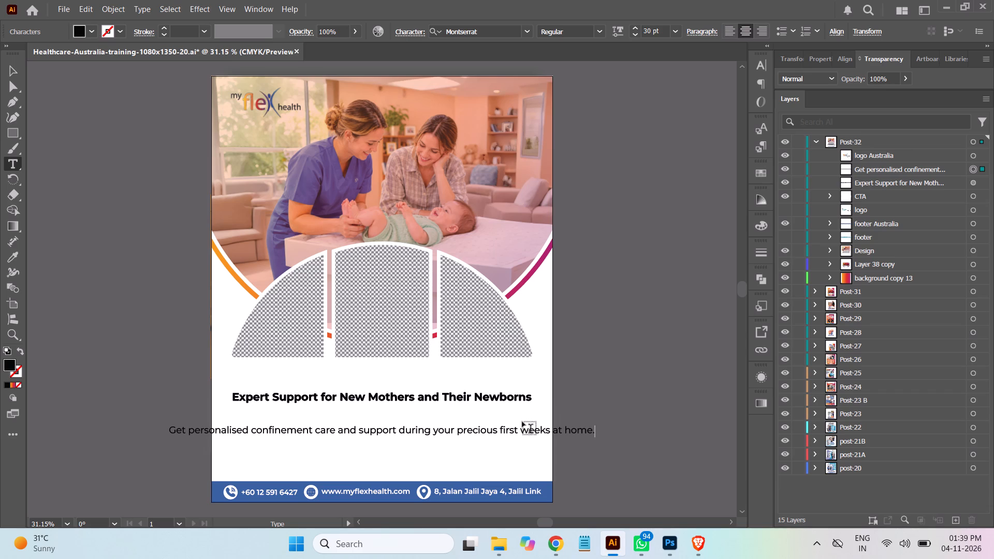
click(11, 66)
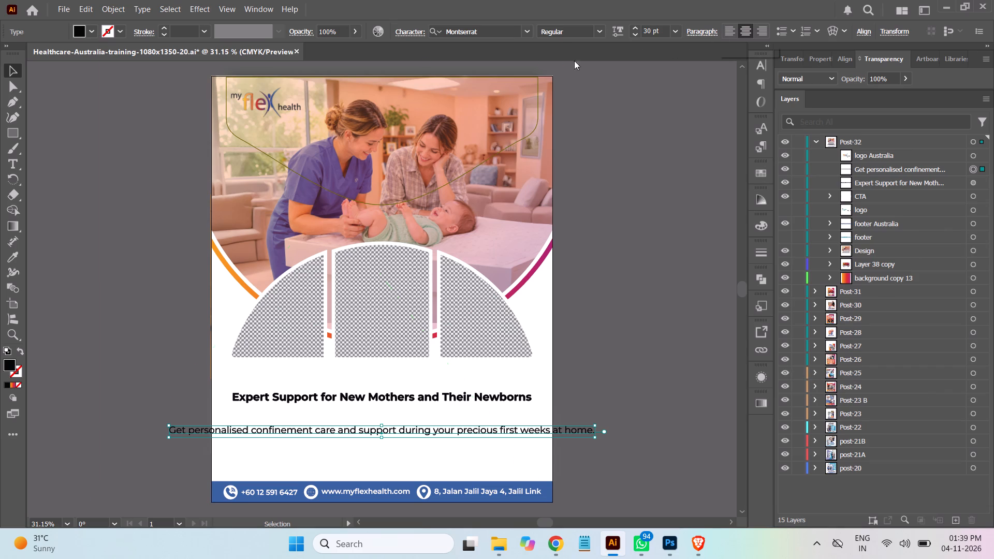
Break the subheading into two lines before "during your precious first weeks at home.".
click(16, 160)
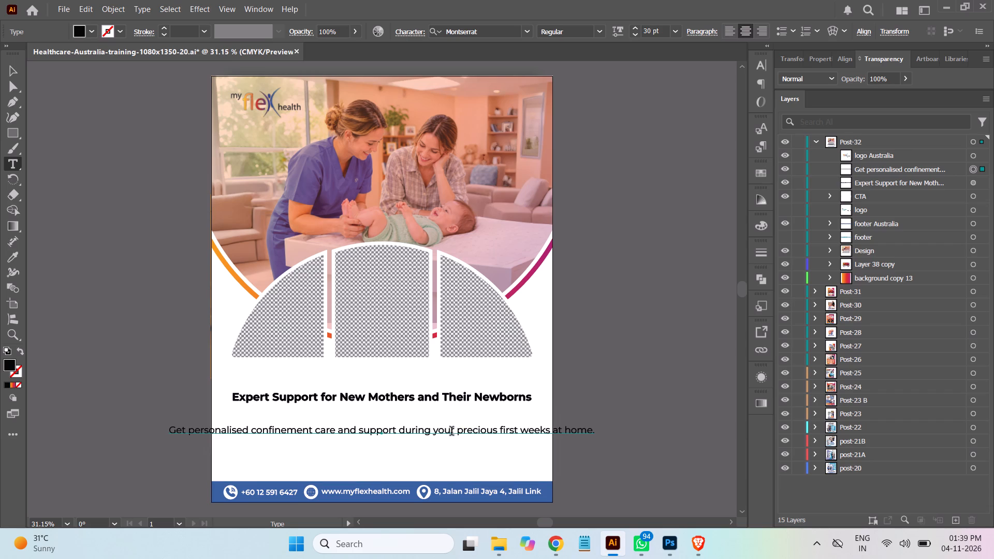
click(401, 430)
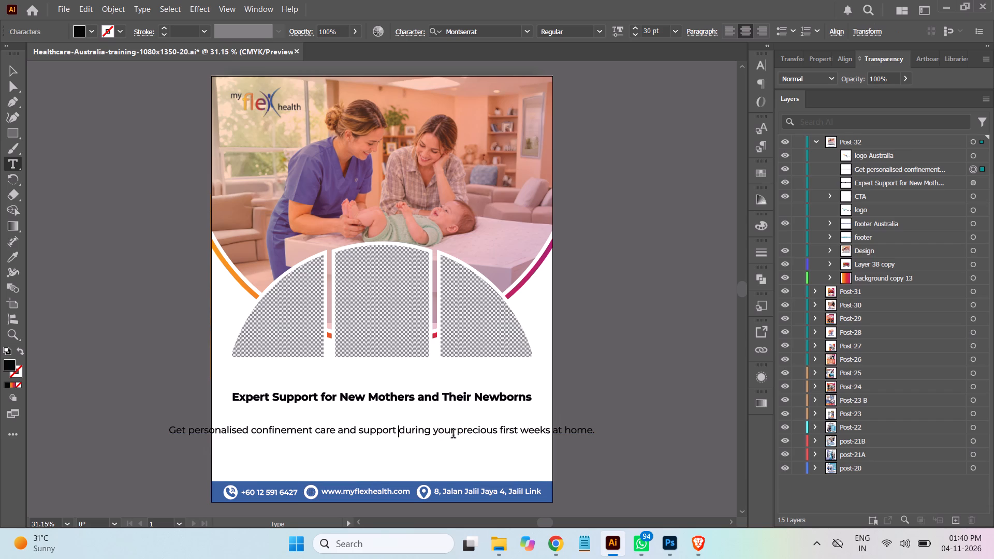
key(Return)
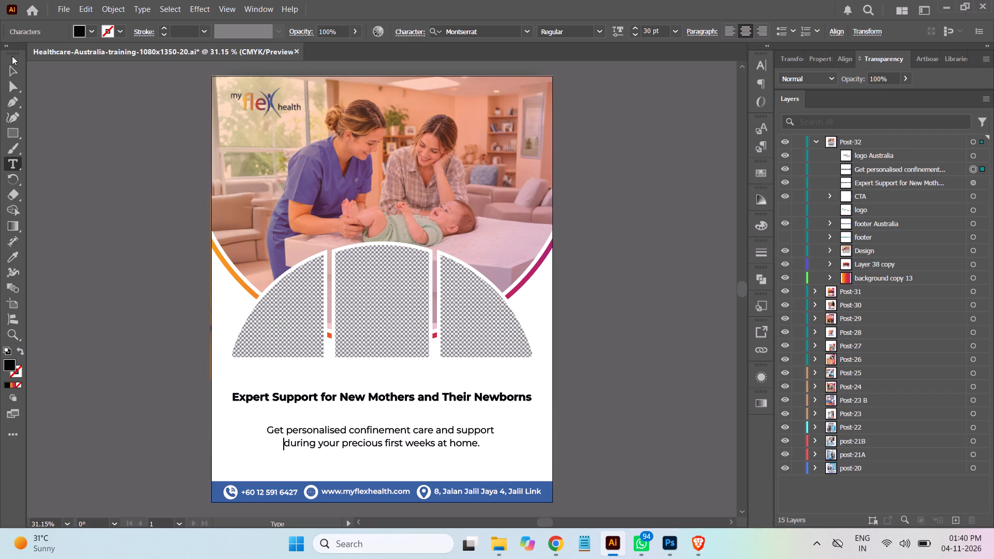
click(9, 72)
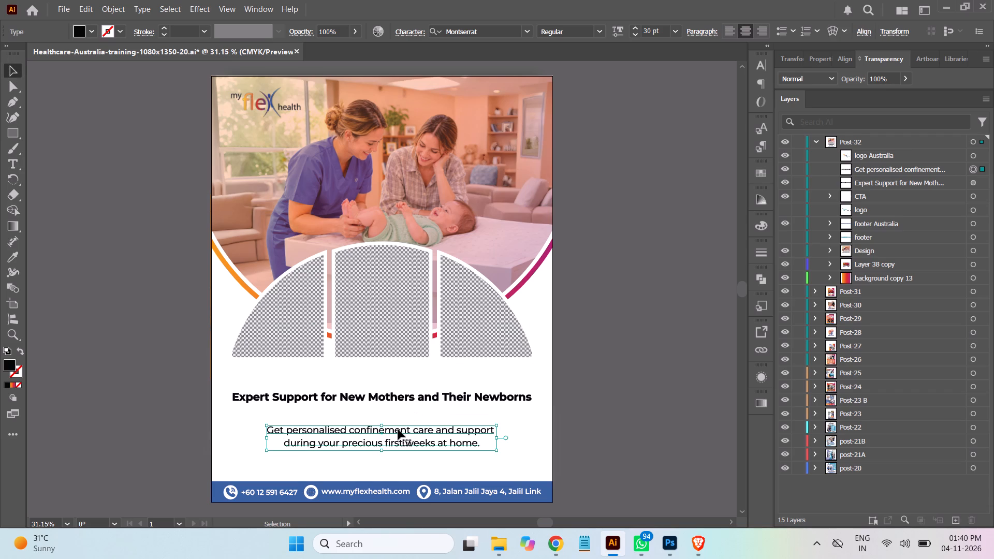
Move the two-line subheading up about 53 px so it sits just beneath the headline.
drag(398, 430, 401, 411)
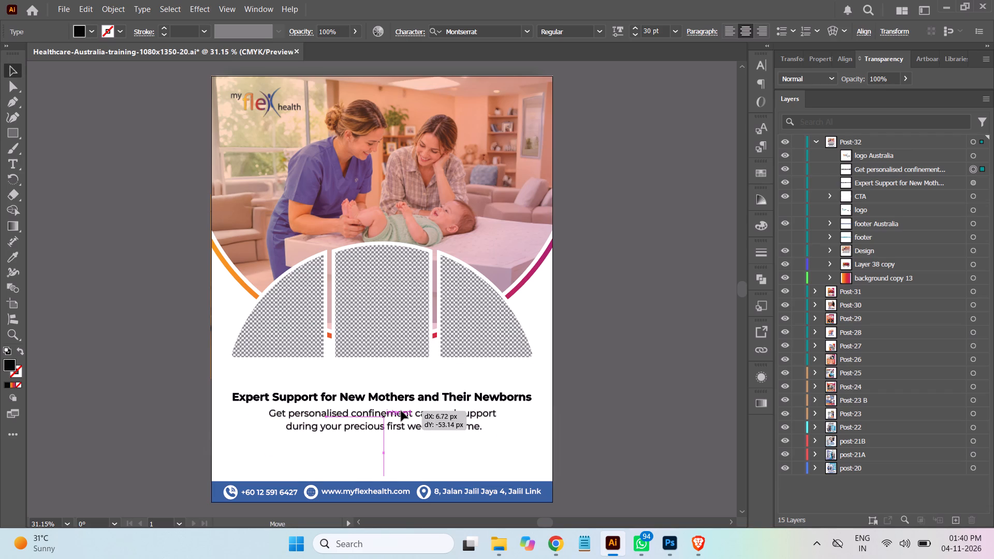
drag(401, 411, 402, 411)
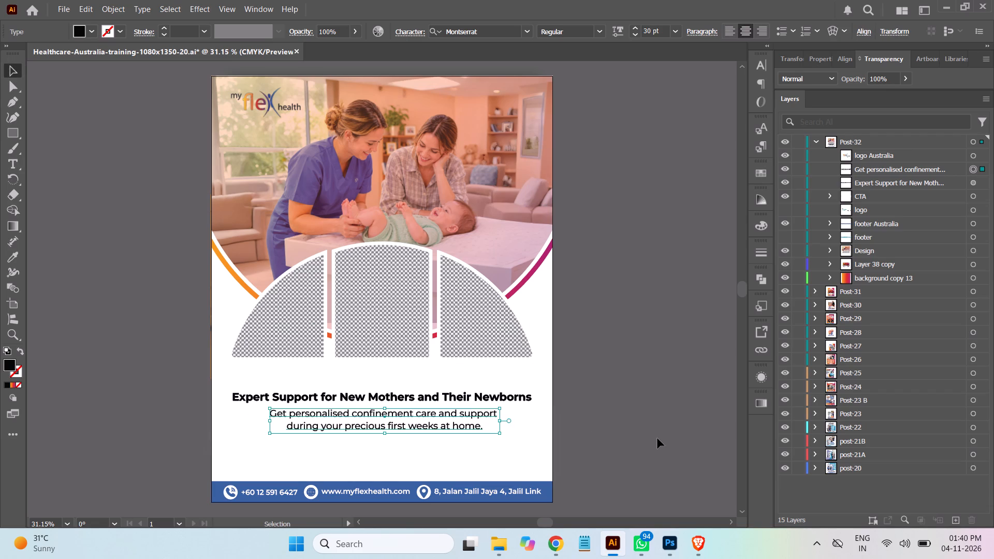
Fill the headline "Expert Support for New Mothers and Their Newborns" with the orange-to-red-to-magenta linear gradient.
click(973, 182)
click(758, 377)
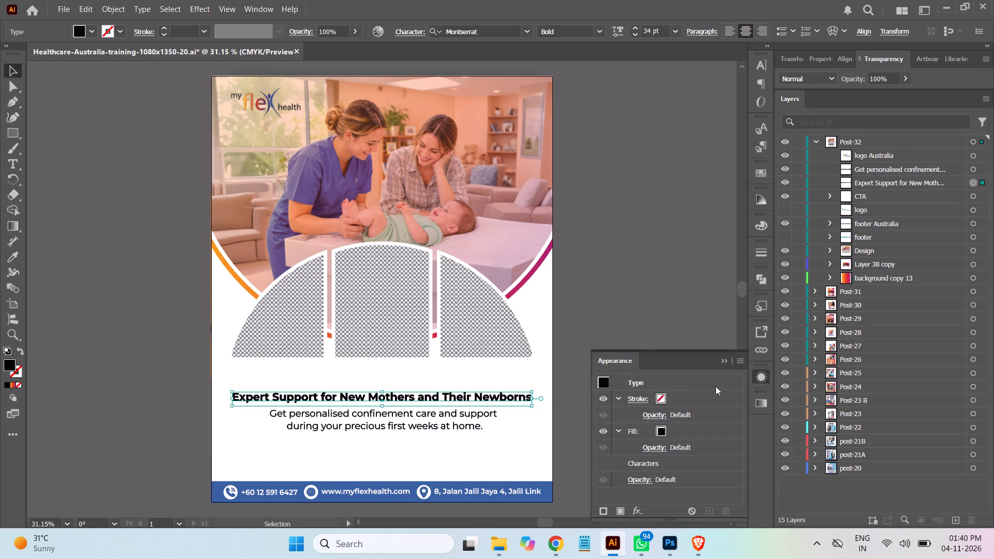
click(659, 431)
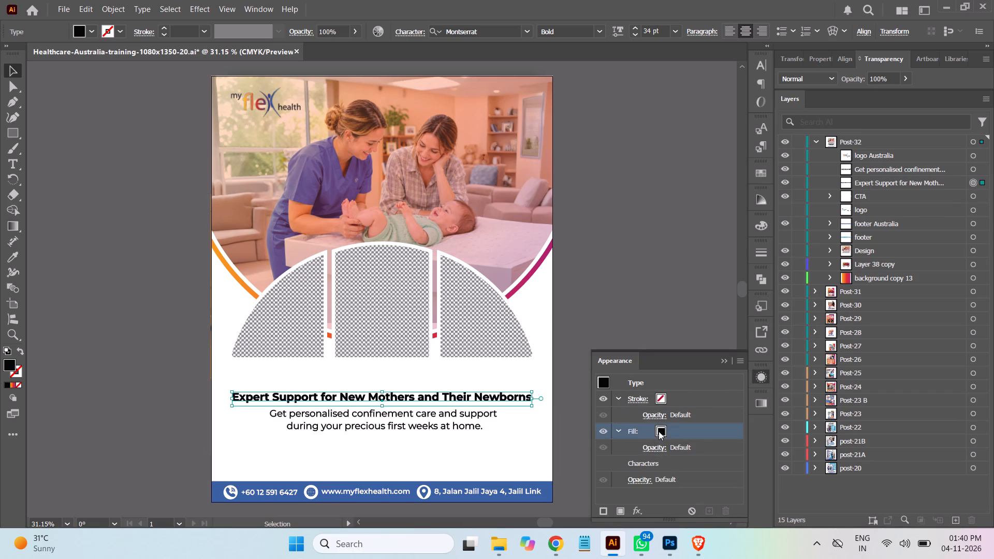
click(670, 433)
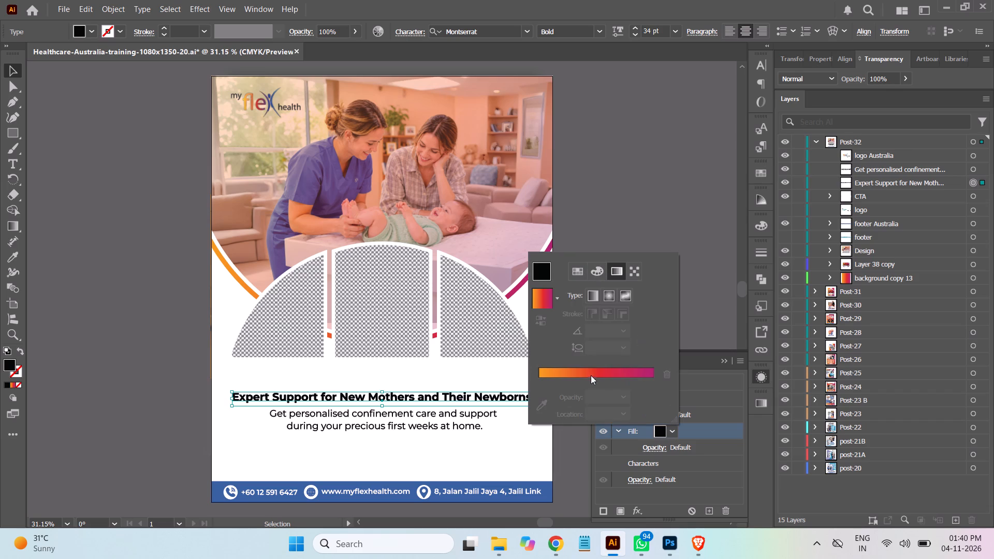
click(593, 374)
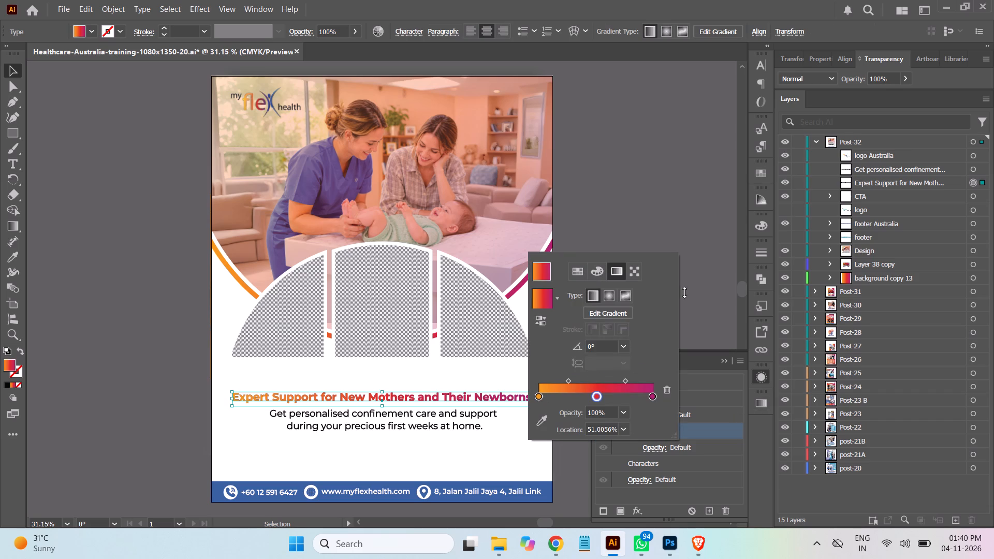
click(696, 242)
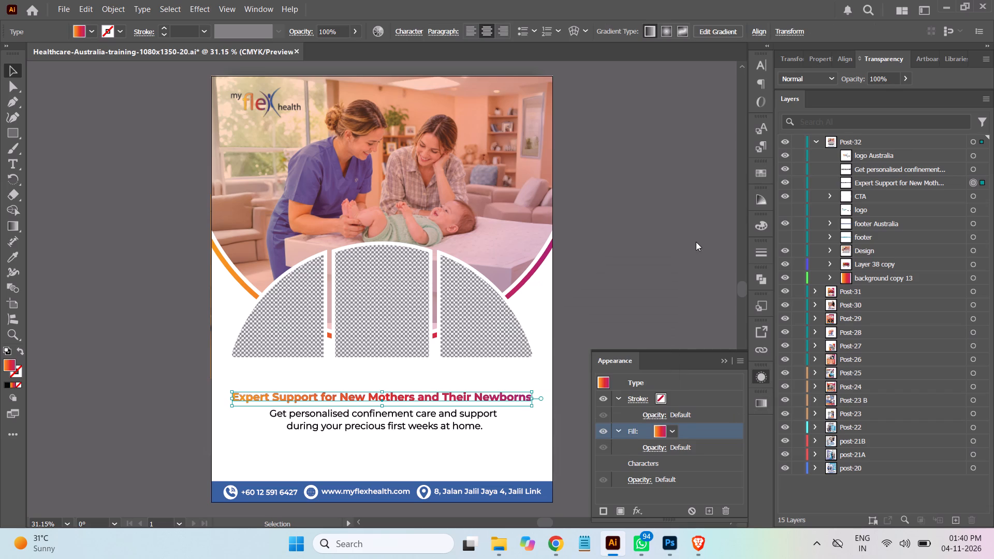
click(719, 361)
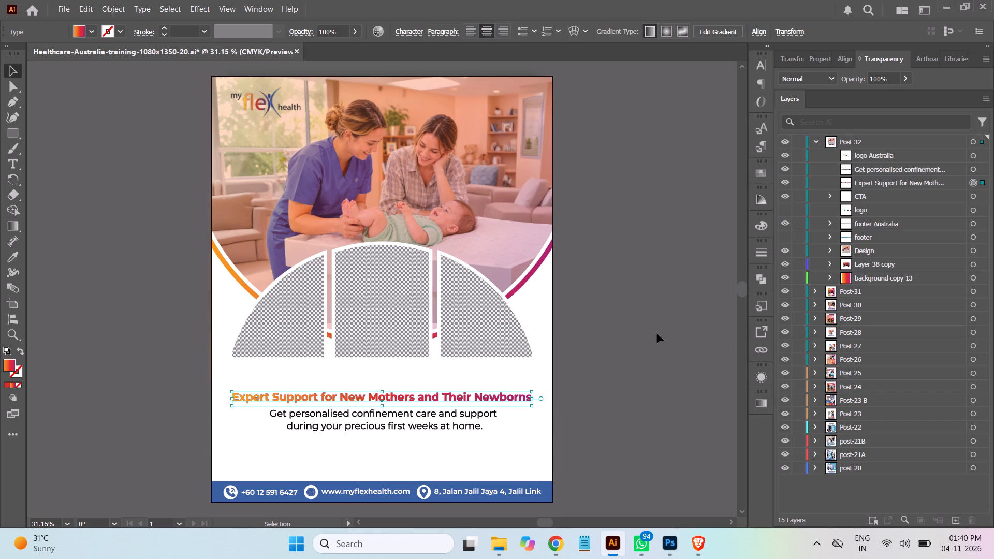
click(657, 333)
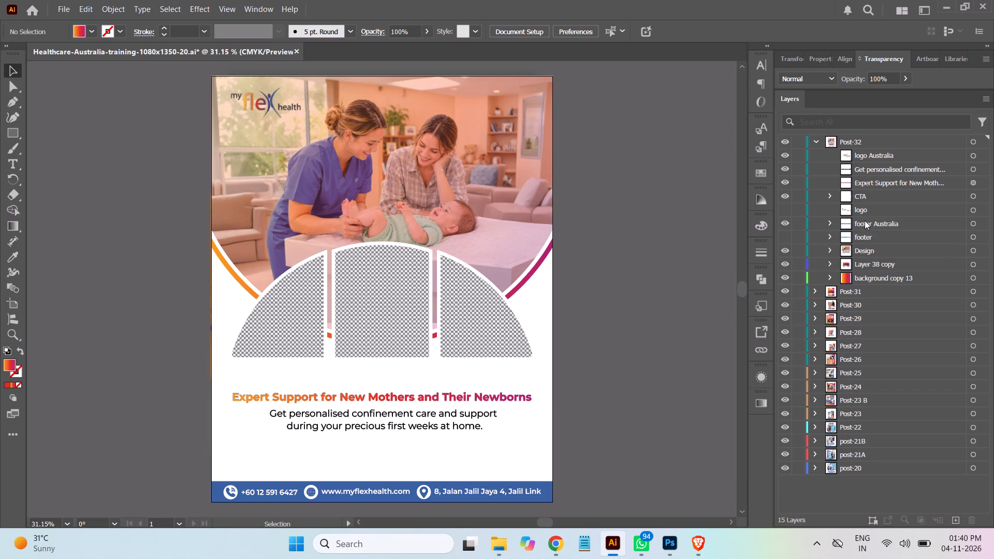
Fill the CTA button rectangle in Post-32 with the orange-to-red-to-magenta linear gradient.
click(976, 194)
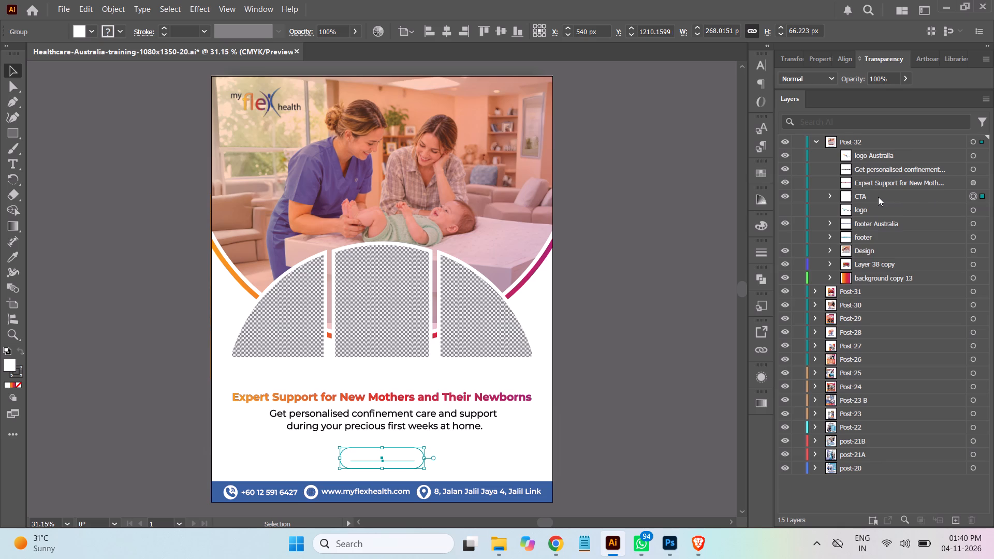
click(829, 194)
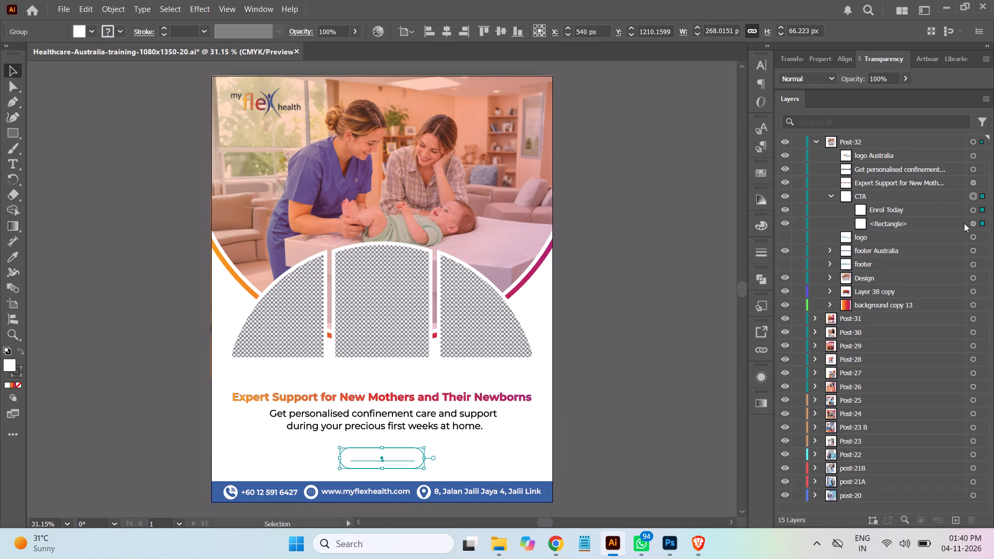
click(974, 223)
click(920, 225)
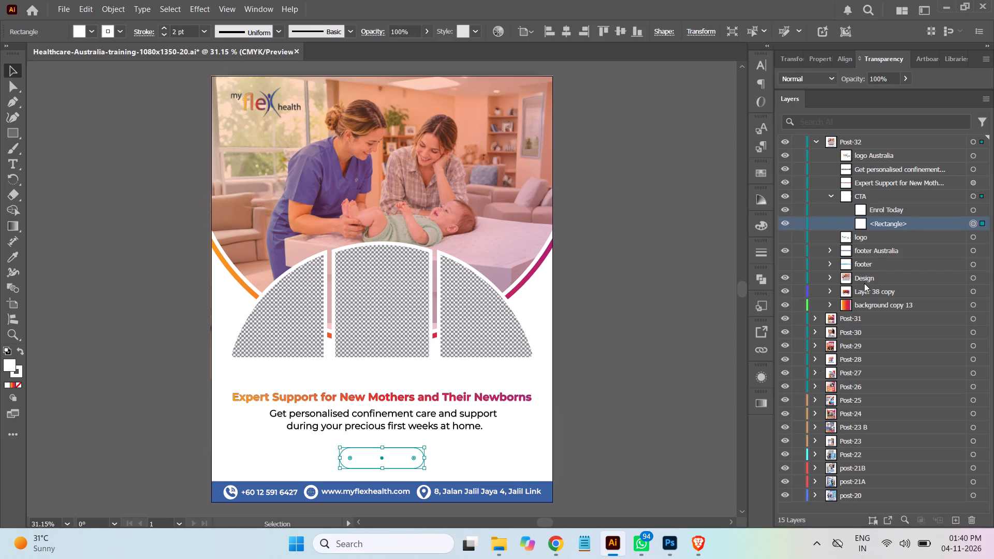
click(758, 377)
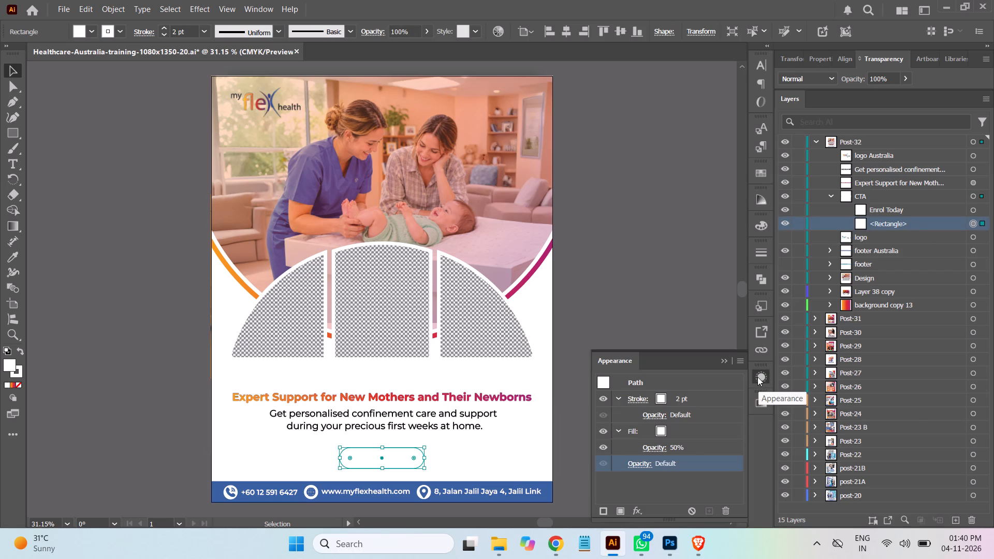
click(660, 430)
click(671, 427)
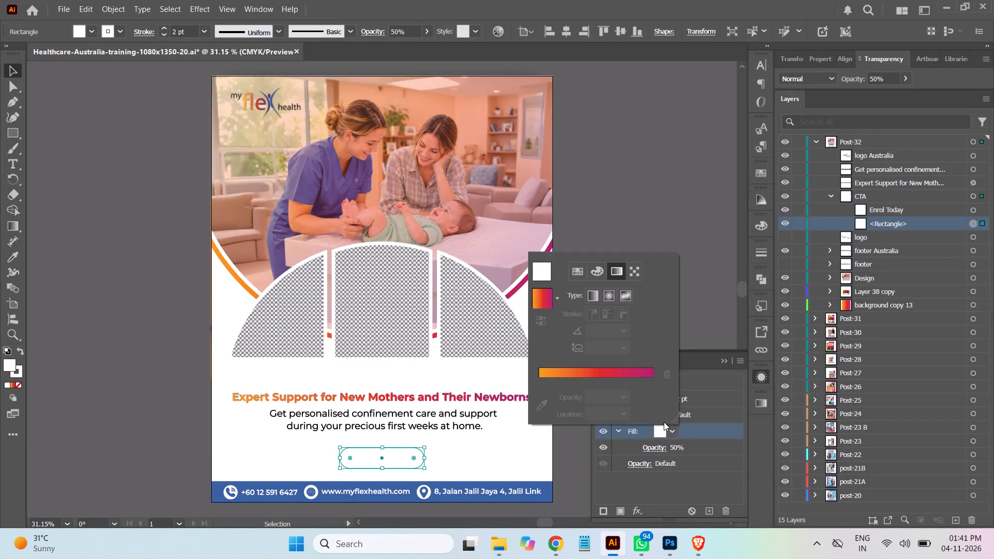
click(596, 369)
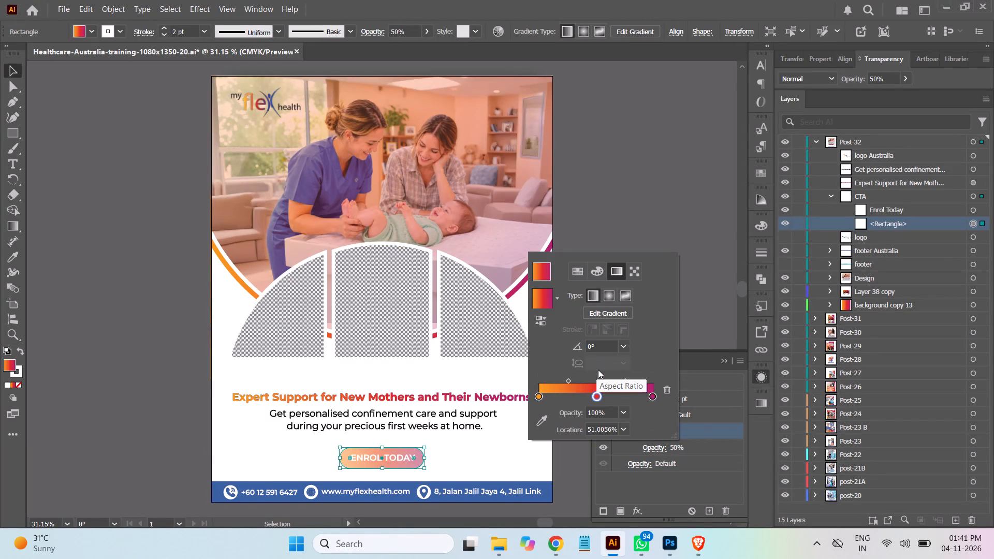
click(669, 447)
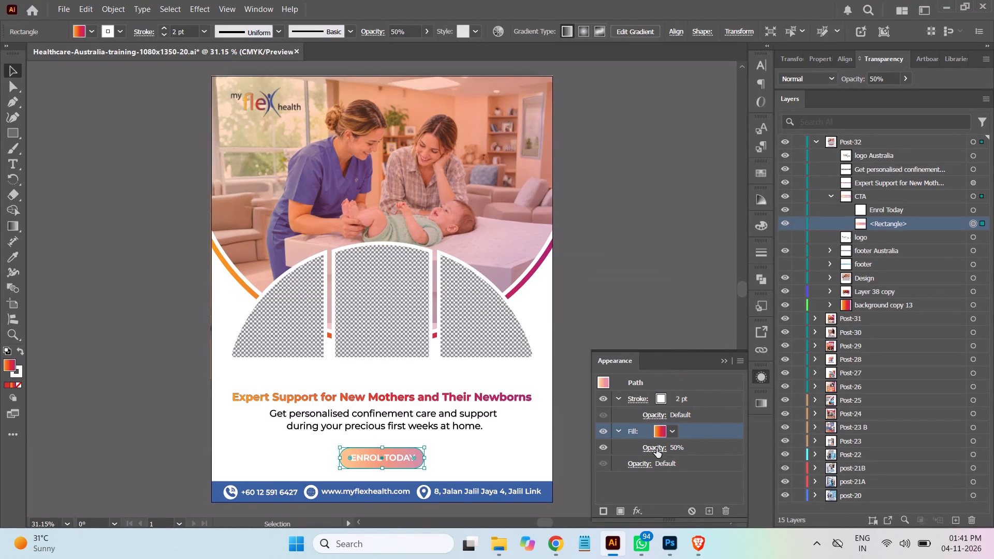
Set the opacity of the CTA rectangle's gradient fill to 100%.
click(656, 448)
text(1000)
key(BackSpace)
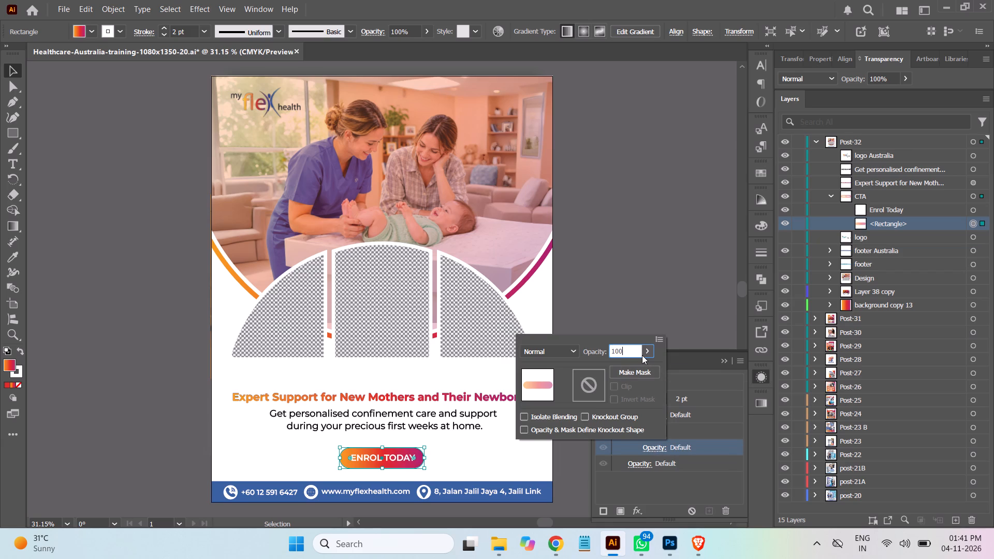
key(Return)
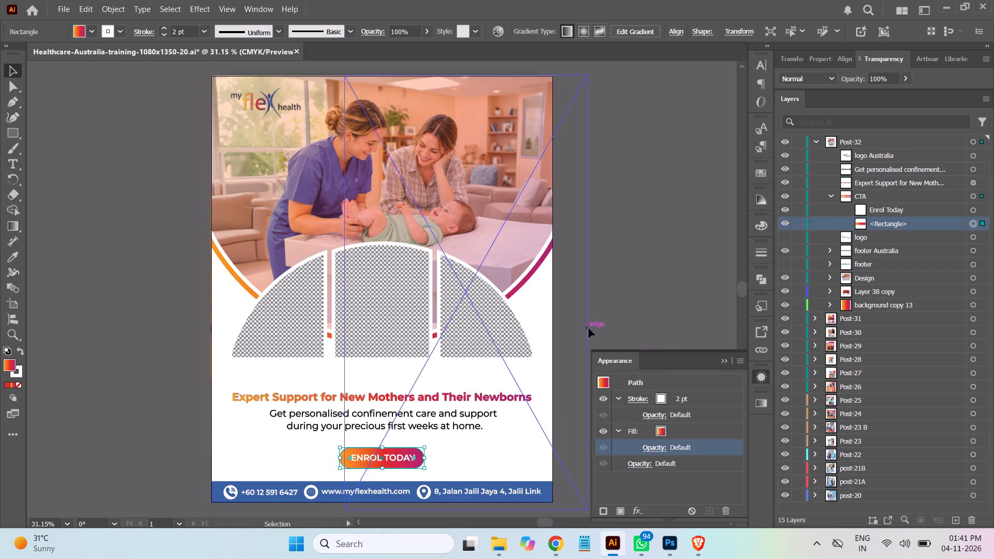
click(638, 310)
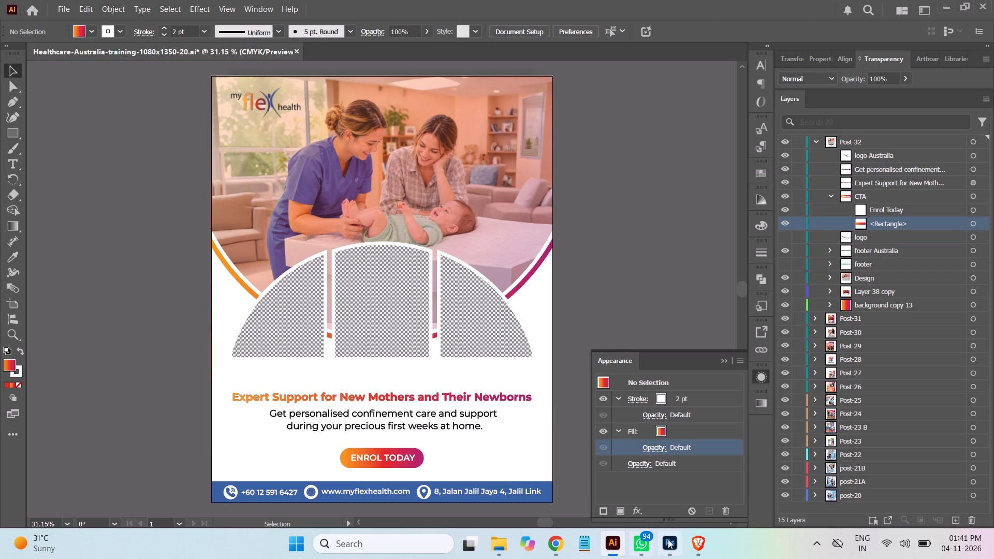
Switch to the Asana brief in Chrome and copy the CTA text "Get the Support Today!".
click(604, 541)
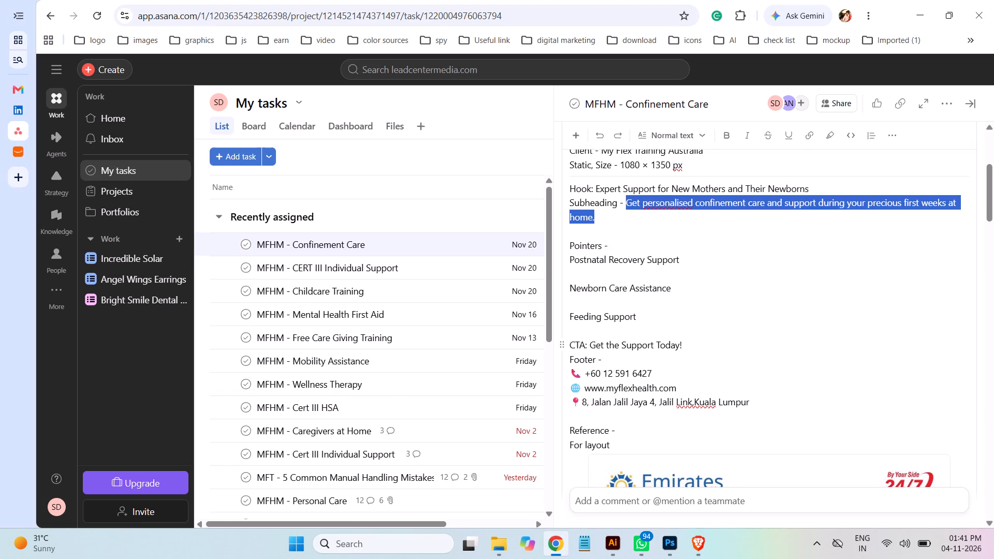
drag(682, 346, 591, 342)
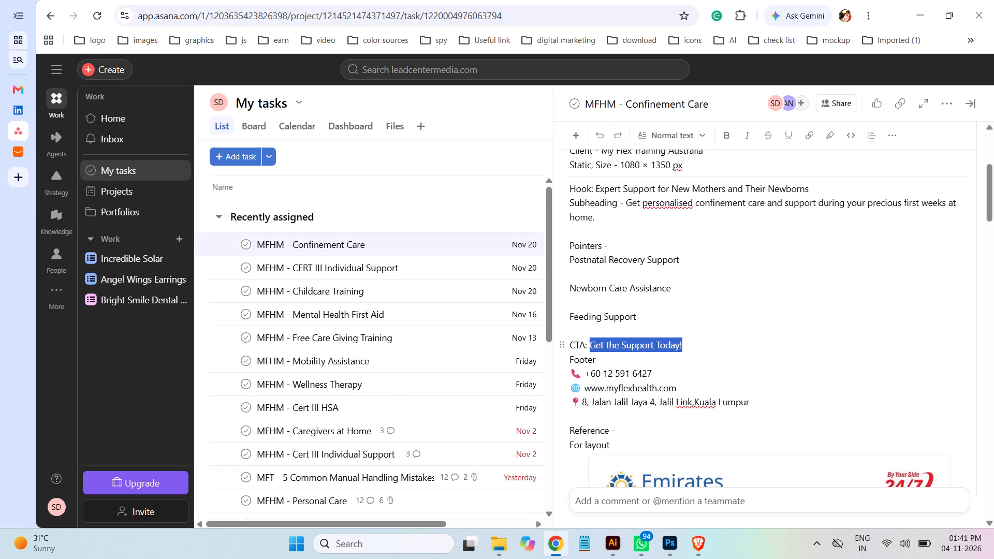
key(ctrl+c)
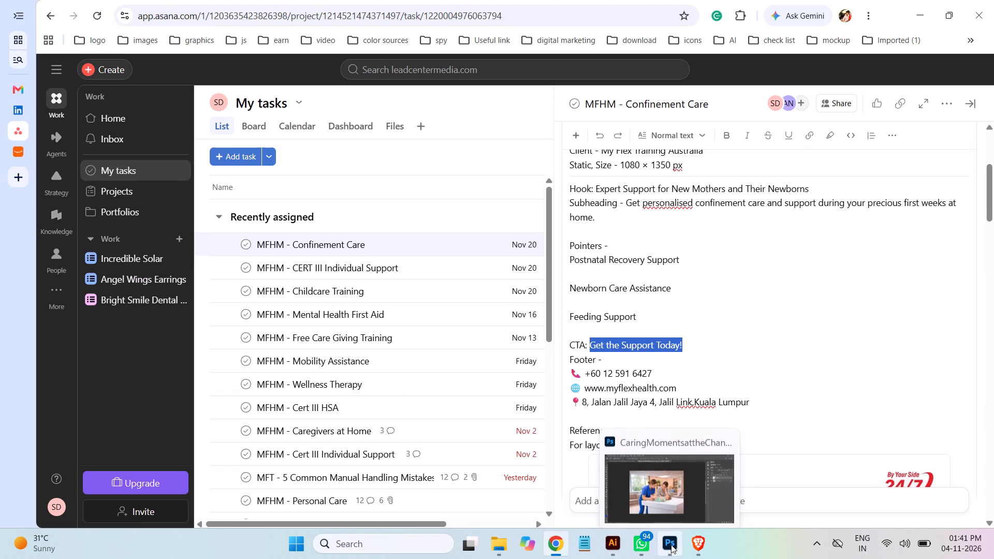
Back in Illustrator, replace the button label "ENROL TODAY" with the copied CTA text "Get the Support Today!".
click(613, 542)
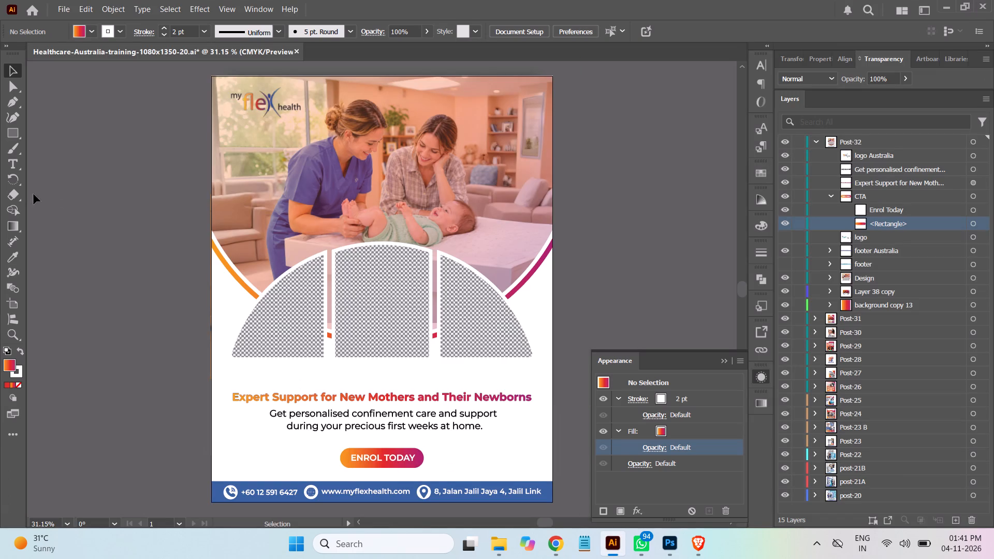
click(11, 164)
click(377, 458)
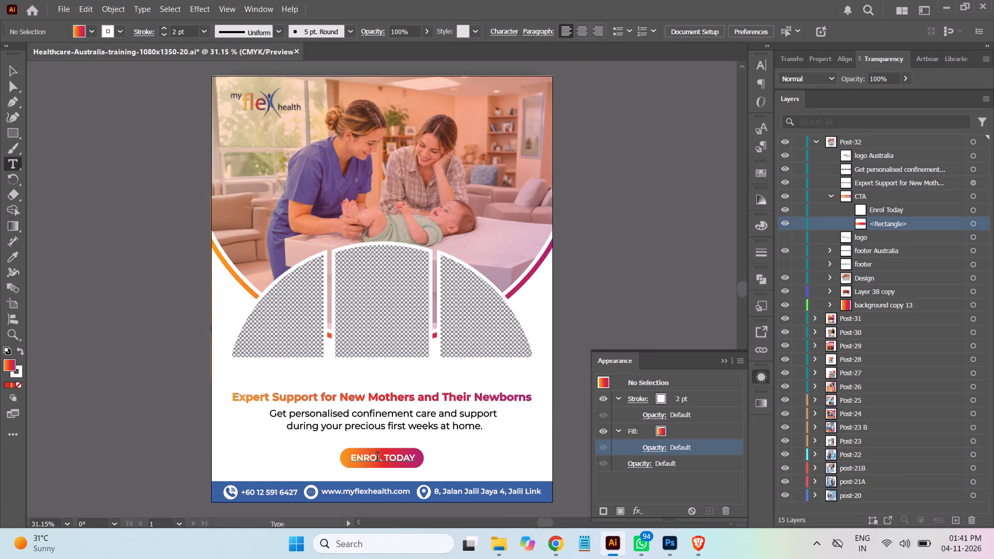
key(ctrl+a)
key(ctrl+v)
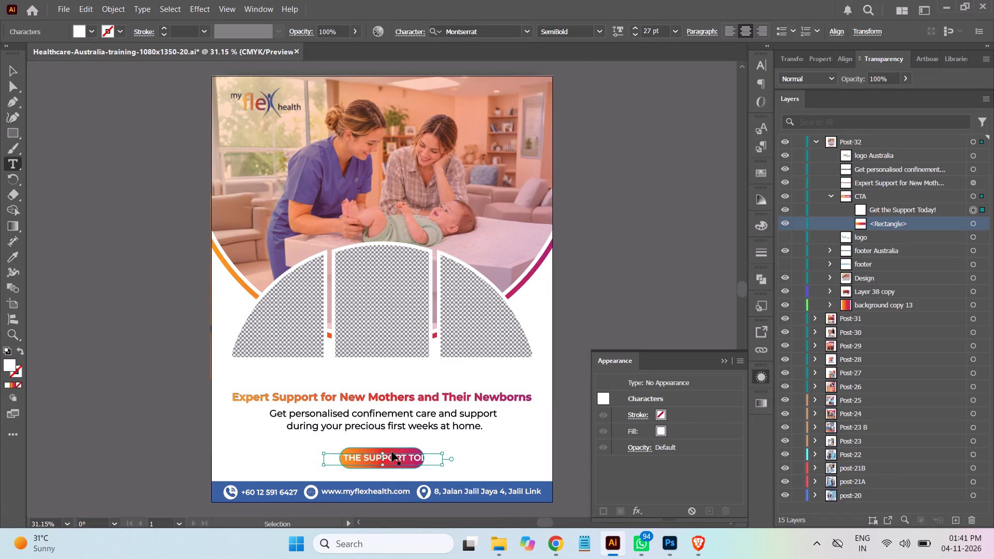
click(721, 362)
click(12, 76)
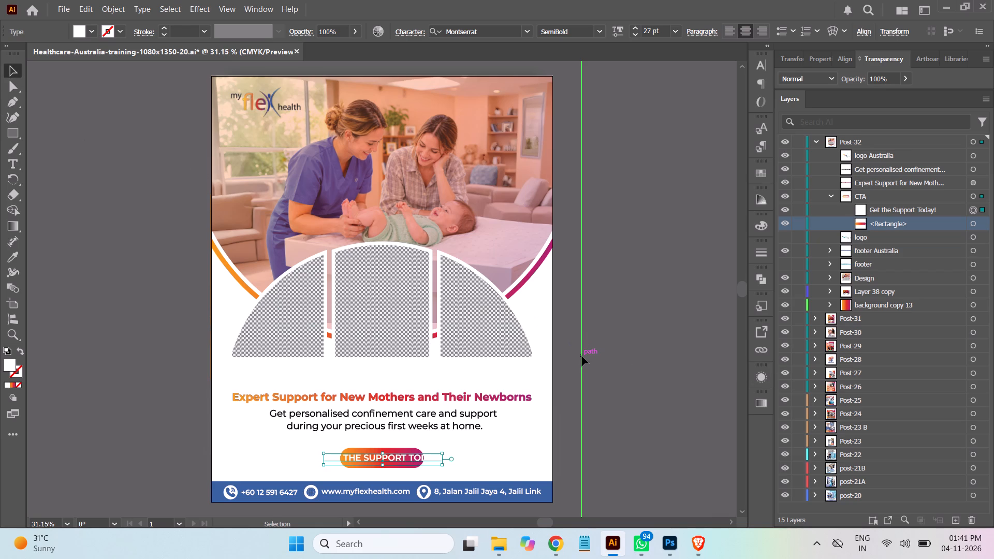
Widen the gradient CTA rectangle evenly on both sides to just over 443 px so it frames the whole label.
key(ctrl+equal)
key(ctrl+equal)
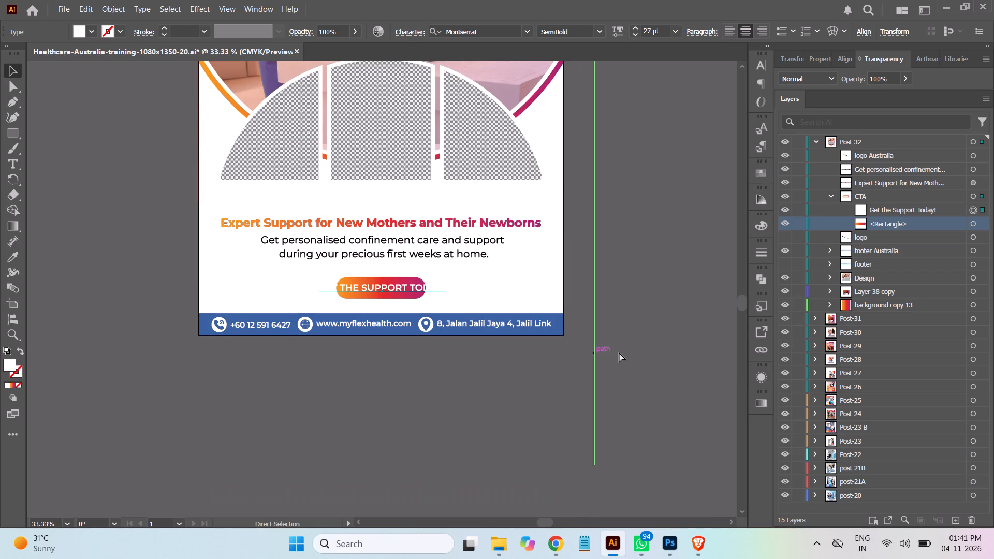
key(ctrl+equal)
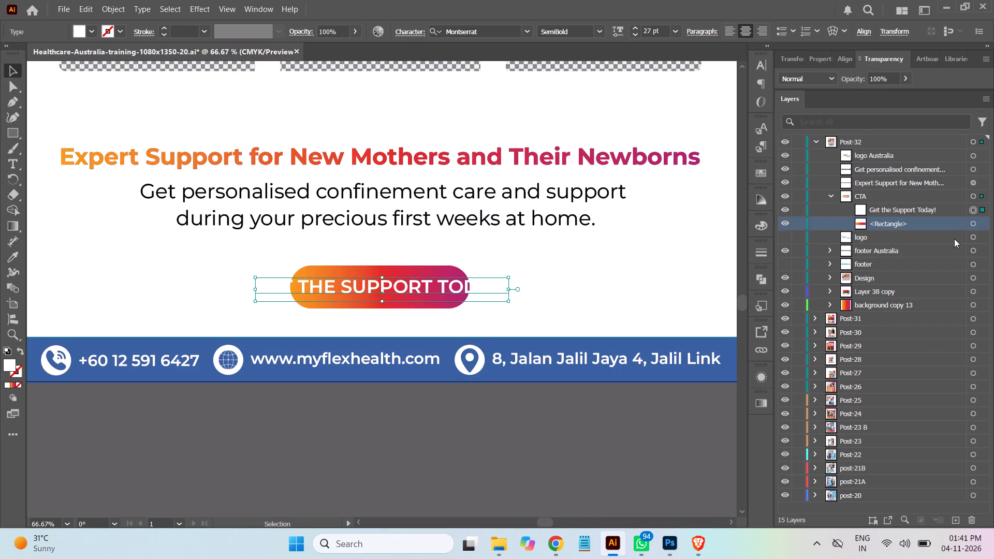
click(972, 224)
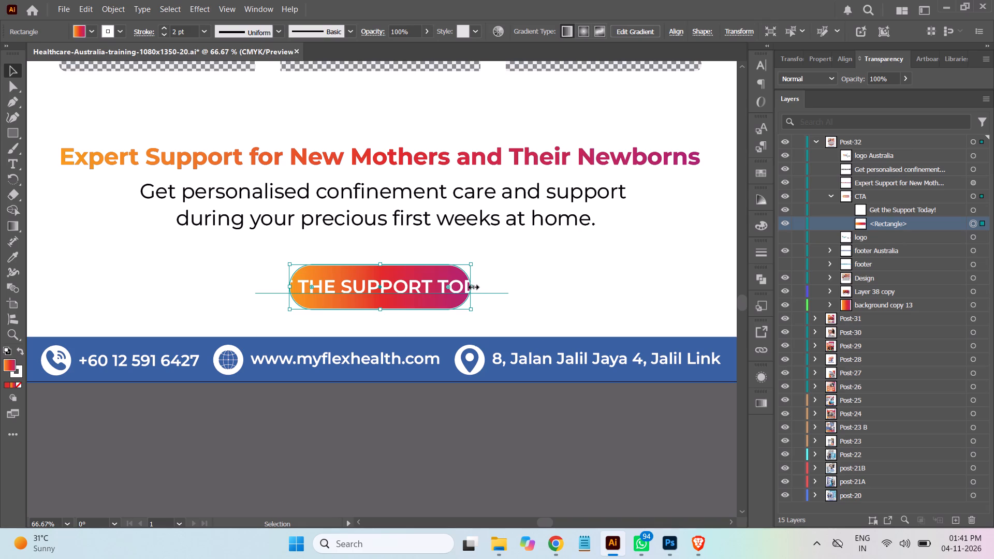
drag(472, 286, 530, 289)
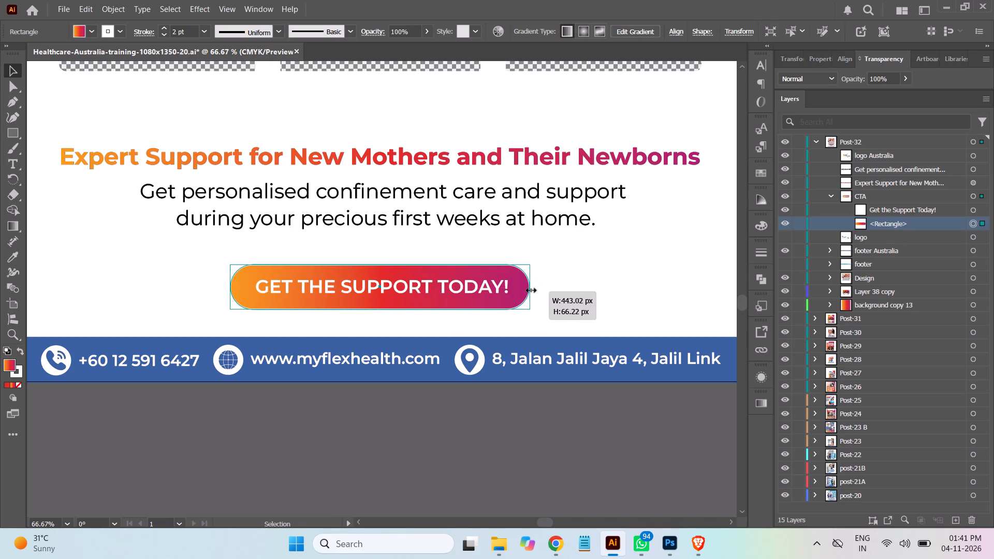
drag(530, 289, 532, 289)
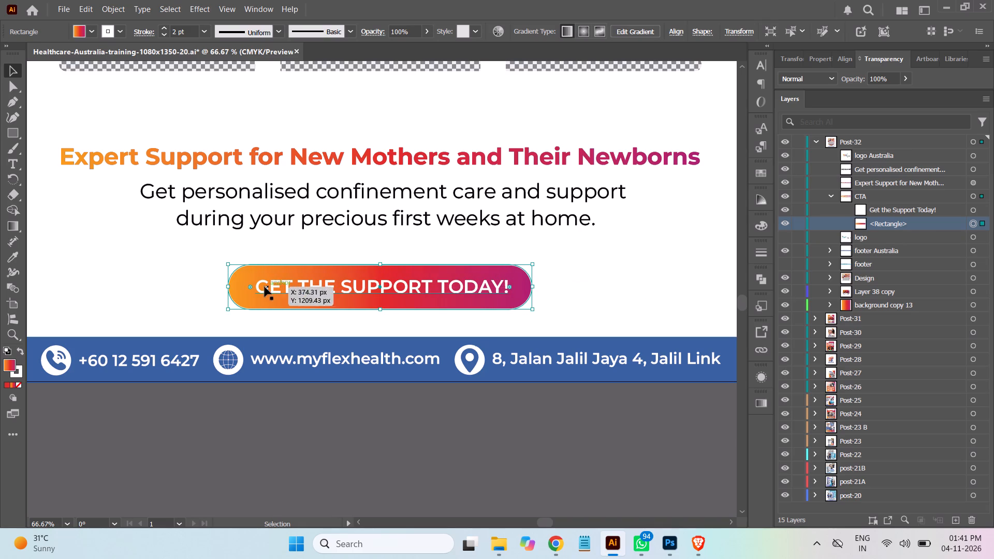
drag(250, 287, 293, 290)
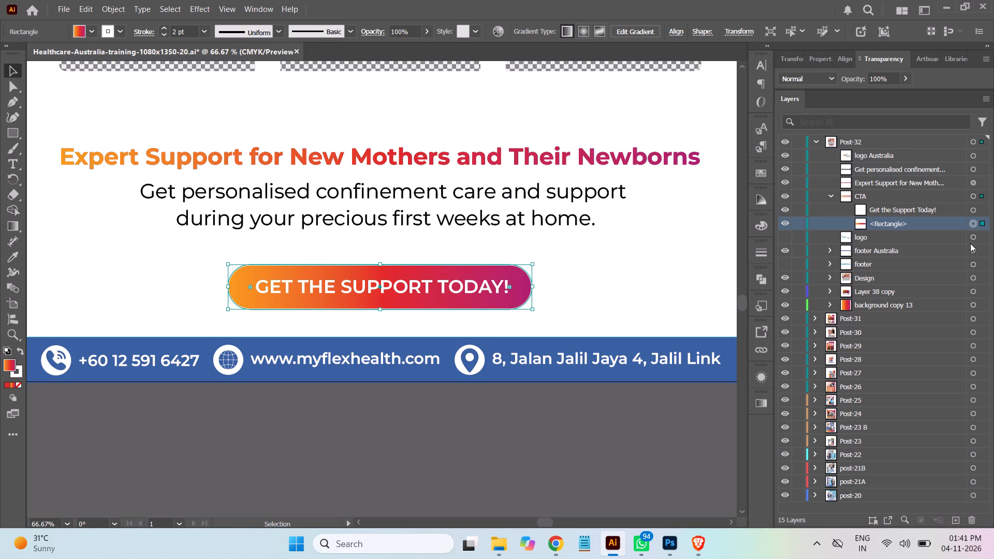
click(12, 69)
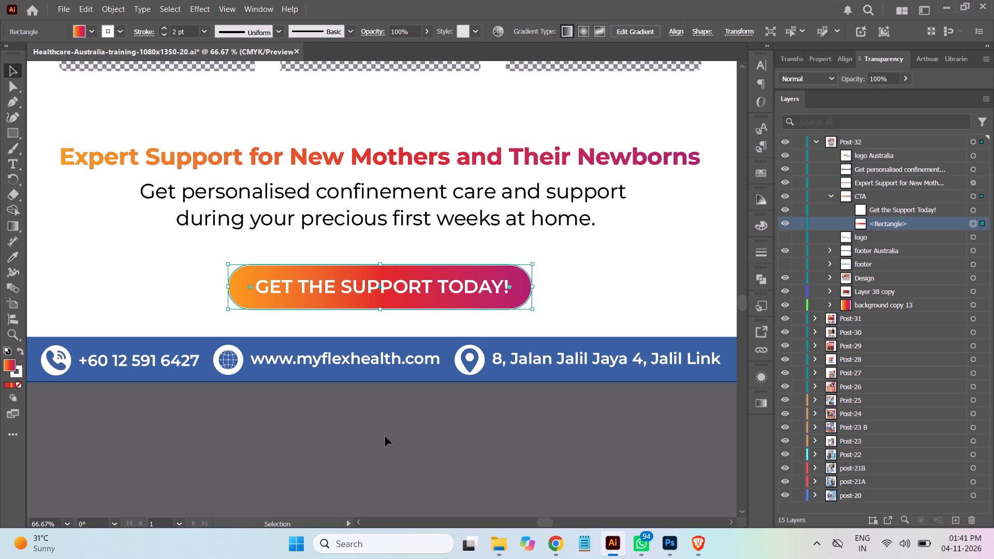
click(385, 437)
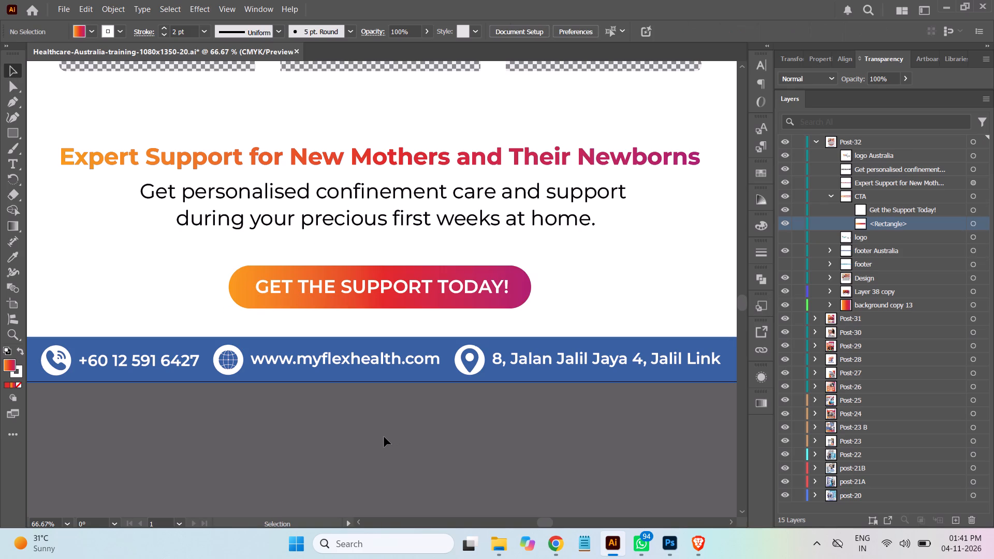
Review the overall Post-32 layout, checking how the headline, subheading and widened CTA button sit together.
key(ctrl+minus)
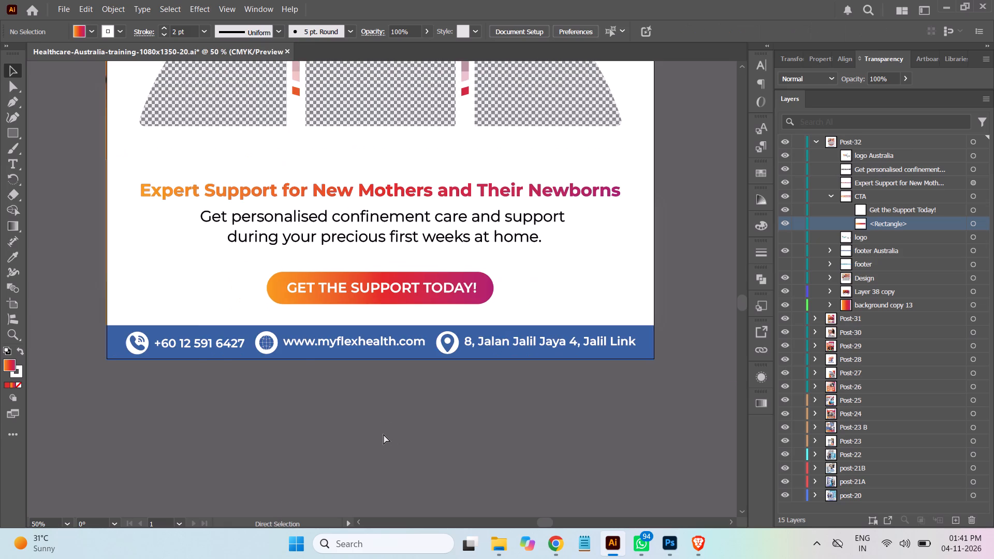
key(ctrl+minus)
key(ctrl+minus)
key(ctrl+minus)
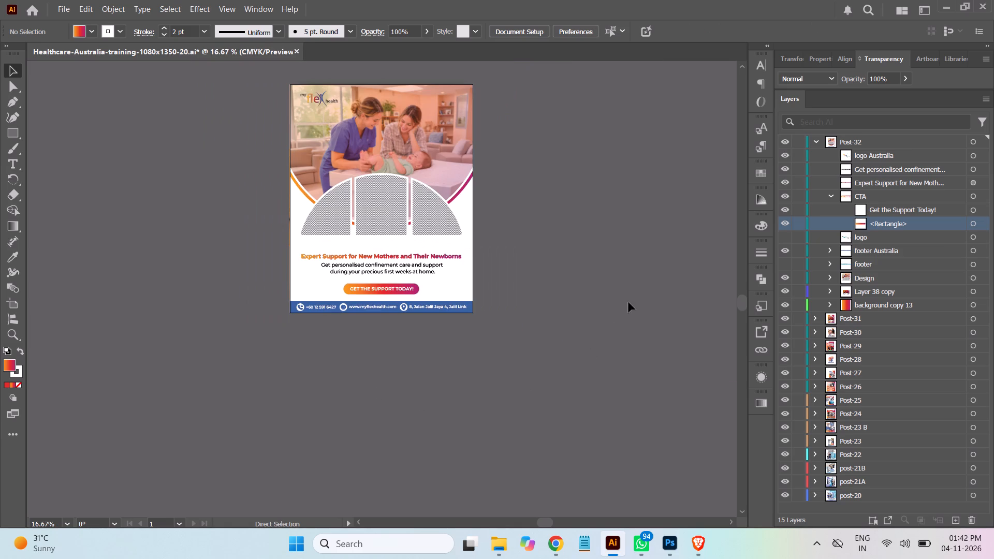
scroll(623, 295, up, 2)
scroll(622, 295, down, 4)
scroll(622, 295, up, 5)
scroll(622, 295, down, 1)
scroll(622, 295, up, 2)
scroll(622, 295, down, 1)
scroll(622, 295, up, 4)
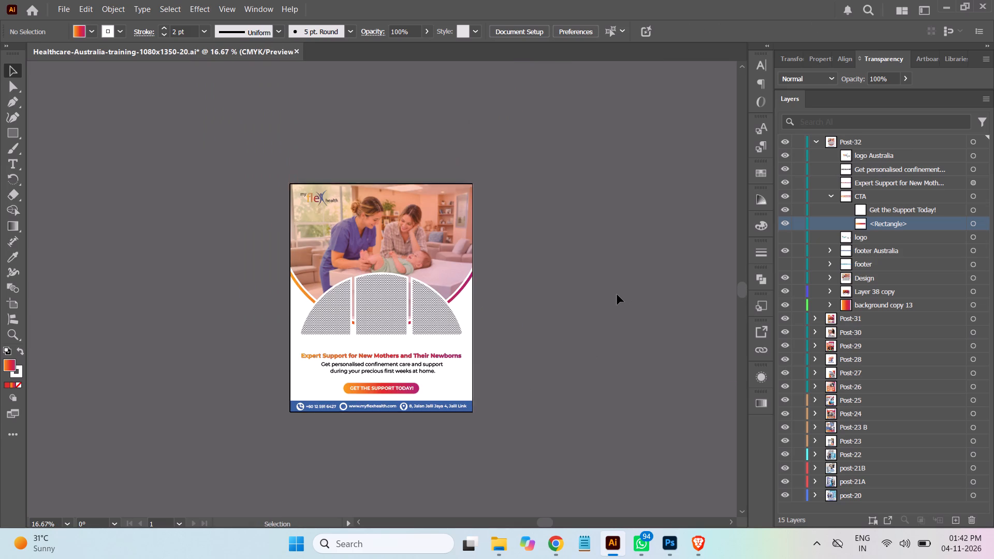
scroll(617, 295, up, 1)
scroll(617, 295, down, 1)
scroll(617, 295, up, 1)
scroll(617, 295, down, 8)
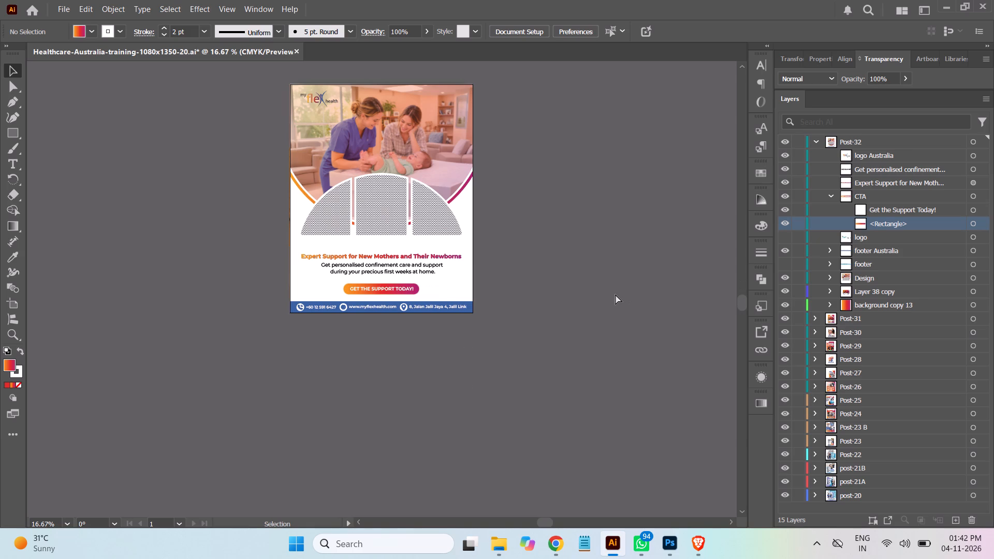
Save the Illustrator document and collapse the CTA group in the layer list.
key(ctrl+s)
click(829, 196)
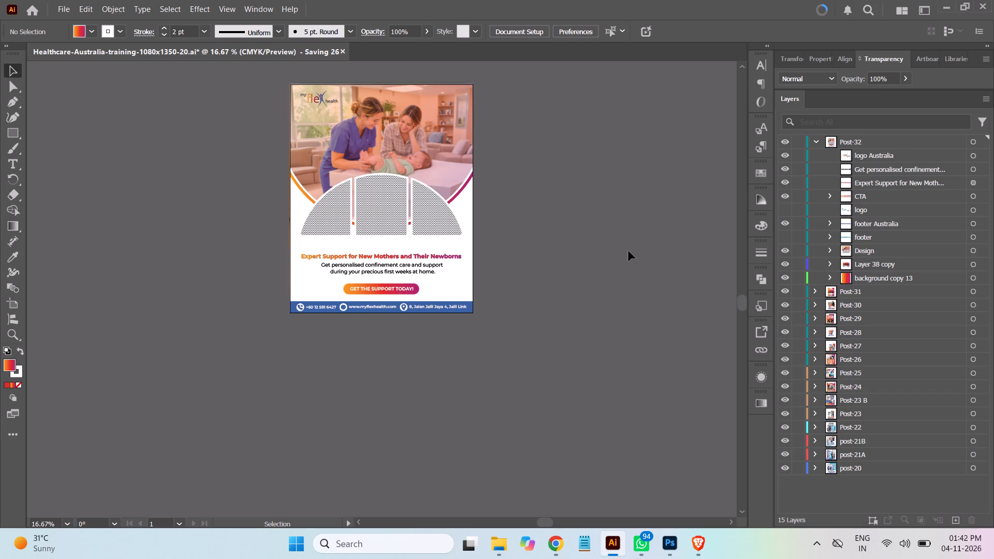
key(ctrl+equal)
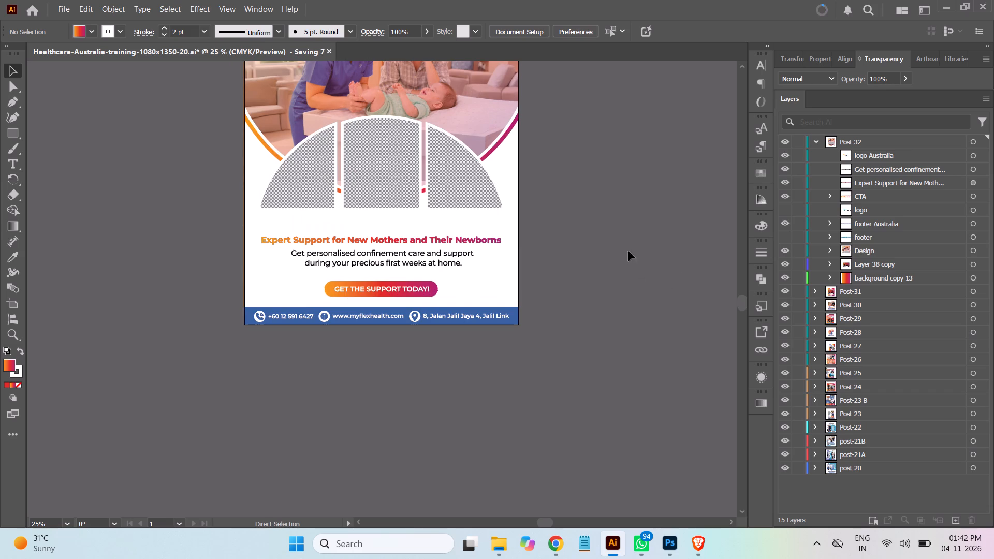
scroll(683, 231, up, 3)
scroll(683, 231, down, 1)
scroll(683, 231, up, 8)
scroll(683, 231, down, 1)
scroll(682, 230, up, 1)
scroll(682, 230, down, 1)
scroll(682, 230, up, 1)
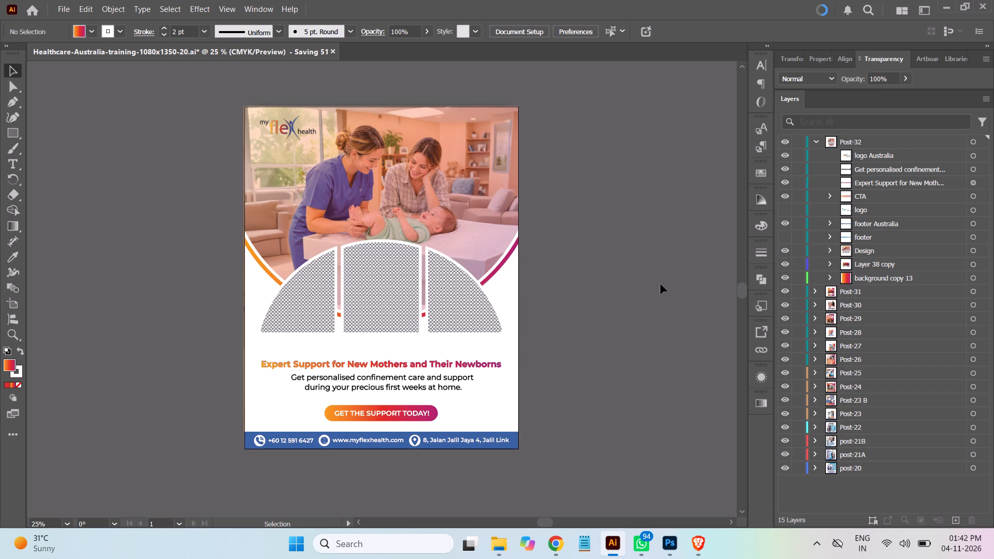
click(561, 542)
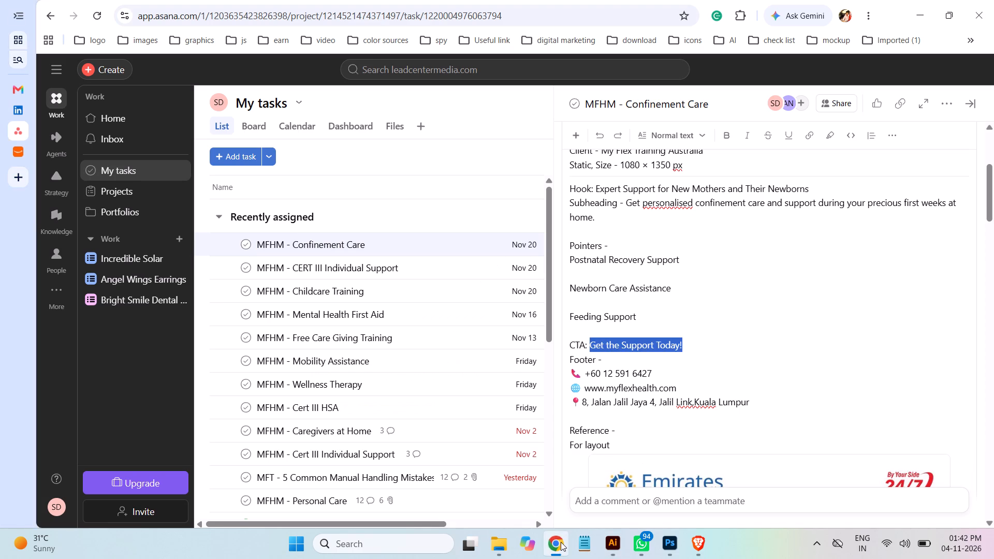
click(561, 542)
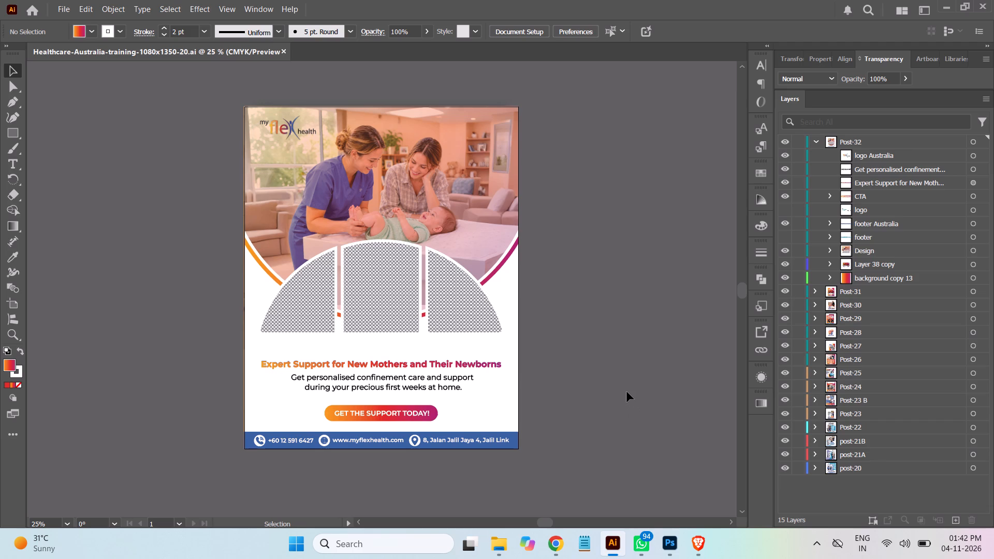
Break the headline into two lines so that "New Mothers and Their Newborns" starts the second line.
key(ctrl+equal)
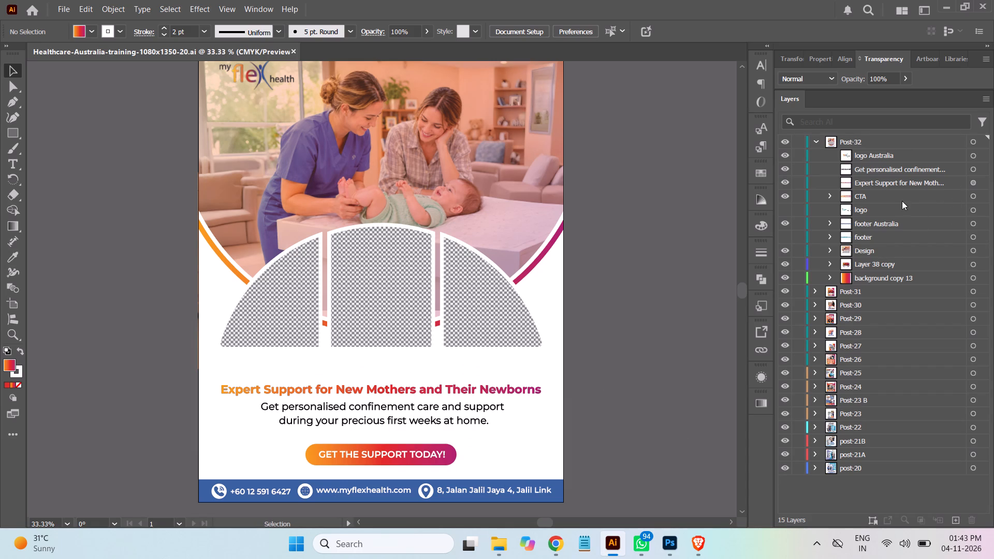
click(973, 181)
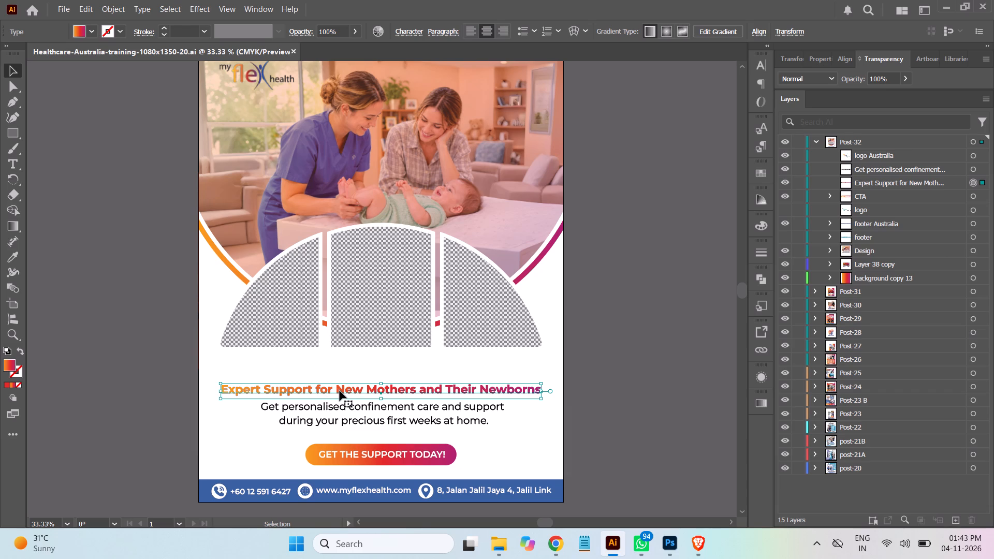
click(10, 164)
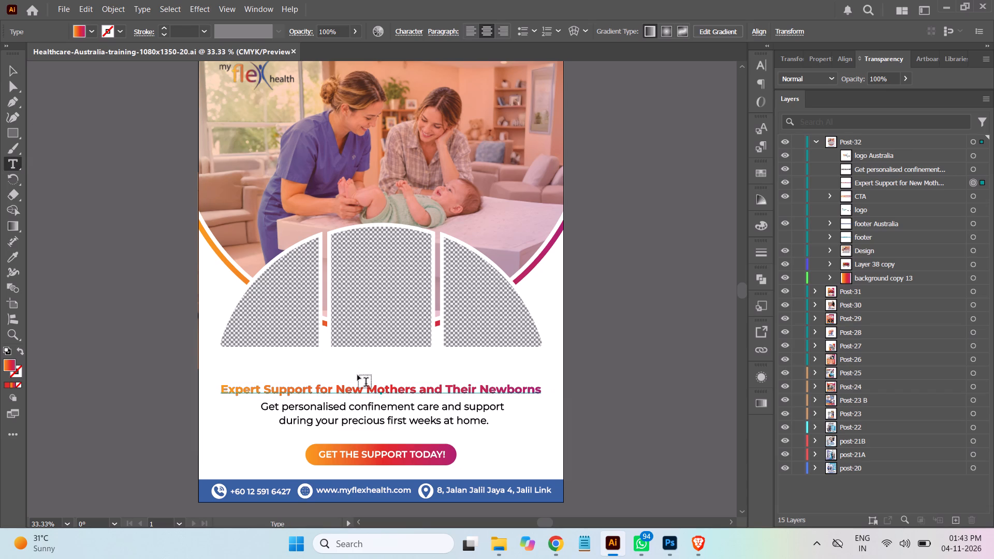
click(337, 387)
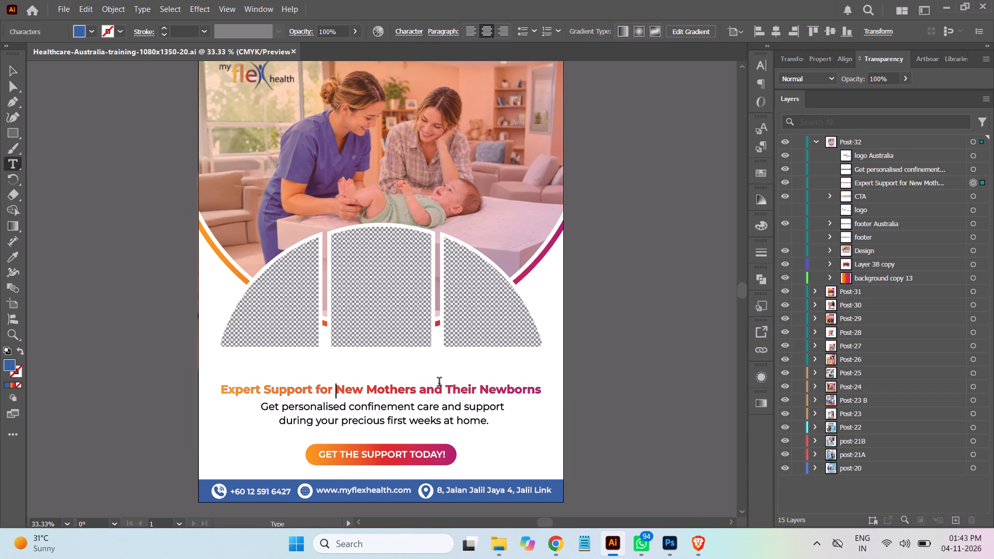
key(Return)
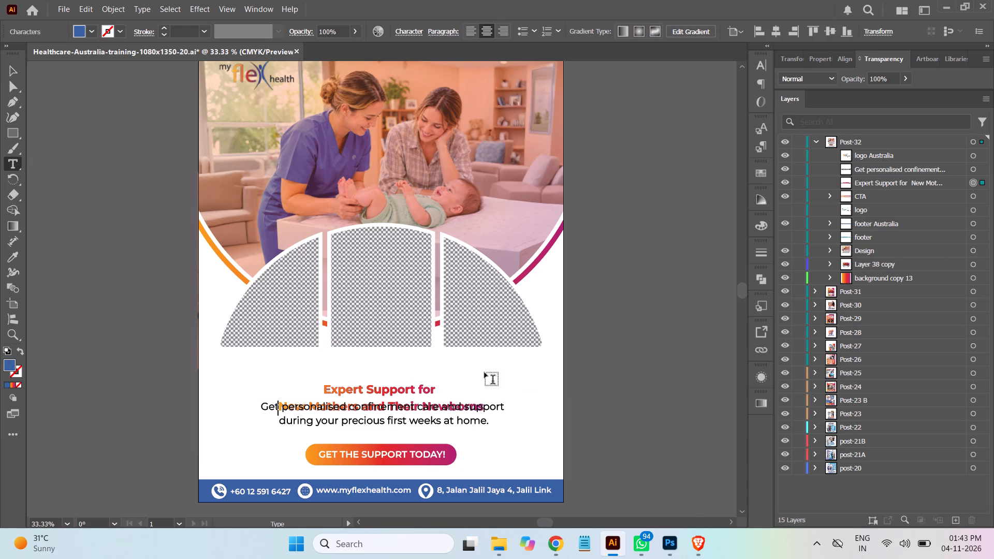
Enlarge the two-line headline proportionally to a font size of about 45 pt.
click(13, 74)
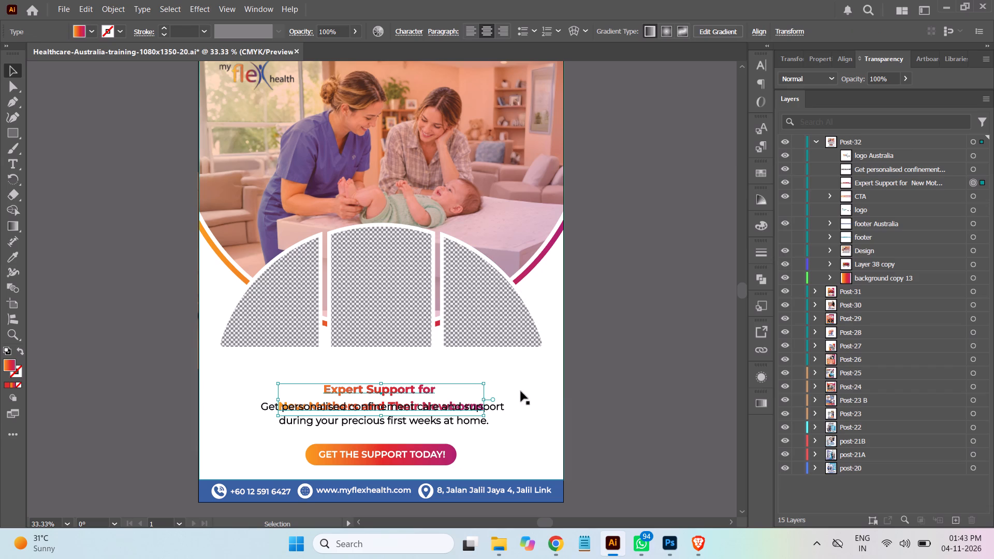
shift+drag(481, 385, 509, 380)
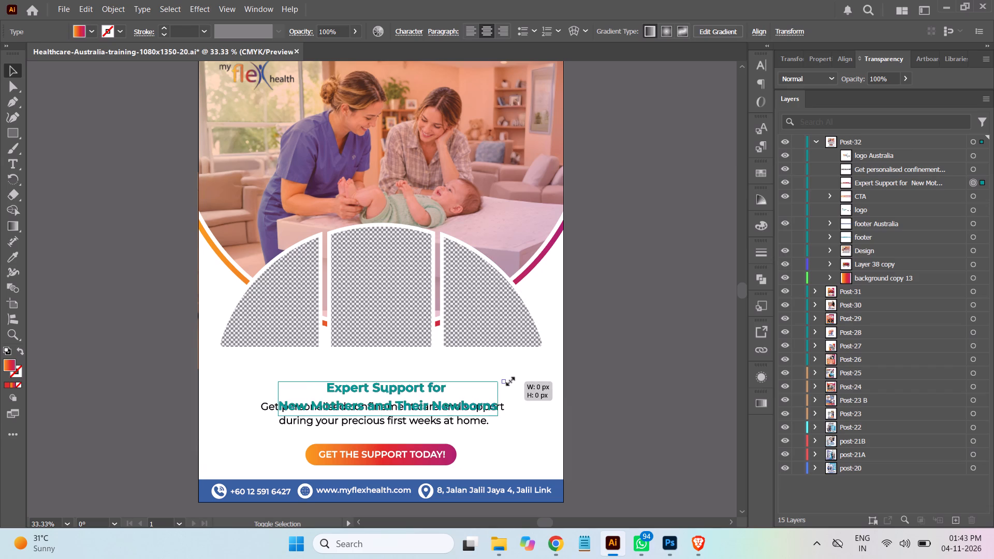
shift+drag(509, 380, 560, 365)
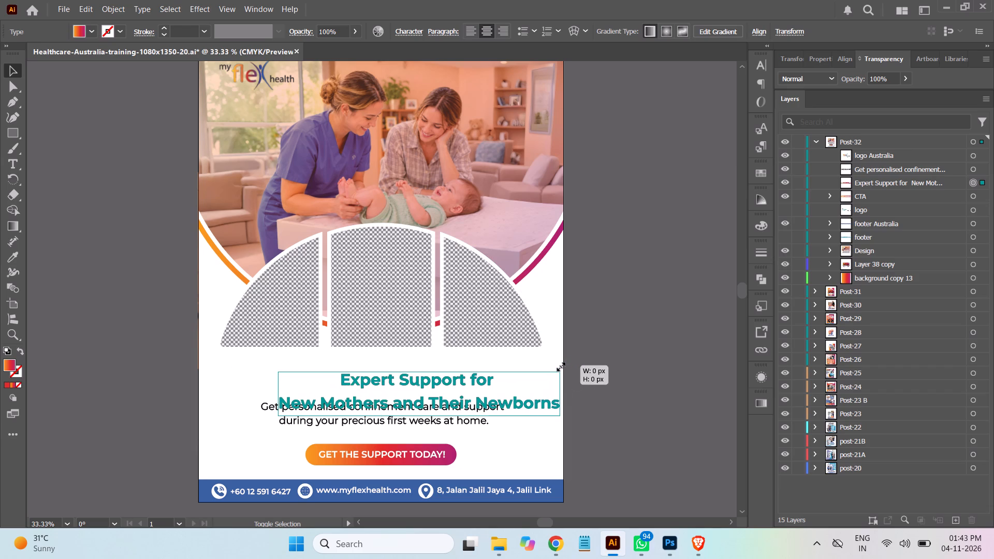
shift+drag(560, 365, 552, 368)
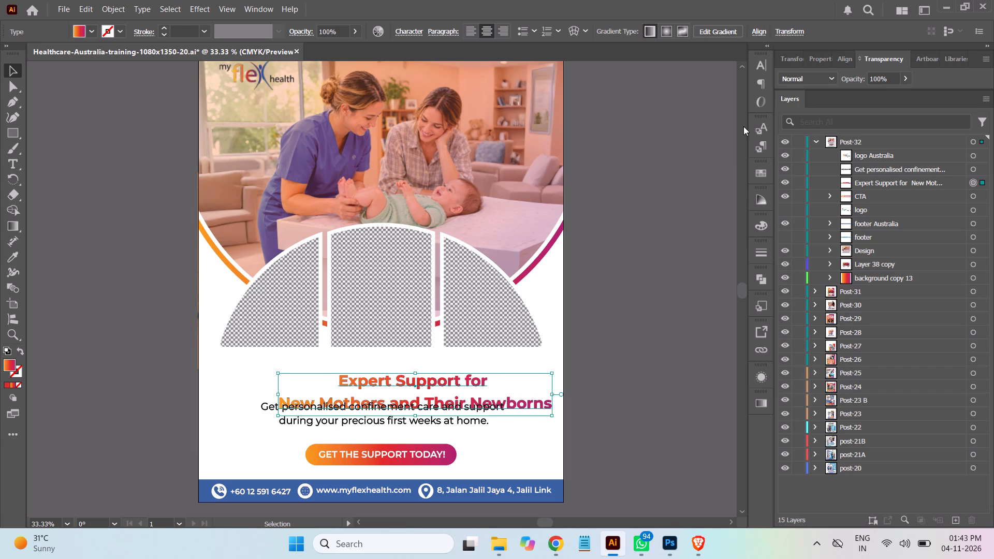
Tighten the headline's leading to 55 pt.
click(764, 68)
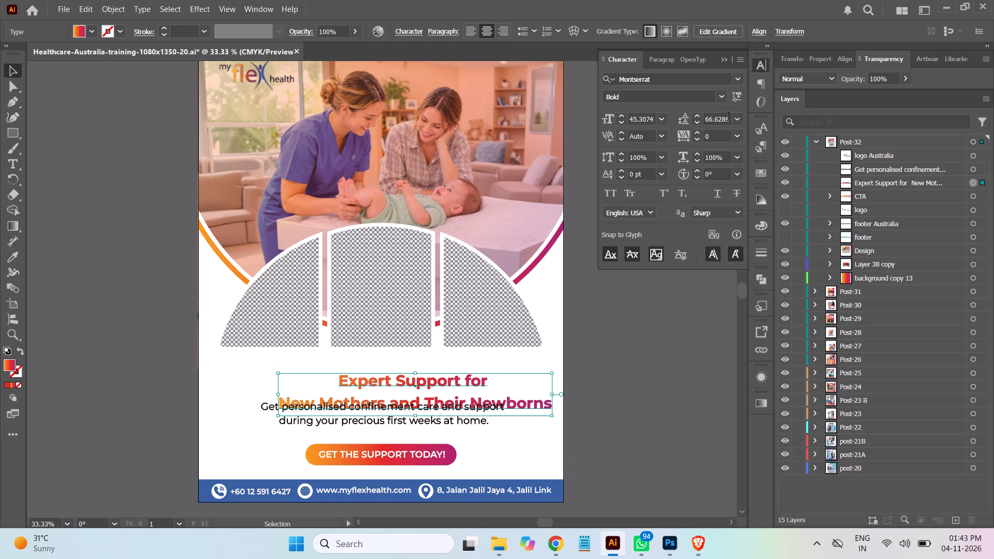
click(728, 117)
key(Down)
key(Down)
key(Down)
key(Down)
key(Down)
key(Down)
key(Down)
key(Down)
key(Down)
key(Down)
key(Down)
key(Down)
key(Down)
key(Down)
key(Down)
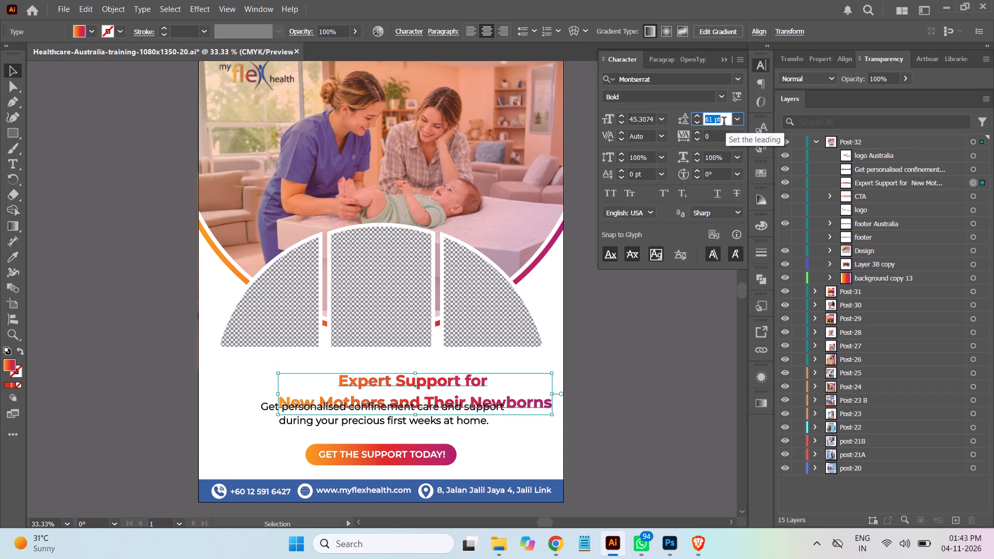
key(Down)
key(Down)
key(Down)
key(Down)
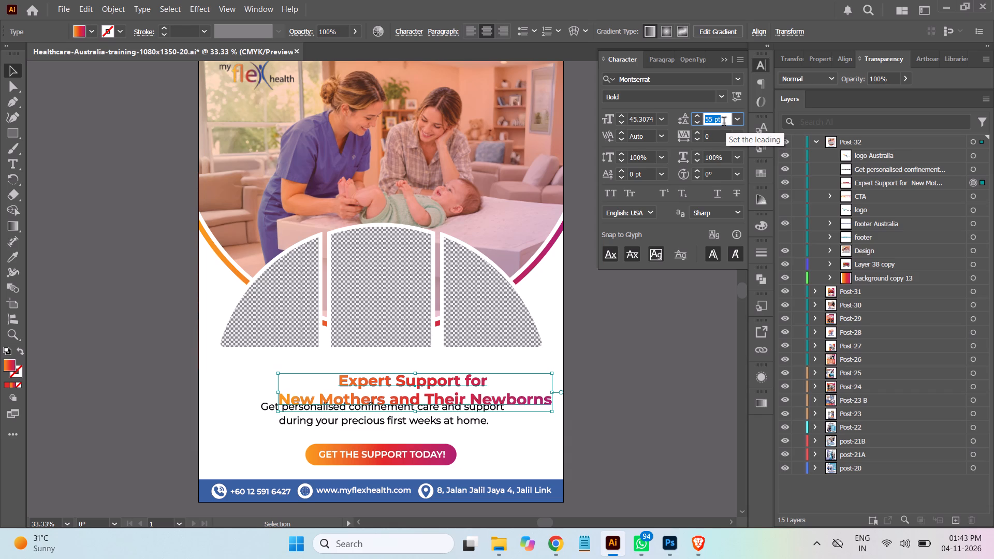
click(723, 60)
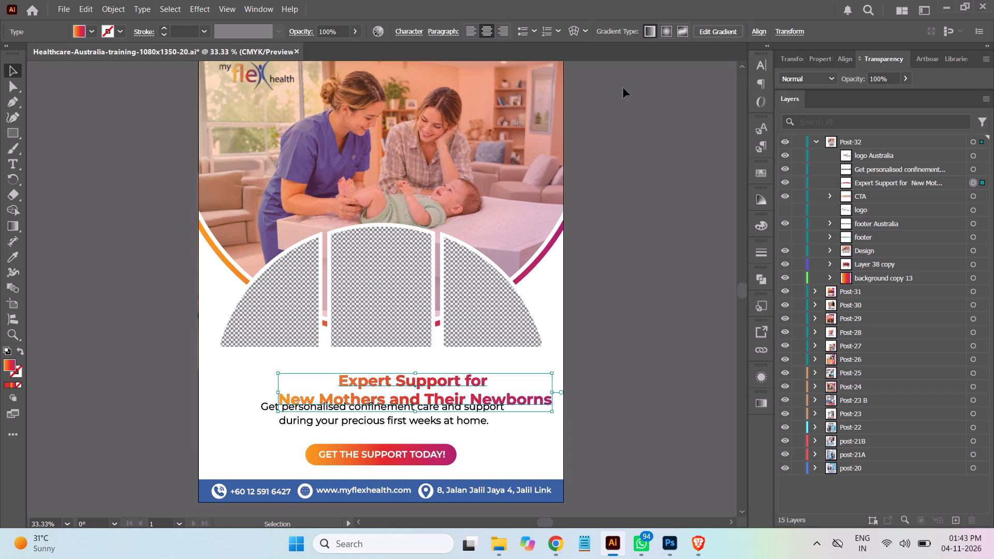
Centre the headline horizontally on the artboard.
click(764, 29)
click(641, 68)
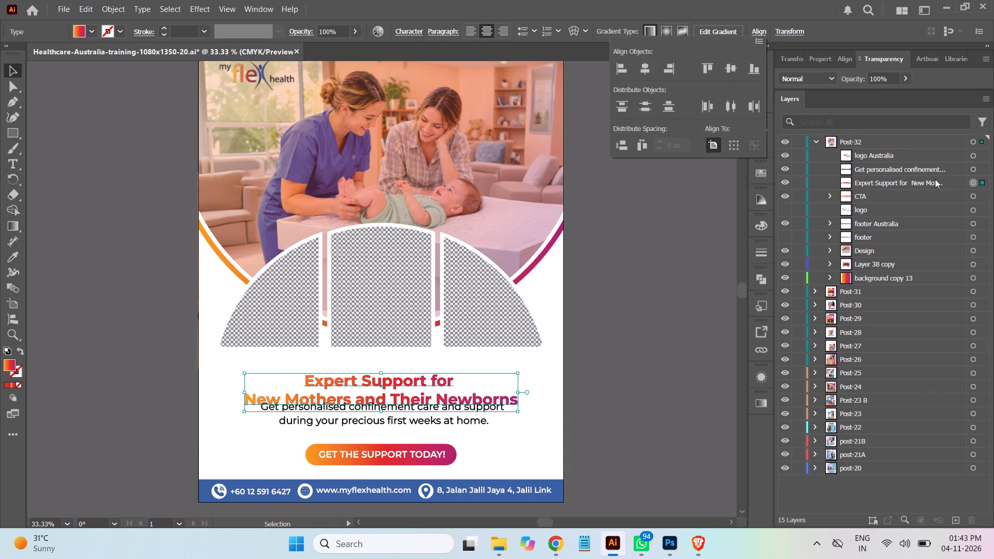
Set the leading of the "Get personalised confinement care" subheading to 34 pt.
click(975, 167)
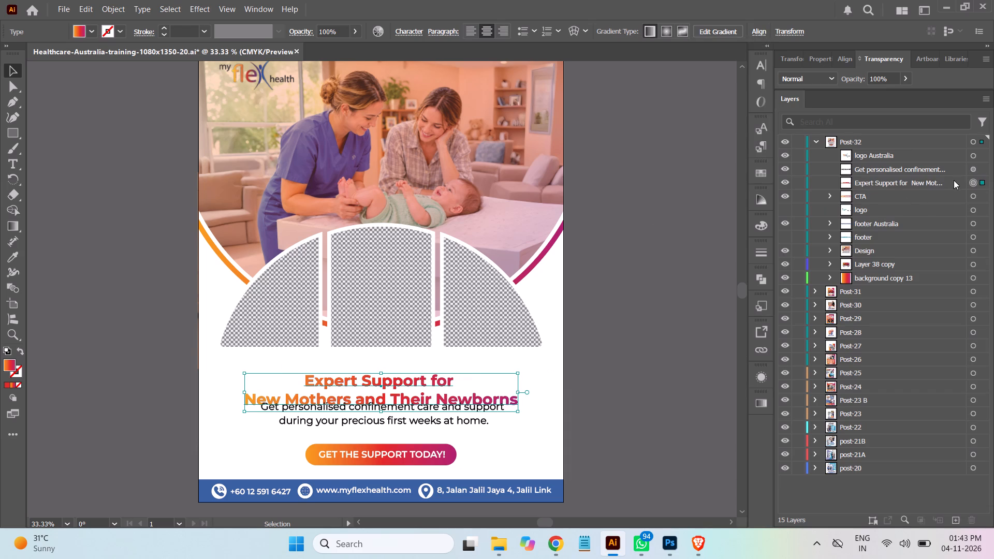
click(975, 169)
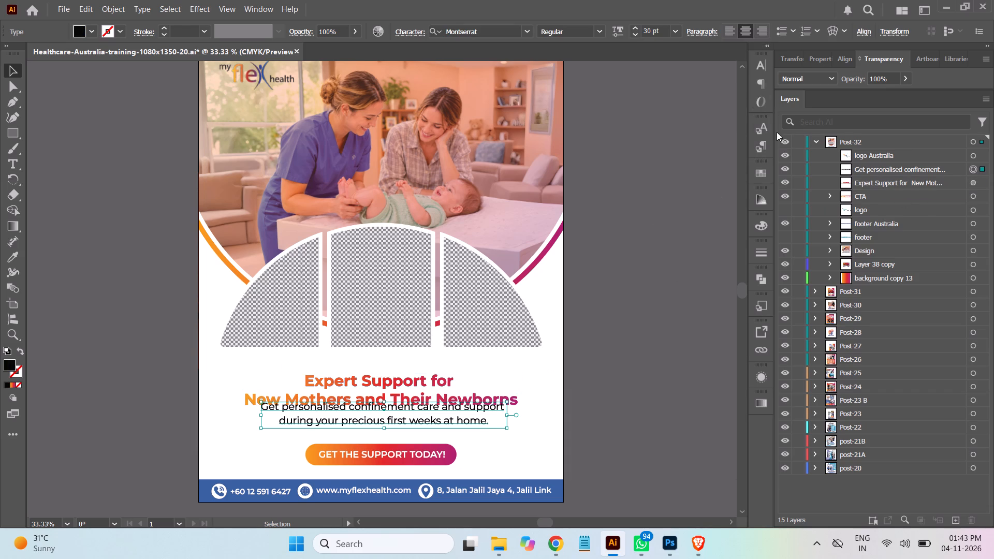
click(759, 65)
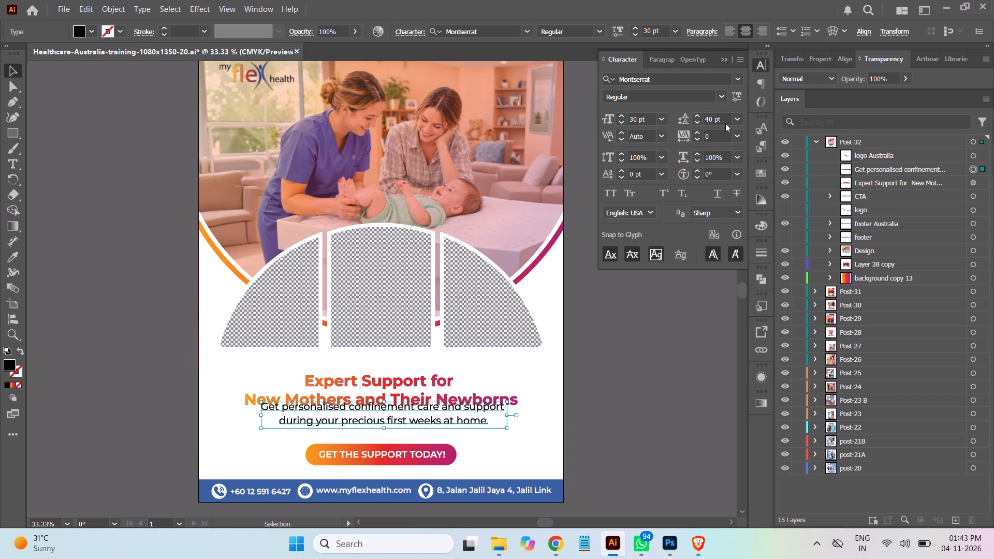
click(726, 116)
key(Down)
key(Down)
key(Down)
key(Down)
key(Down)
key(Down)
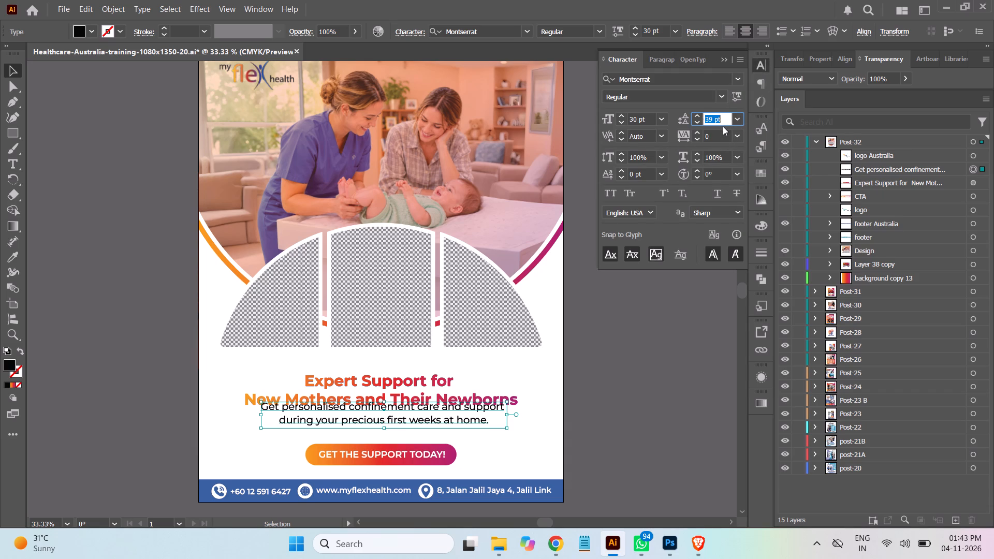
key(Down)
key(Down)
key(Down)
key(Down)
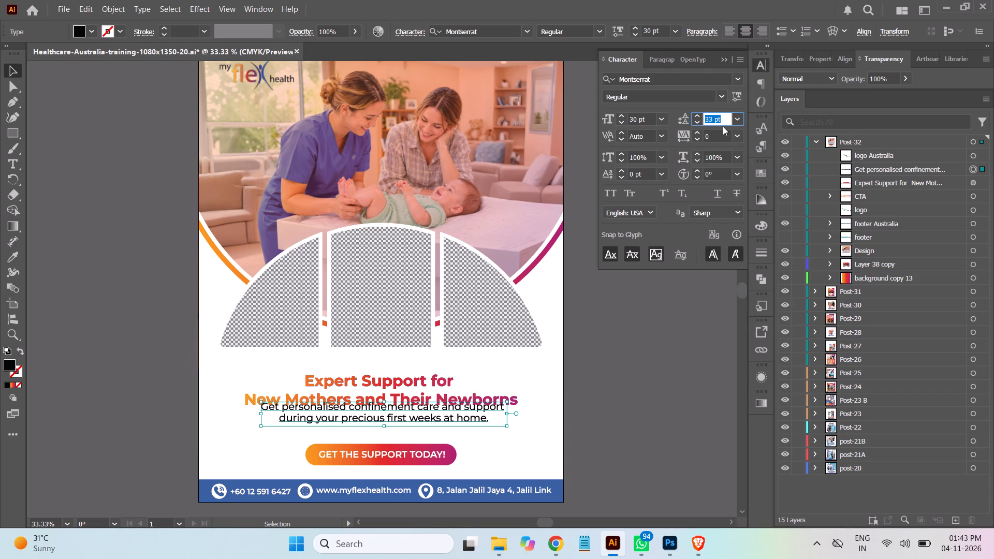
key(Up)
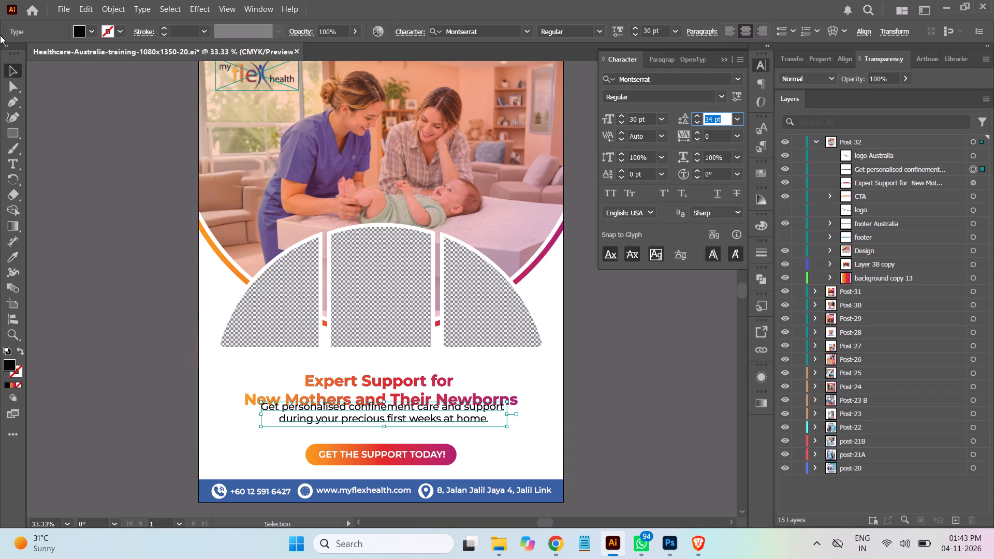
click(10, 72)
click(723, 57)
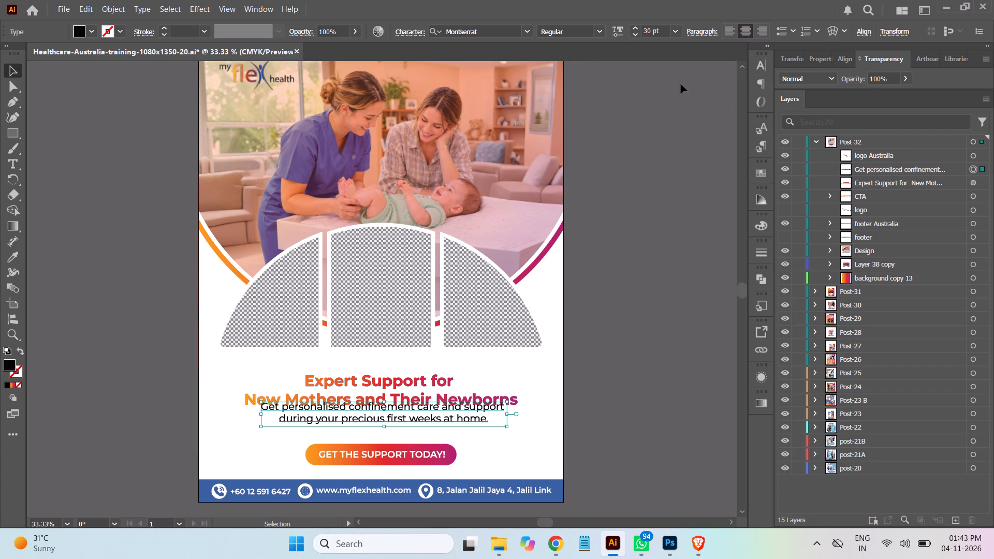
Move the subheading straight down so it sits just below the headline's second line without overlapping it.
drag(423, 417, 423, 424)
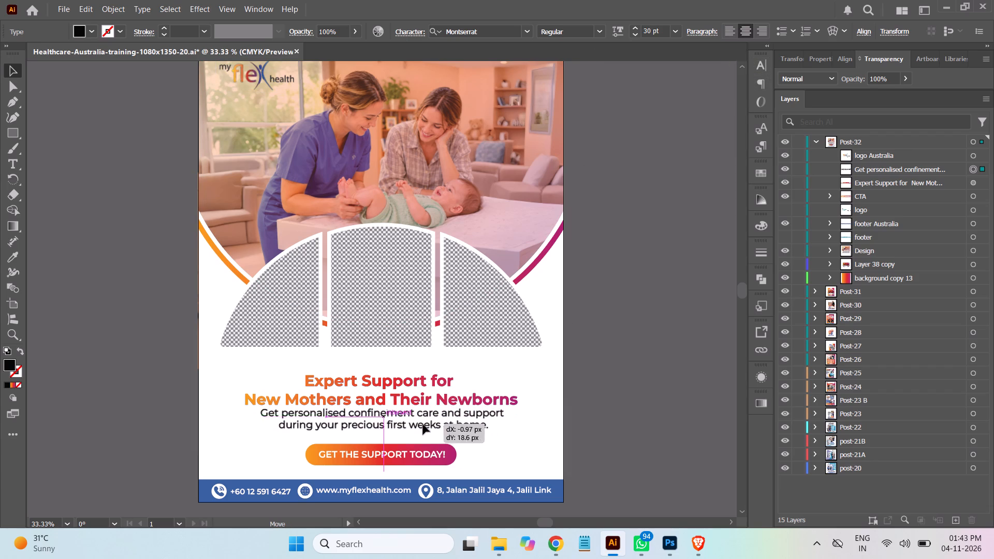
drag(423, 424, 423, 426)
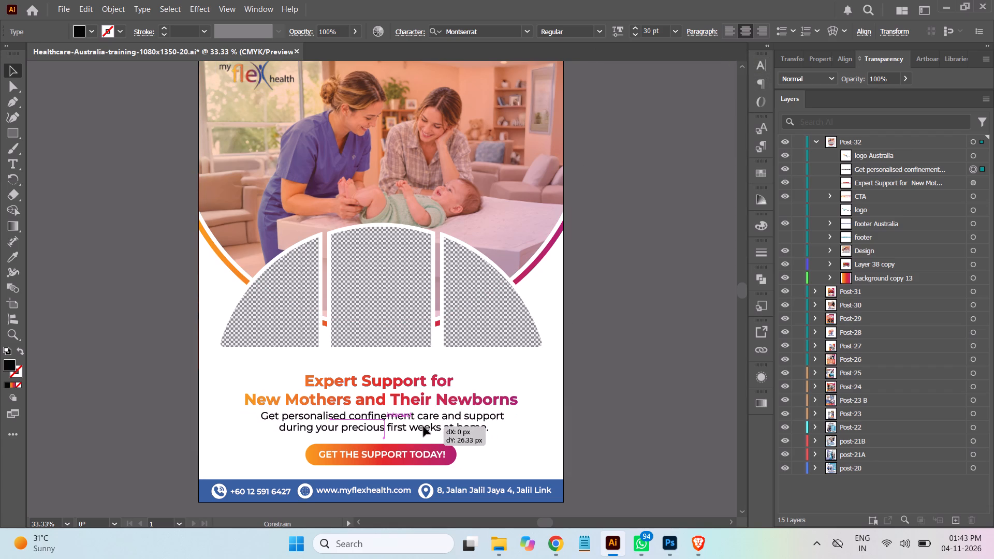
drag(423, 426, 424, 425)
Change the subheading's fill from black to dark grey 565656 and deselect it.
double_click(8, 364)
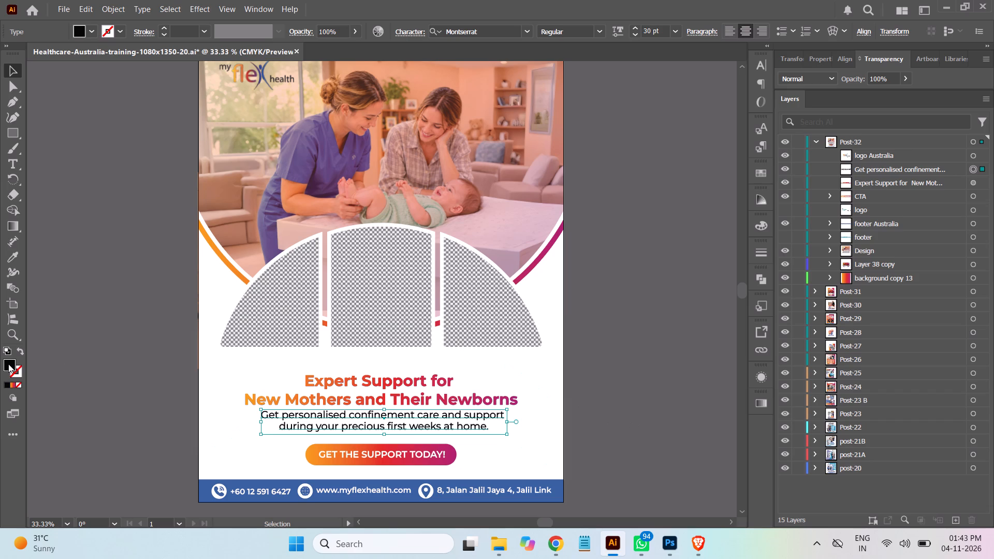
drag(616, 281, 586, 261)
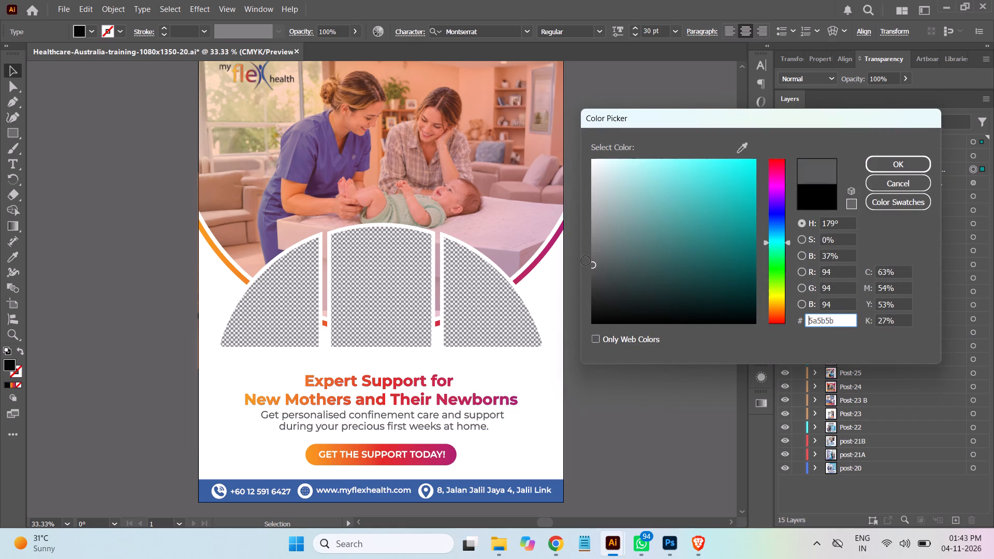
drag(586, 261, 582, 267)
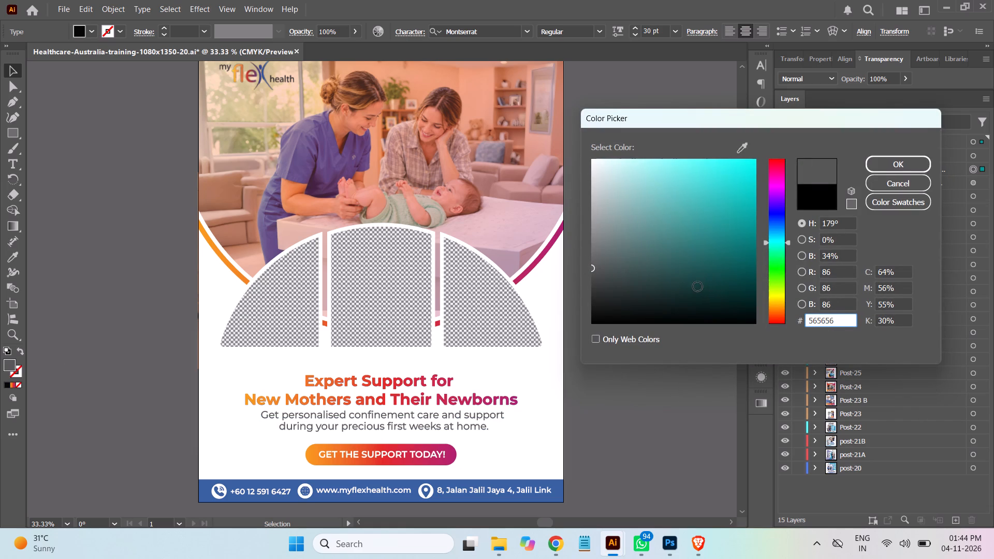
click(896, 165)
click(729, 288)
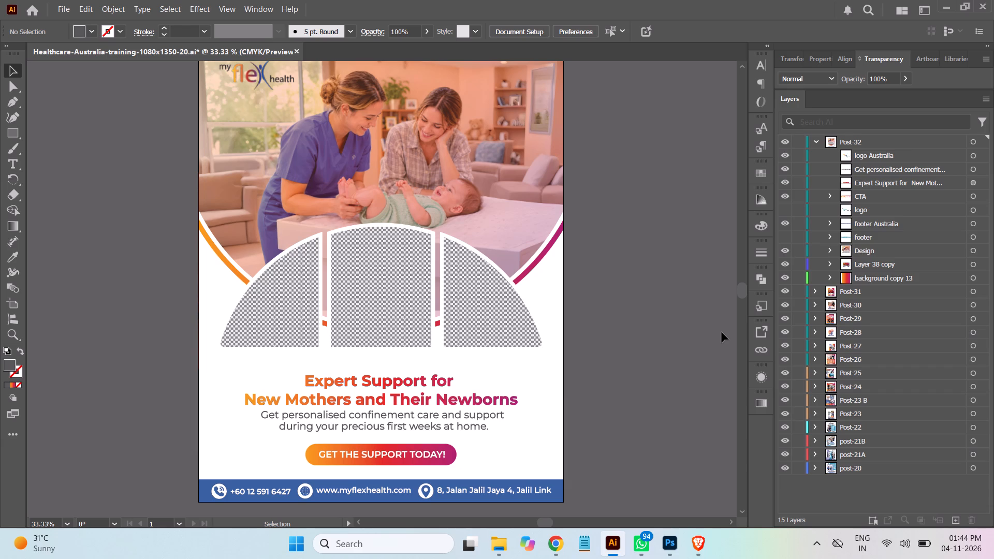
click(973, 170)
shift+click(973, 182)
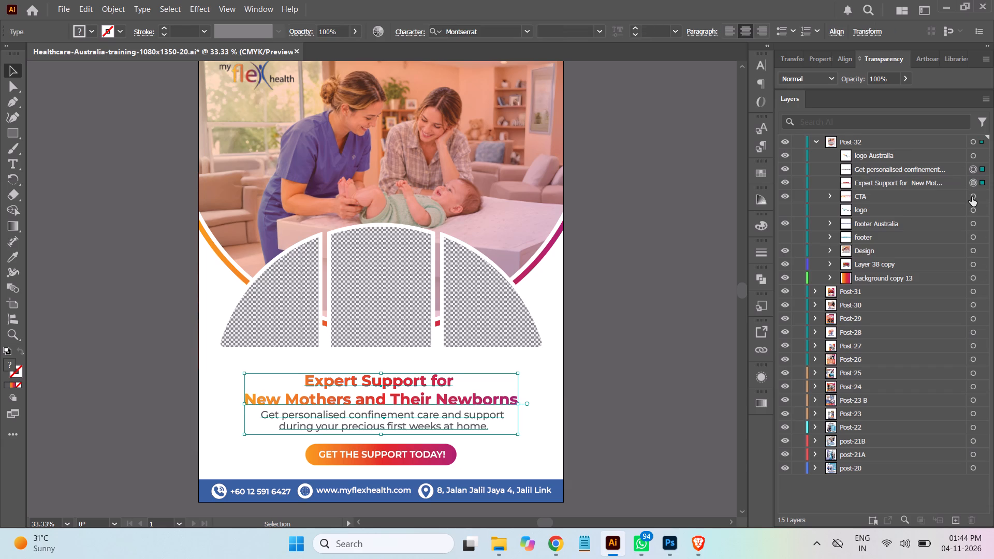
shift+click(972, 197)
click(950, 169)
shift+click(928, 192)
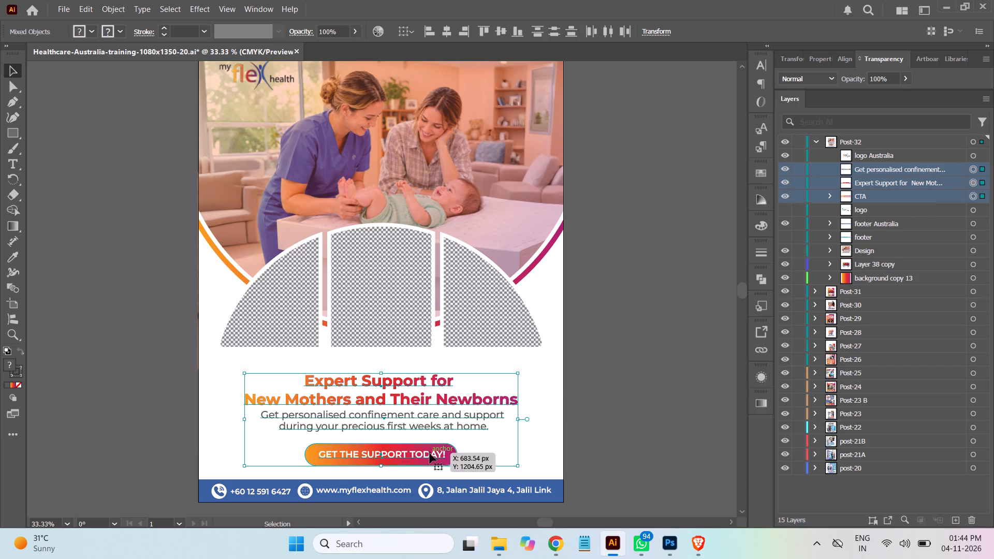
Move the headline and subheading together straight down slightly, closer to the CTA button.
click(973, 172)
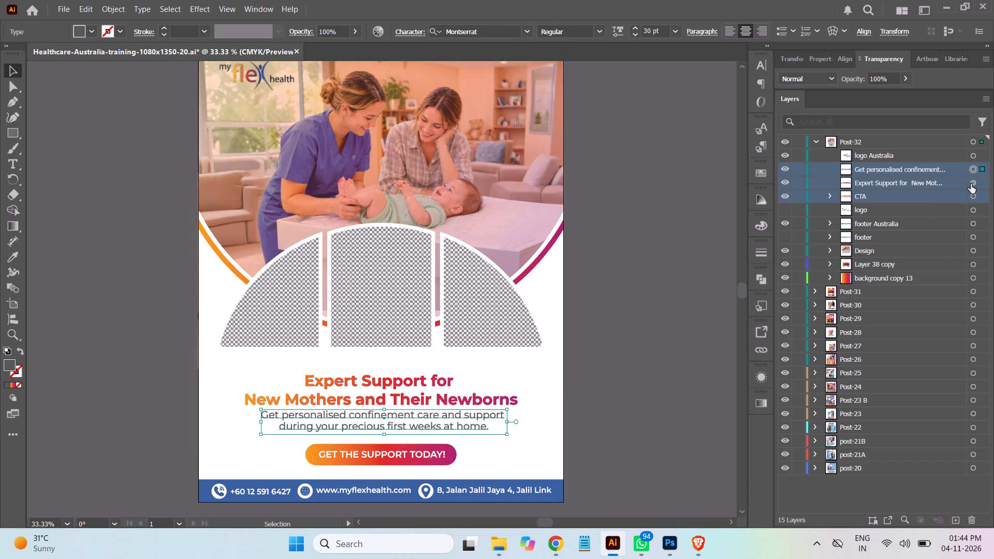
shift+click(973, 182)
click(958, 173)
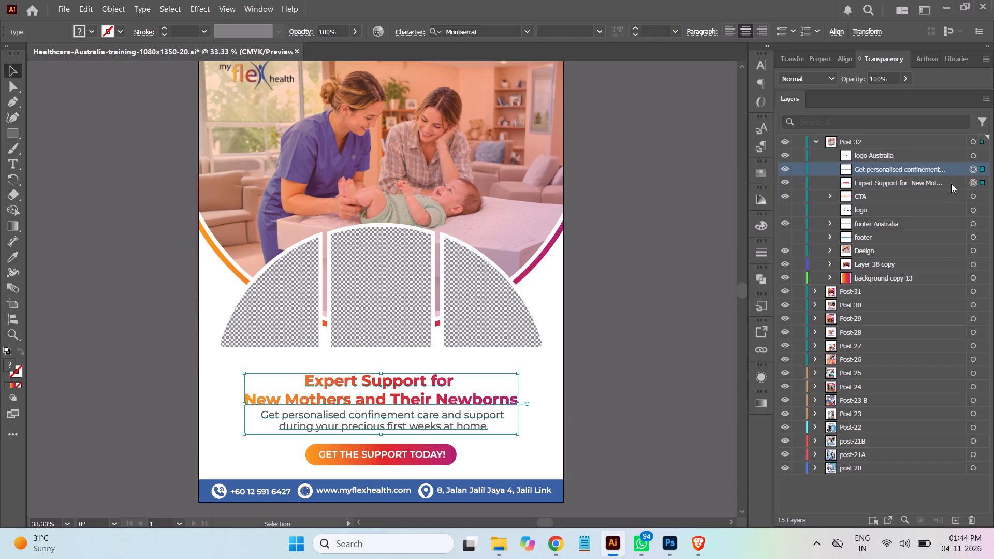
shift+click(951, 184)
drag(413, 428, 413, 435)
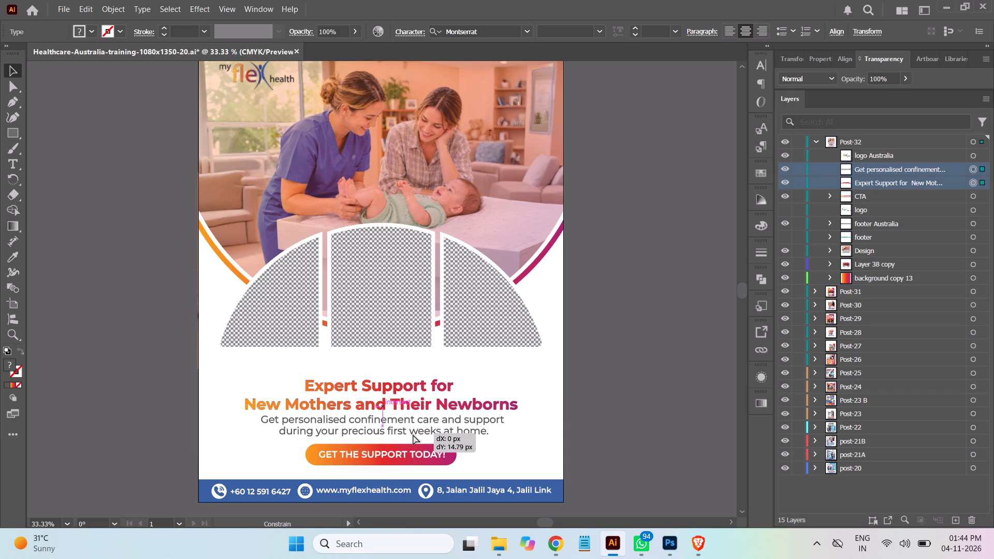
drag(413, 435, 413, 436)
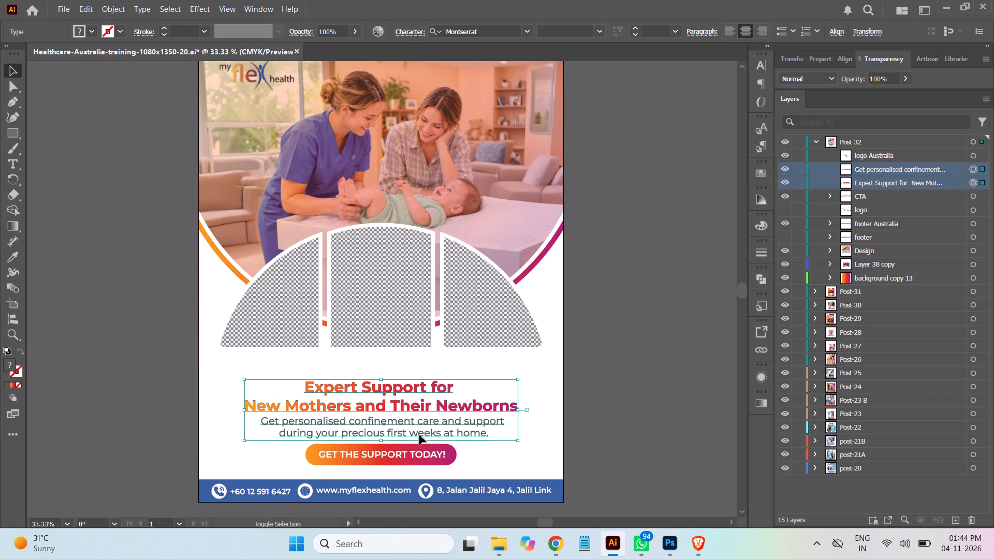
Move the CTA button group slightly down to about Y 1223 px, opening space below the subheading.
click(973, 196)
click(407, 459)
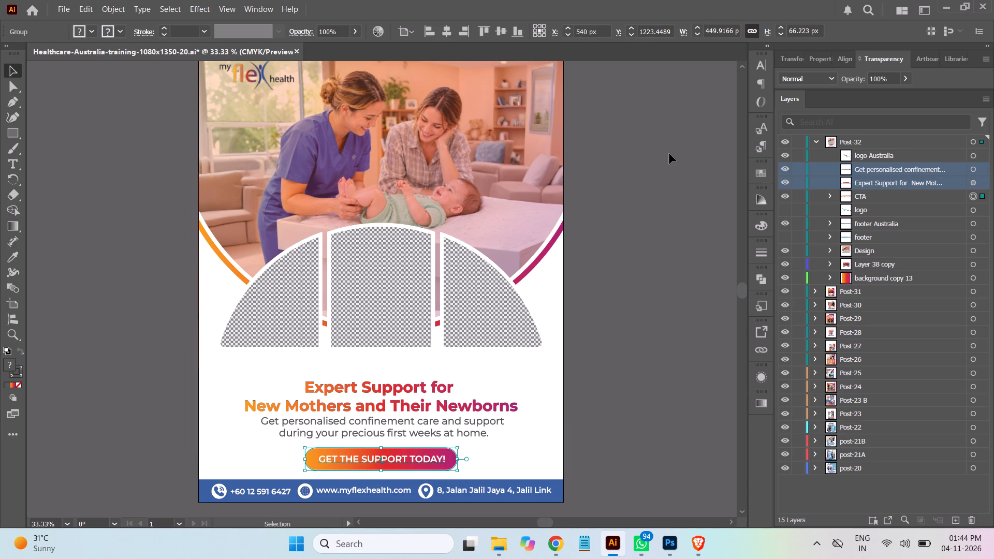
Centre the CTA button group horizontally on the artboard and deselect it.
click(444, 30)
click(721, 303)
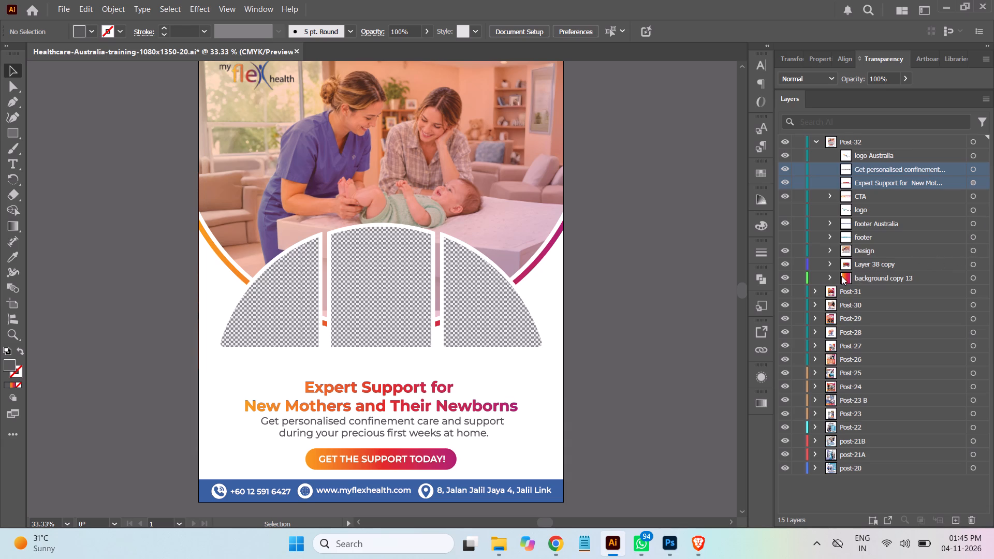
Delete the leftover Layer 38 copy sublayer and its artwork from Post-32.
click(830, 264)
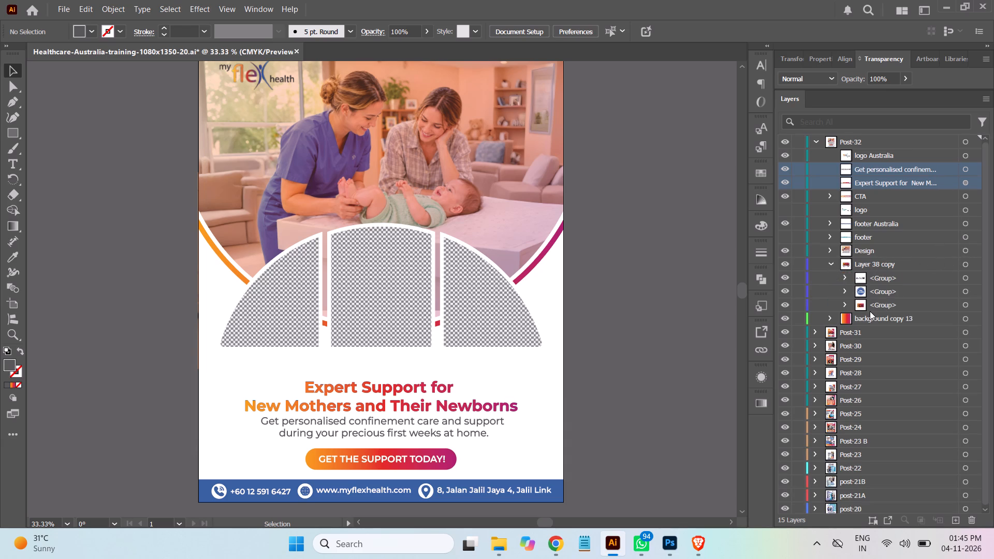
click(832, 263)
click(976, 267)
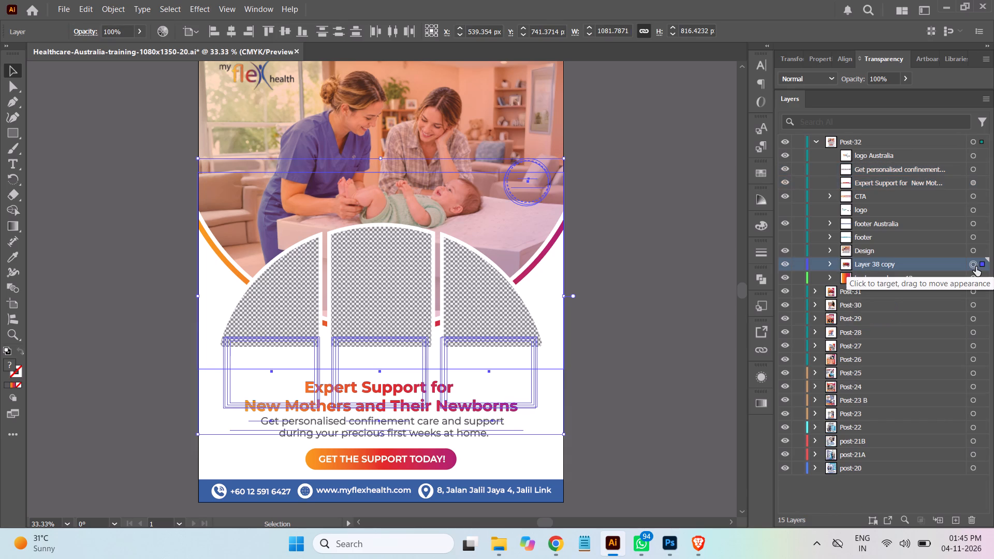
click(908, 264)
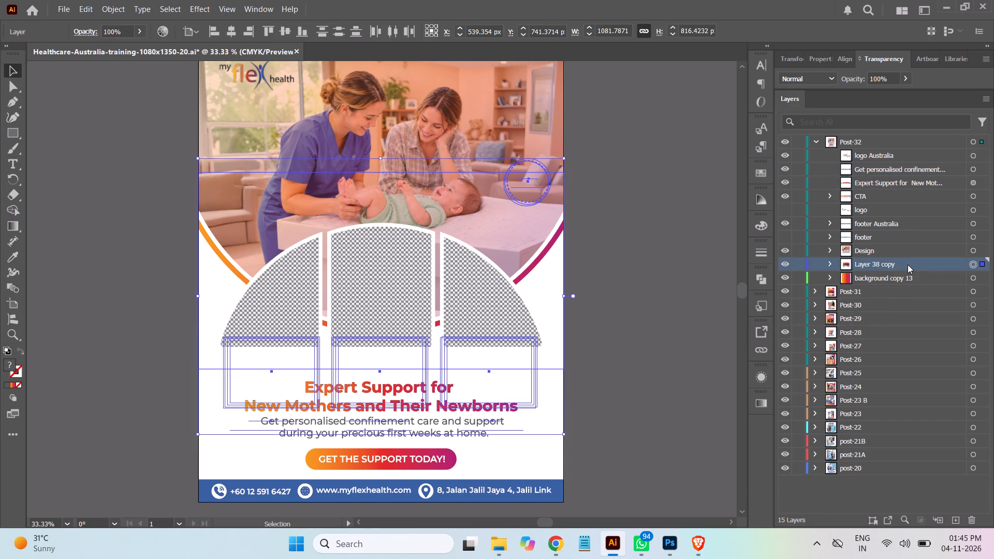
click(973, 519)
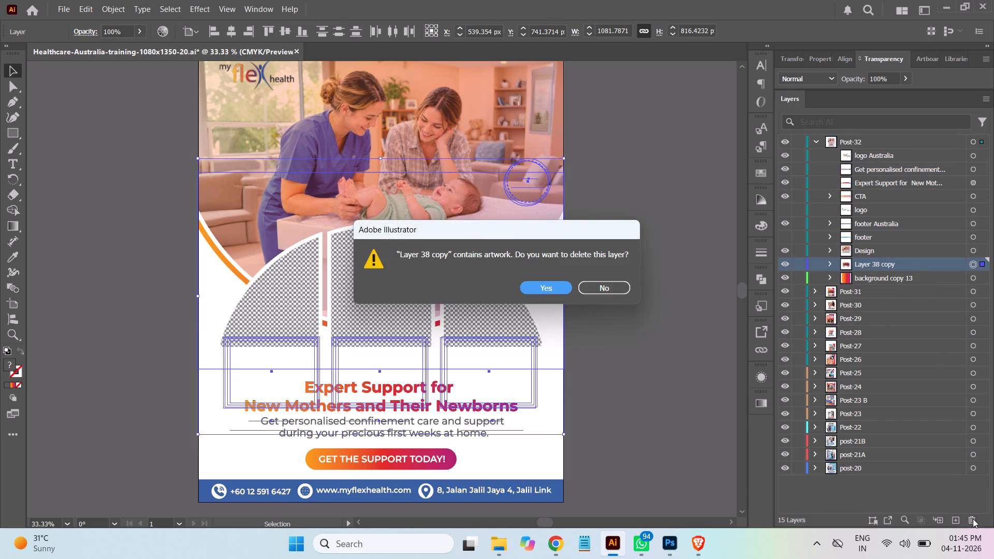
click(545, 288)
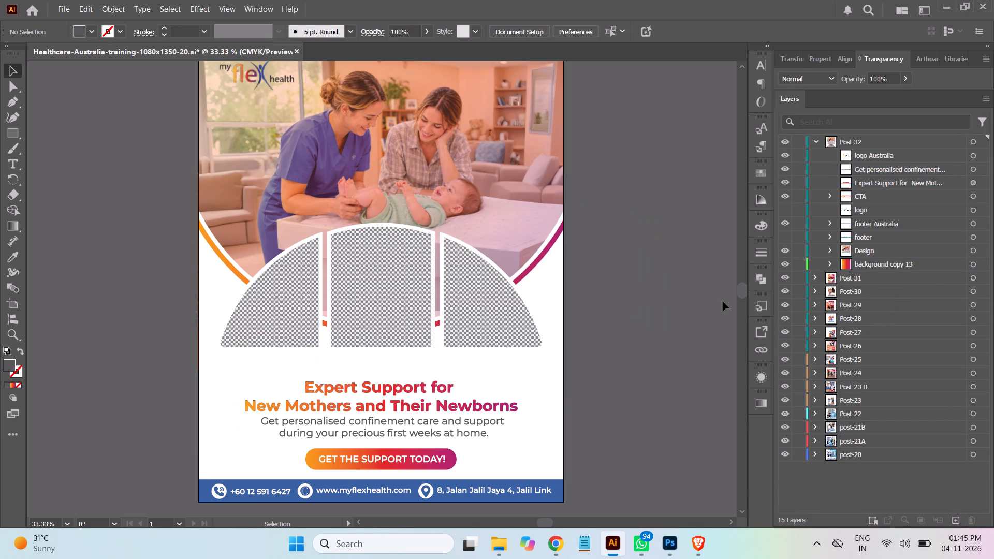
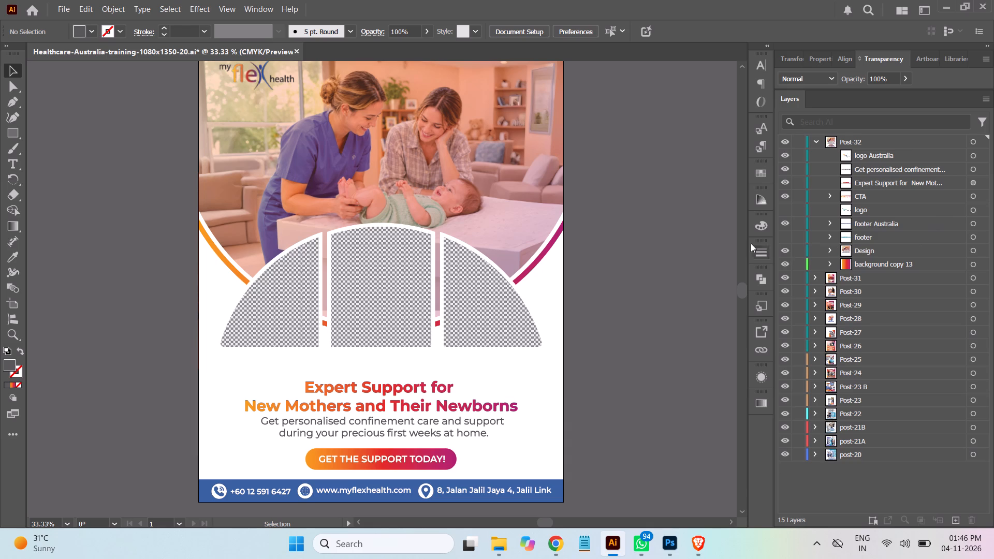
Change the fill of the background copy 13 rectangle in Post-32 from the gradient to solid white.
click(831, 249)
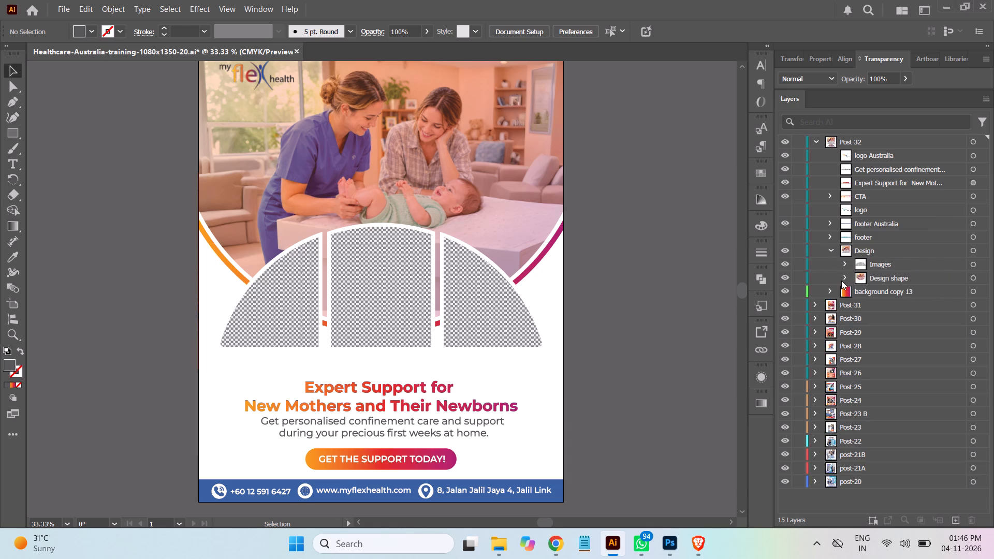
click(974, 278)
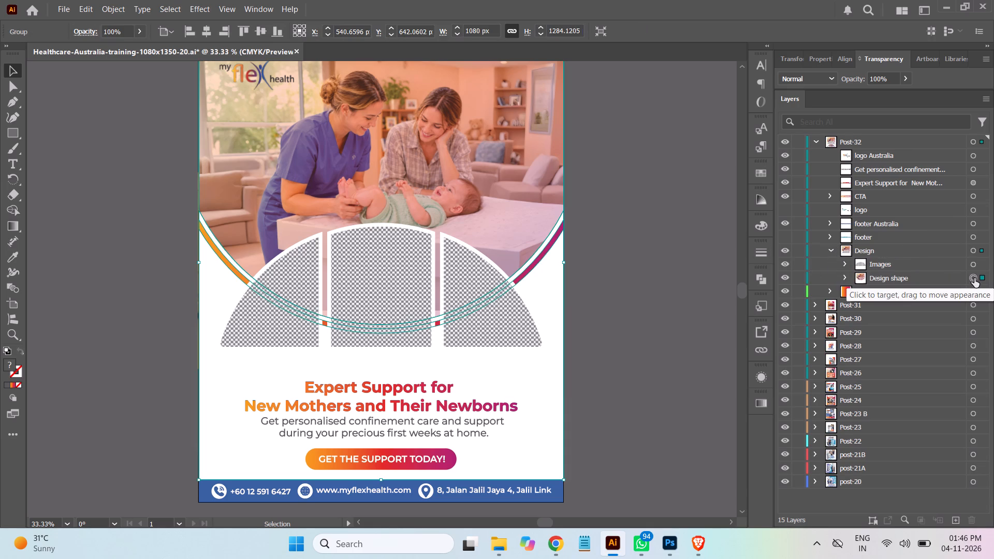
click(830, 290)
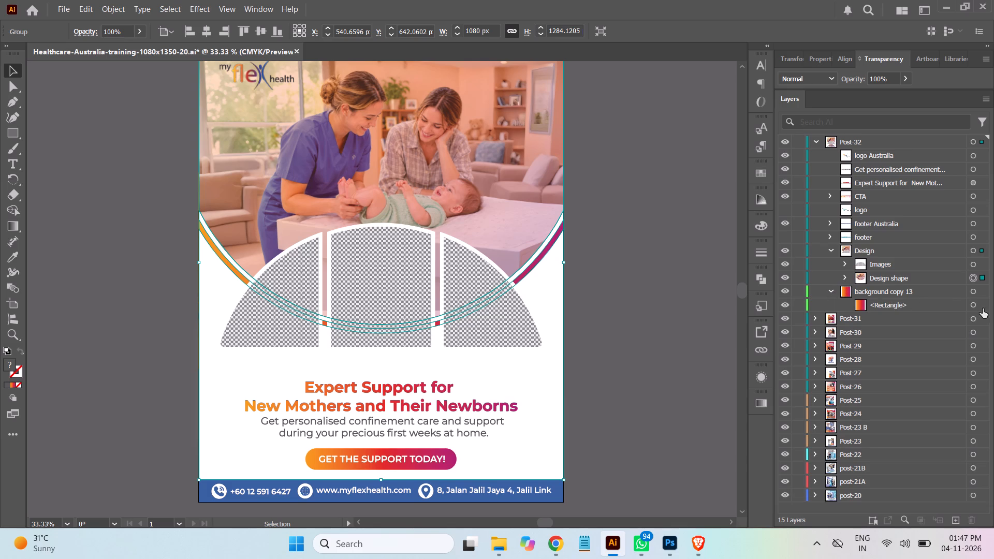
click(971, 306)
click(942, 303)
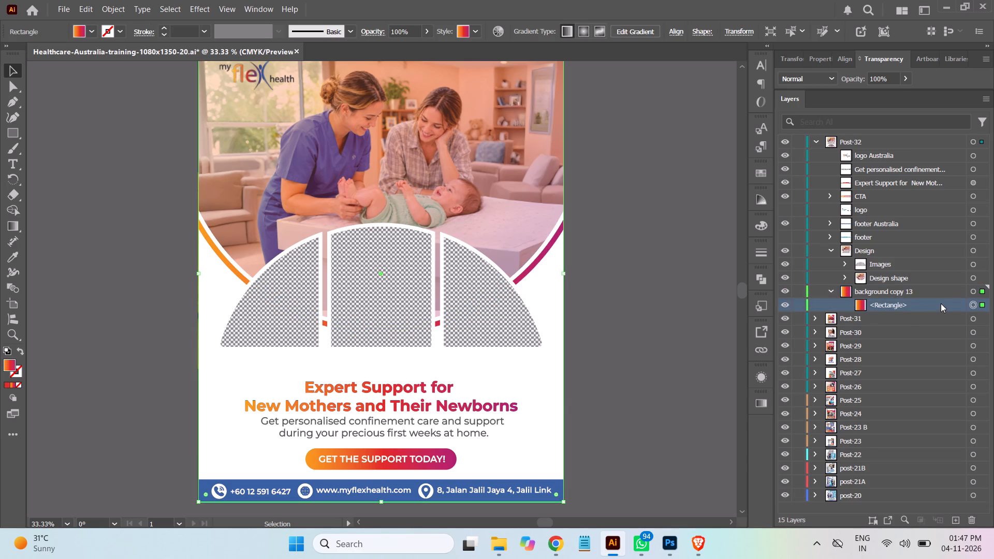
scroll(694, 284, up, 2)
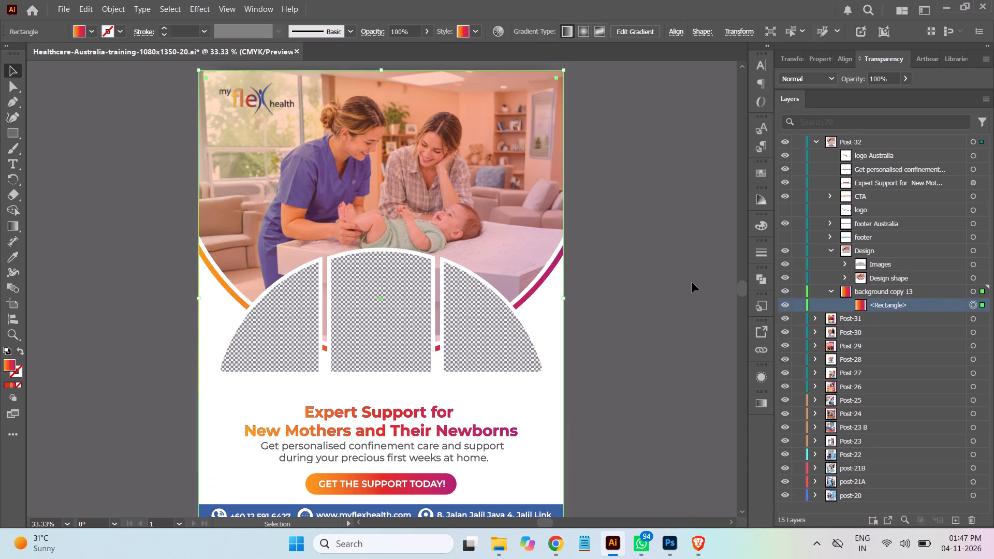
double_click(9, 365)
drag(655, 209, 535, 129)
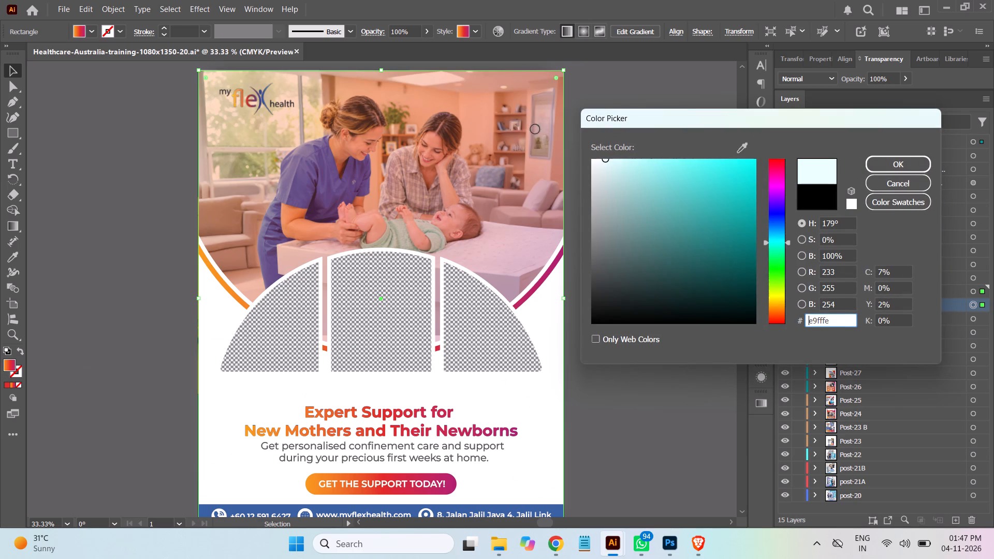
drag(535, 129, 531, 129)
click(895, 164)
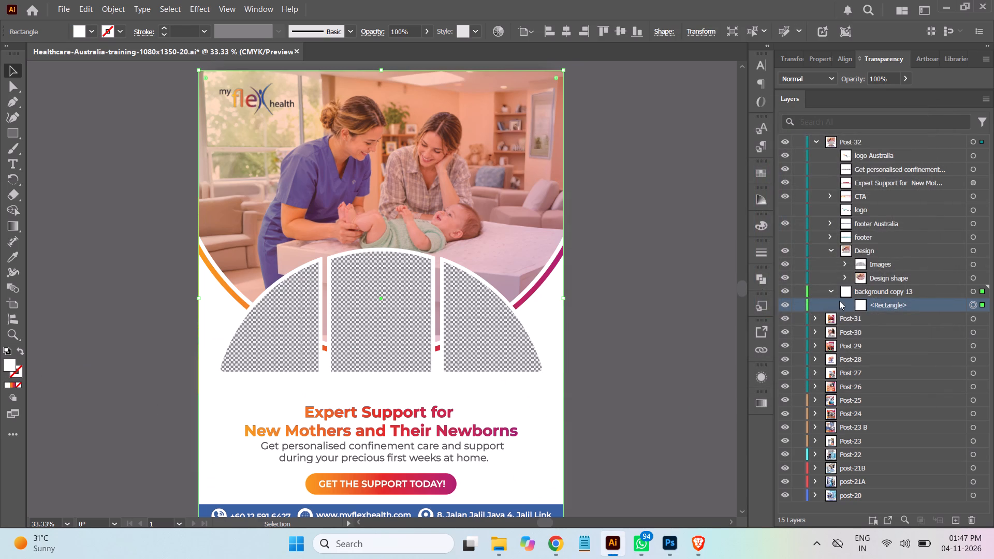
click(829, 291)
Apply the orange-red-purple gradient graphic style to the BG group and its path inside Design shape.
click(845, 275)
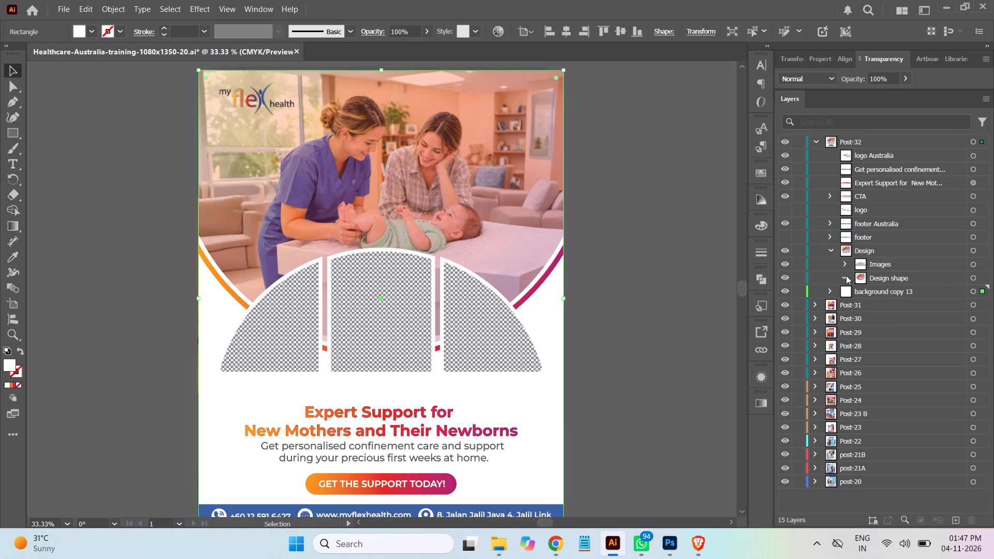
click(967, 333)
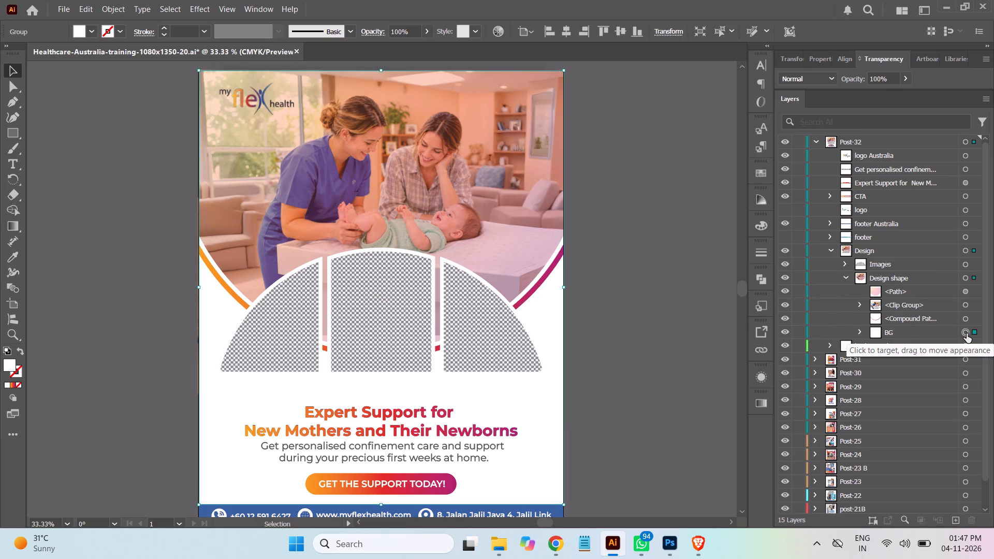
scroll(770, 324, down, 2)
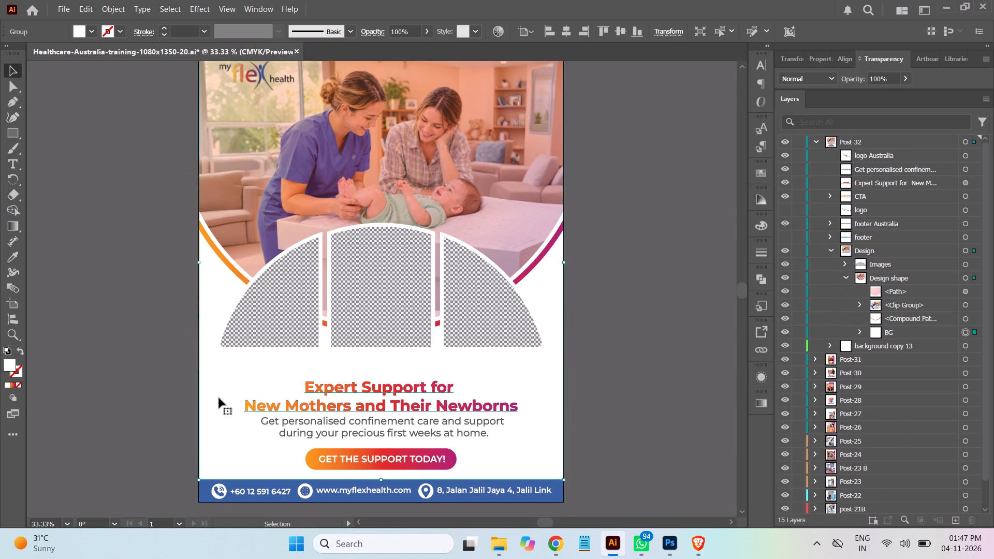
click(475, 31)
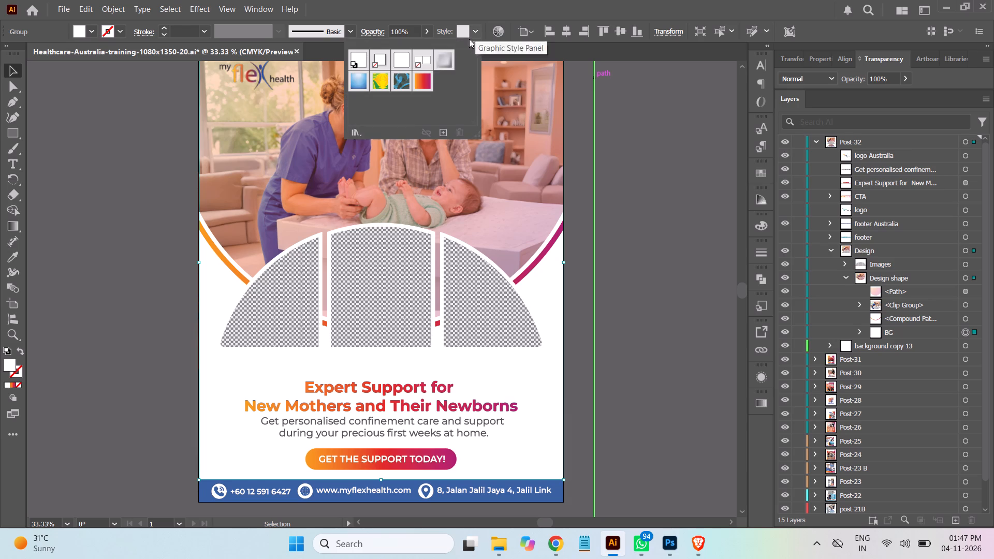
click(421, 81)
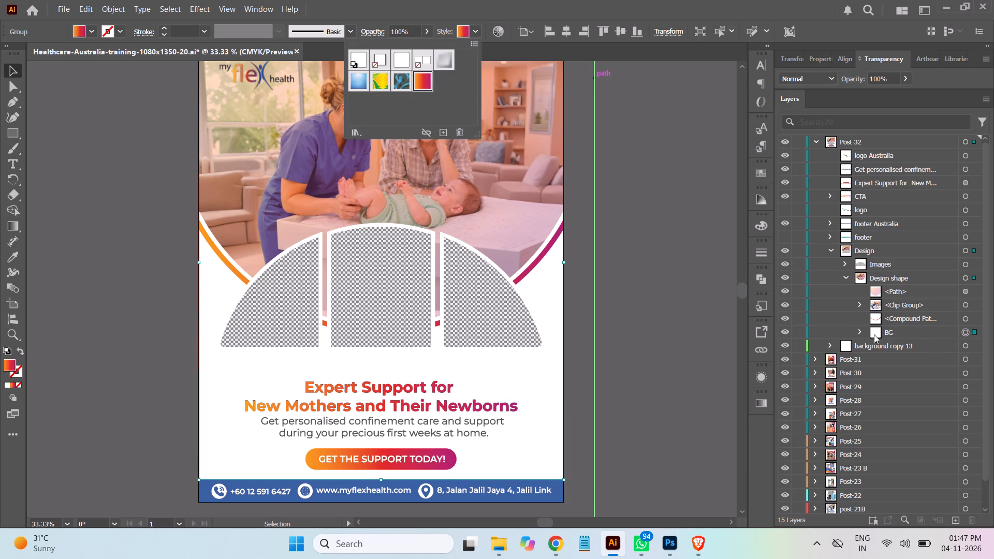
click(857, 330)
click(861, 331)
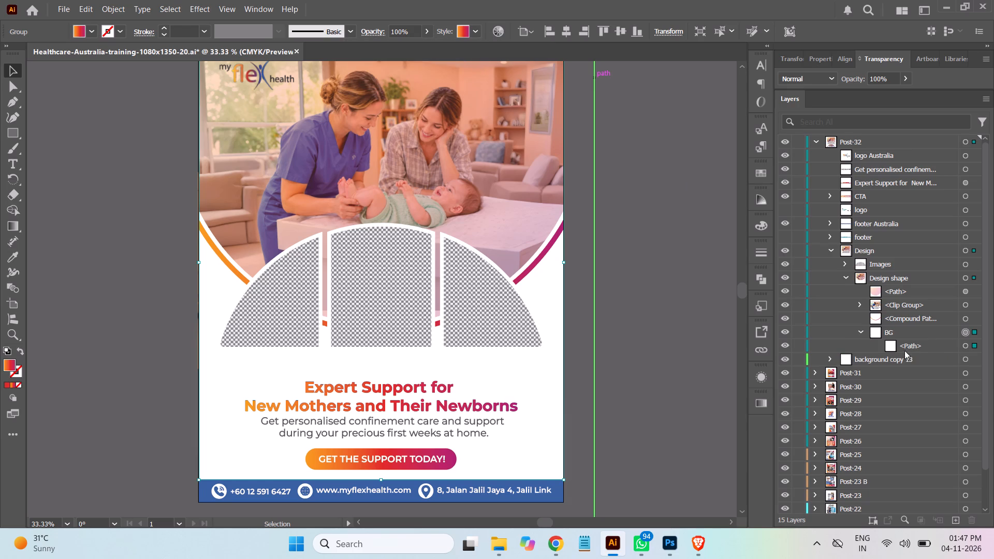
click(963, 347)
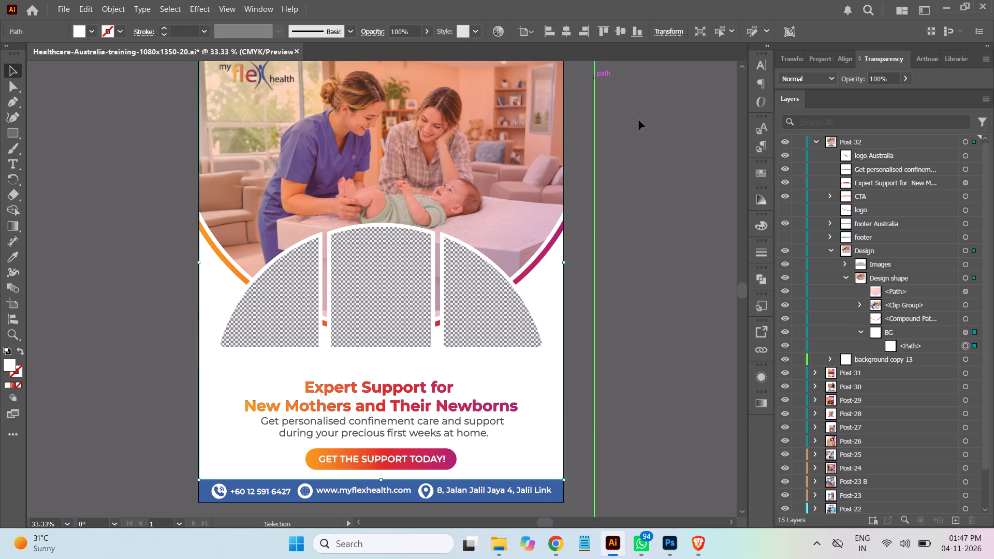
click(472, 29)
click(423, 80)
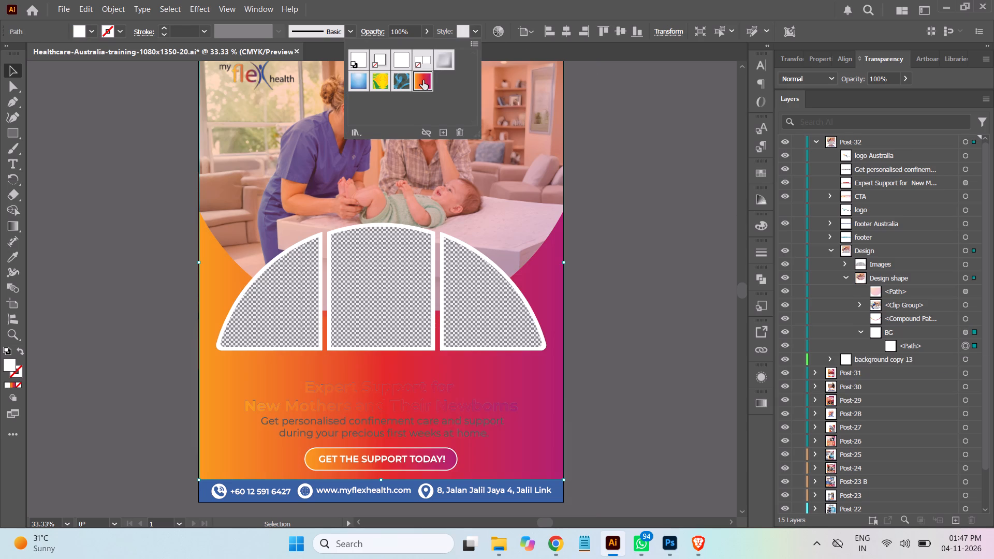
click(704, 323)
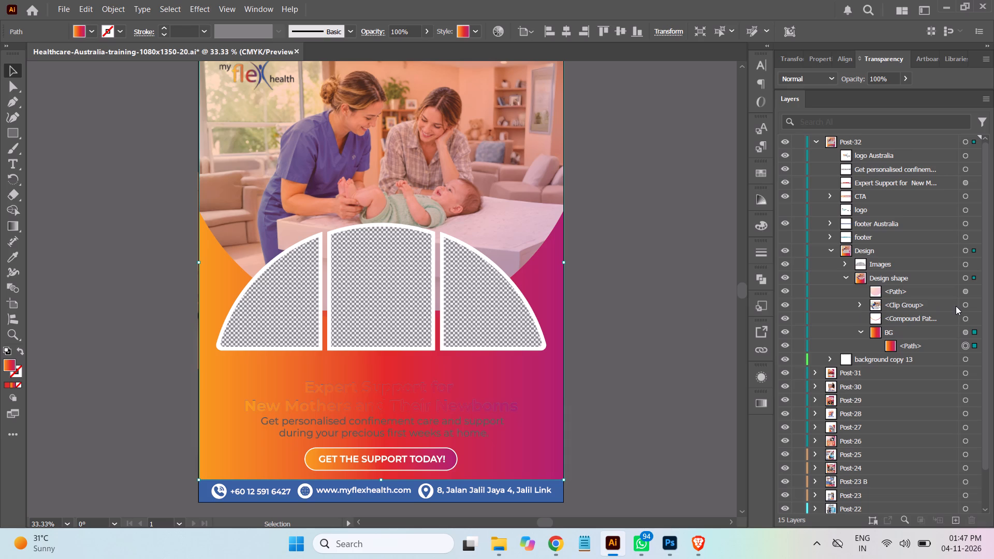
click(859, 332)
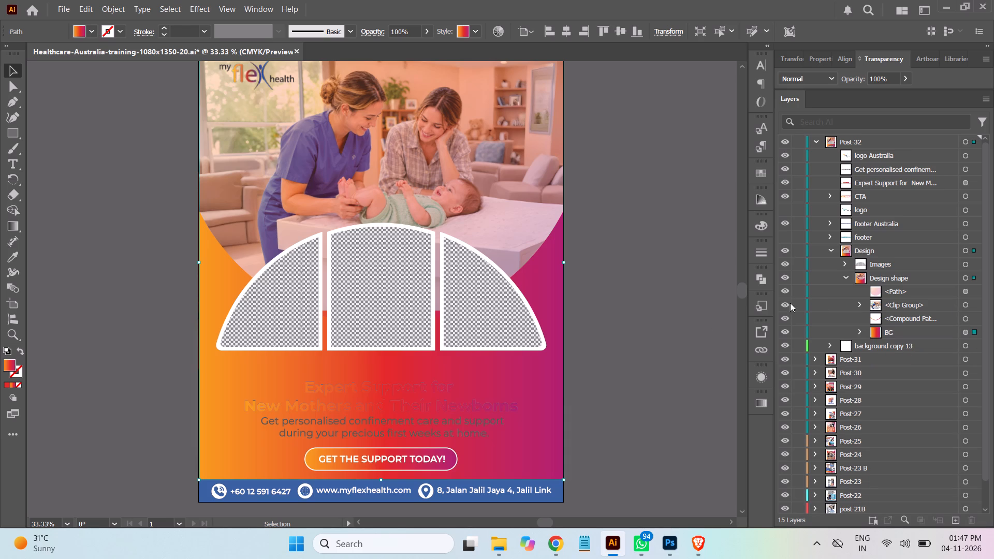
Fill the curved compound path beneath the photo in Design shape with white (#ffffff) and deselect it.
click(965, 320)
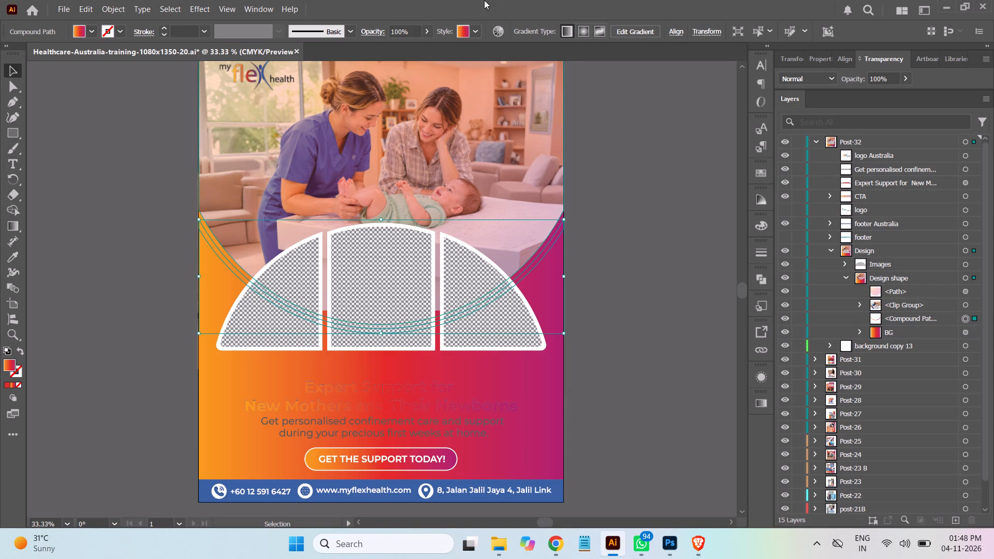
double_click(10, 362)
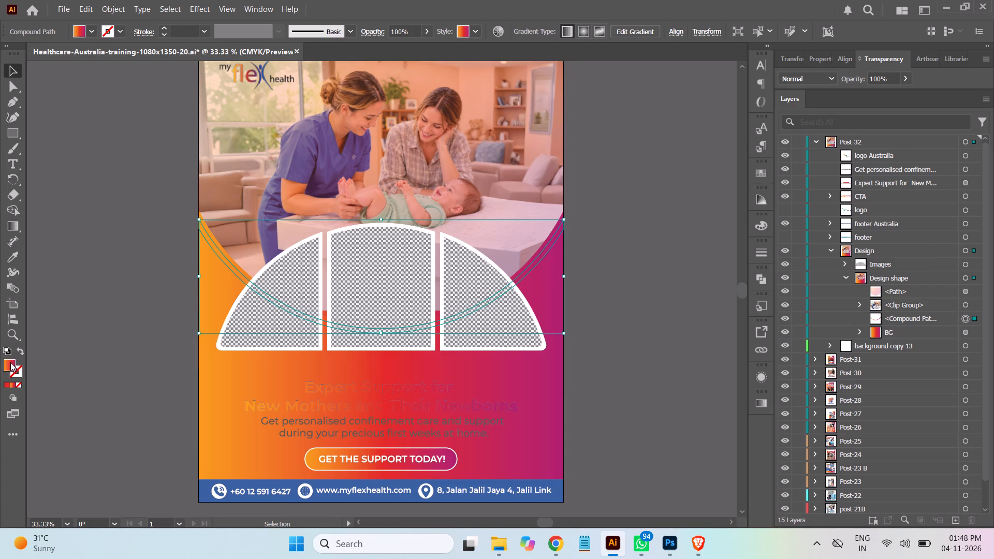
drag(610, 180, 575, 136)
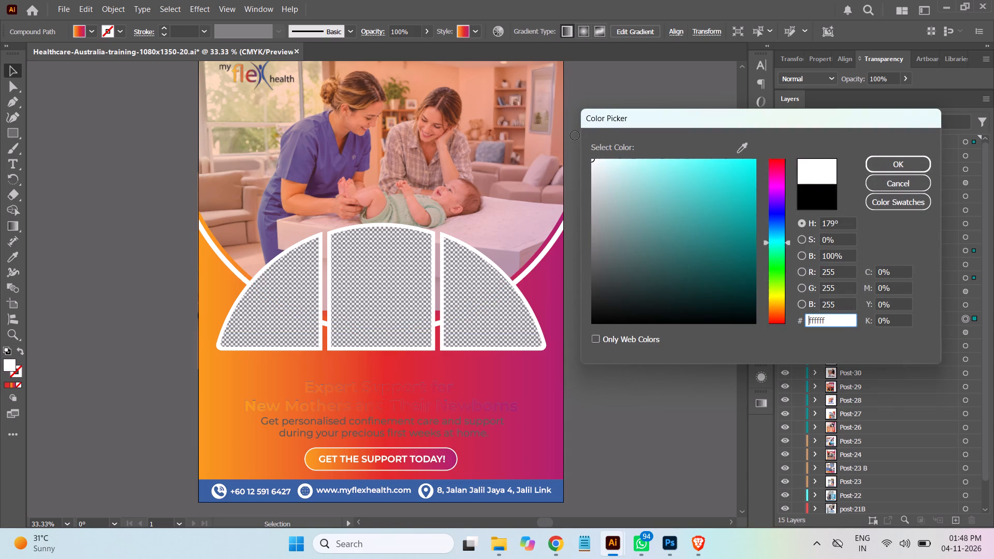
drag(575, 136, 572, 133)
click(899, 163)
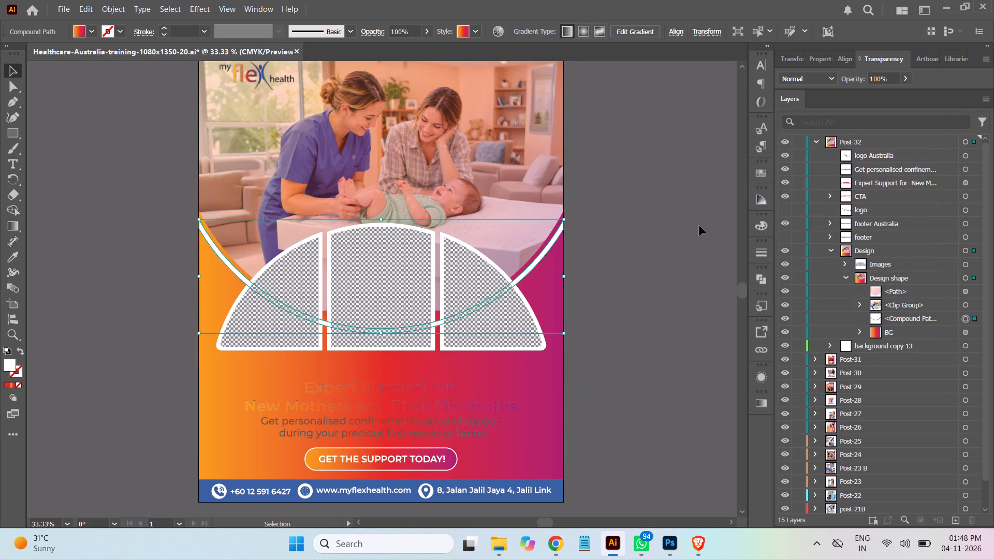
click(699, 226)
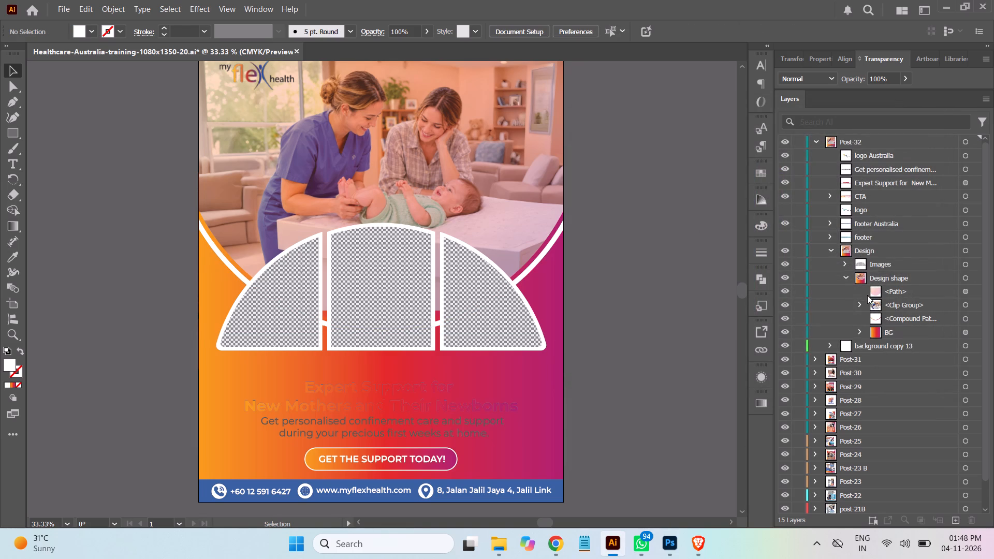
Set the opacity of the gradient overlay path on the main photo to 35% and deselect it.
click(963, 293)
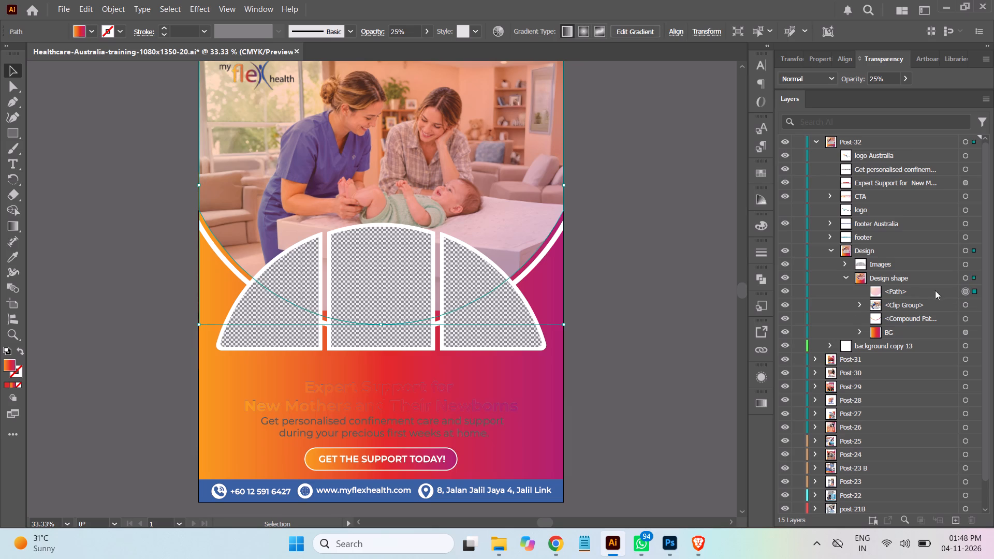
click(909, 290)
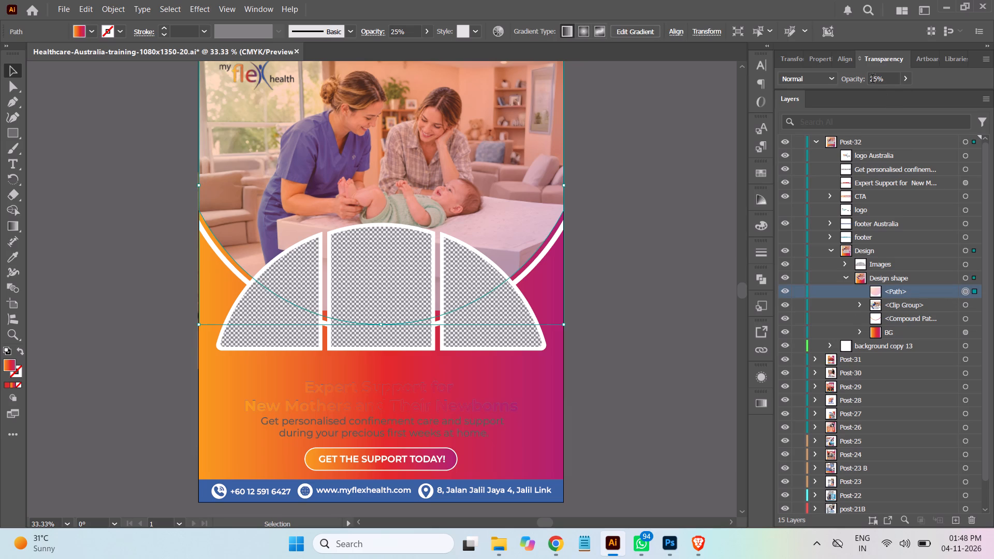
drag(874, 80, 869, 79)
key(3)
key(Return)
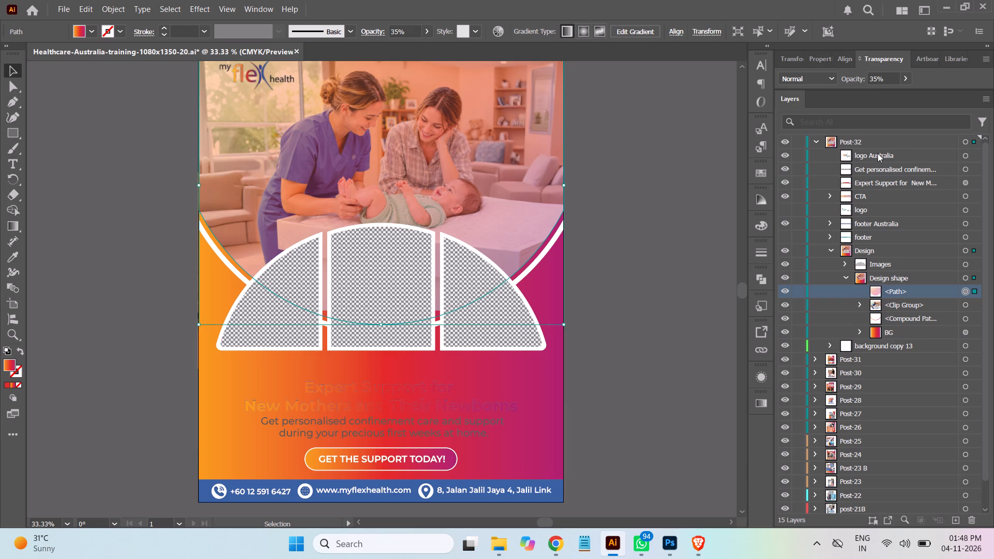
click(652, 208)
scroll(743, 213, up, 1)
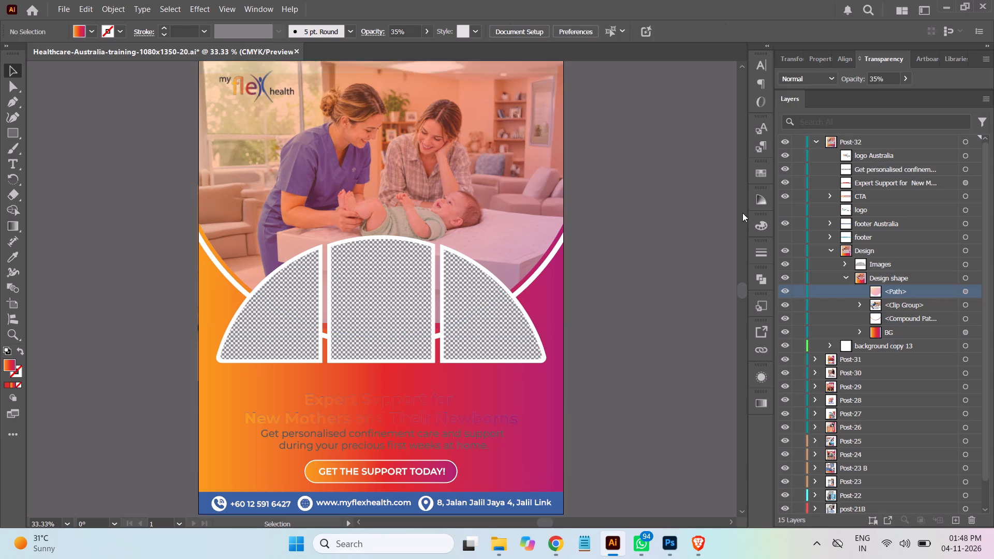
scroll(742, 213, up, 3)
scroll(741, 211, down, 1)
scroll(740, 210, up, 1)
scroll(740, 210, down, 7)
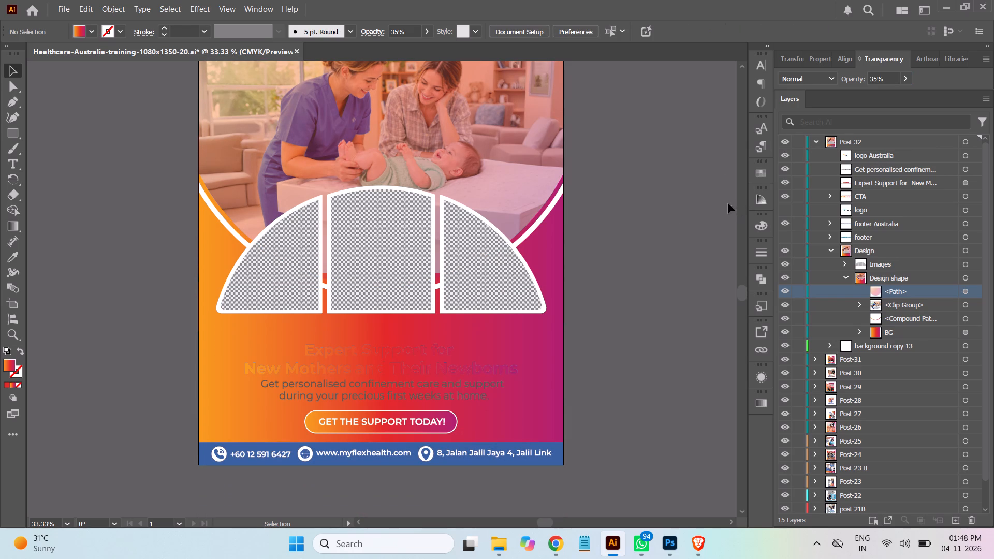
Collapse the Design group and fill the Expert Support for New Mothers and Their Newborns headline with white (#ffffff).
click(845, 278)
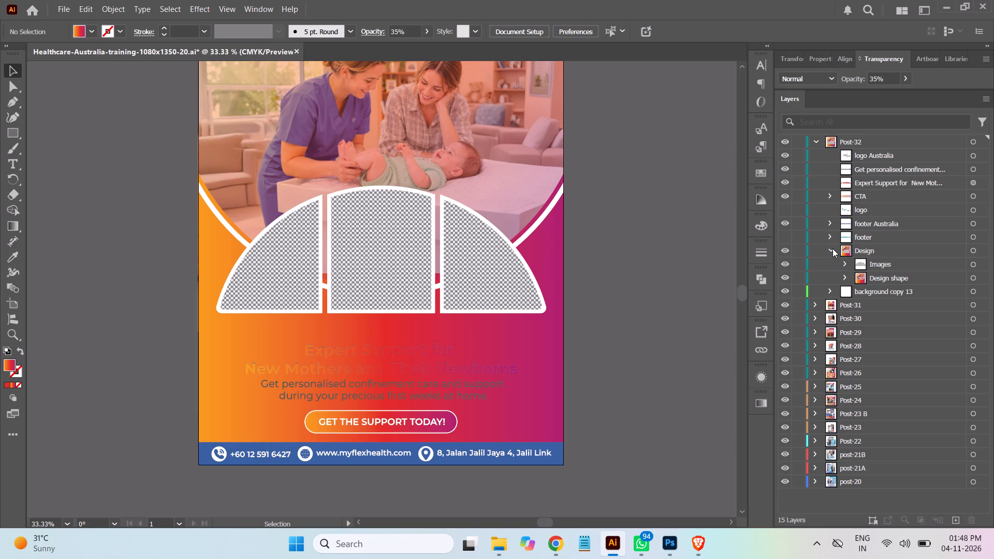
click(832, 248)
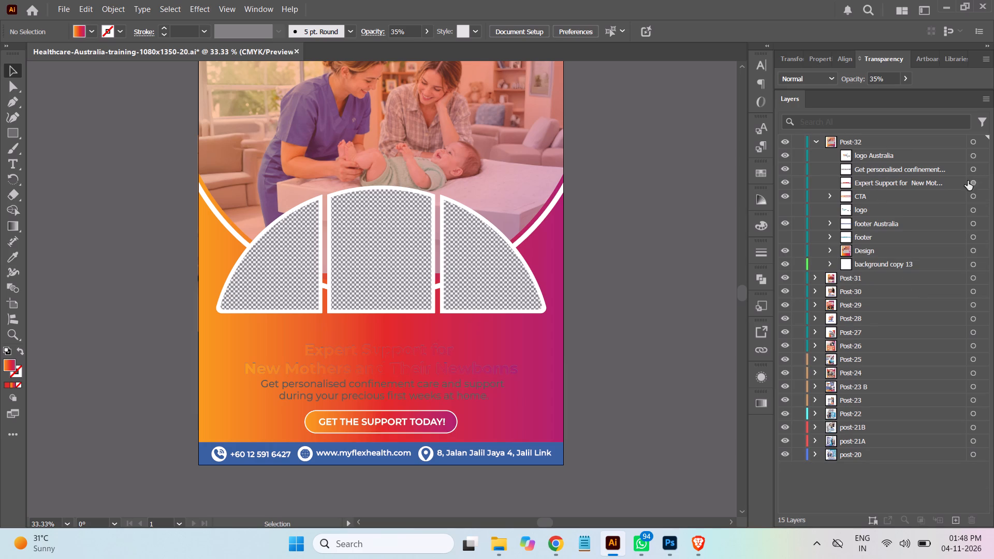
click(972, 184)
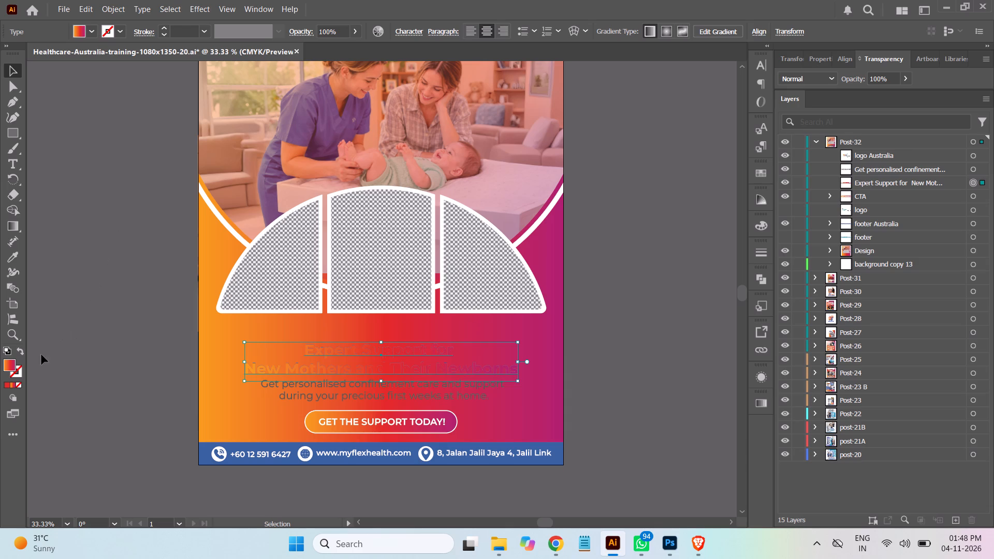
double_click(11, 364)
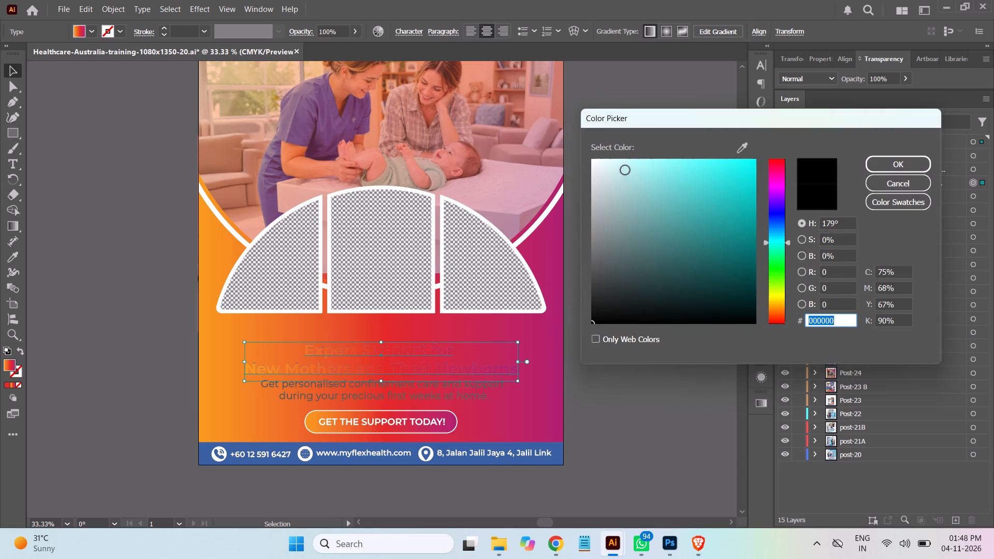
drag(607, 172, 535, 124)
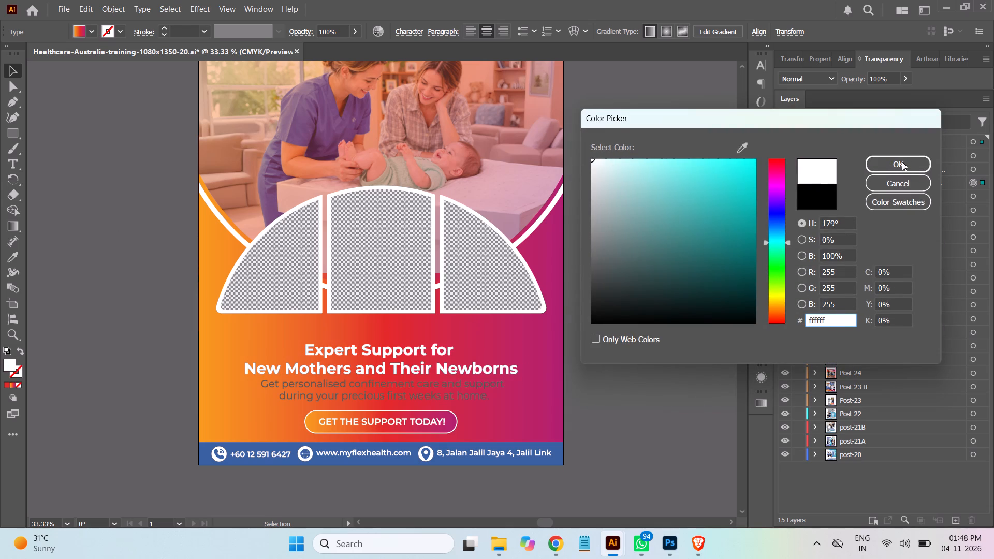
click(899, 161)
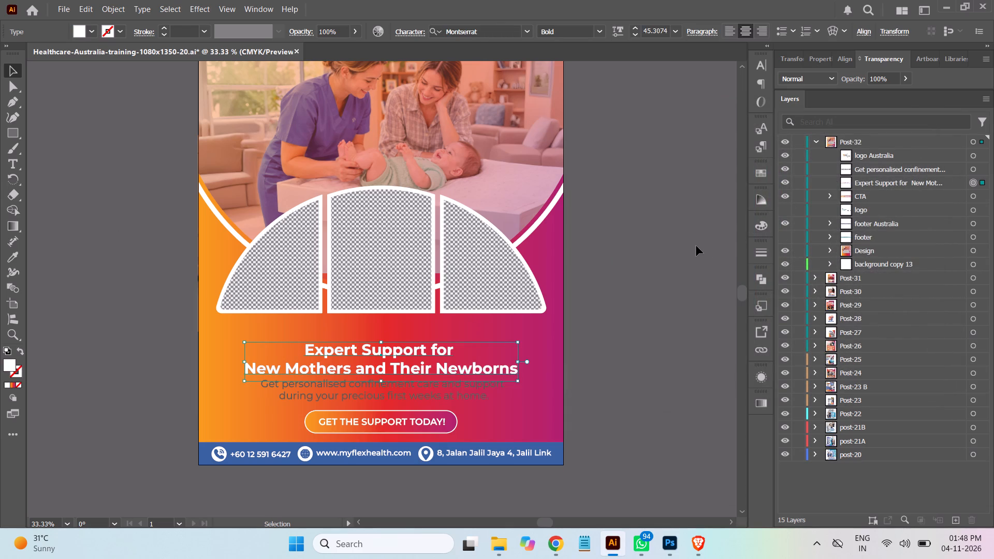
double_click(8, 364)
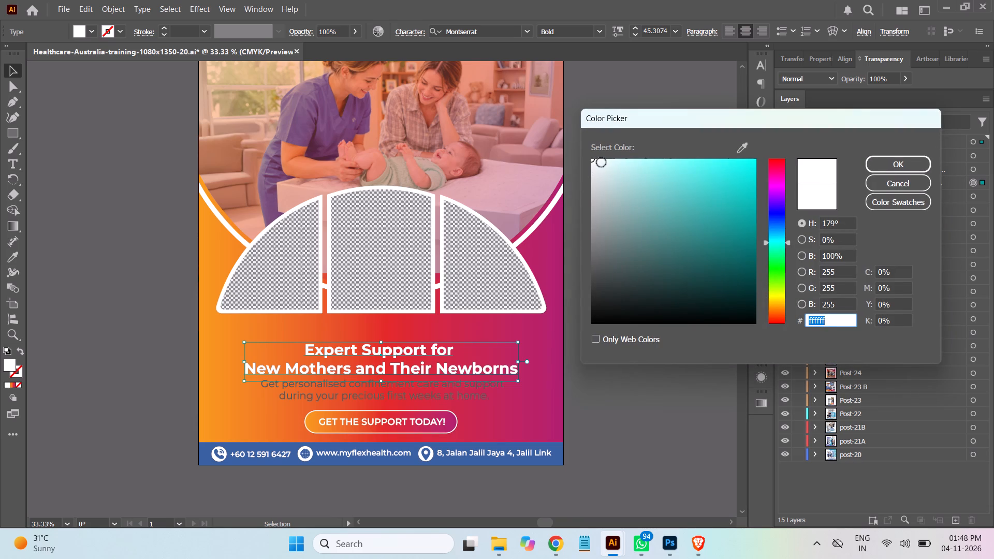
drag(602, 163, 549, 137)
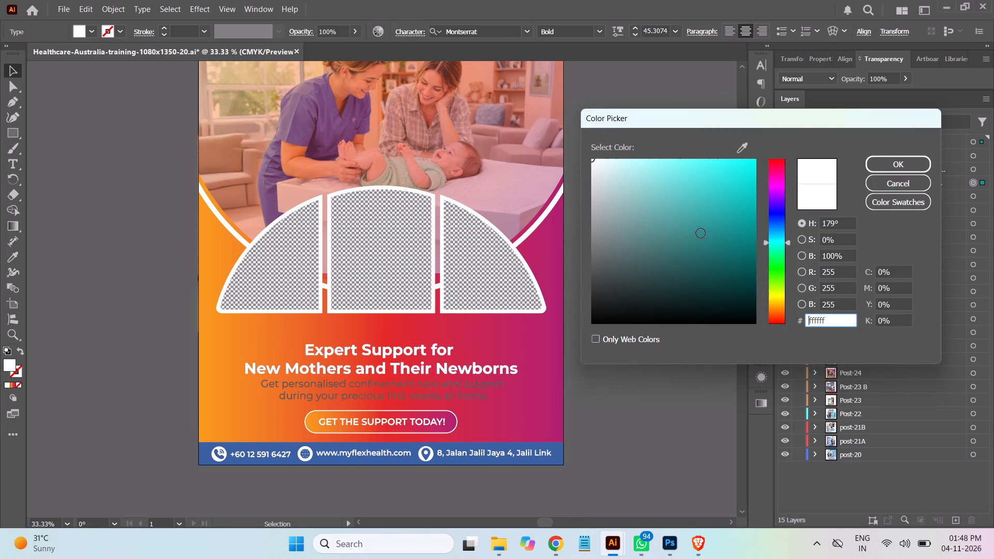
click(907, 163)
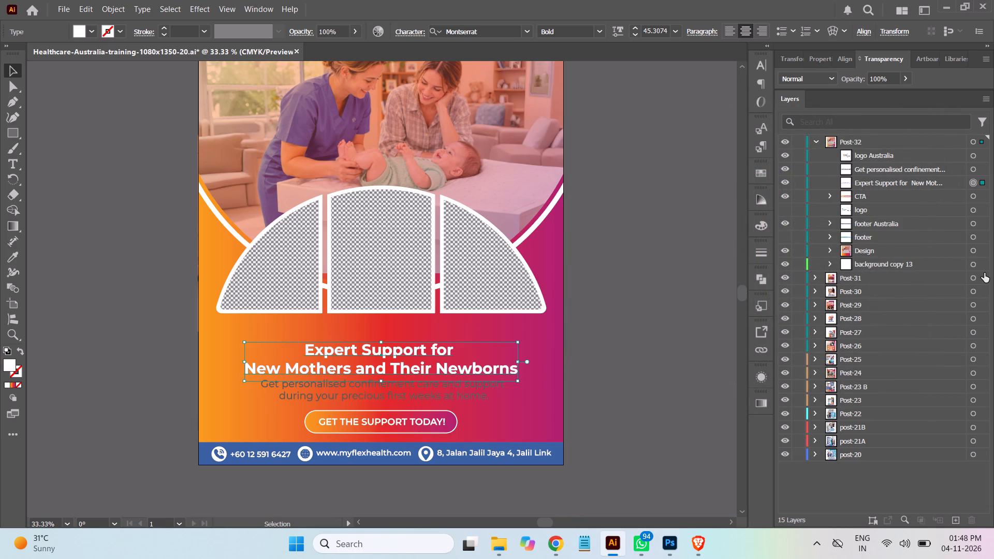
Fill the Get personalised confinement care and support body text in Post-32 with white (#ffffff).
click(972, 171)
double_click(11, 362)
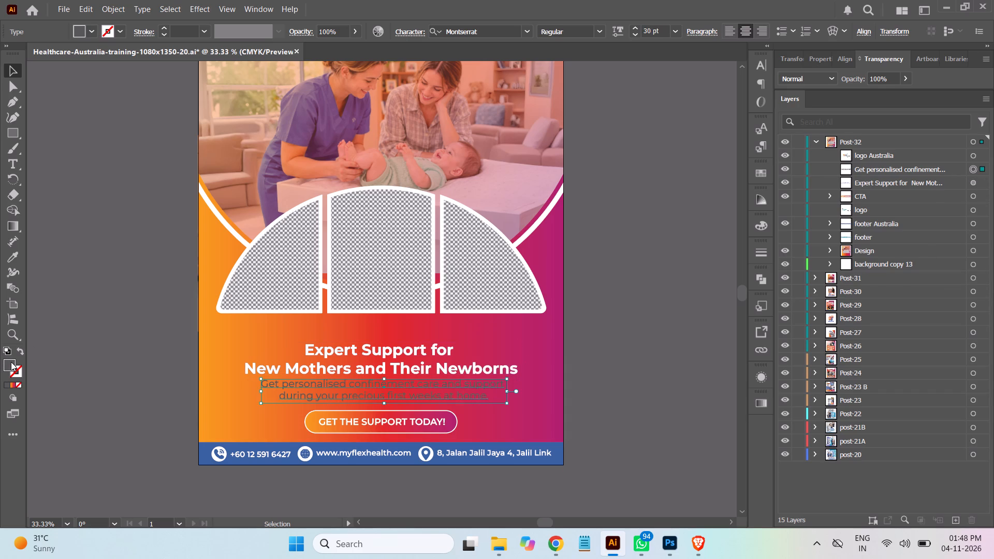
drag(602, 164, 568, 138)
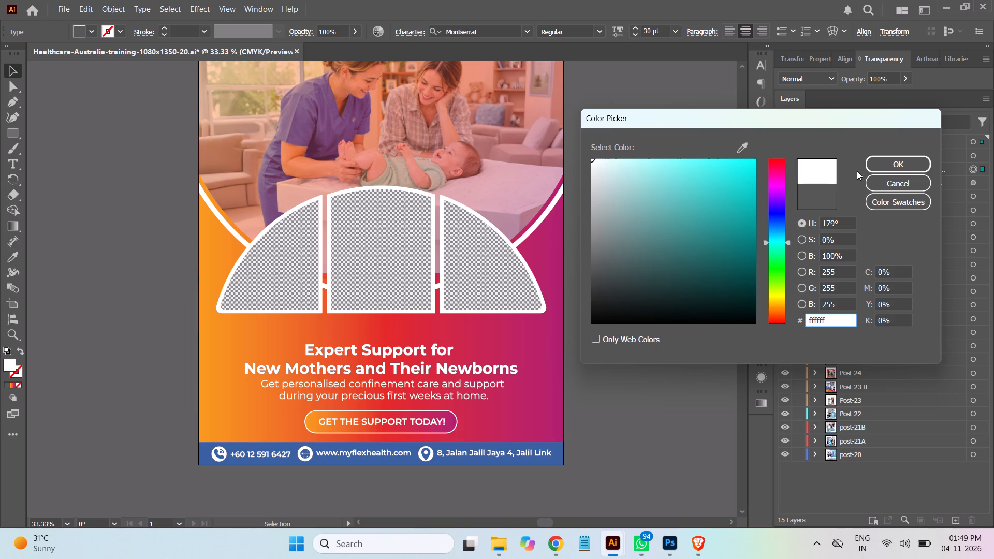
click(886, 163)
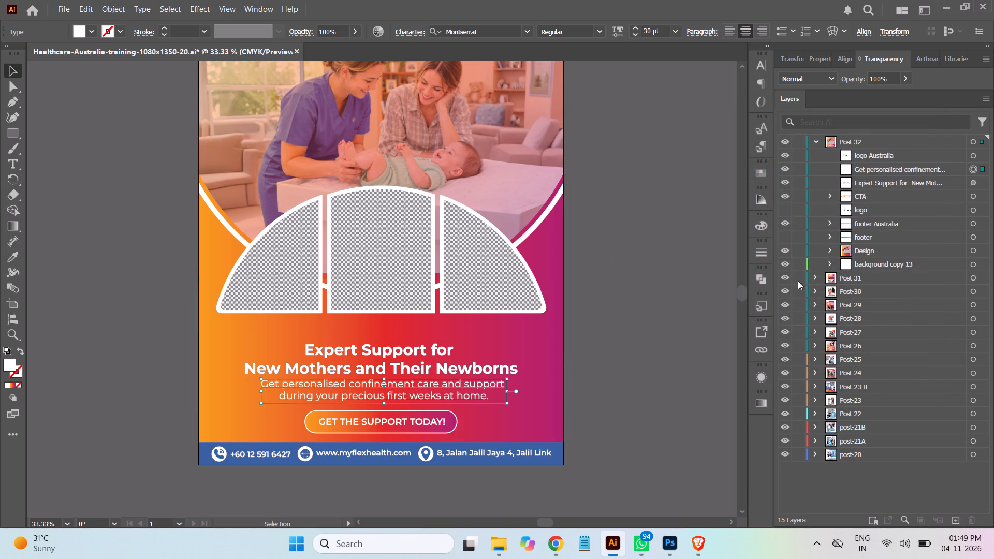
Replace the gradient fill of the rounded rectangle in the CTA group with solid white (#ffffff).
click(831, 193)
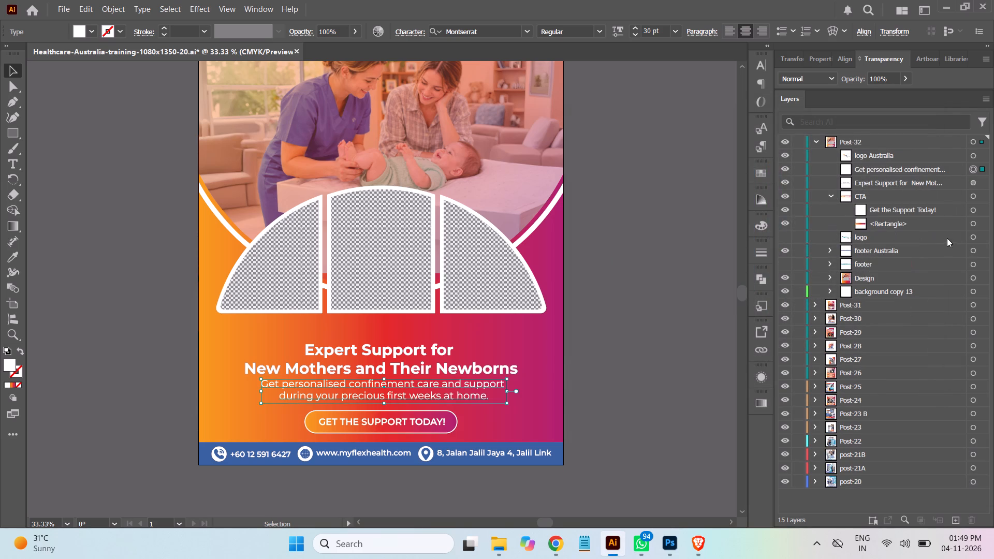
click(971, 224)
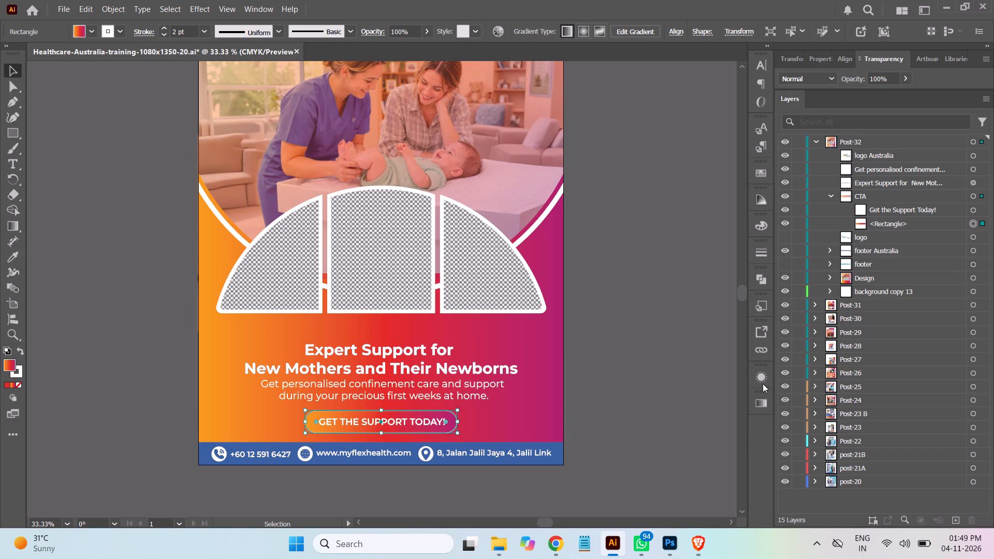
click(757, 369)
click(662, 432)
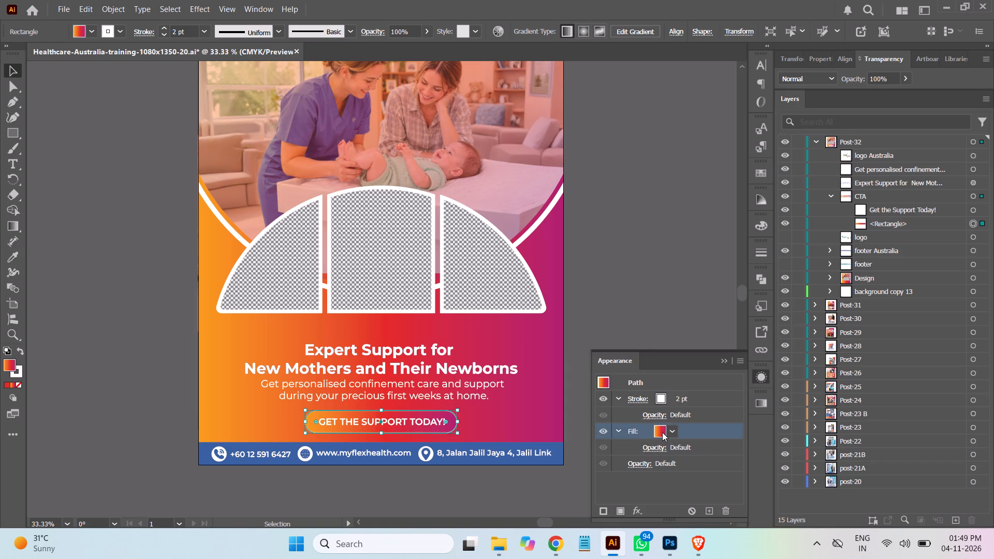
click(663, 433)
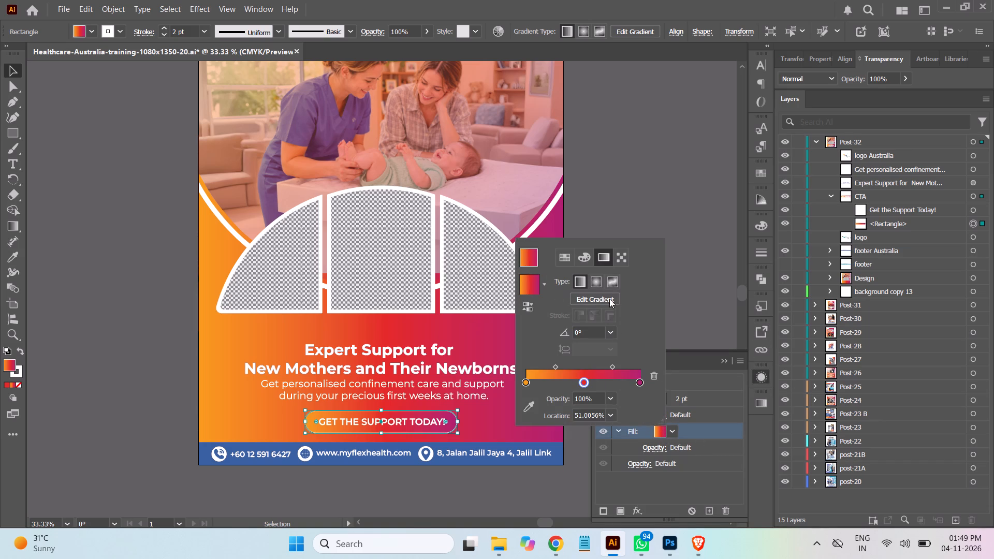
click(563, 255)
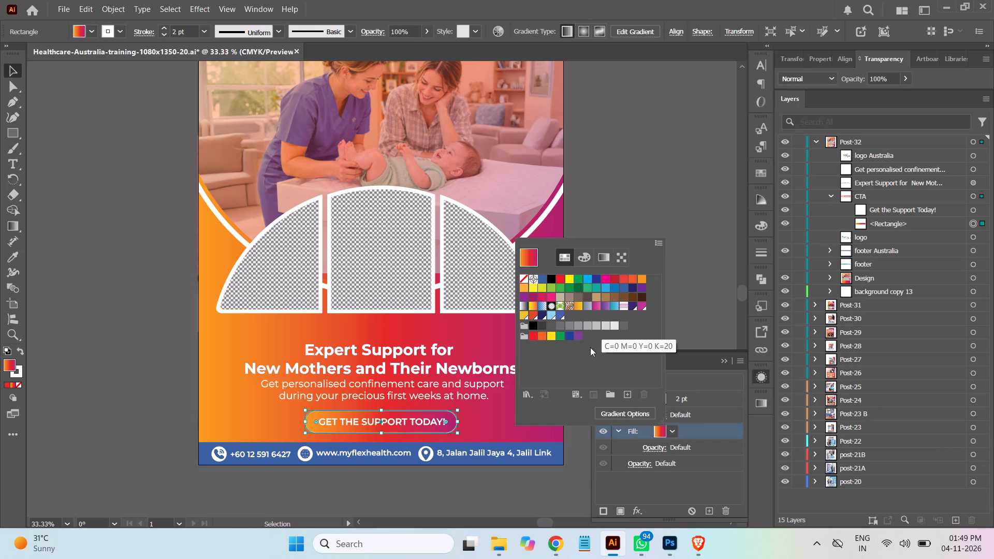
click(615, 327)
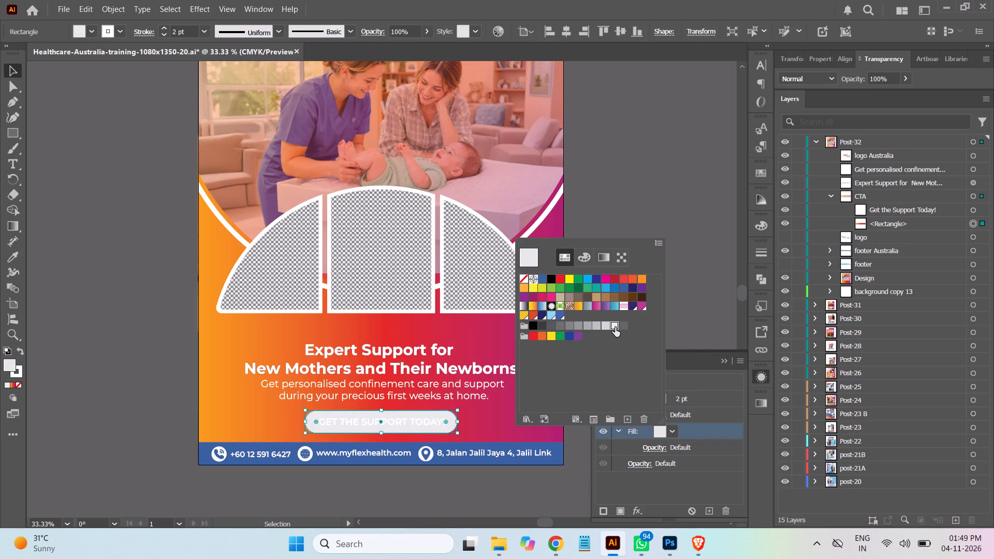
double_click(8, 365)
drag(601, 173, 588, 154)
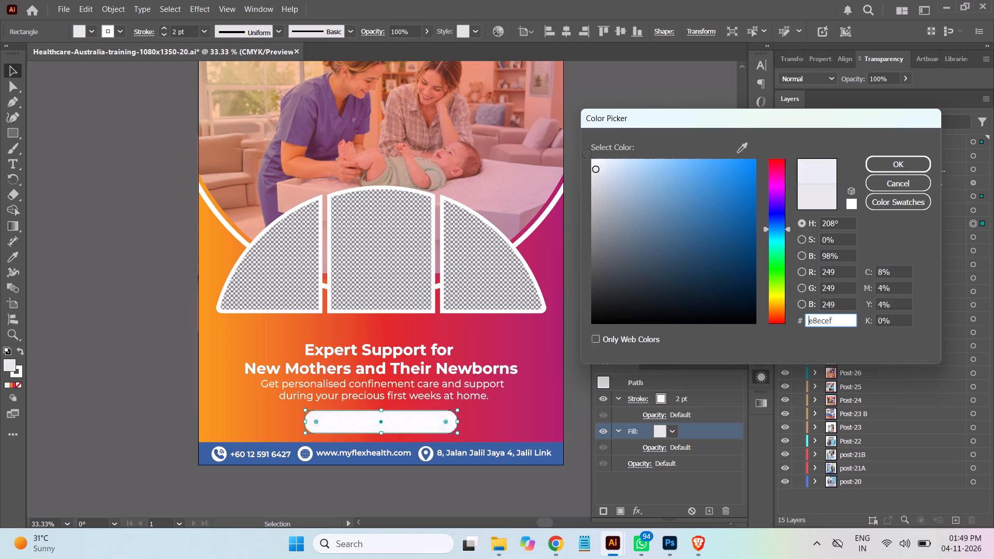
drag(588, 154, 578, 143)
click(877, 163)
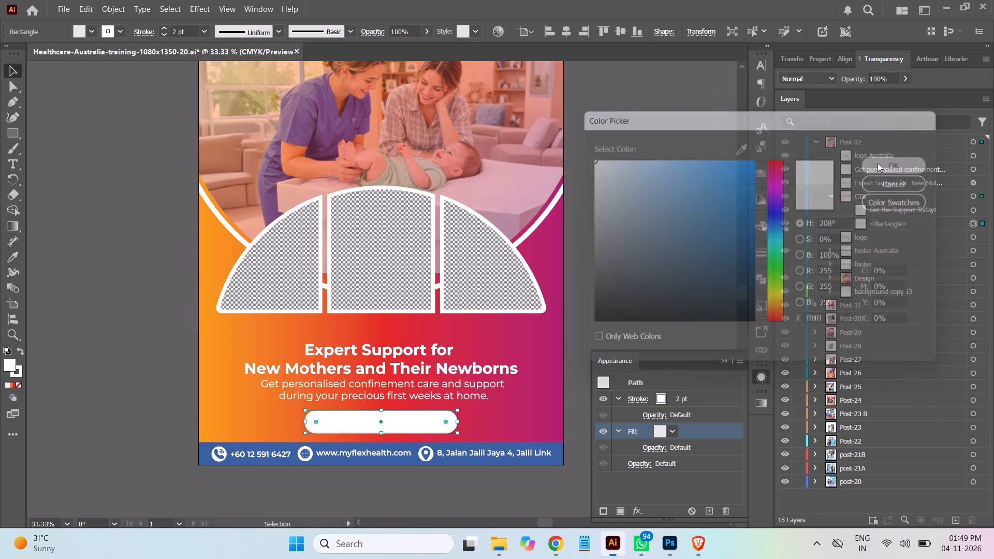
Set the opacity of the CTA rectangle's white fill to 30%, trying 50% first, and deselect it.
double_click(648, 447)
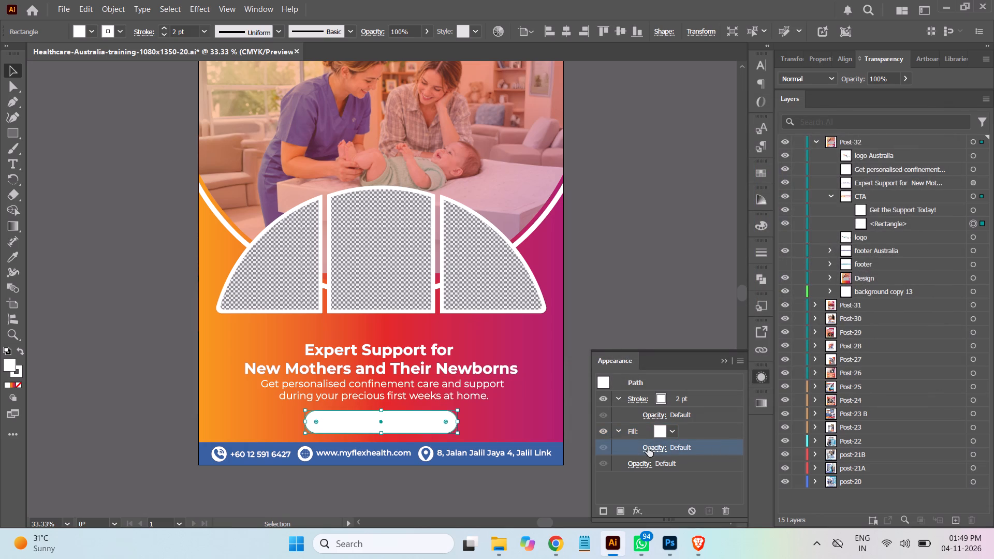
click(659, 446)
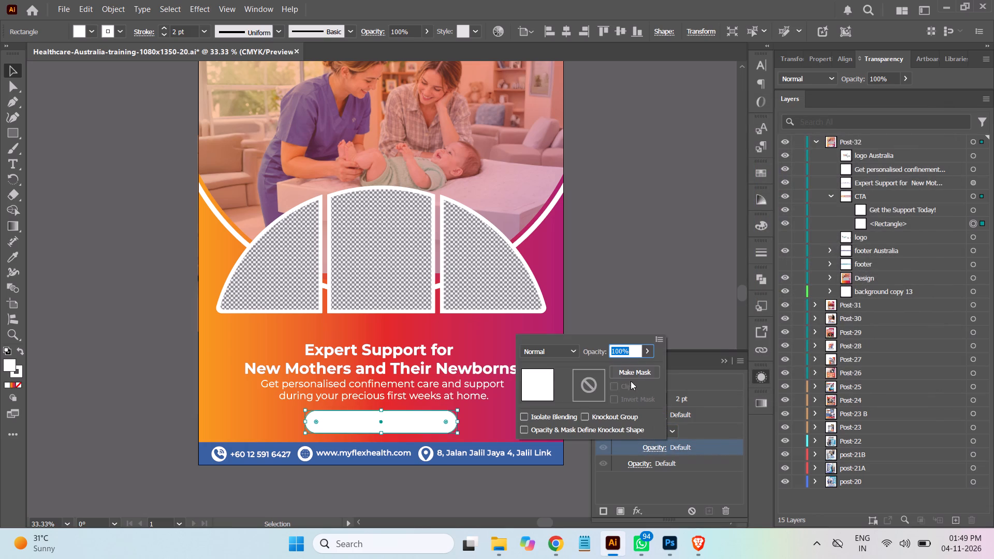
text(50)
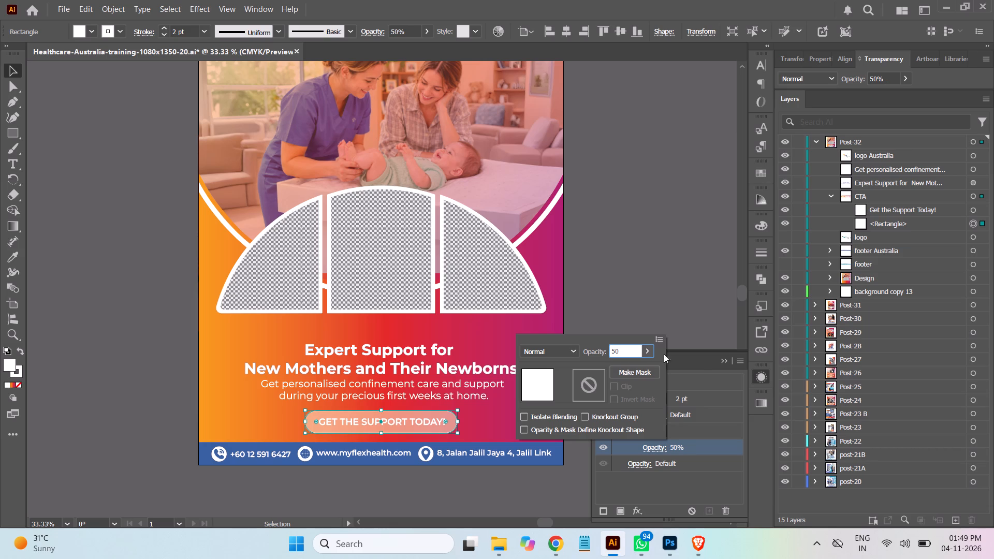
drag(624, 351, 607, 351)
text(30)
key(Return)
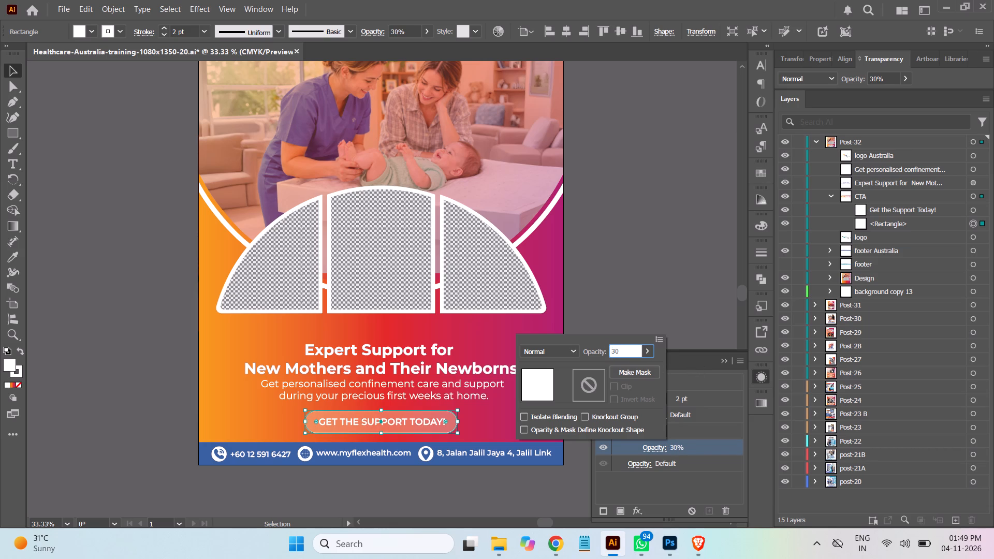
click(722, 358)
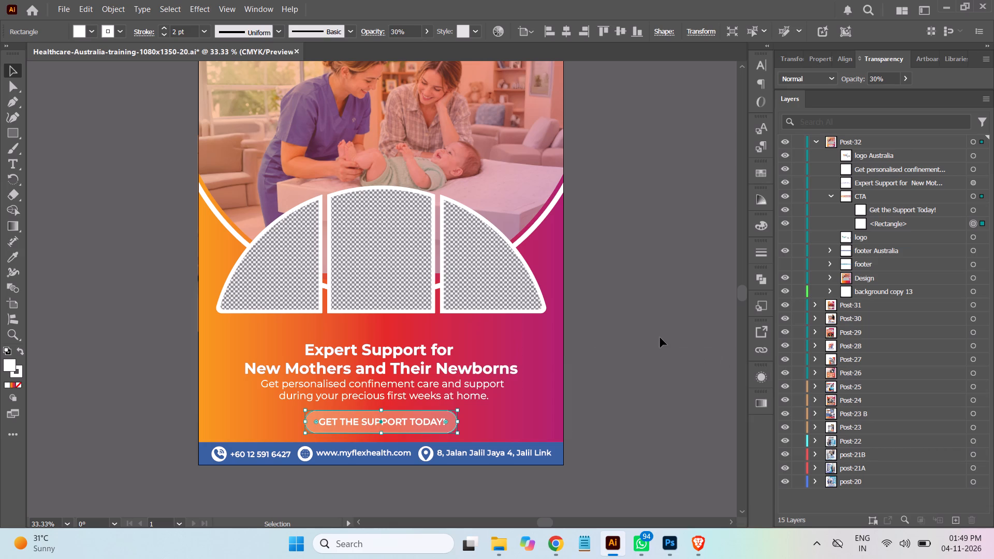
click(660, 337)
click(657, 358)
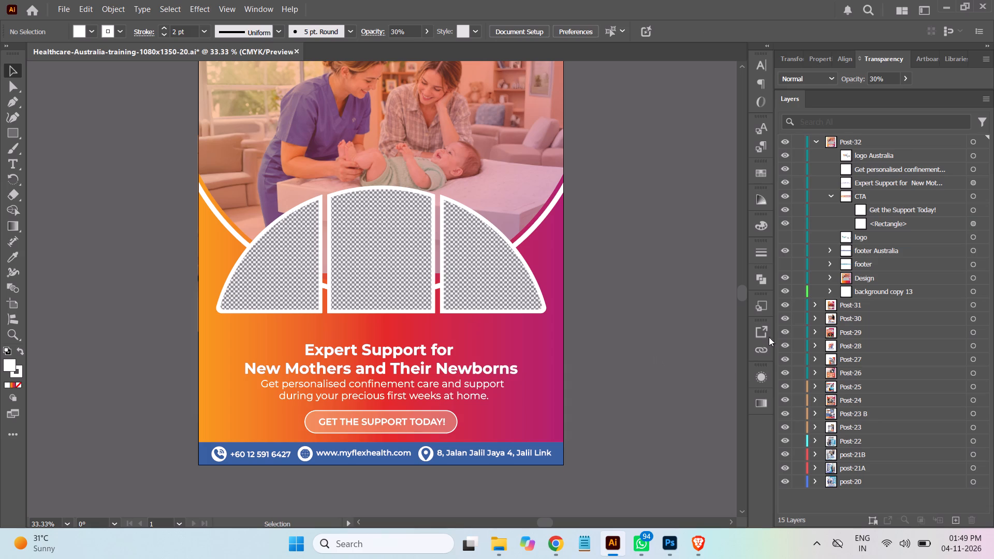
Check the fill colour of the Get the Support Today! text in the CTA group and deselect it.
click(971, 208)
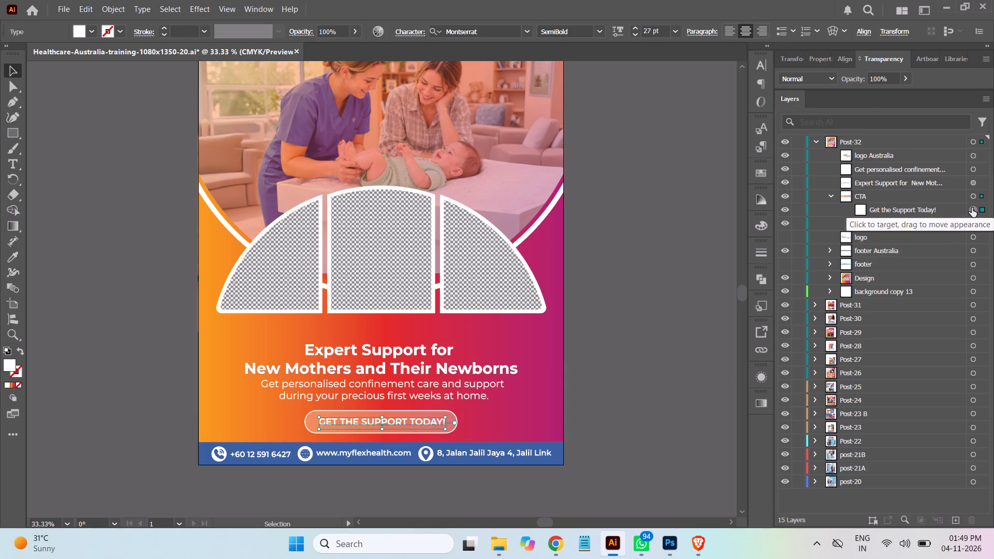
double_click(11, 364)
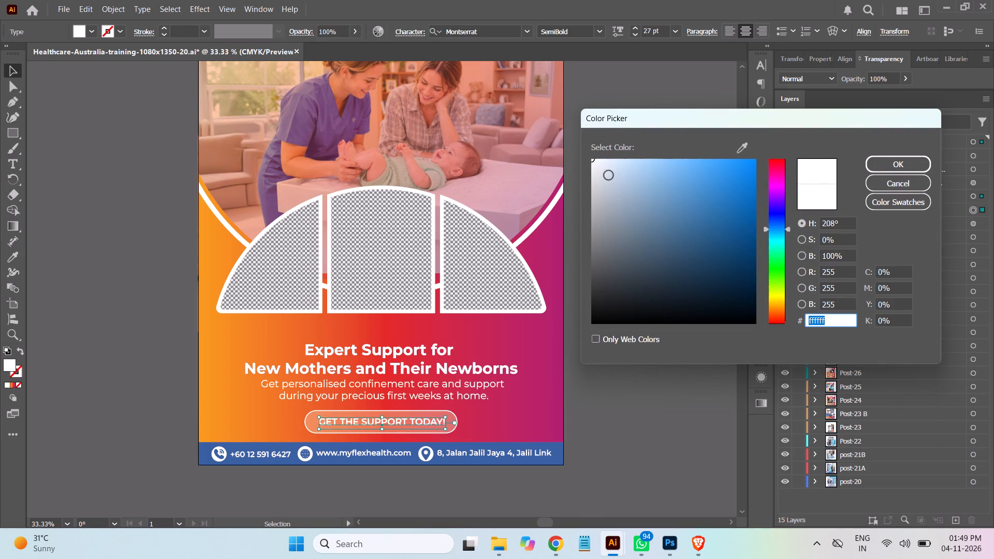
click(890, 163)
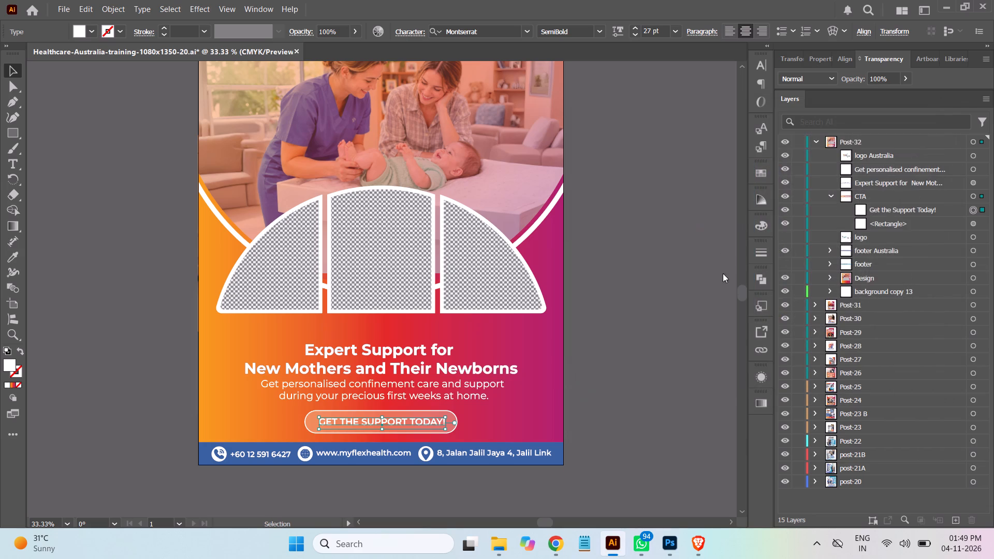
click(720, 282)
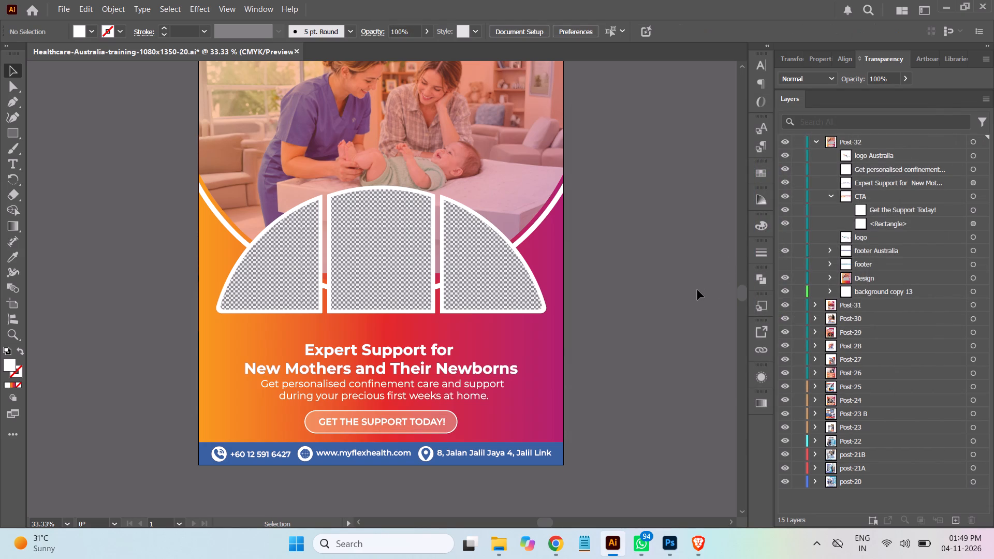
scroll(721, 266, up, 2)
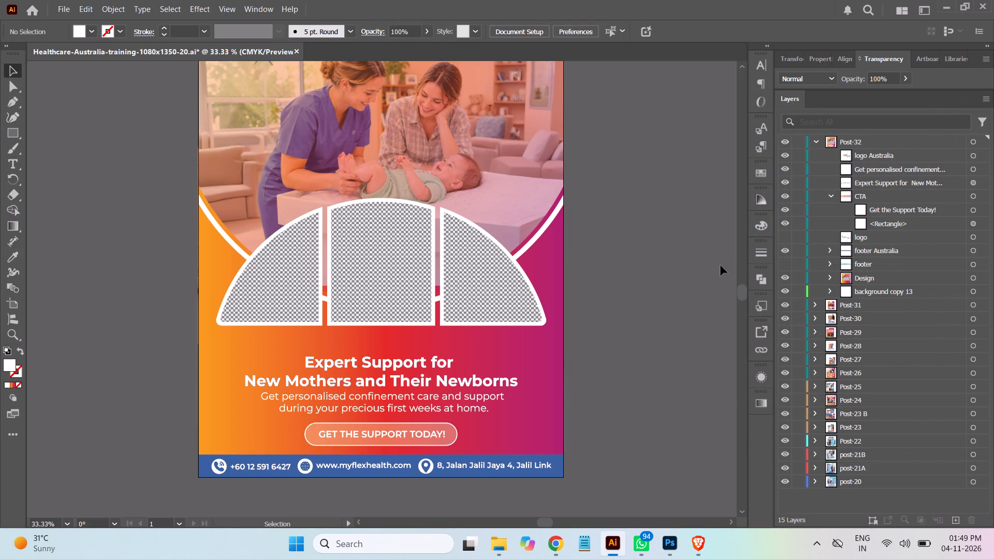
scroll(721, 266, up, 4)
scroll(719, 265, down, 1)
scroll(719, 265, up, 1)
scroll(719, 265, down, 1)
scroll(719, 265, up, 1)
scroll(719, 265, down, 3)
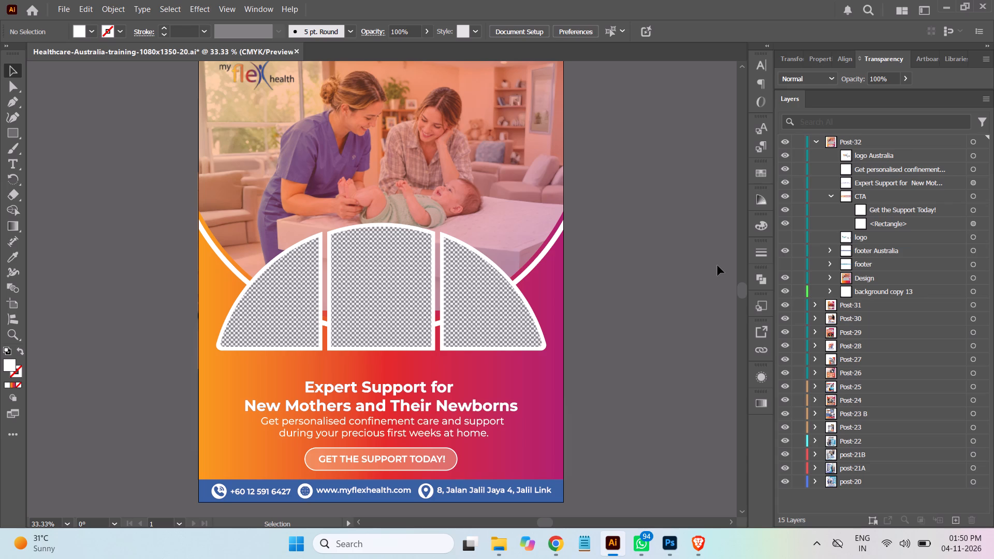
Save the document with the restyled Post-32 artwork.
scroll(718, 266, up, 1)
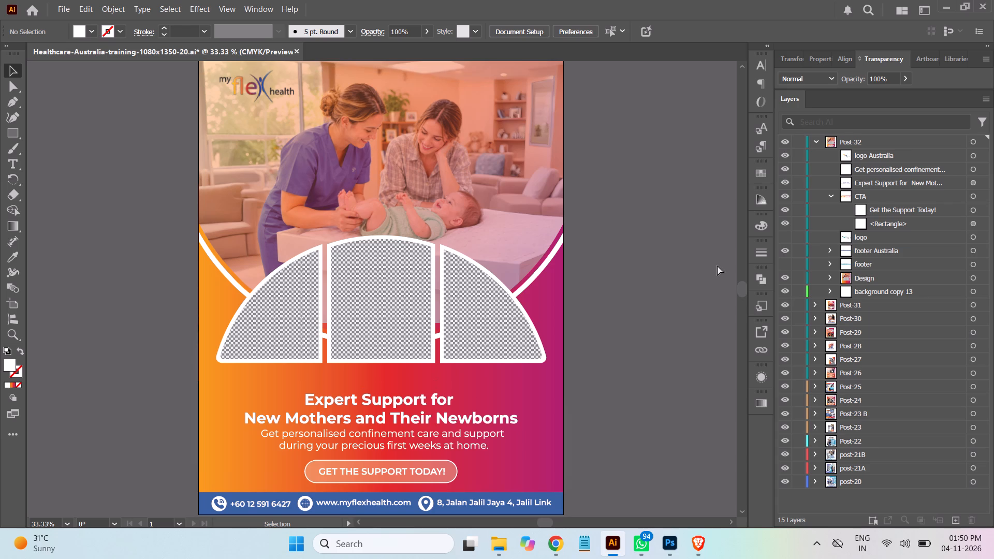
key(ctrl+s)
Examine the nested groups of the right-hand Image in Post-32's Design Images group by selecting them and toggling their visibility.
click(830, 195)
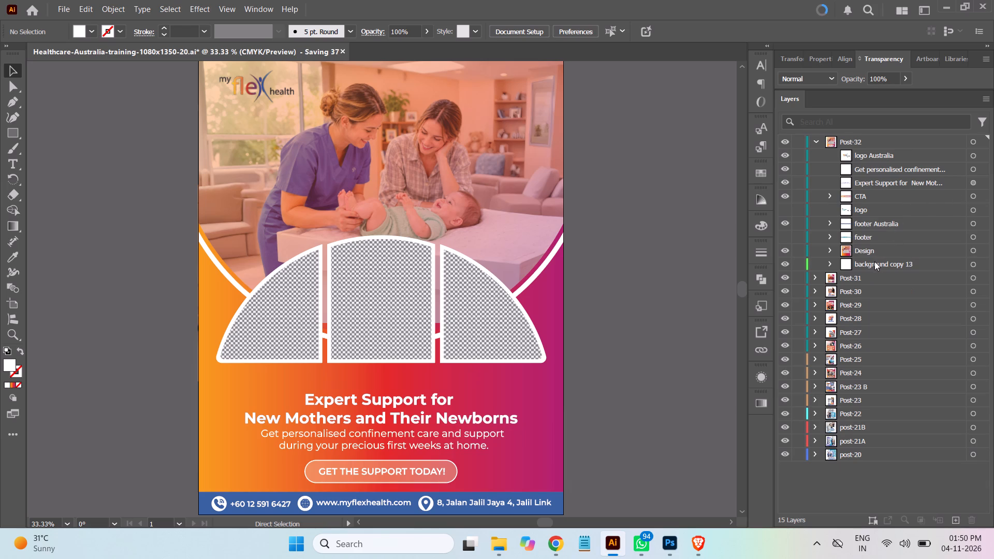
click(830, 252)
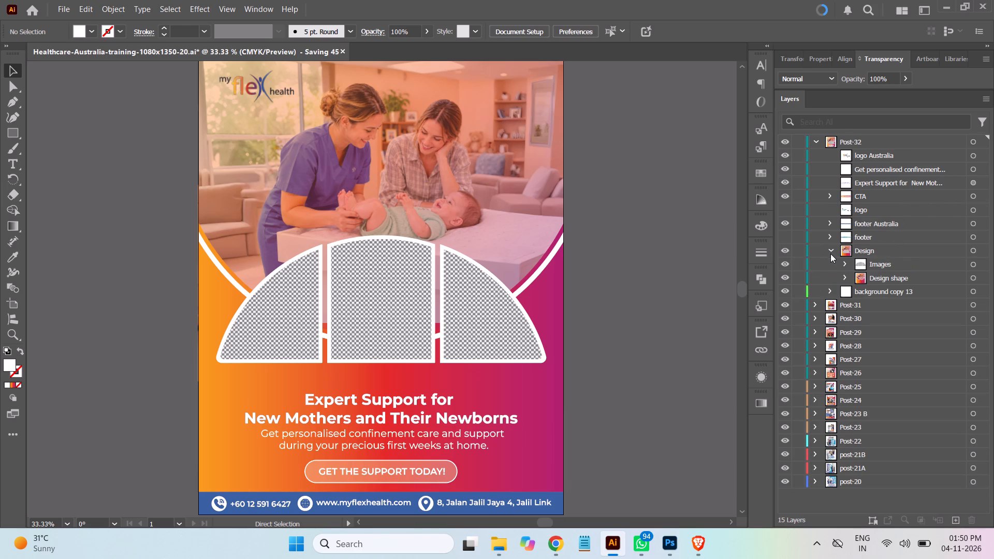
click(892, 264)
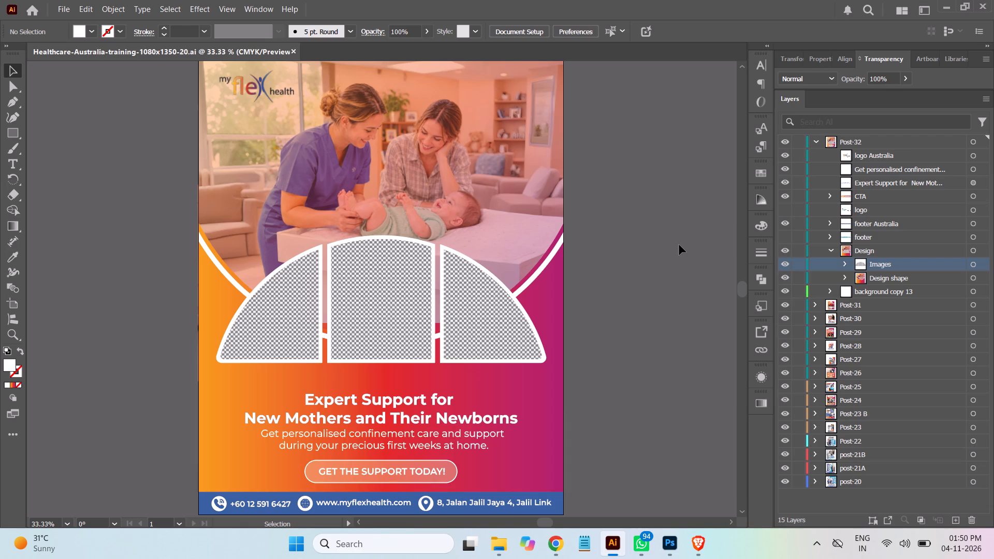
click(847, 266)
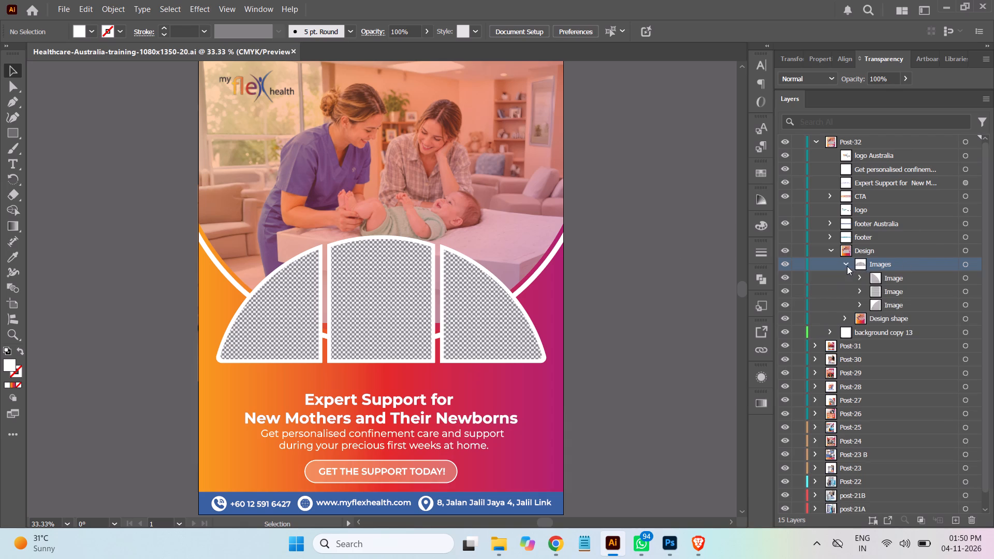
click(925, 279)
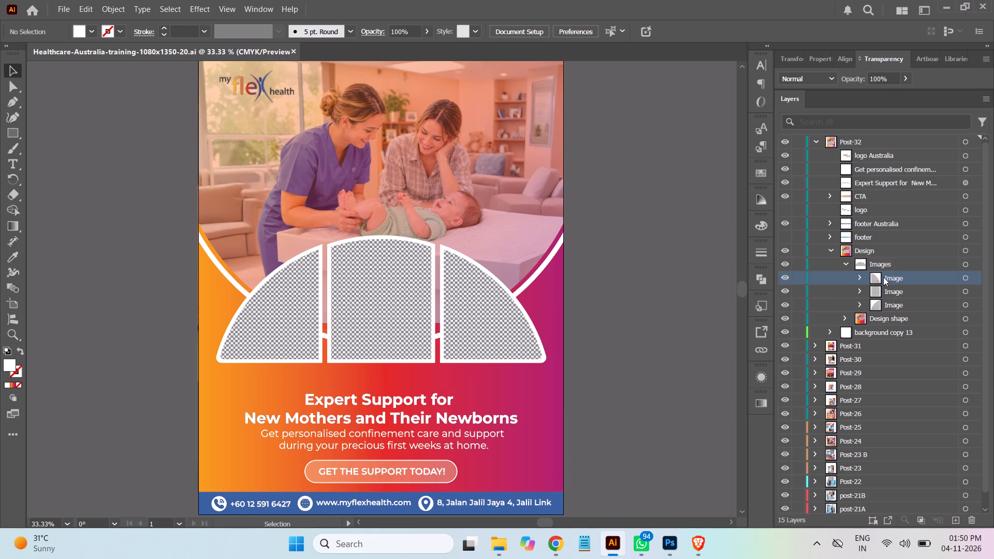
click(966, 281)
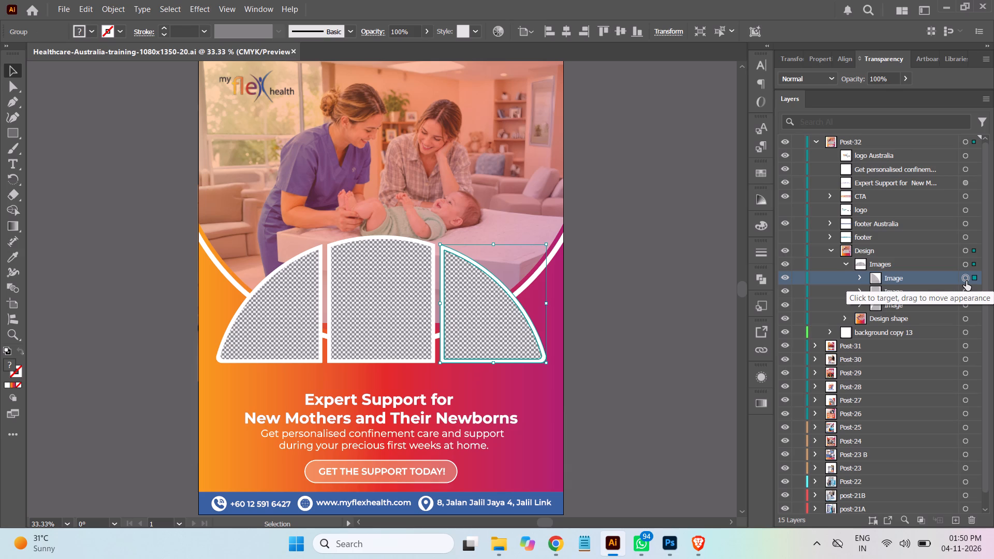
click(856, 276)
click(876, 289)
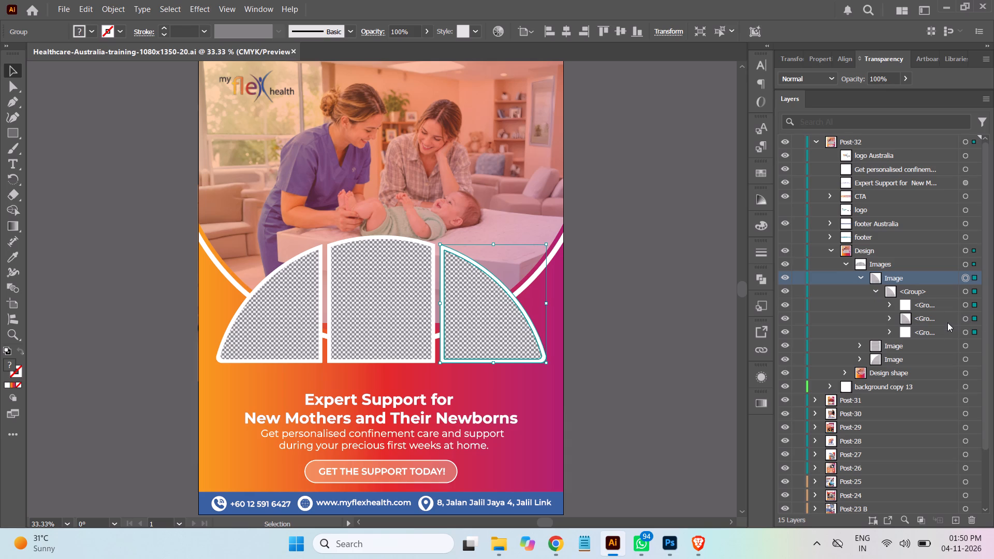
click(964, 304)
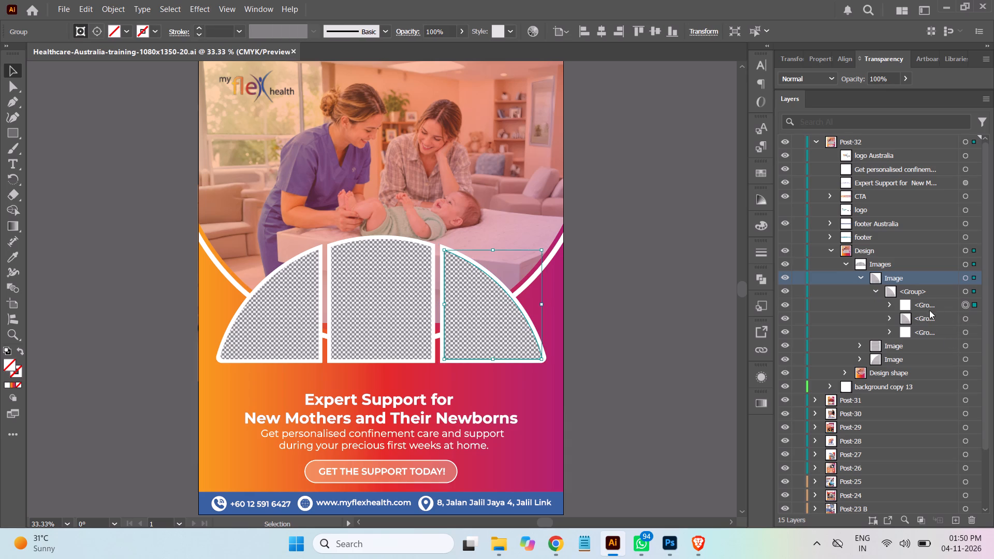
click(784, 320)
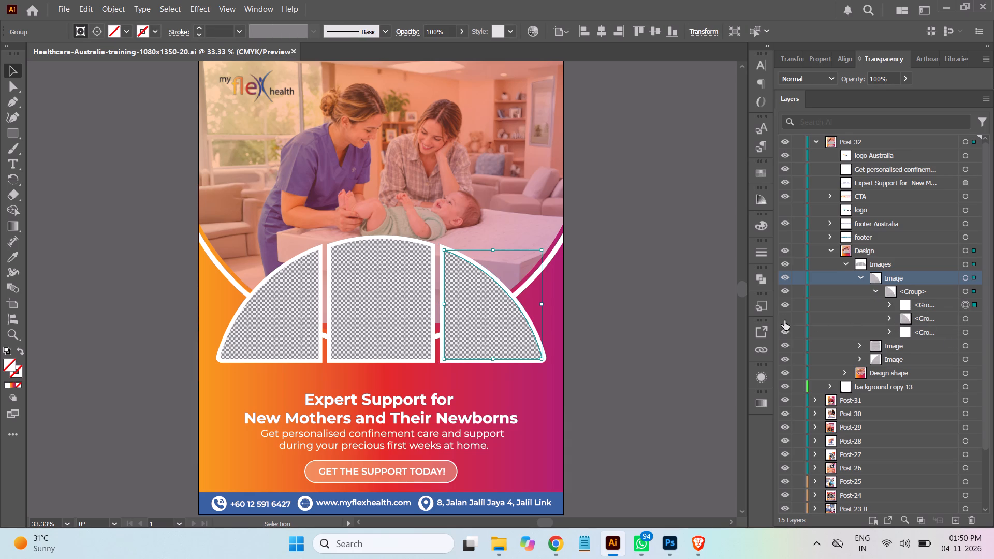
click(784, 320)
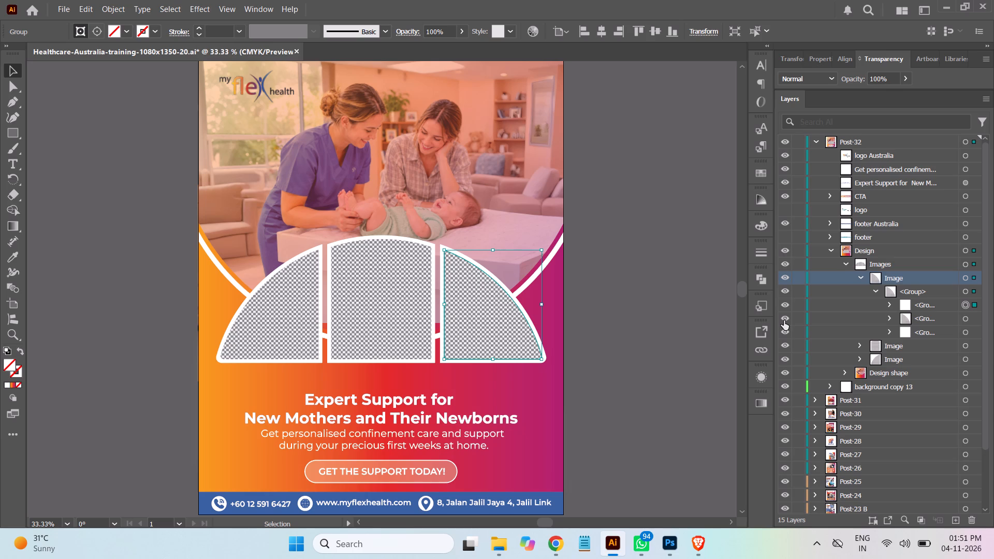
click(964, 334)
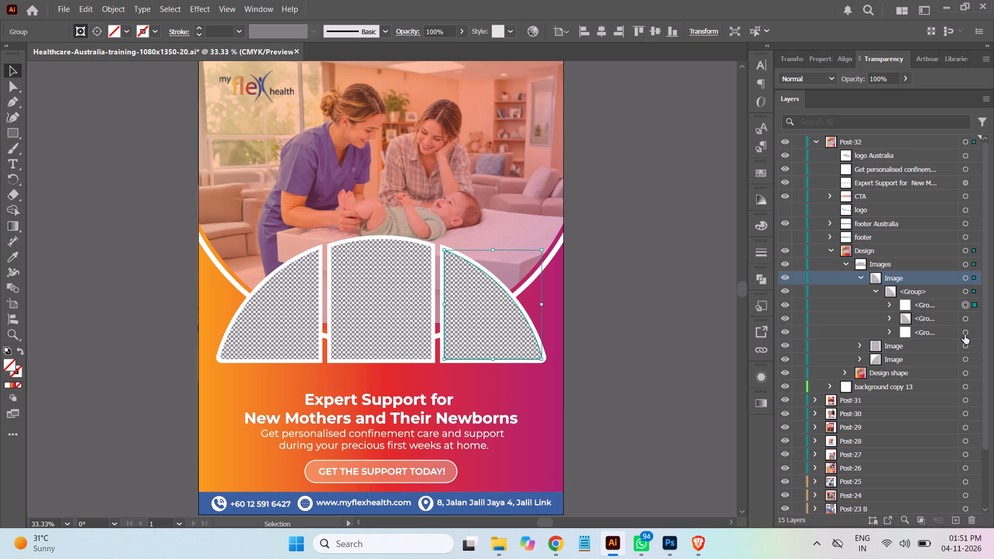
click(967, 332)
click(941, 333)
click(784, 331)
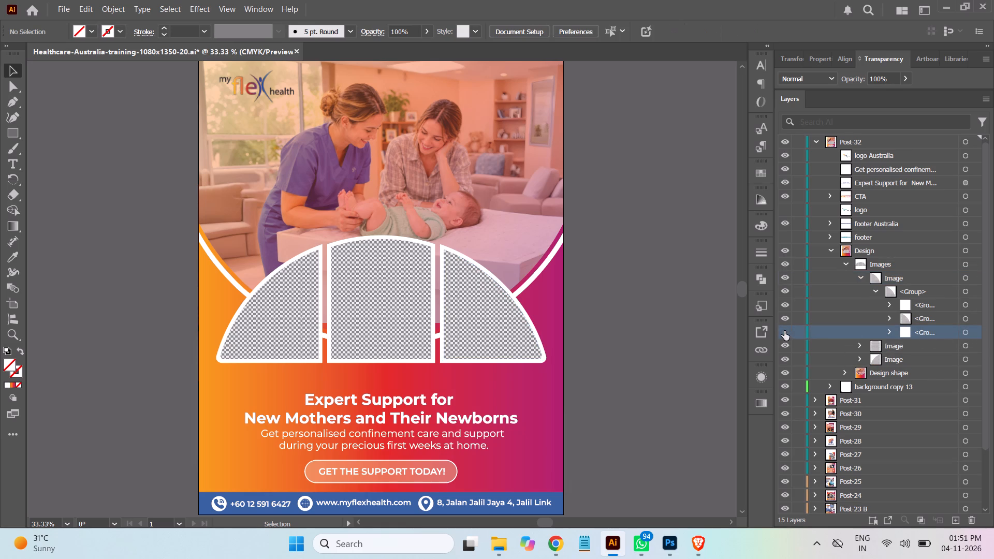
click(784, 331)
Deselect everything and review the Post-32 layout from the logo and photo down to the footer.
click(675, 312)
scroll(678, 311, down, 4)
scroll(679, 311, up, 1)
scroll(679, 311, down, 2)
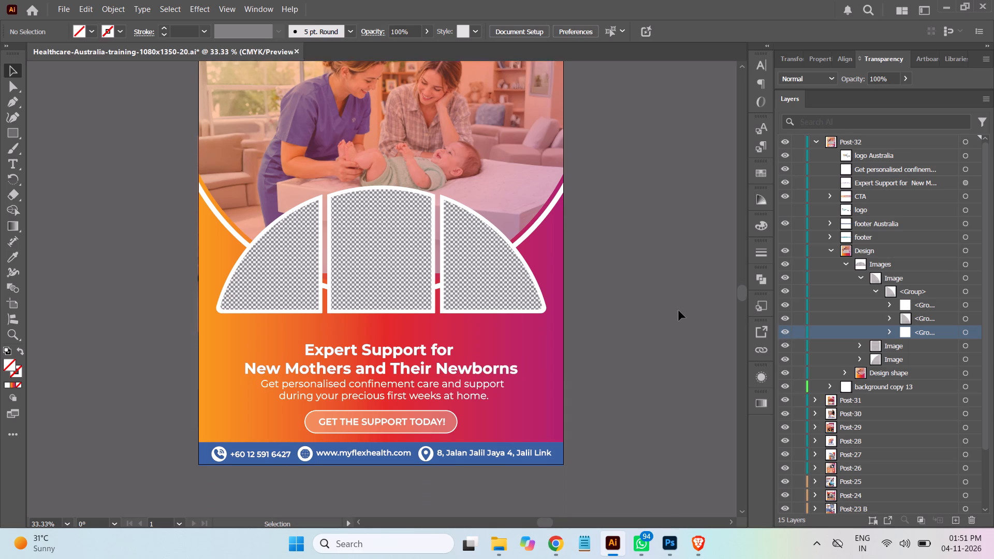
scroll(679, 311, down, 2)
scroll(679, 311, up, 5)
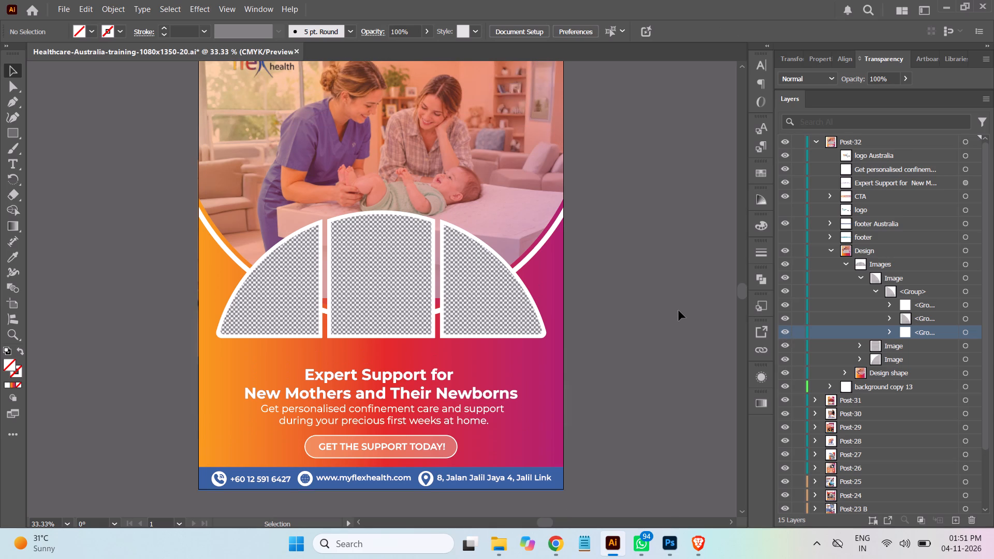
scroll(680, 308, down, 5)
scroll(680, 308, up, 1)
scroll(680, 308, down, 3)
scroll(680, 308, up, 1)
scroll(680, 308, down, 1)
scroll(680, 308, up, 1)
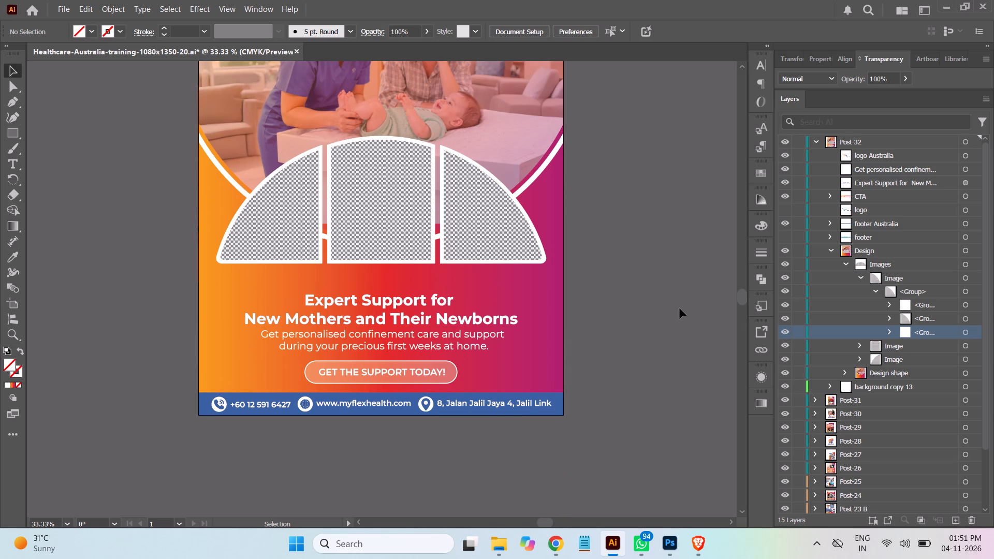
scroll(680, 308, up, 5)
scroll(680, 308, down, 1)
scroll(680, 308, up, 7)
scroll(680, 308, down, 2)
scroll(680, 308, up, 2)
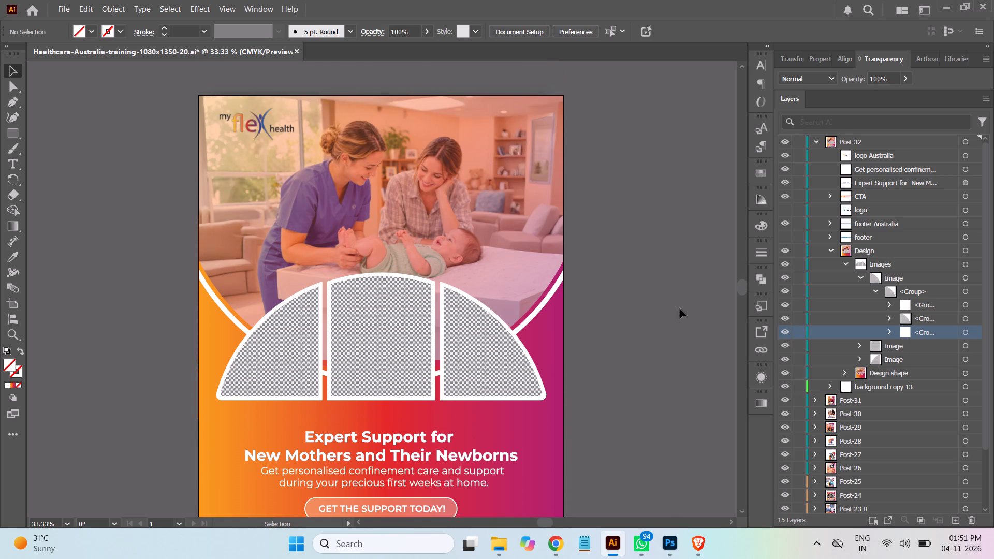
scroll(680, 308, up, 2)
scroll(680, 308, down, 5)
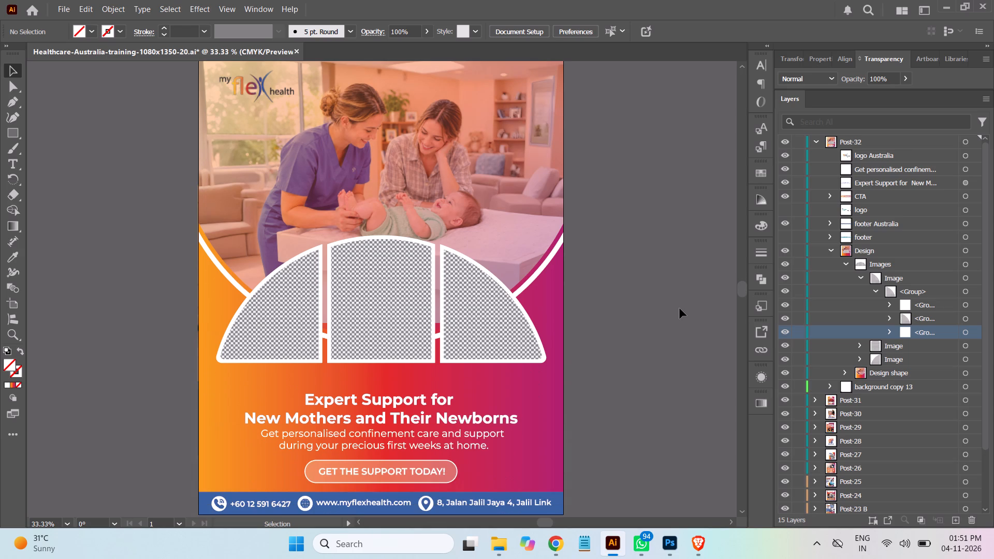
Save the document again.
key(ctrl+s)
Examine the three image frames and the headline of Post-32, enlarging the view to 50%.
scroll(680, 308, down, 2)
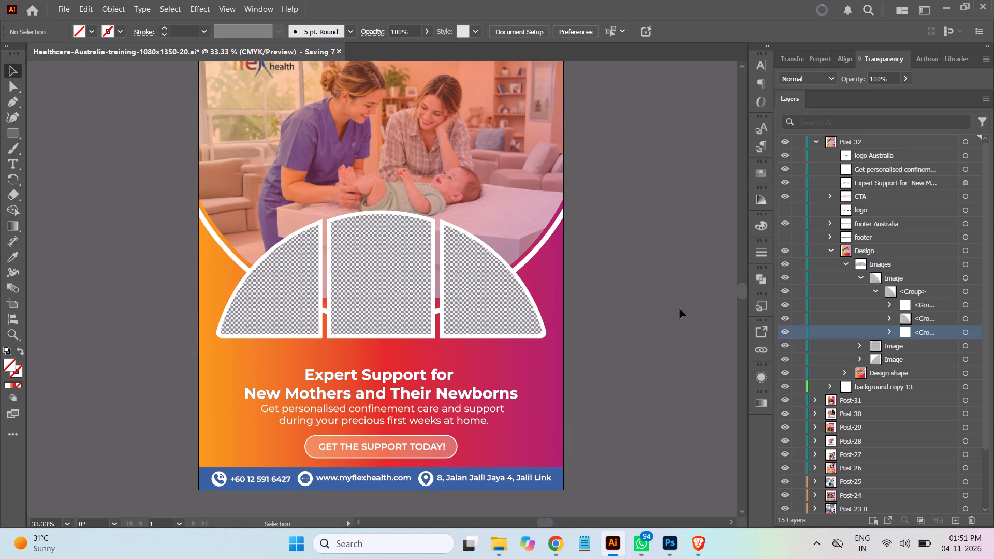
scroll(680, 308, up, 1)
scroll(680, 308, down, 1)
scroll(680, 308, up, 2)
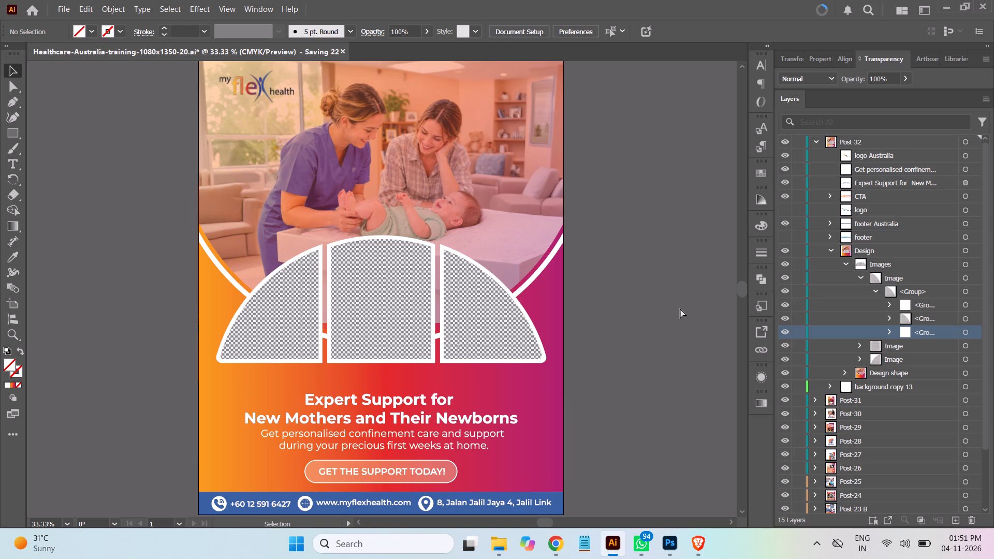
key(ctrl+equal)
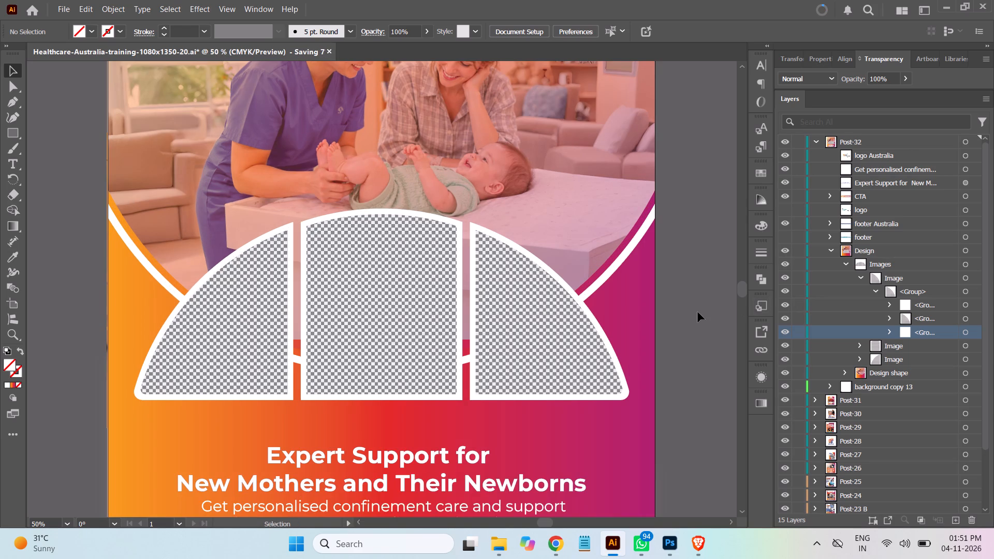
scroll(698, 312, down, 1)
scroll(698, 312, up, 1)
scroll(698, 312, down, 1)
scroll(698, 312, up, 2)
scroll(698, 312, down, 3)
scroll(698, 311, up, 1)
scroll(698, 311, down, 2)
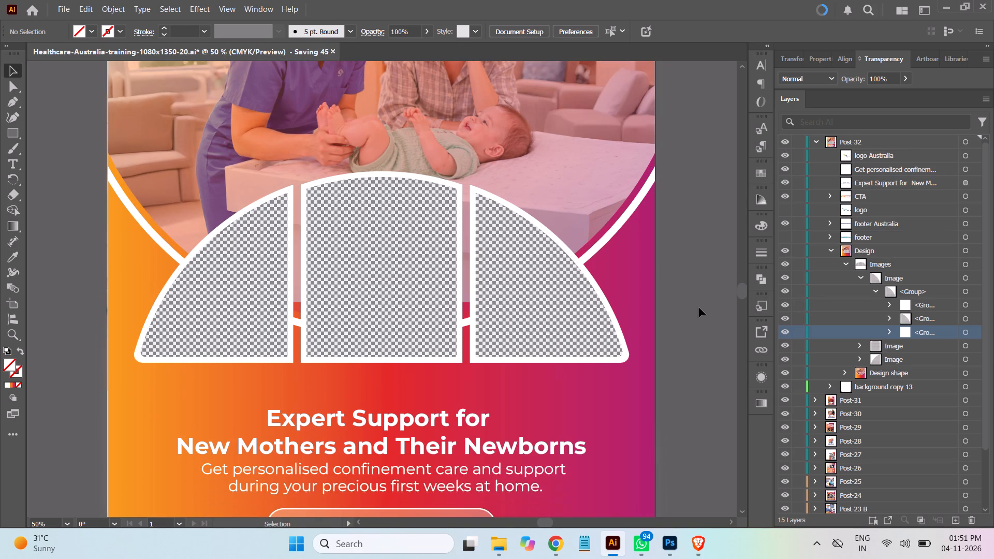
Inspect the topmost nested group of the right-hand image frame by selecting it and toggling its visibility.
click(783, 308)
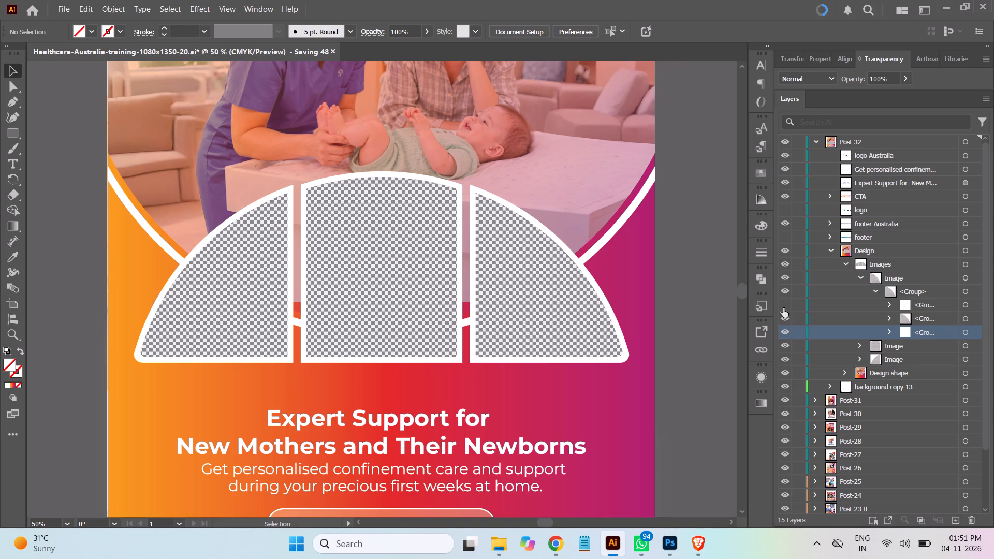
click(783, 308)
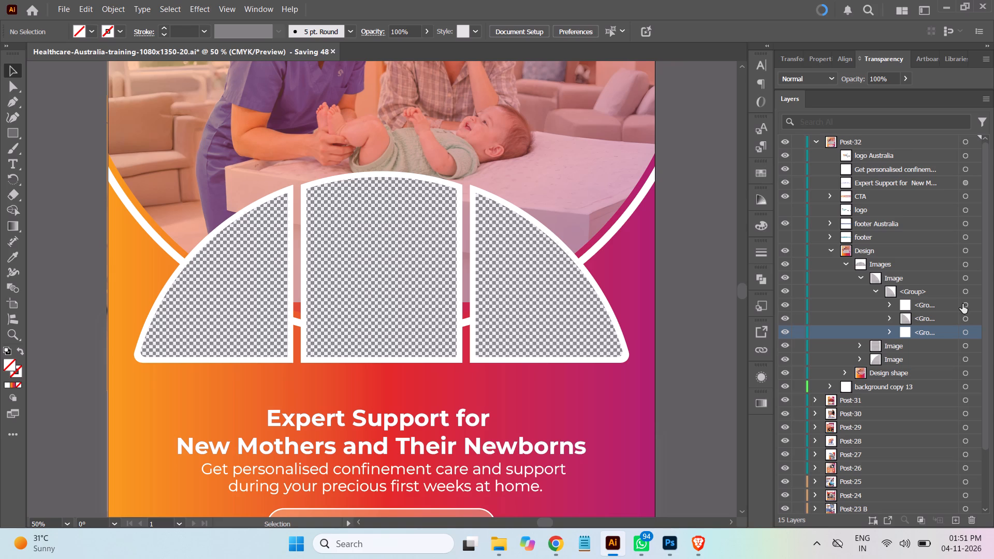
click(969, 305)
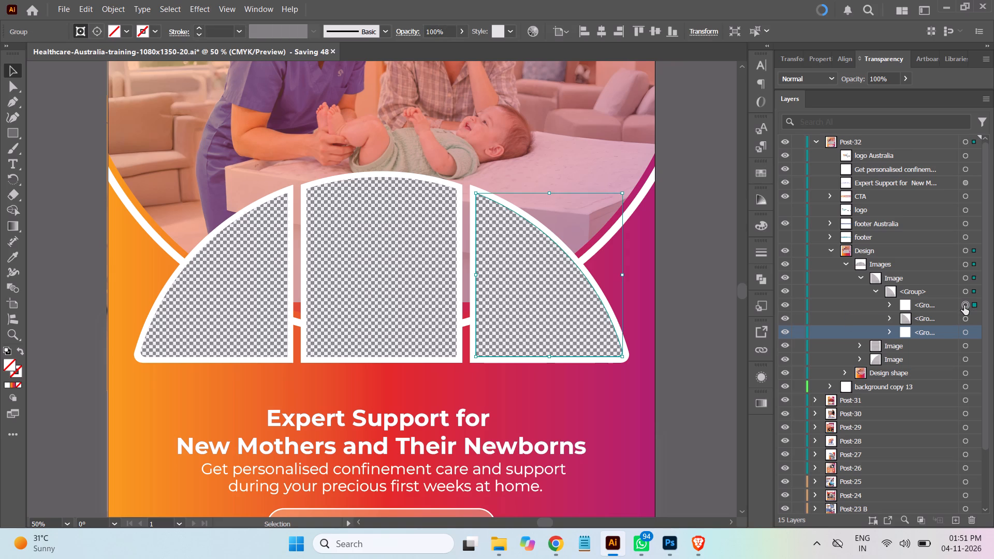
click(785, 305)
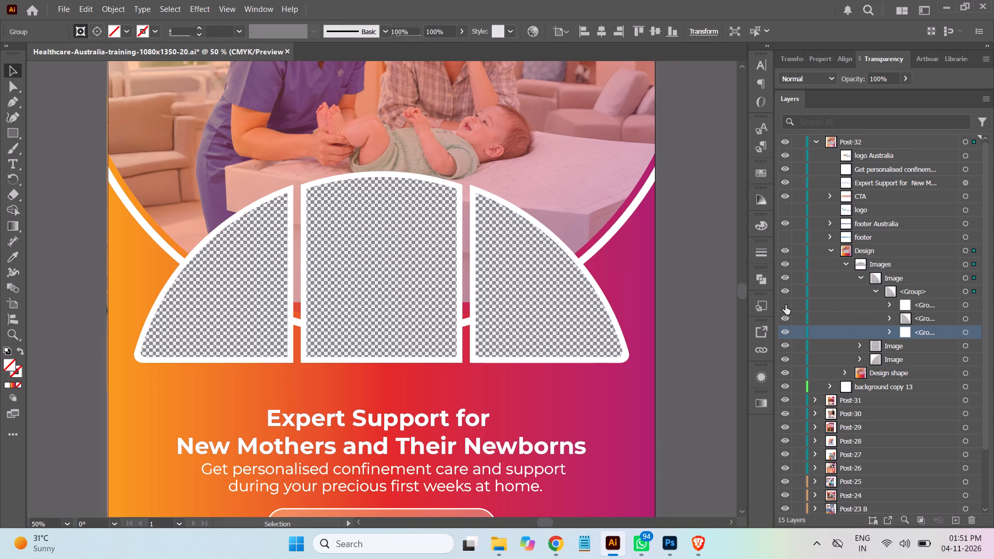
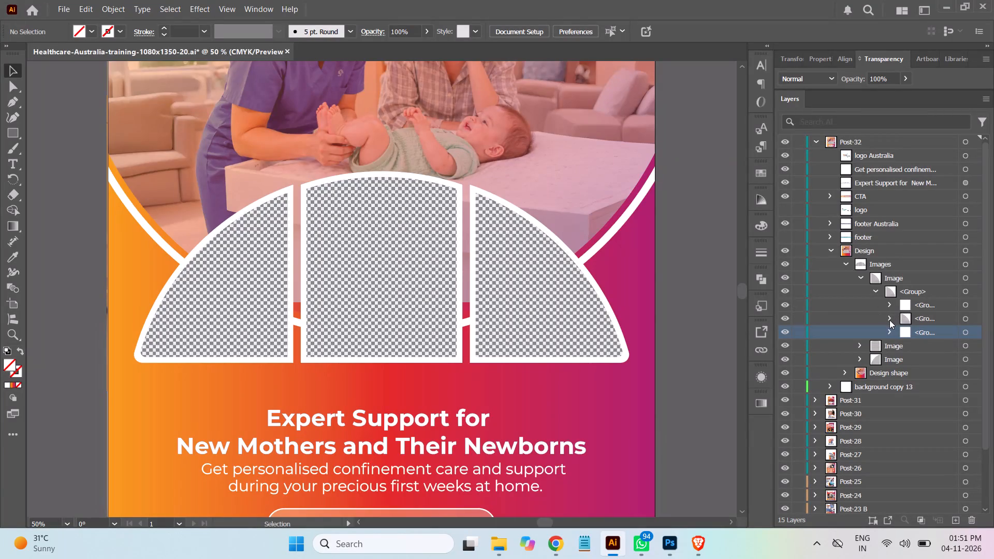
Inspect the nested groups of the right-hand image frame in Post-32, briefly hiding the checkered fill group and showing it again.
click(888, 318)
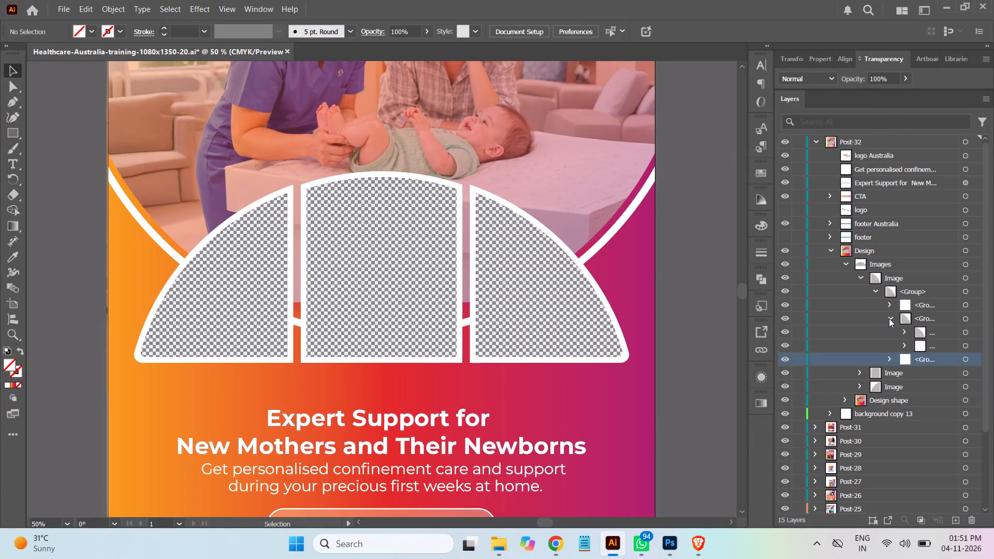
click(968, 344)
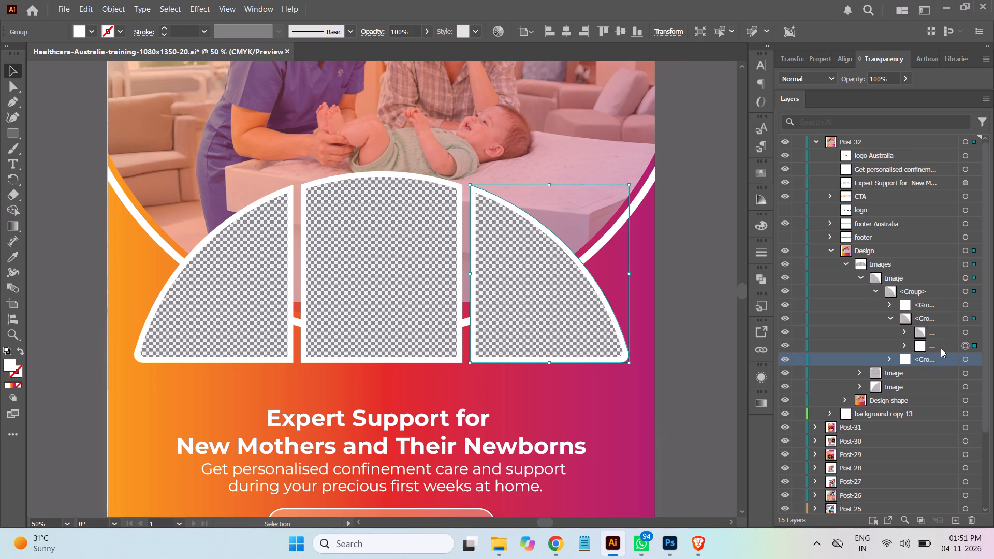
click(940, 343)
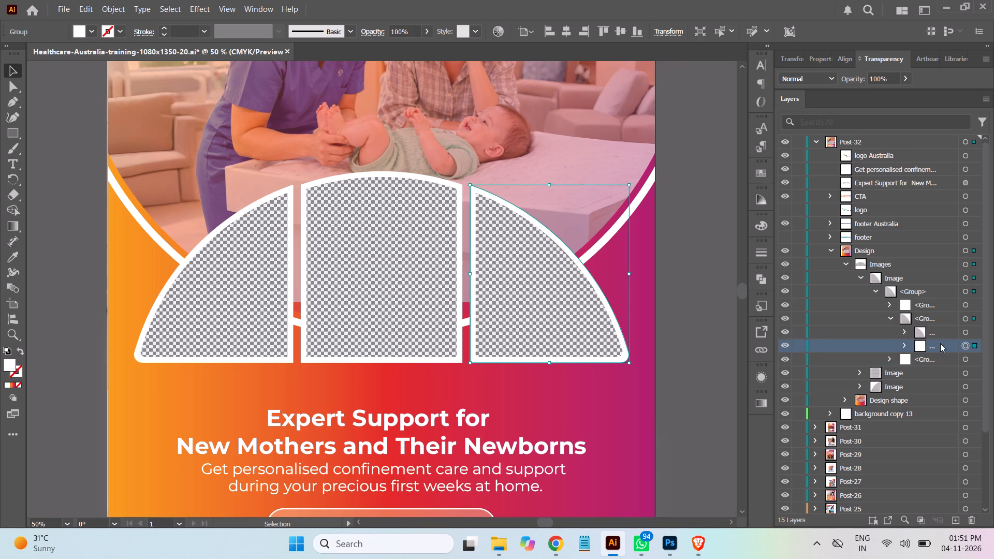
click(963, 331)
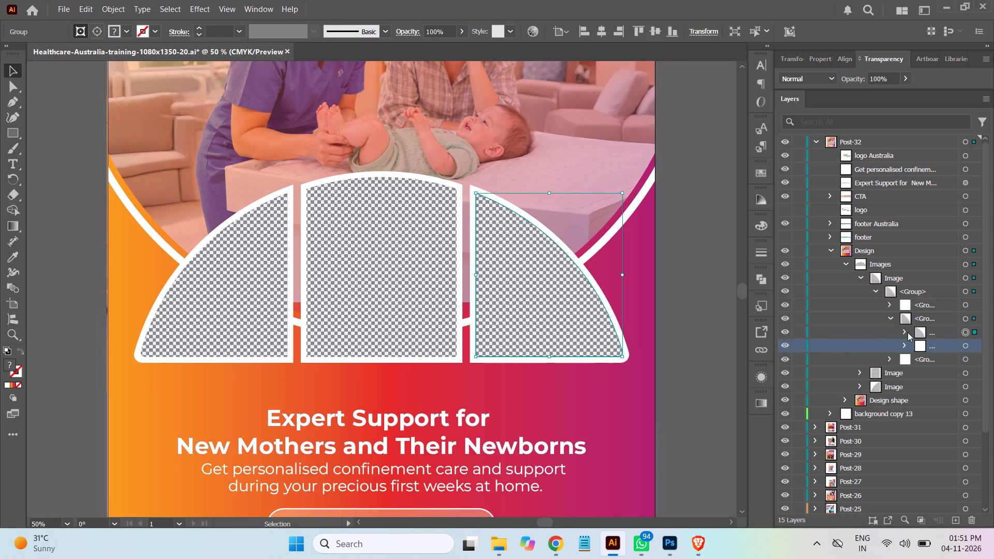
click(788, 332)
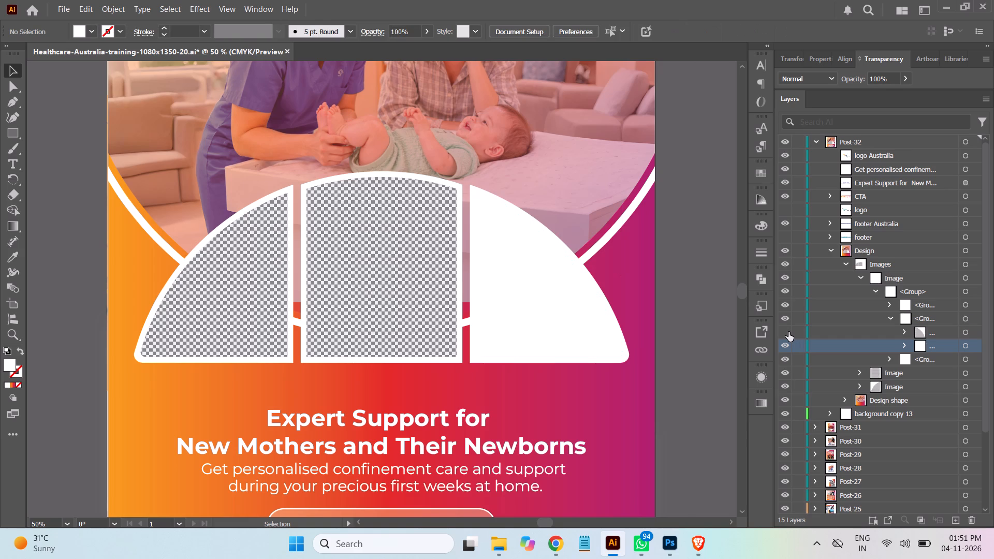
click(788, 332)
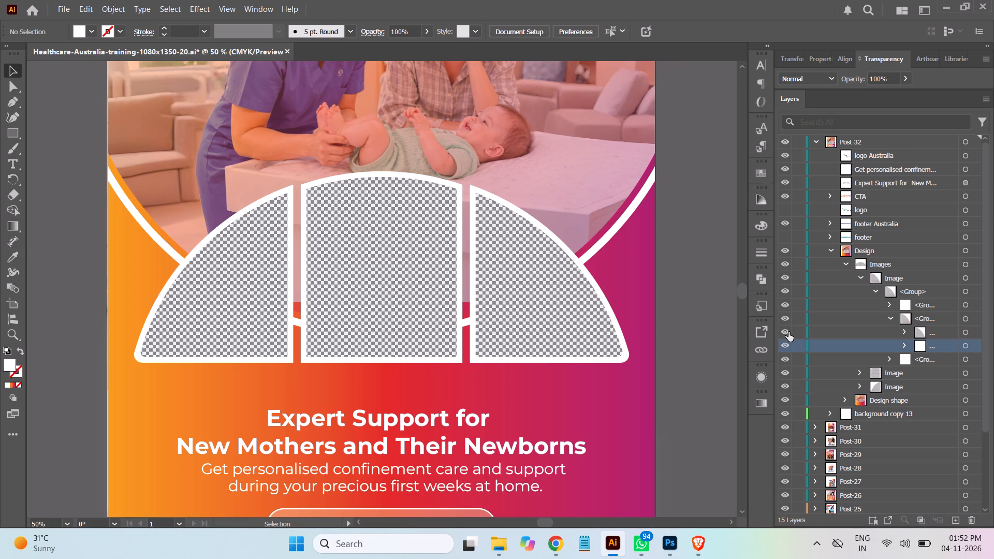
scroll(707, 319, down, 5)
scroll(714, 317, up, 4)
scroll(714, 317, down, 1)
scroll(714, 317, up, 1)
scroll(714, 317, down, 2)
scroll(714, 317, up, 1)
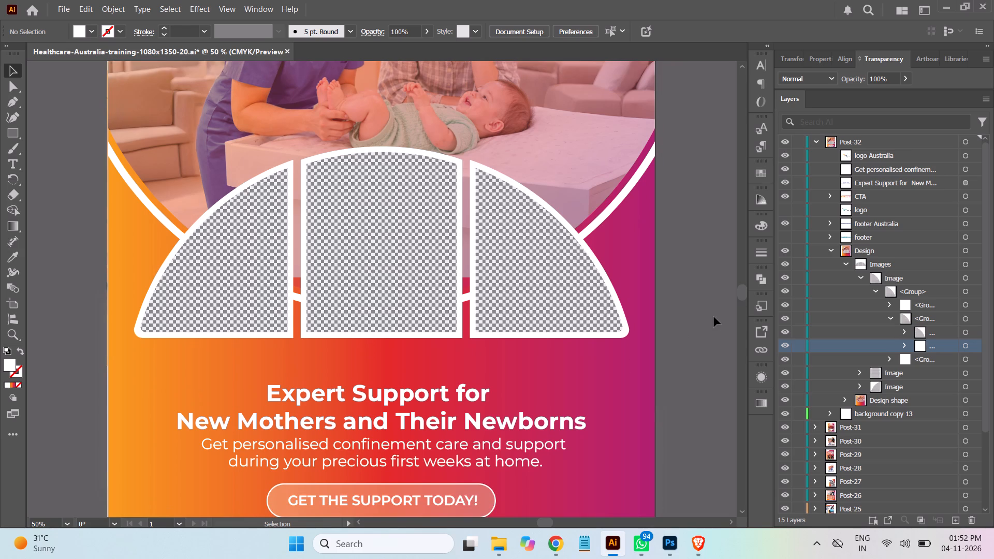